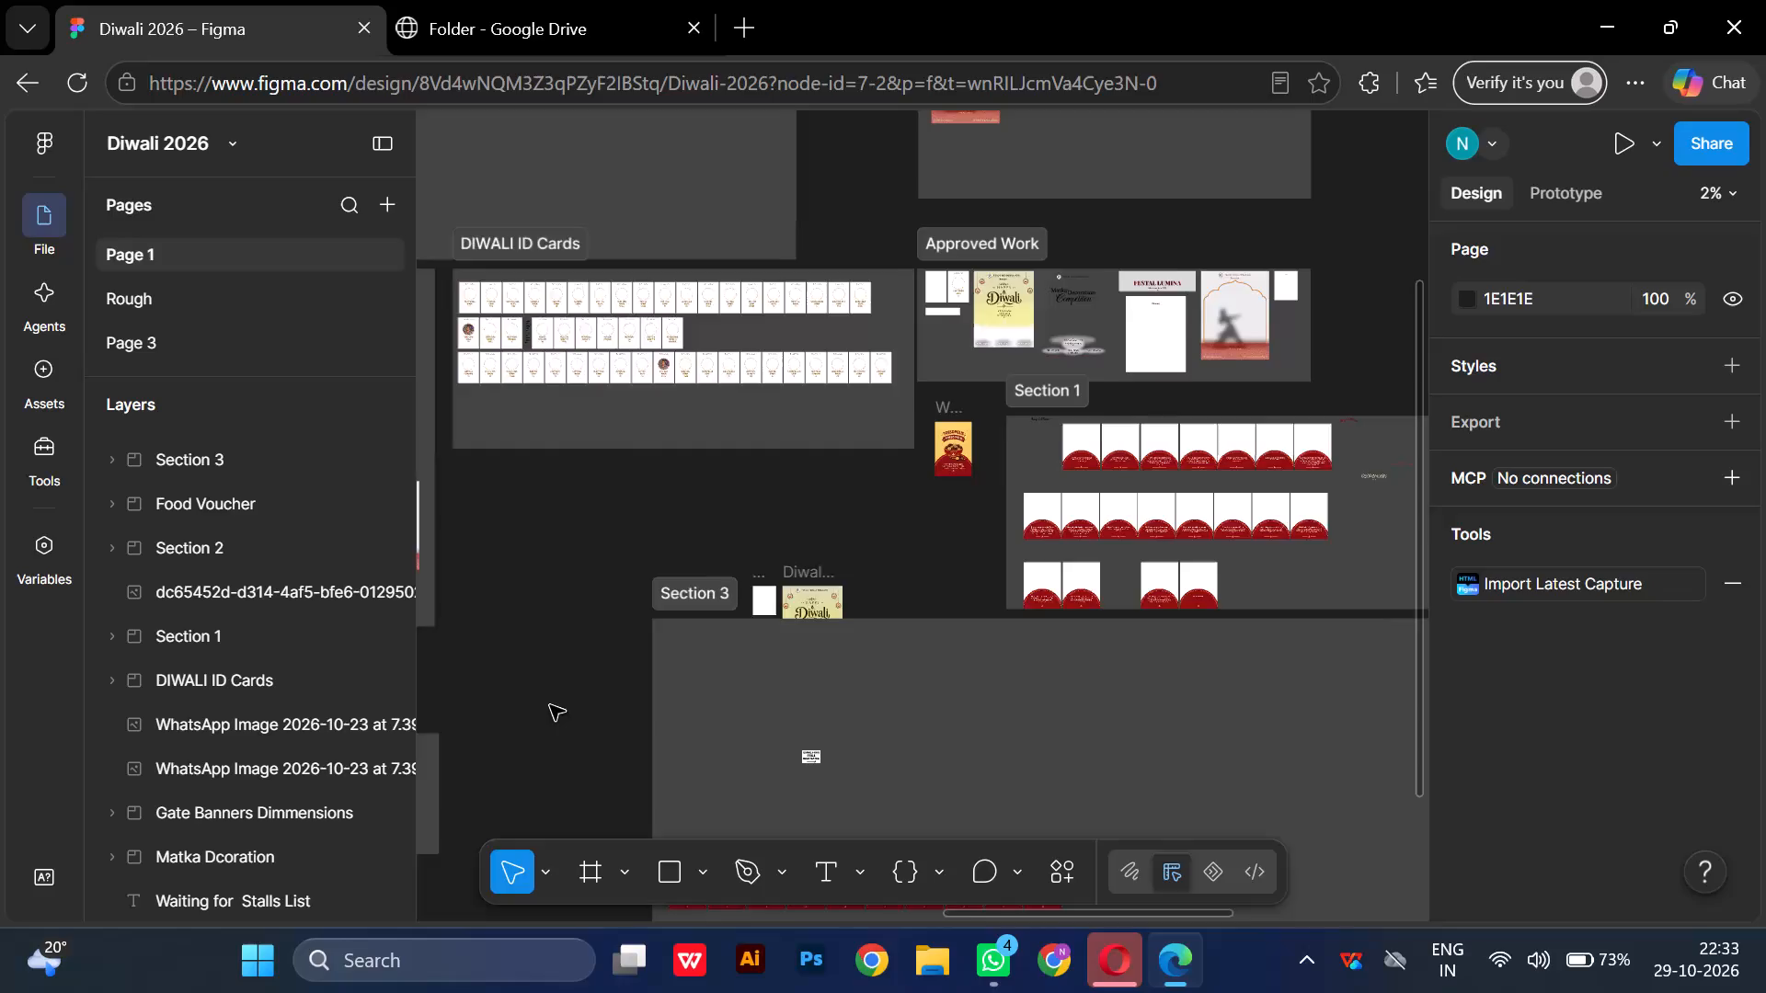
Duplicate the Stall section of numbered stall name banners so the copy sits directly beside the original.
scroll(550, 705, "left", 4)
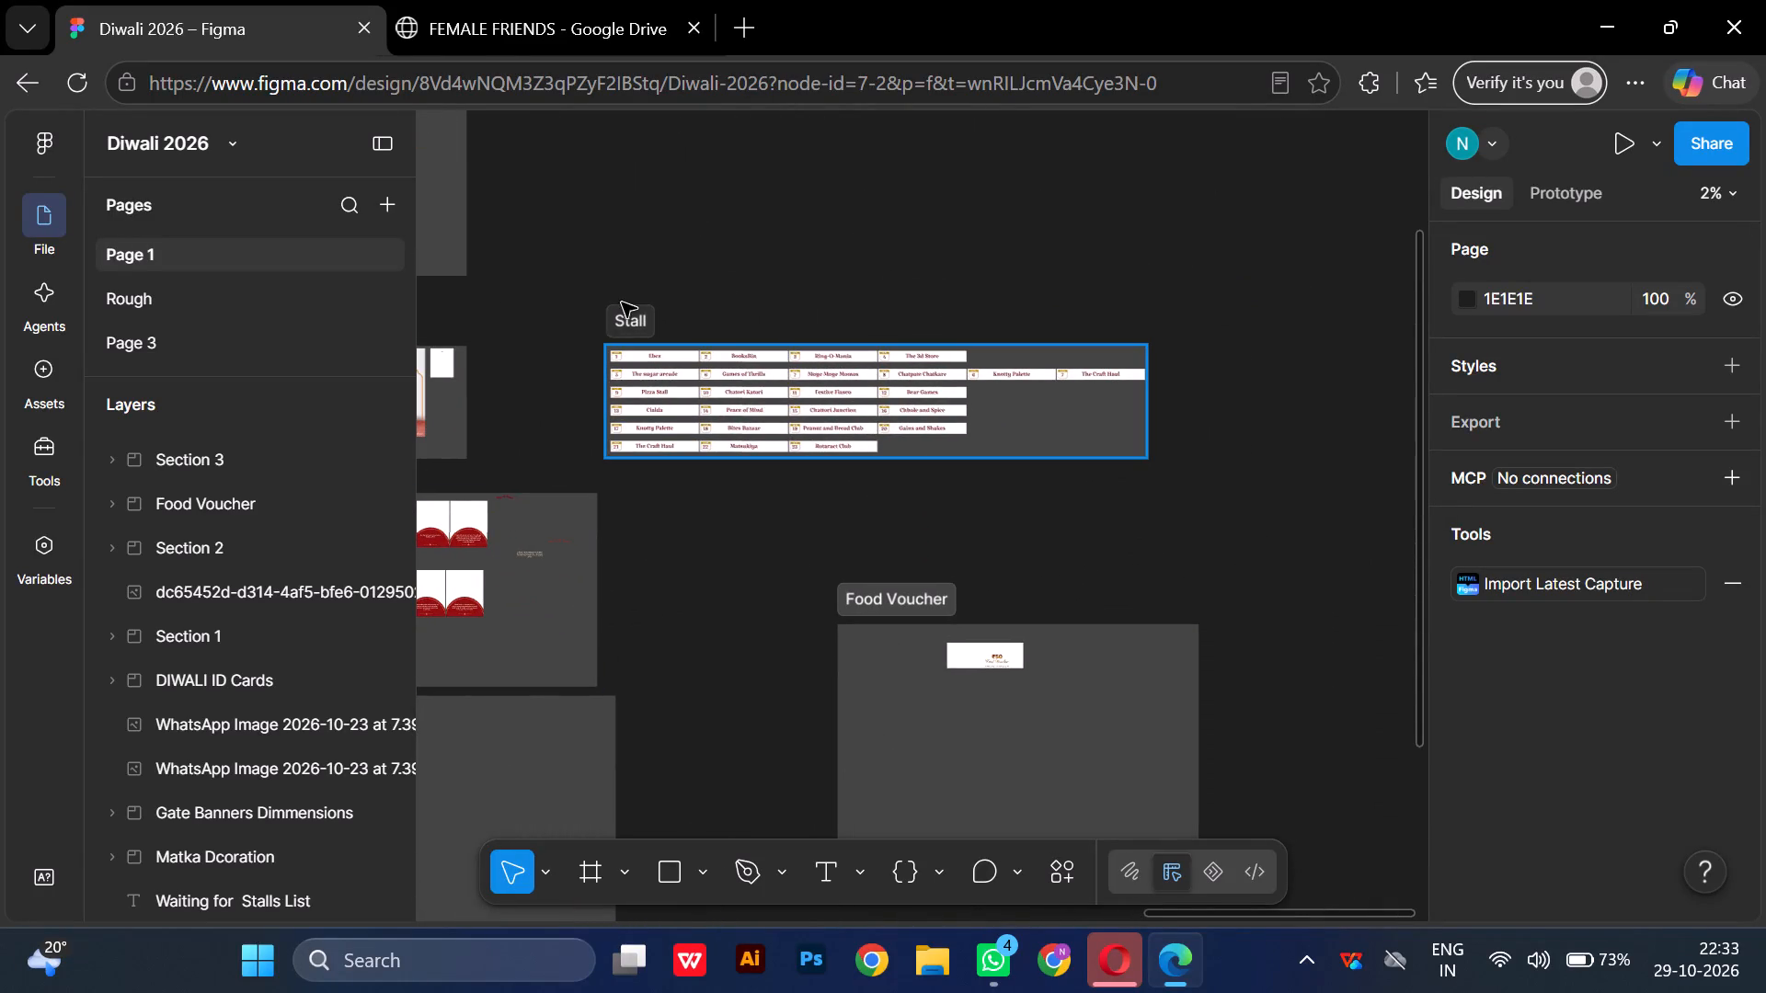
left_click(623, 309)
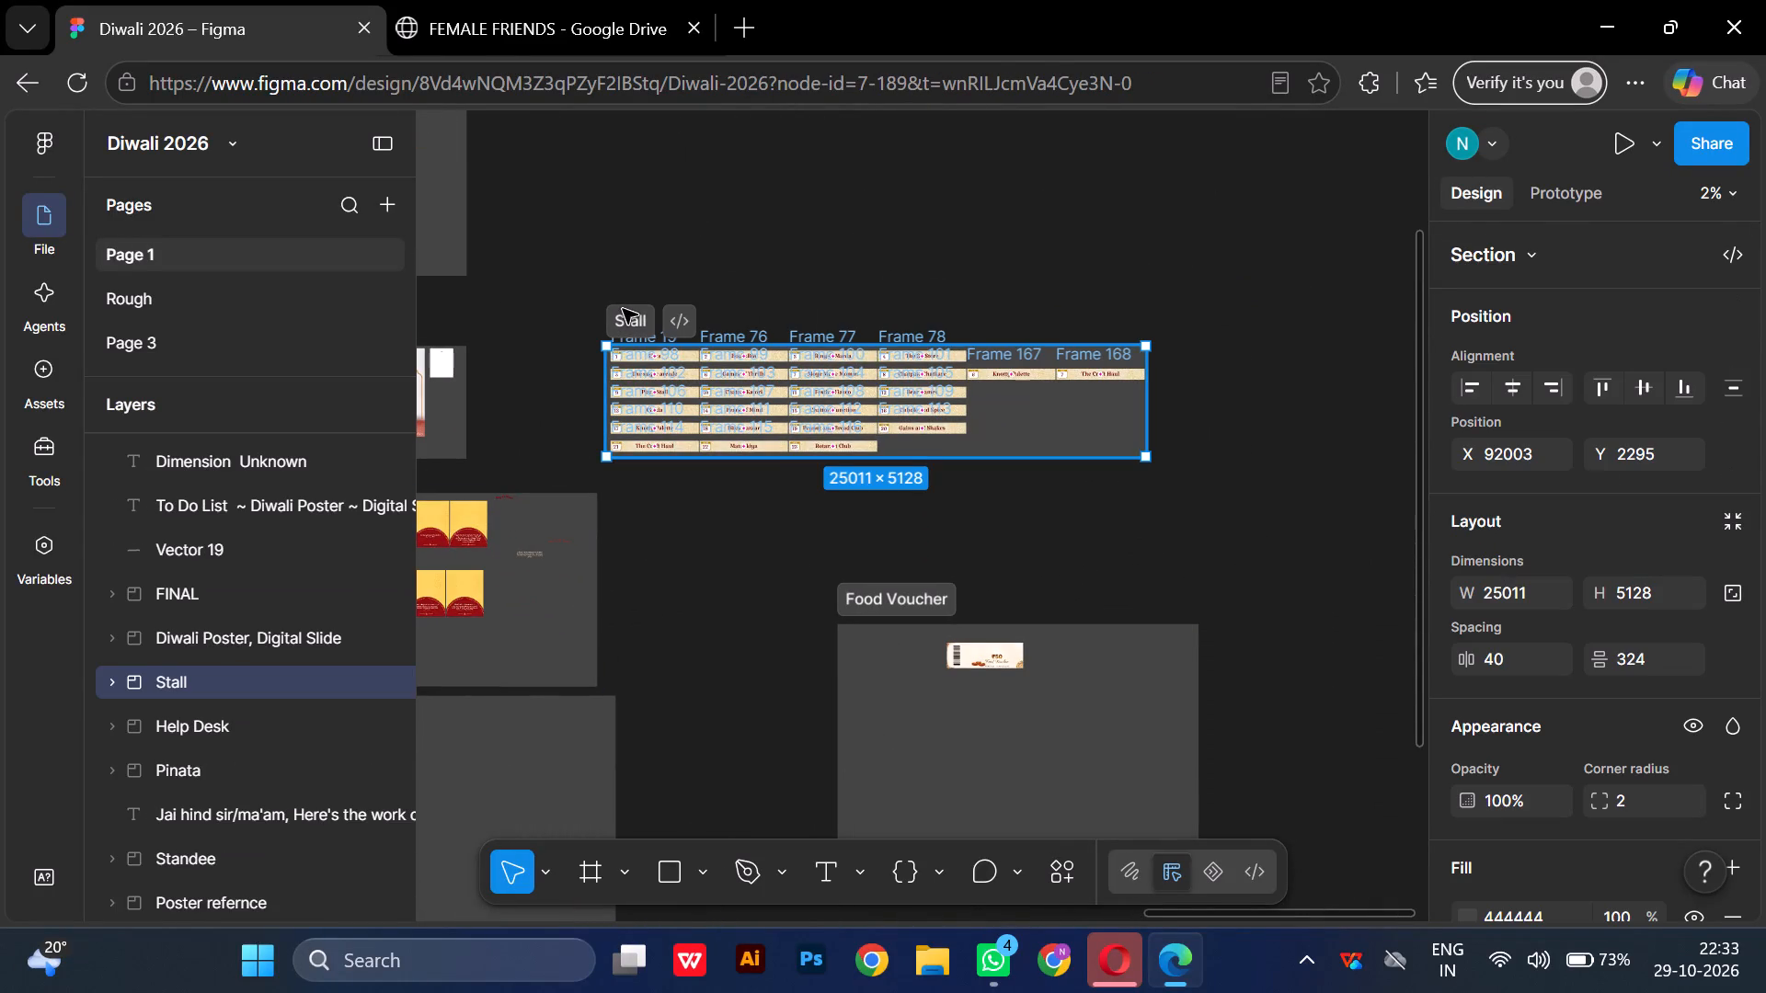
key("ctrl+d")
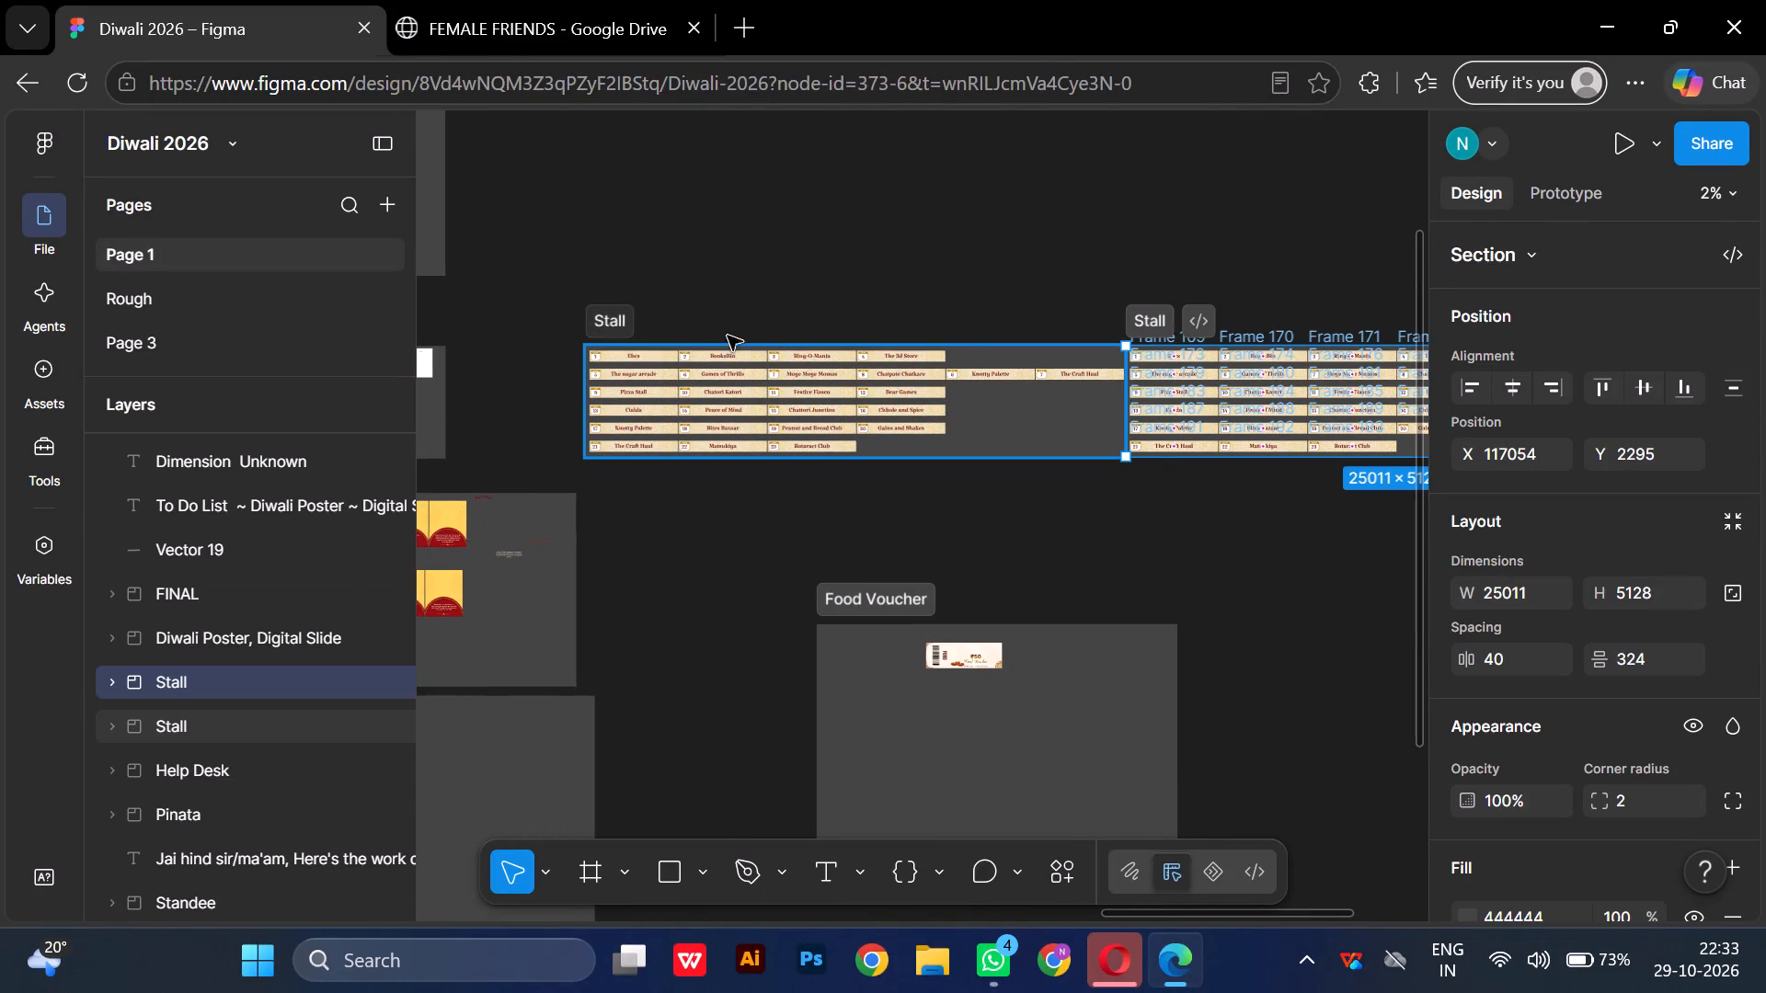
scroll(1147, 458, "left", 1)
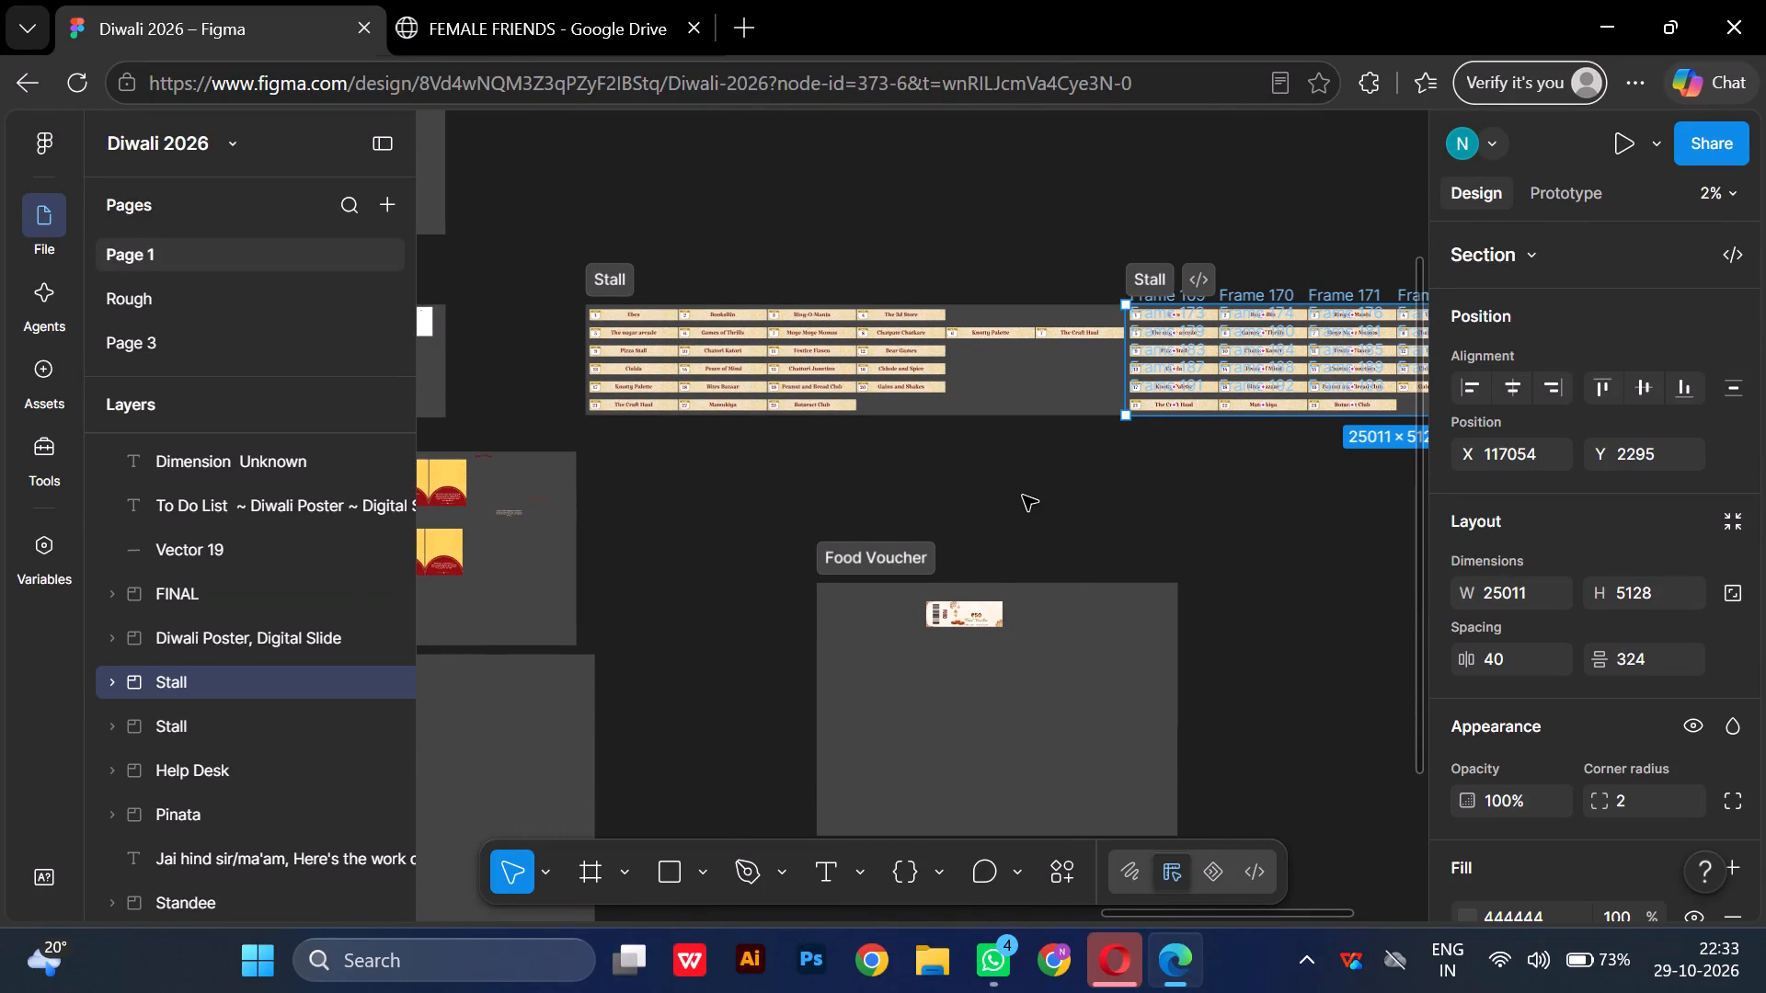
scroll(1023, 496, "left", 4)
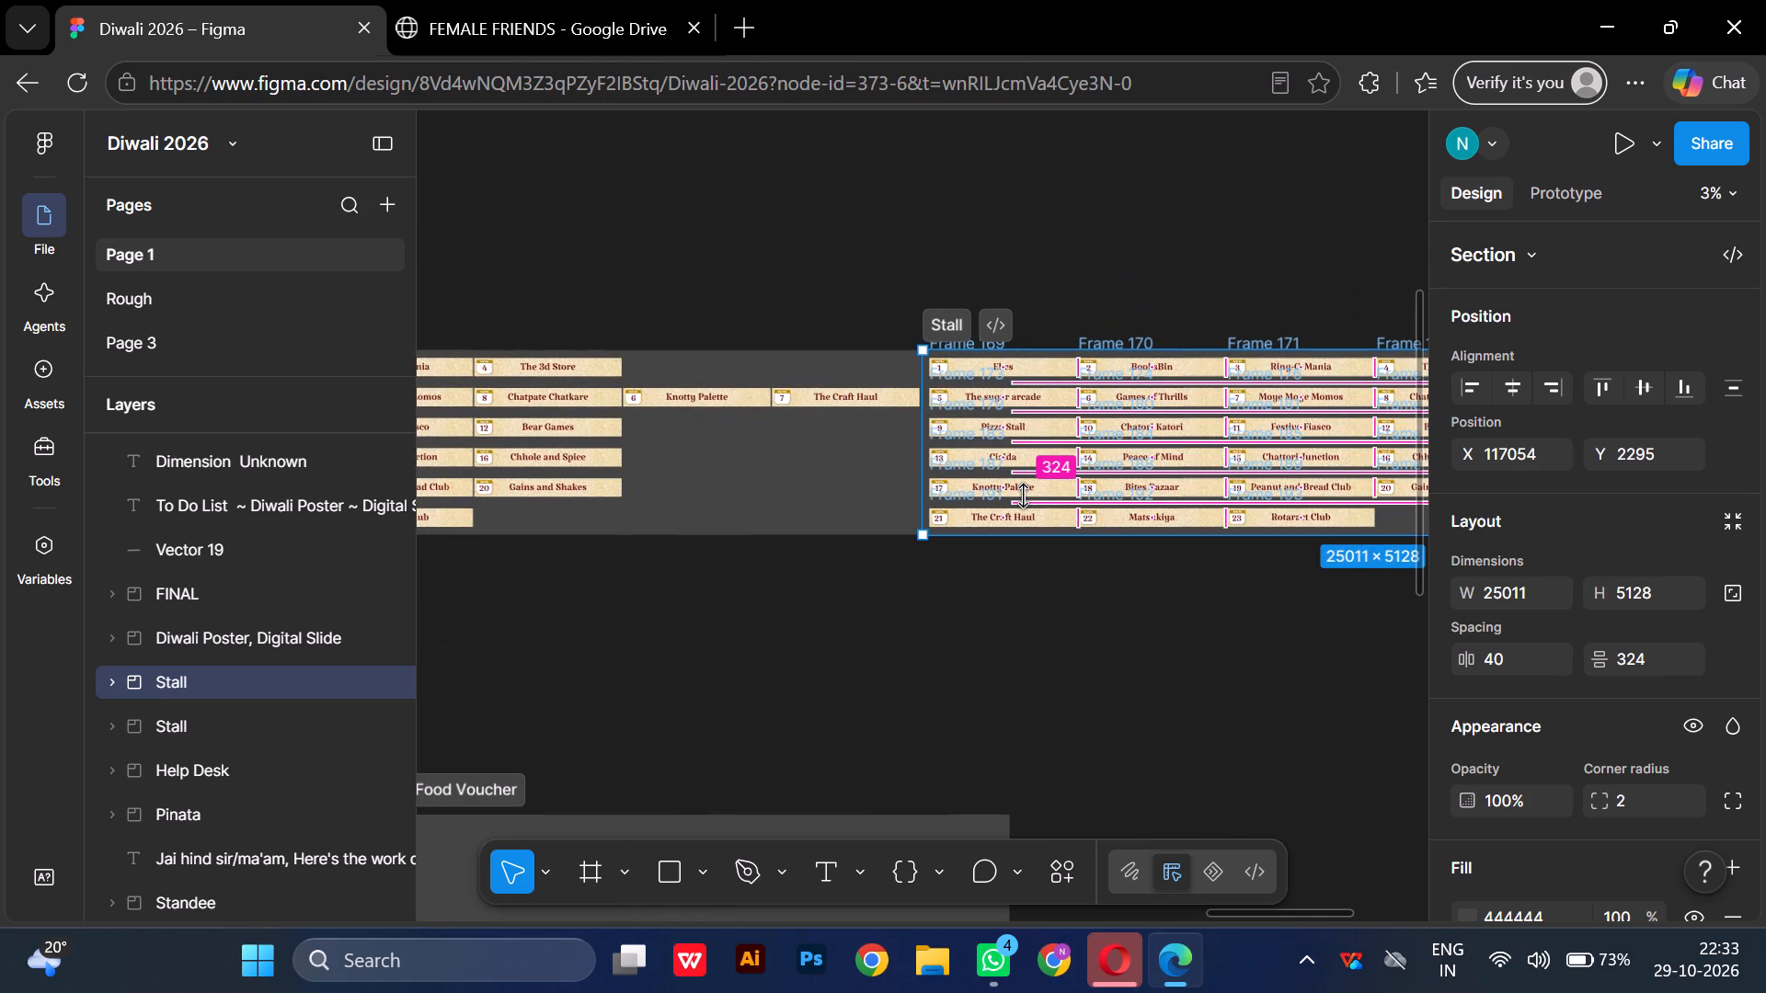
scroll(1023, 496, "left", 2)
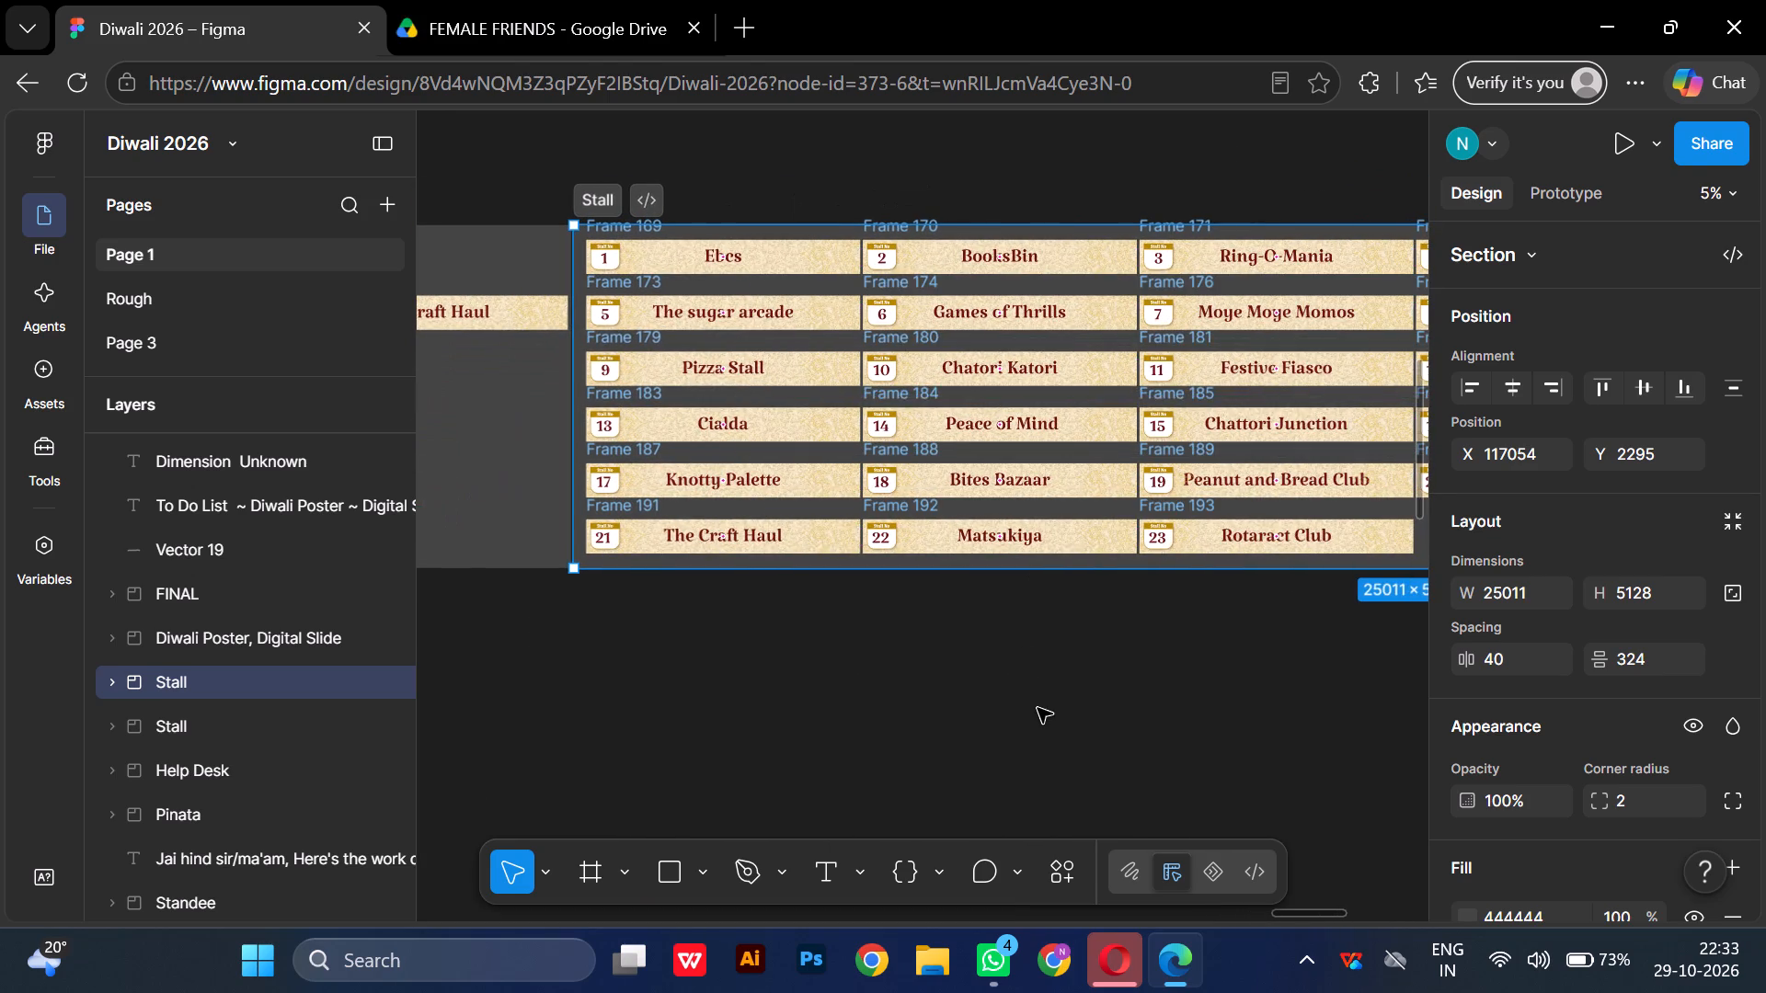
left_click(1038, 708)
Look over the duplicated Stall section's numbered name banners and the surrounding sections of the page.
scroll(854, 722, "left", 2)
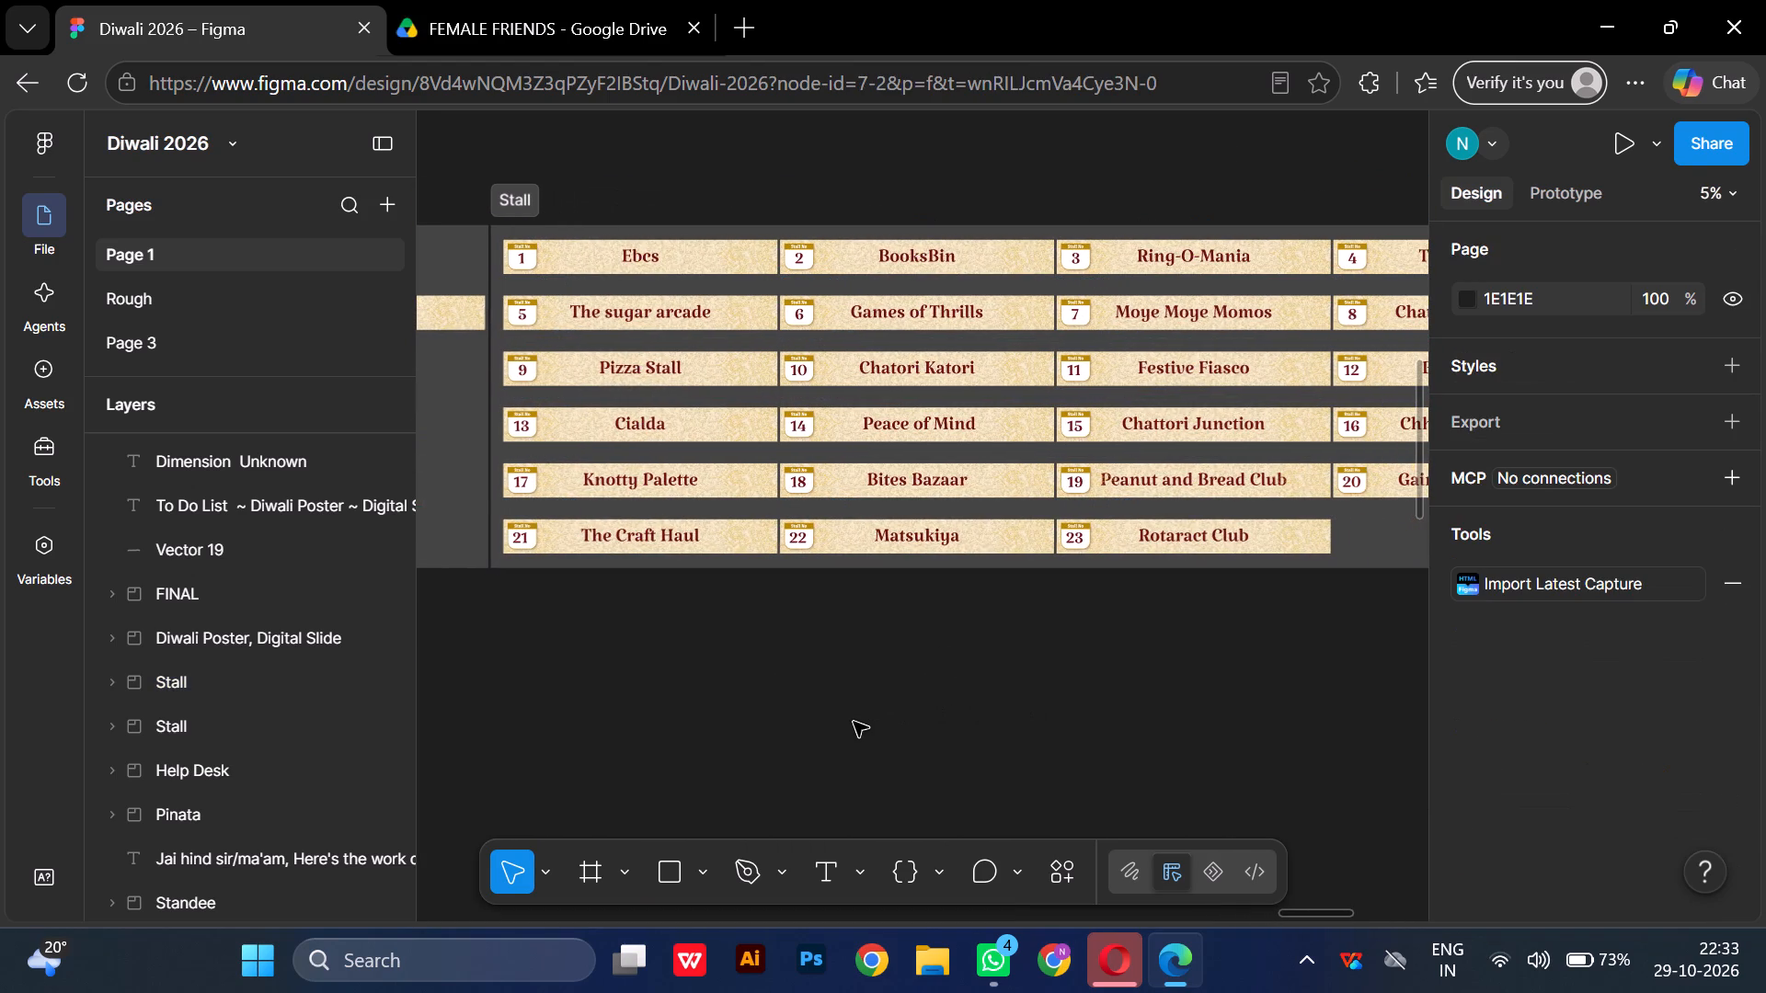
scroll(854, 722, "left", 1)
scroll(1043, 654, "left", 1)
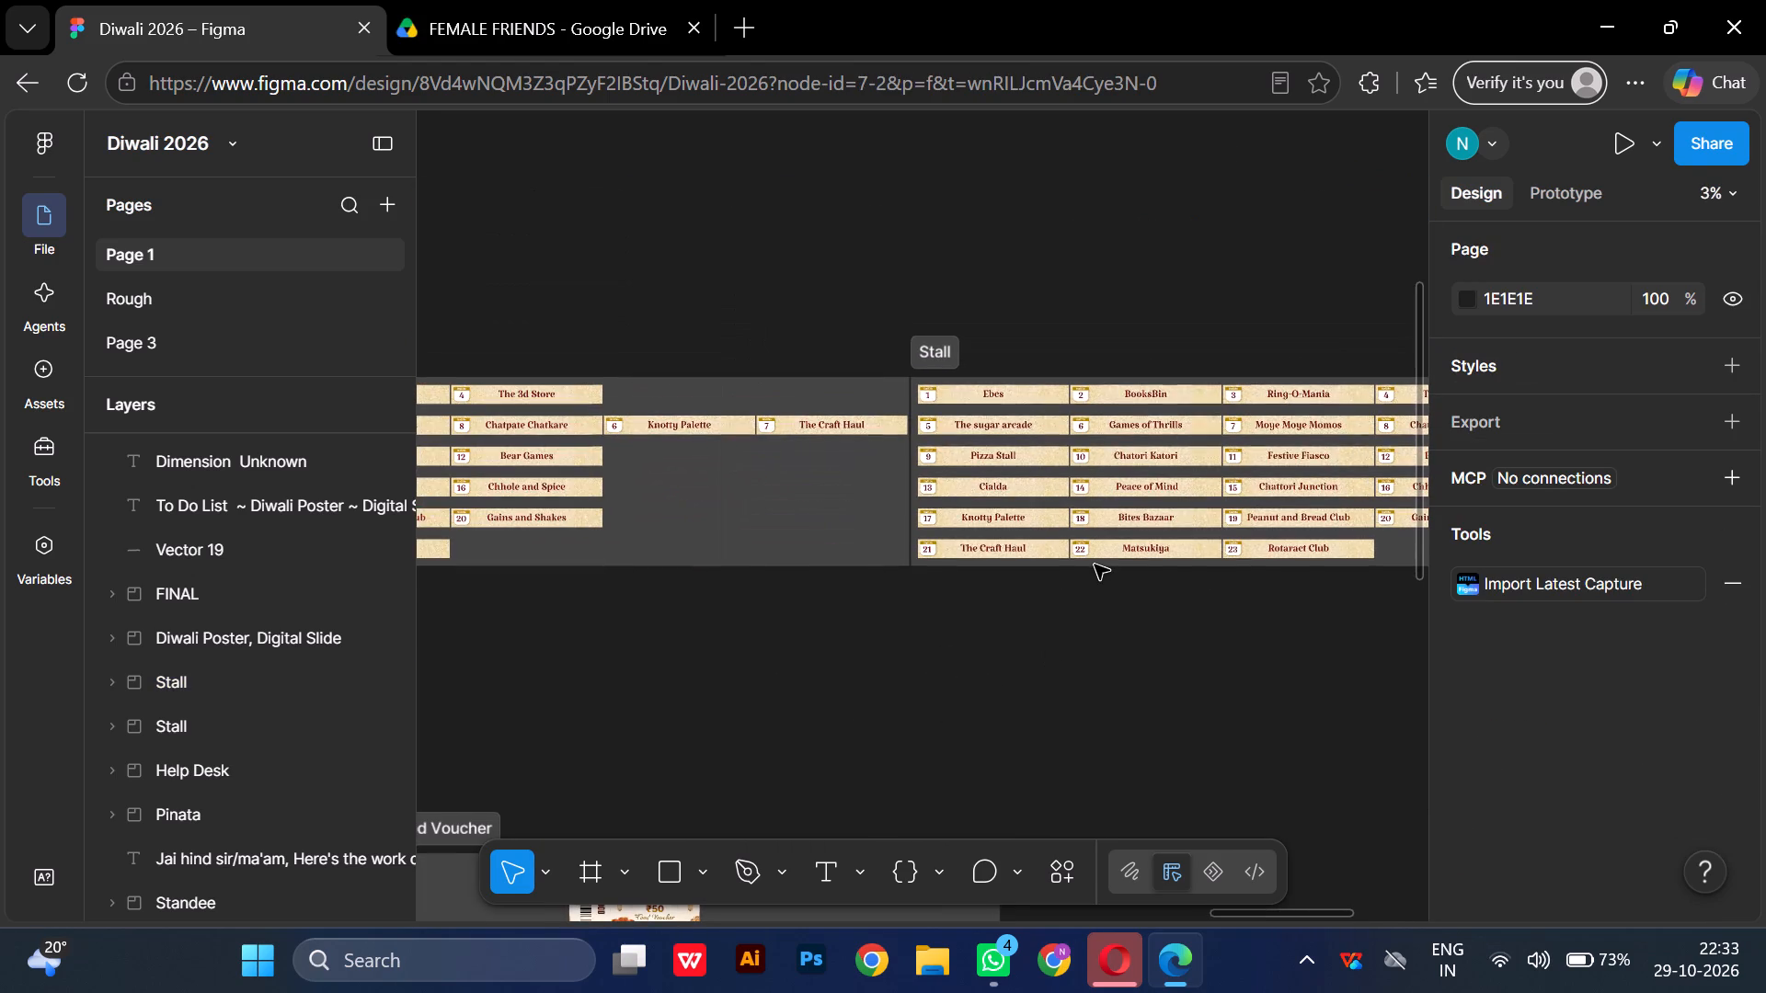
scroll(1095, 565, "left", 1)
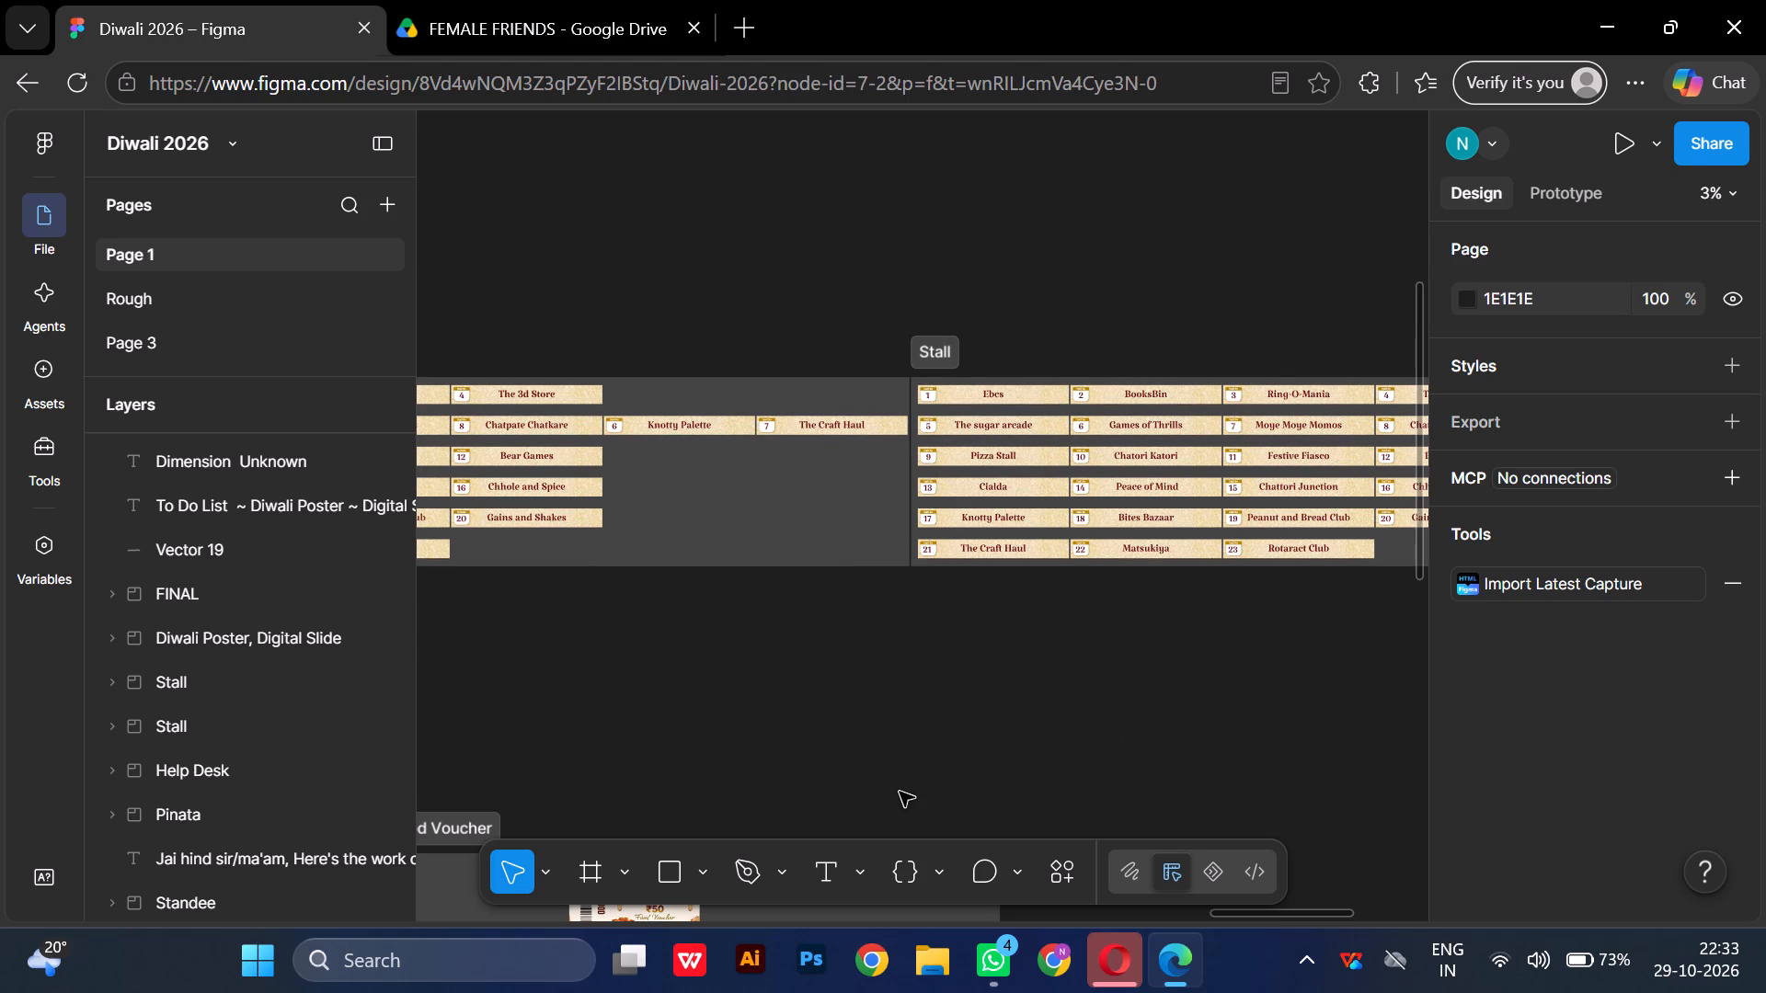
scroll(900, 792, "left", 3)
scroll(1301, 728, "left", 1)
key("shift+exclam")
scroll(1237, 502, "left", 1)
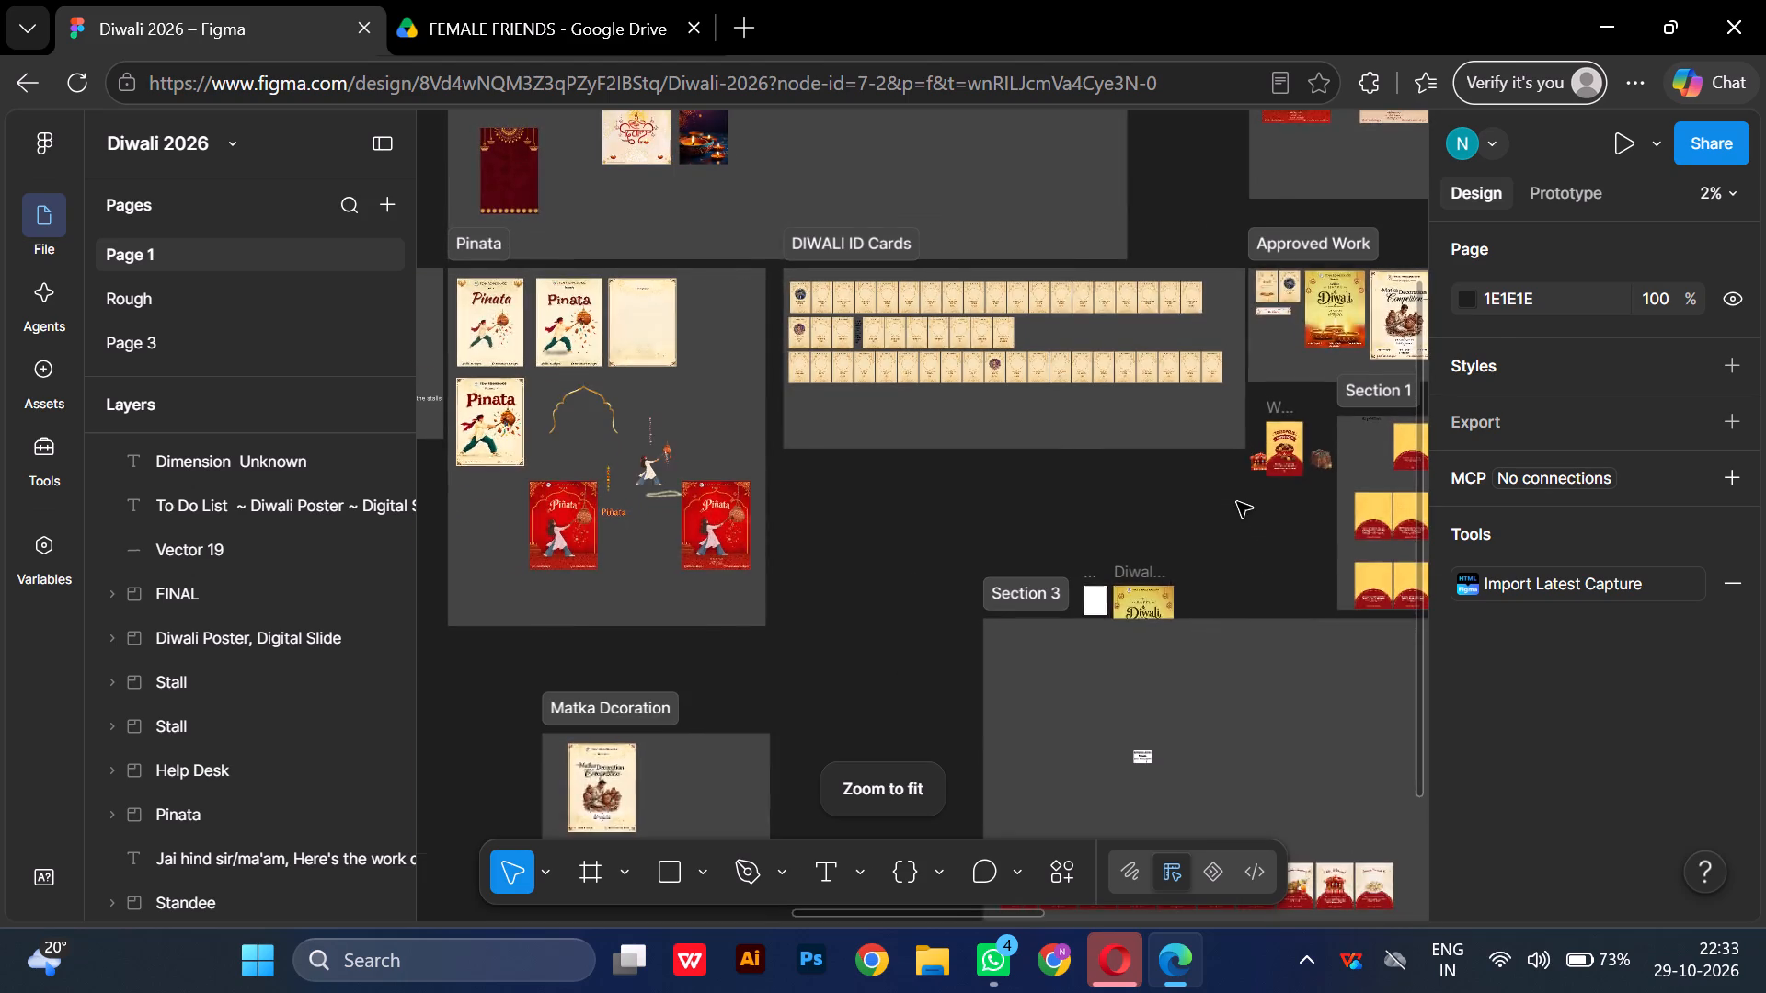
scroll(1237, 502, "left", 7)
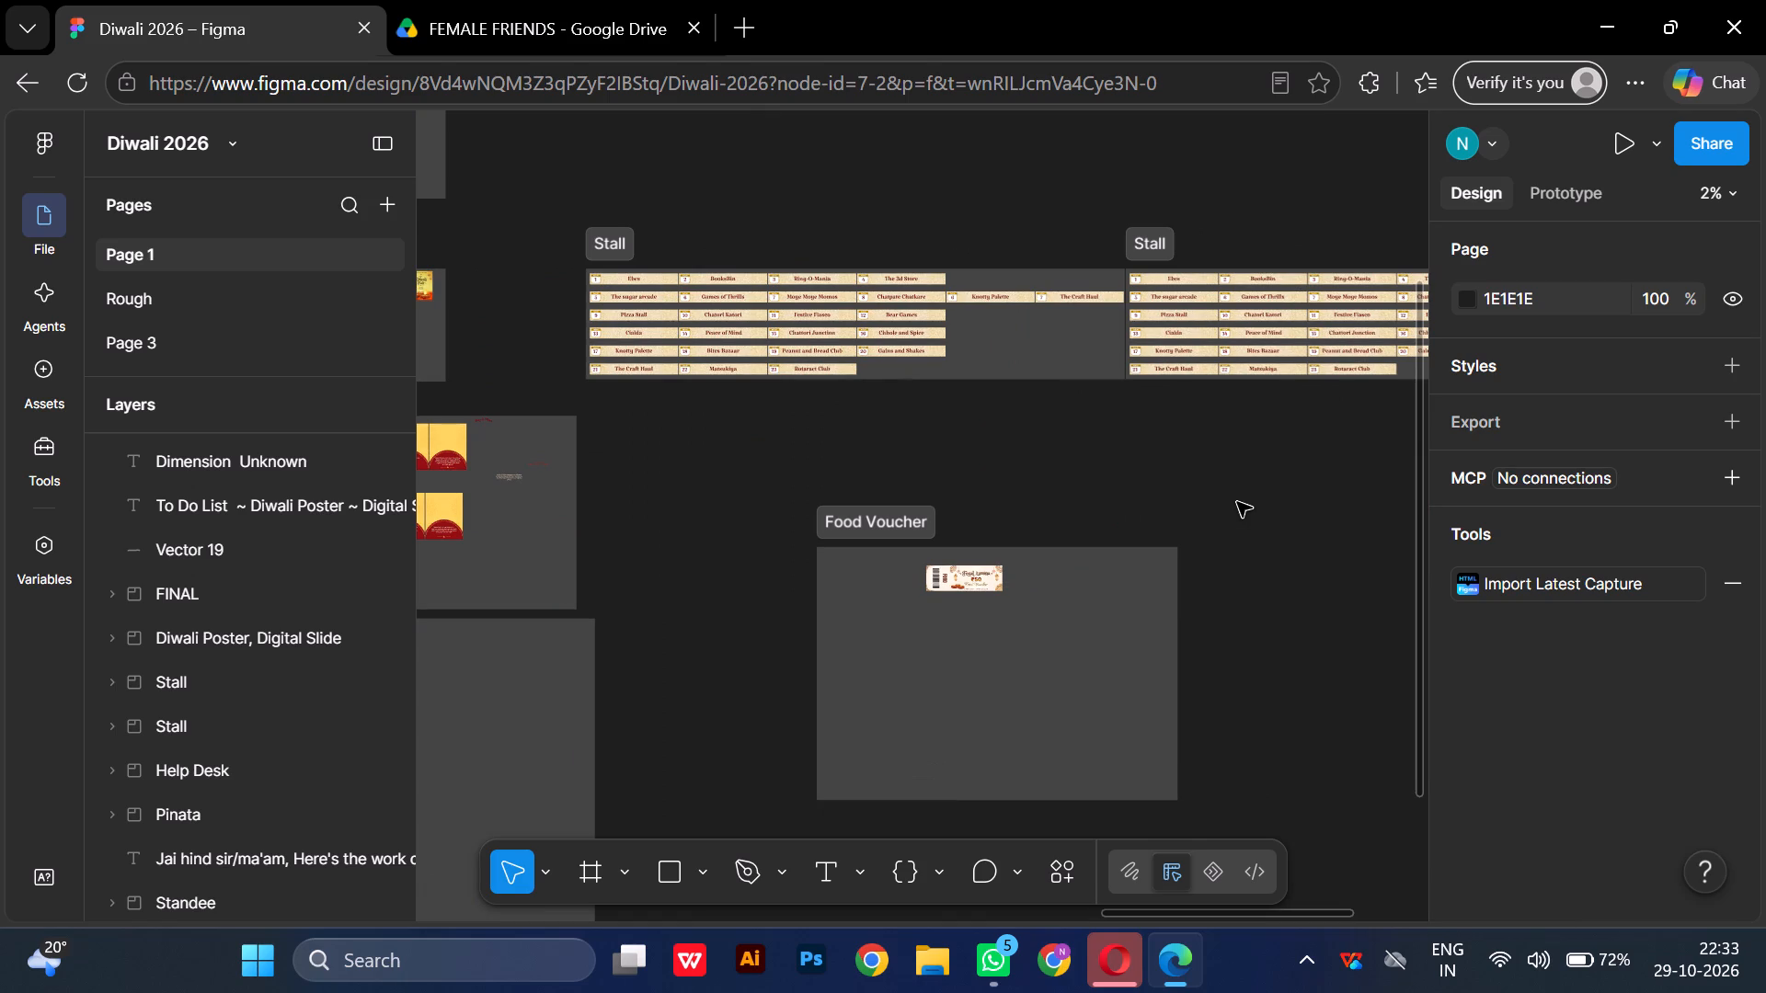
scroll(1237, 502, "left", 1)
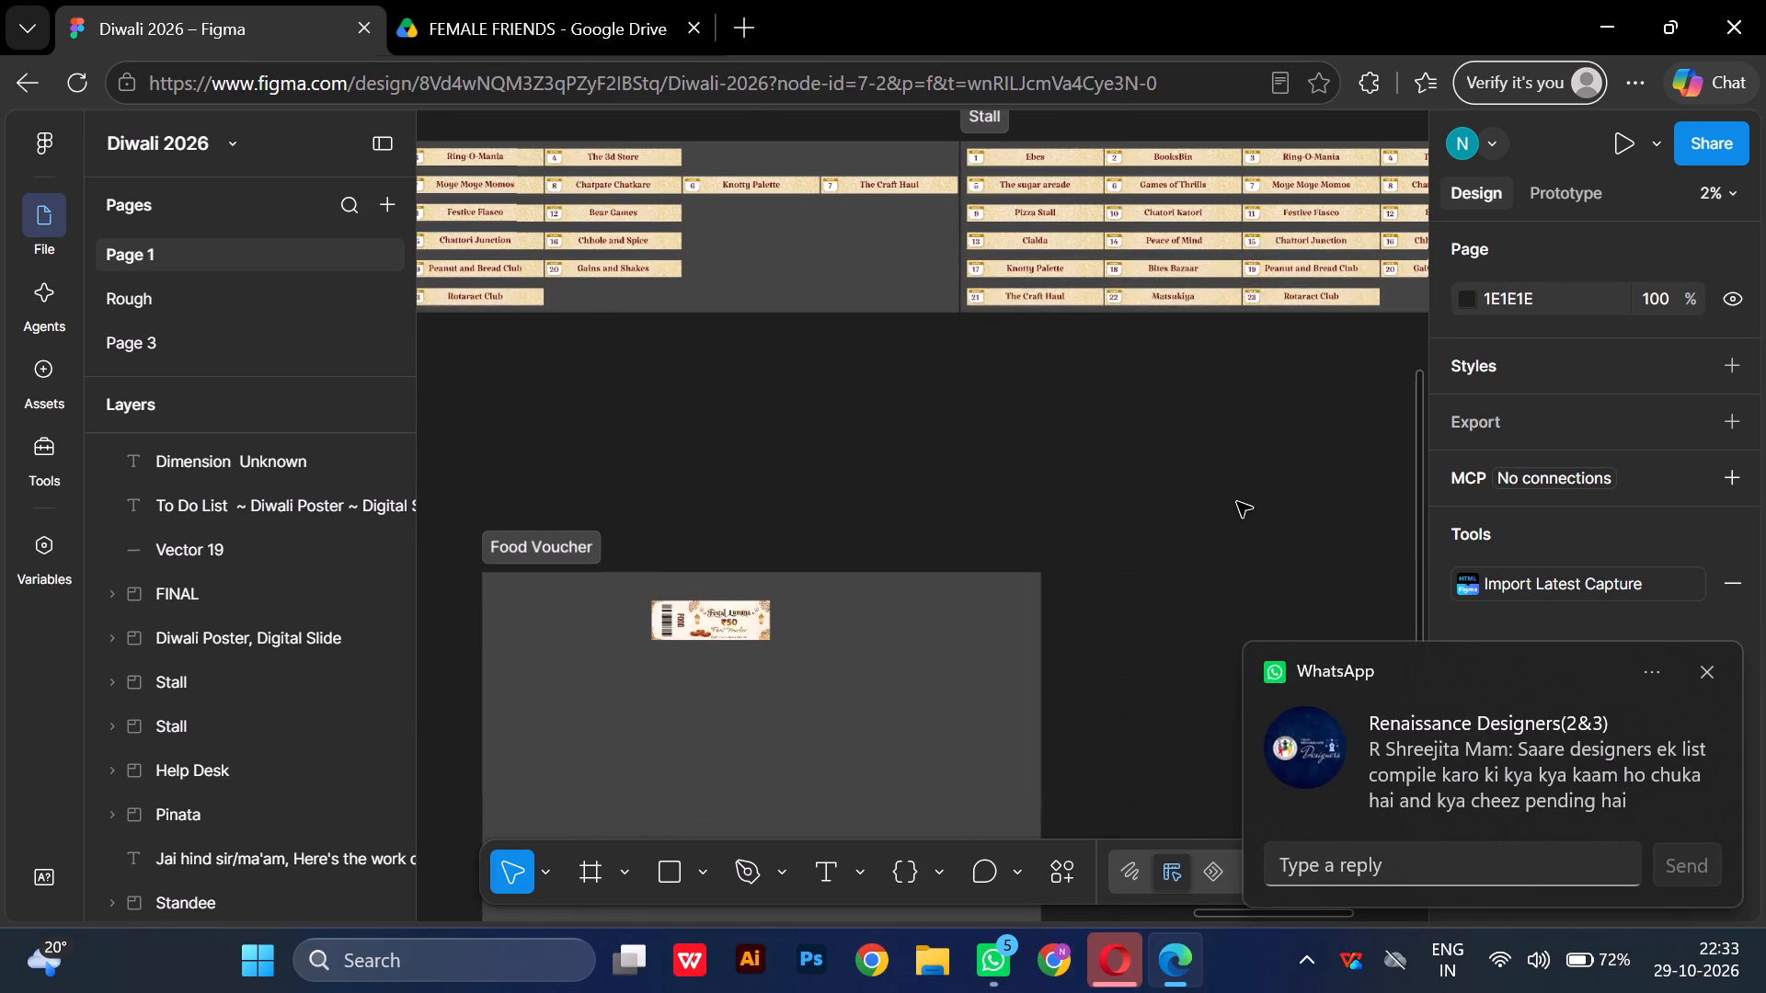
scroll(1237, 502, "left", 2)
scroll(1237, 502, "up", 2)
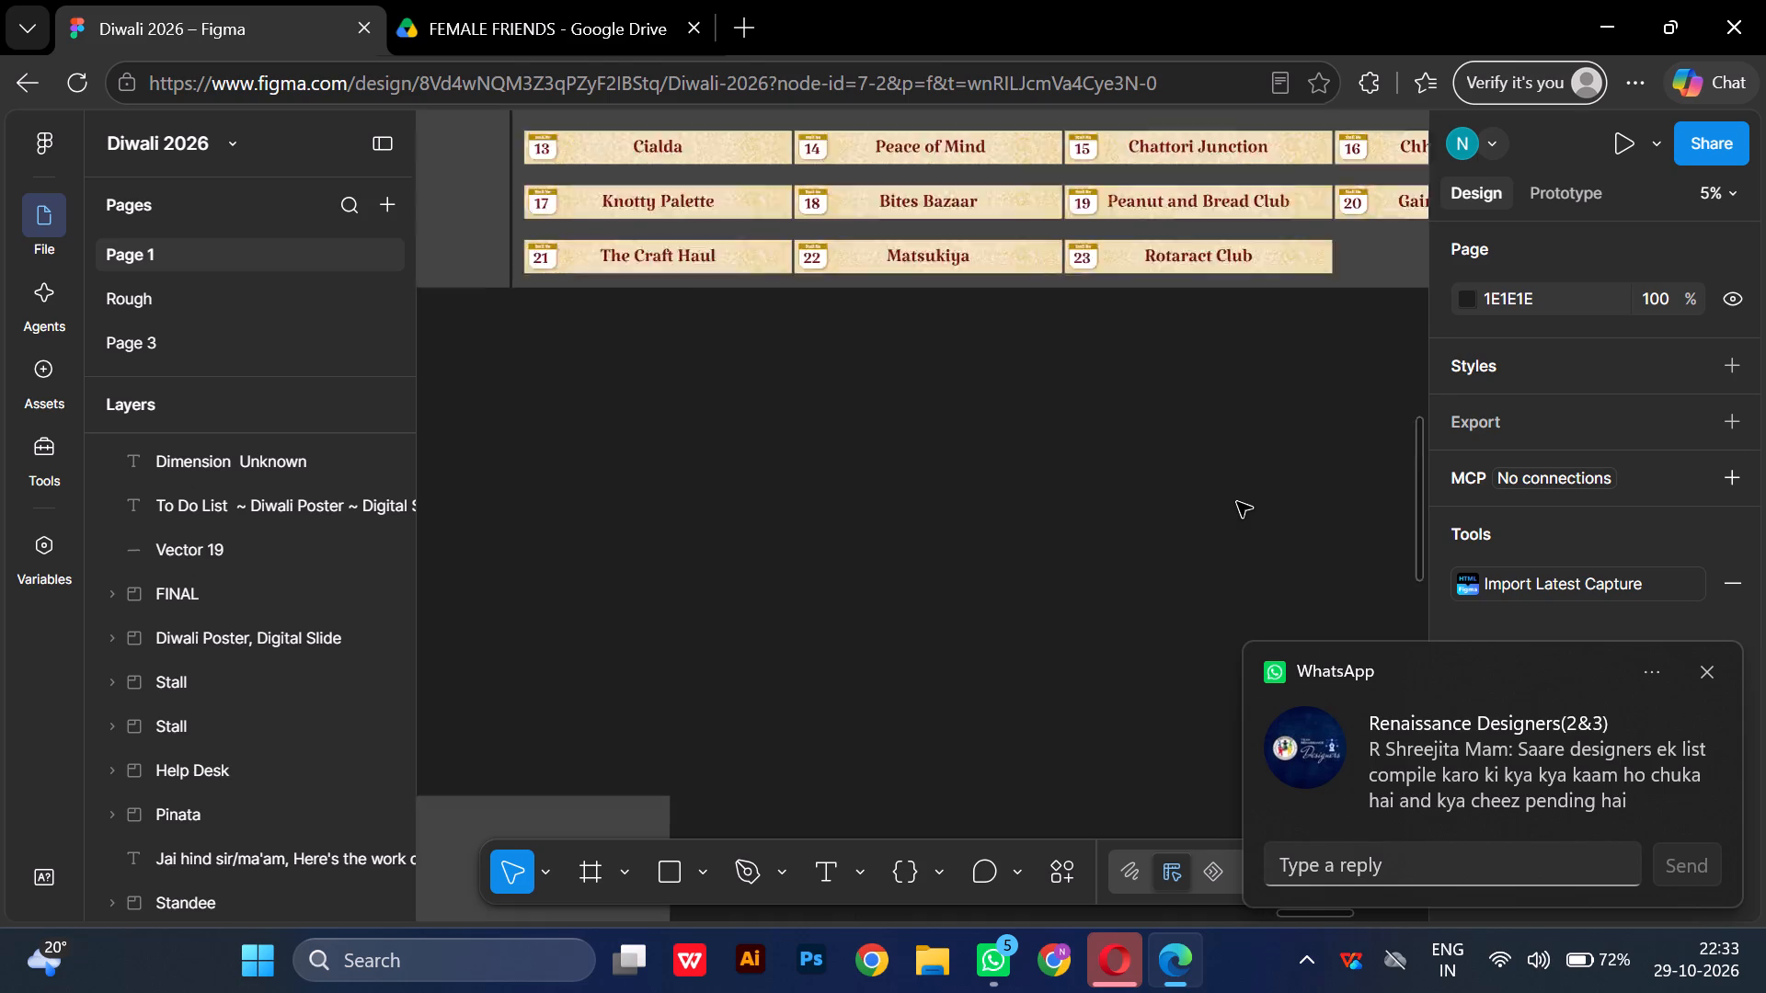
Move the duplicated Stall section from beside the original to directly below it, roughly lined up with the original and above the voucher section.
scroll(1237, 502, "up", 1)
scroll(1237, 502, "down", 2)
scroll(1237, 502, "left", 2)
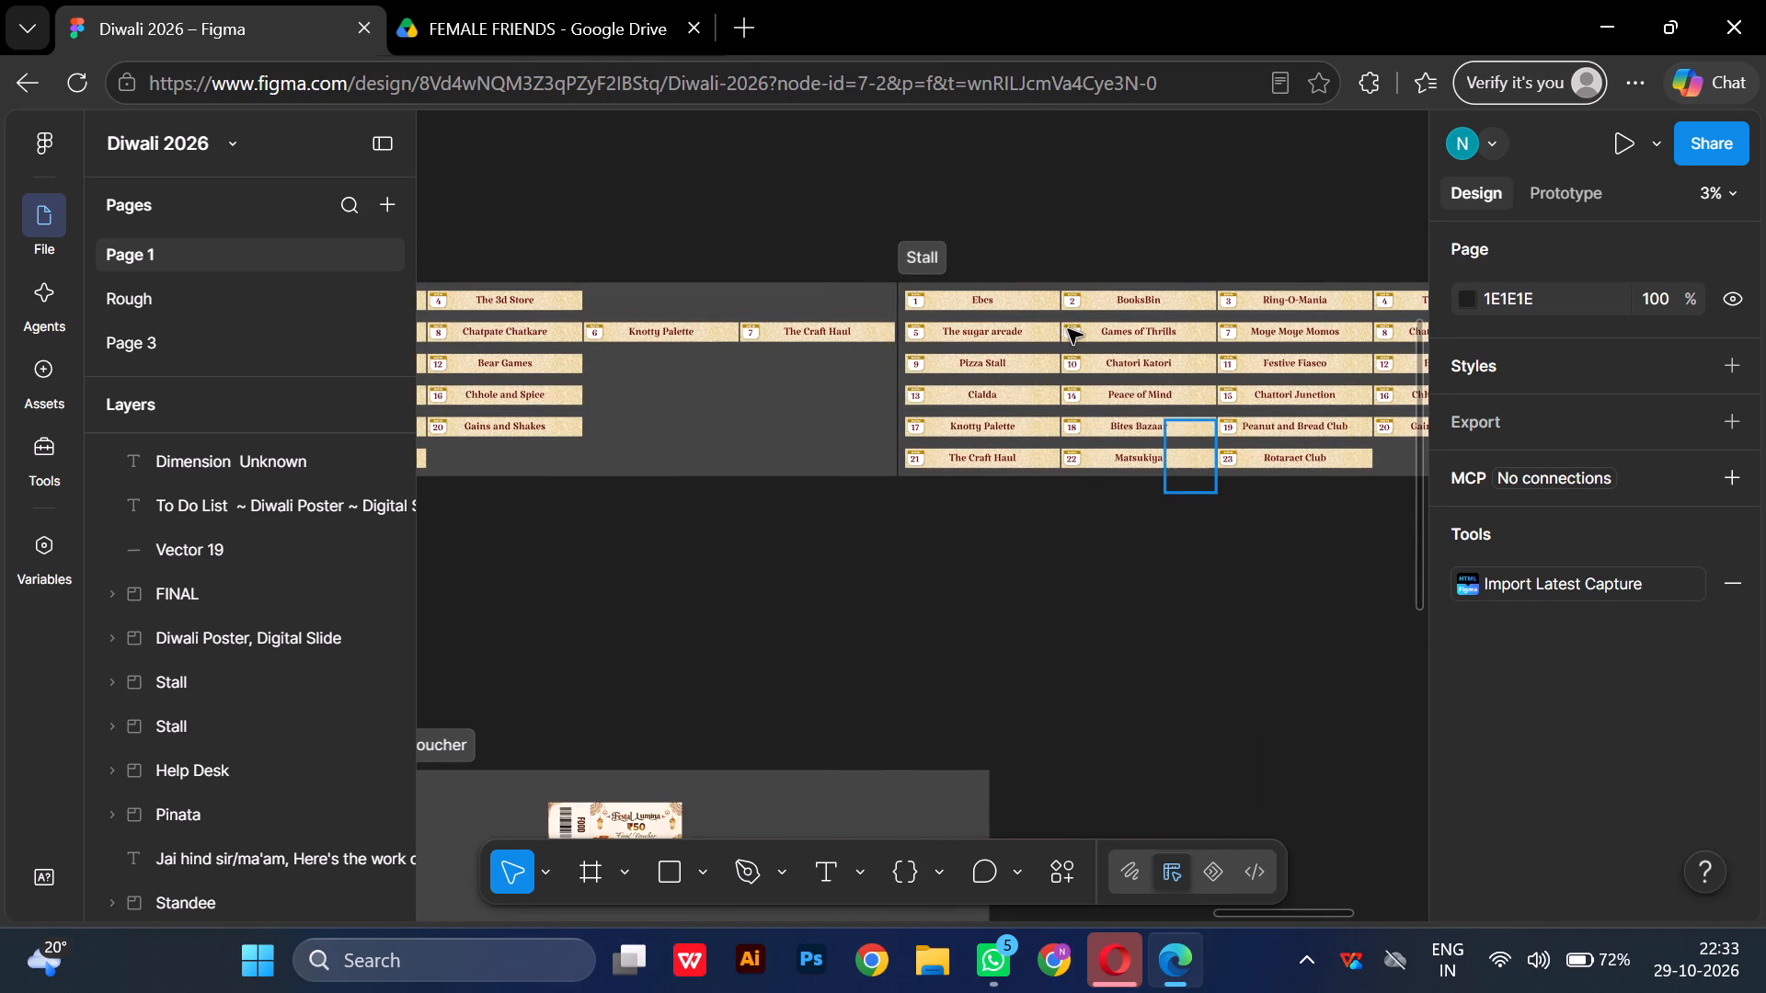
double_click(927, 257)
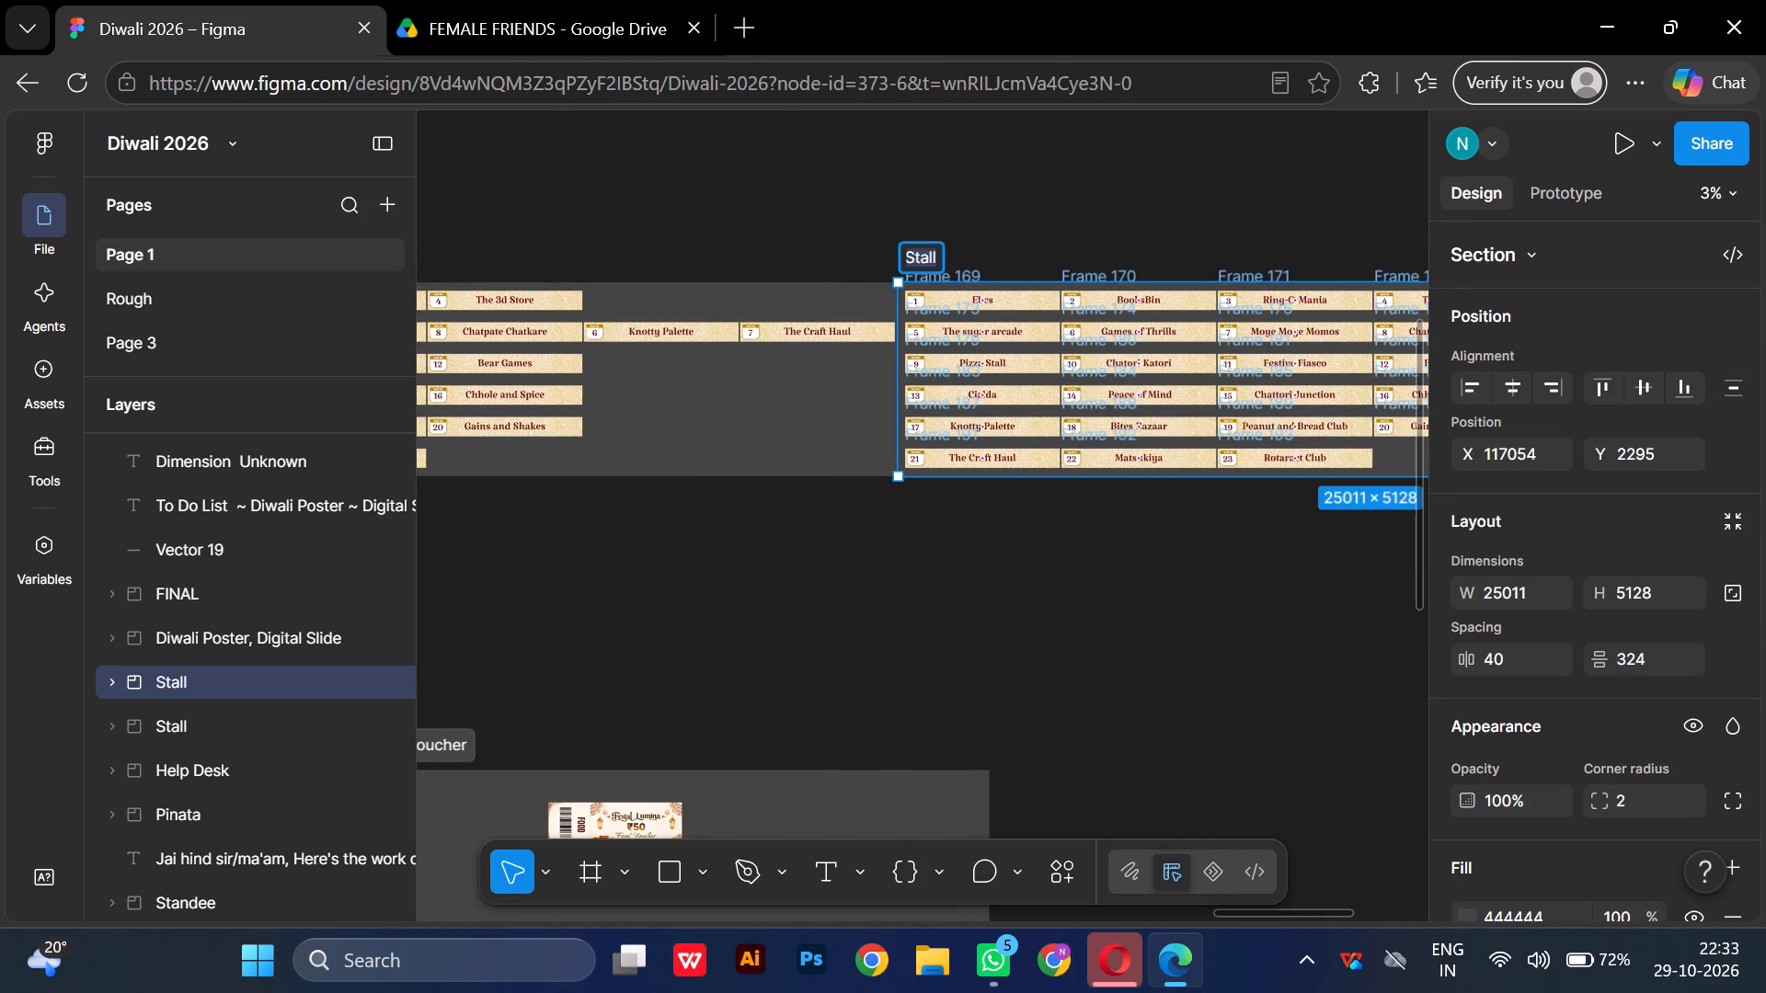
left_click(975, 577)
left_click(924, 260)
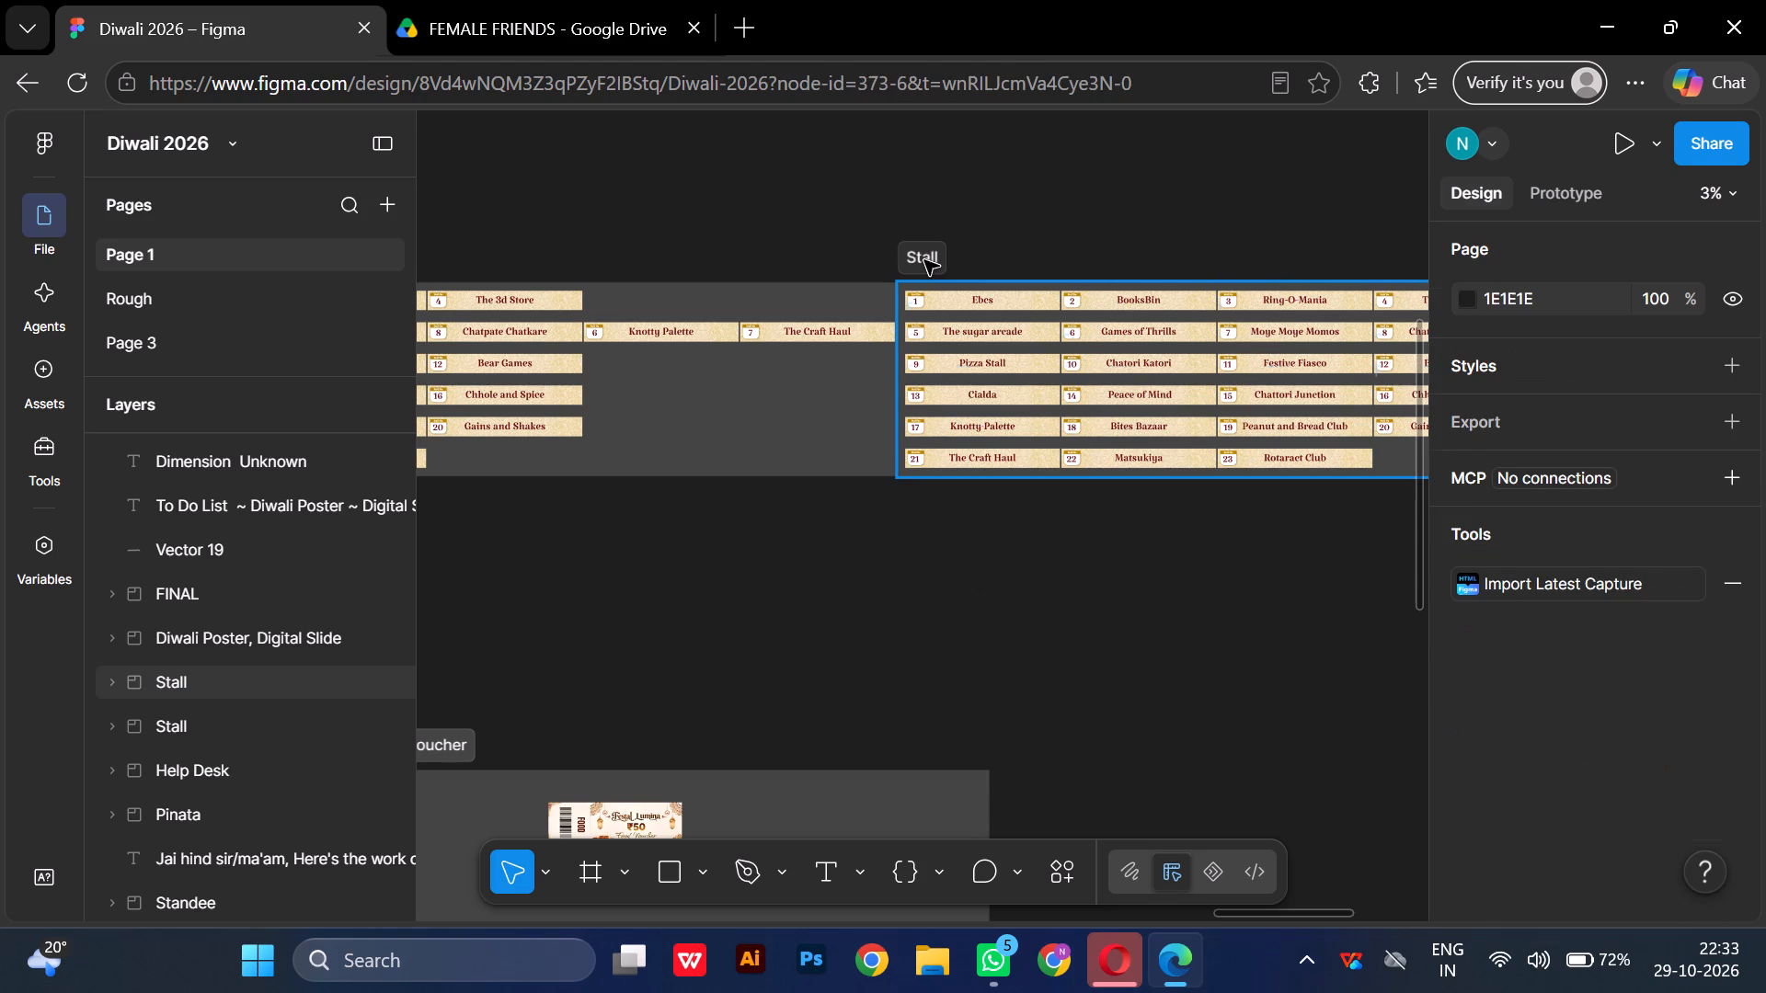
left_click_drag(1396, 461, 1210, 644)
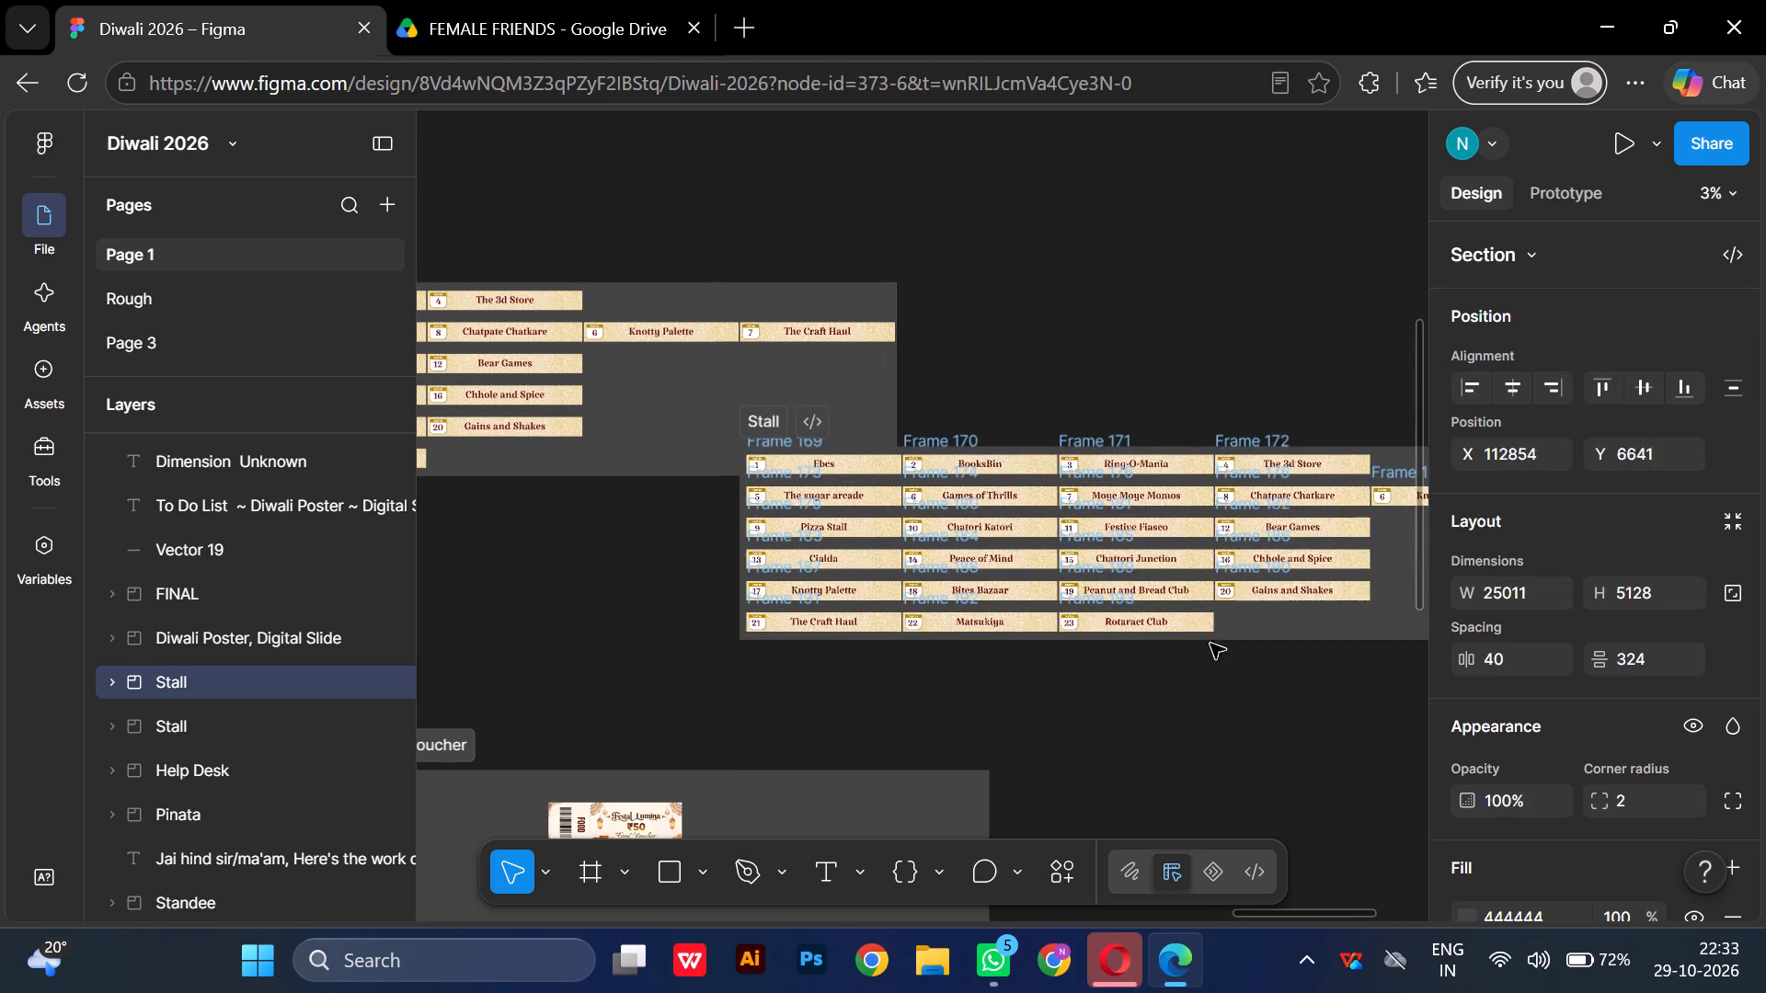
left_click_drag(1210, 644, 900, 679)
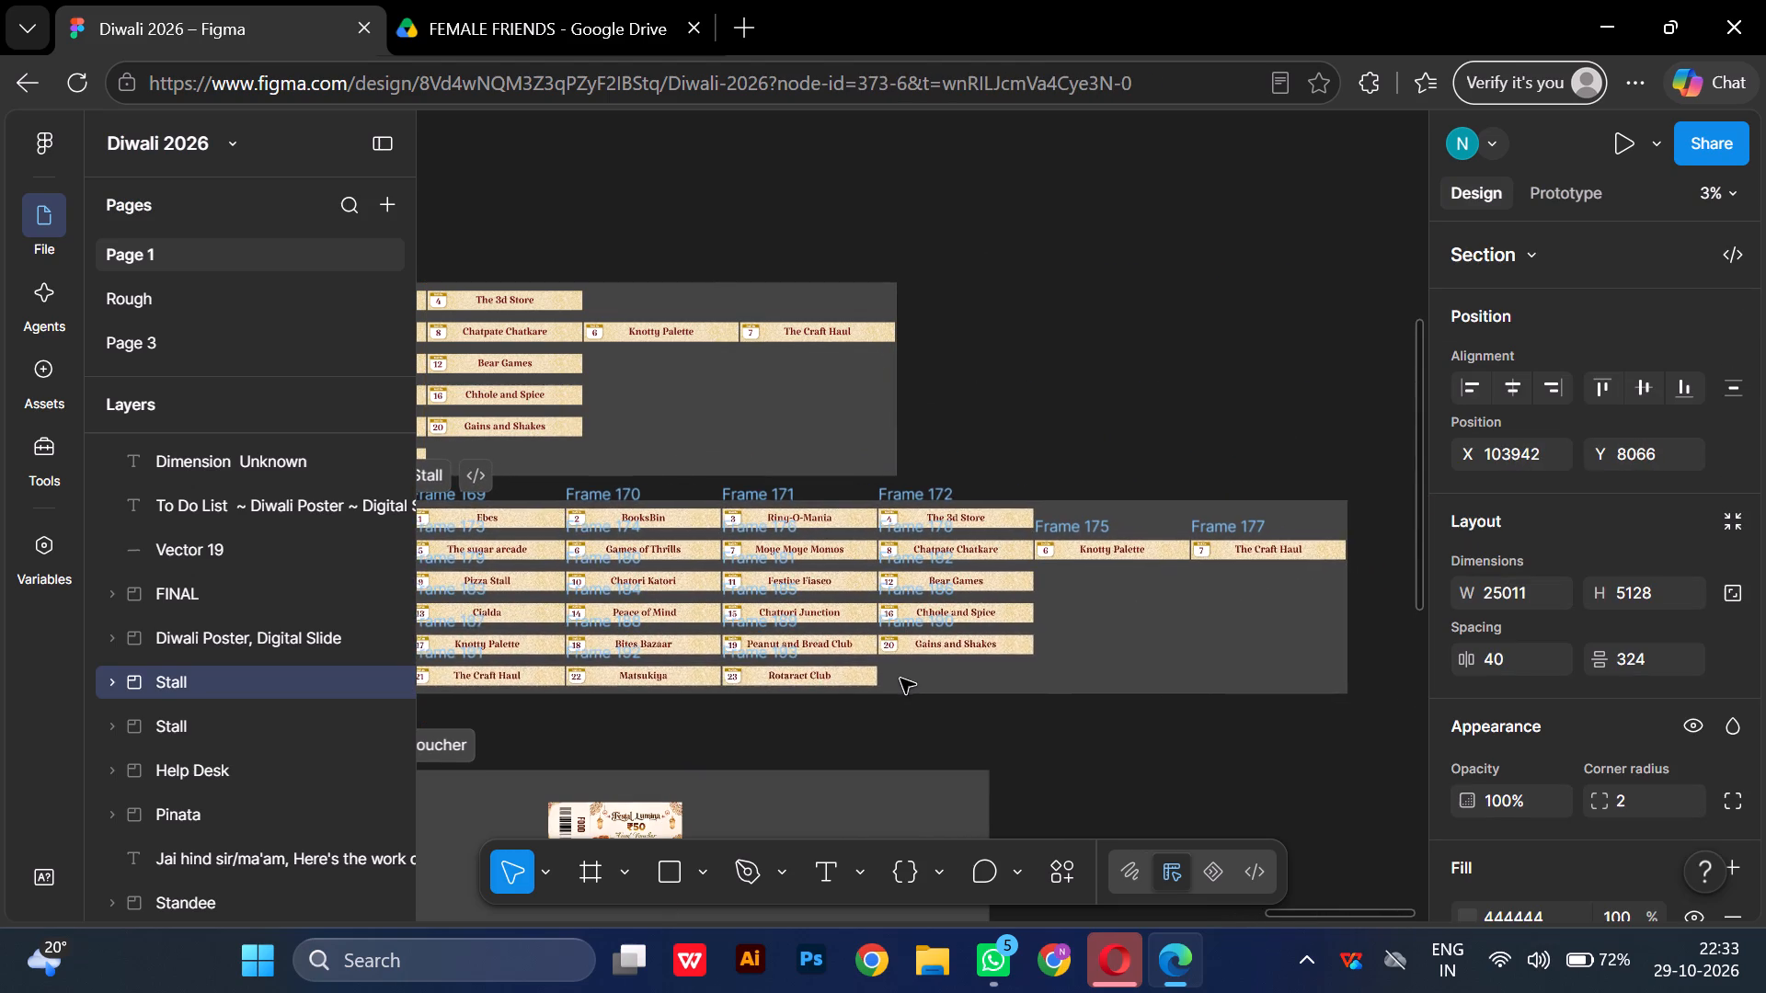
left_click_drag(900, 679, 444, 663)
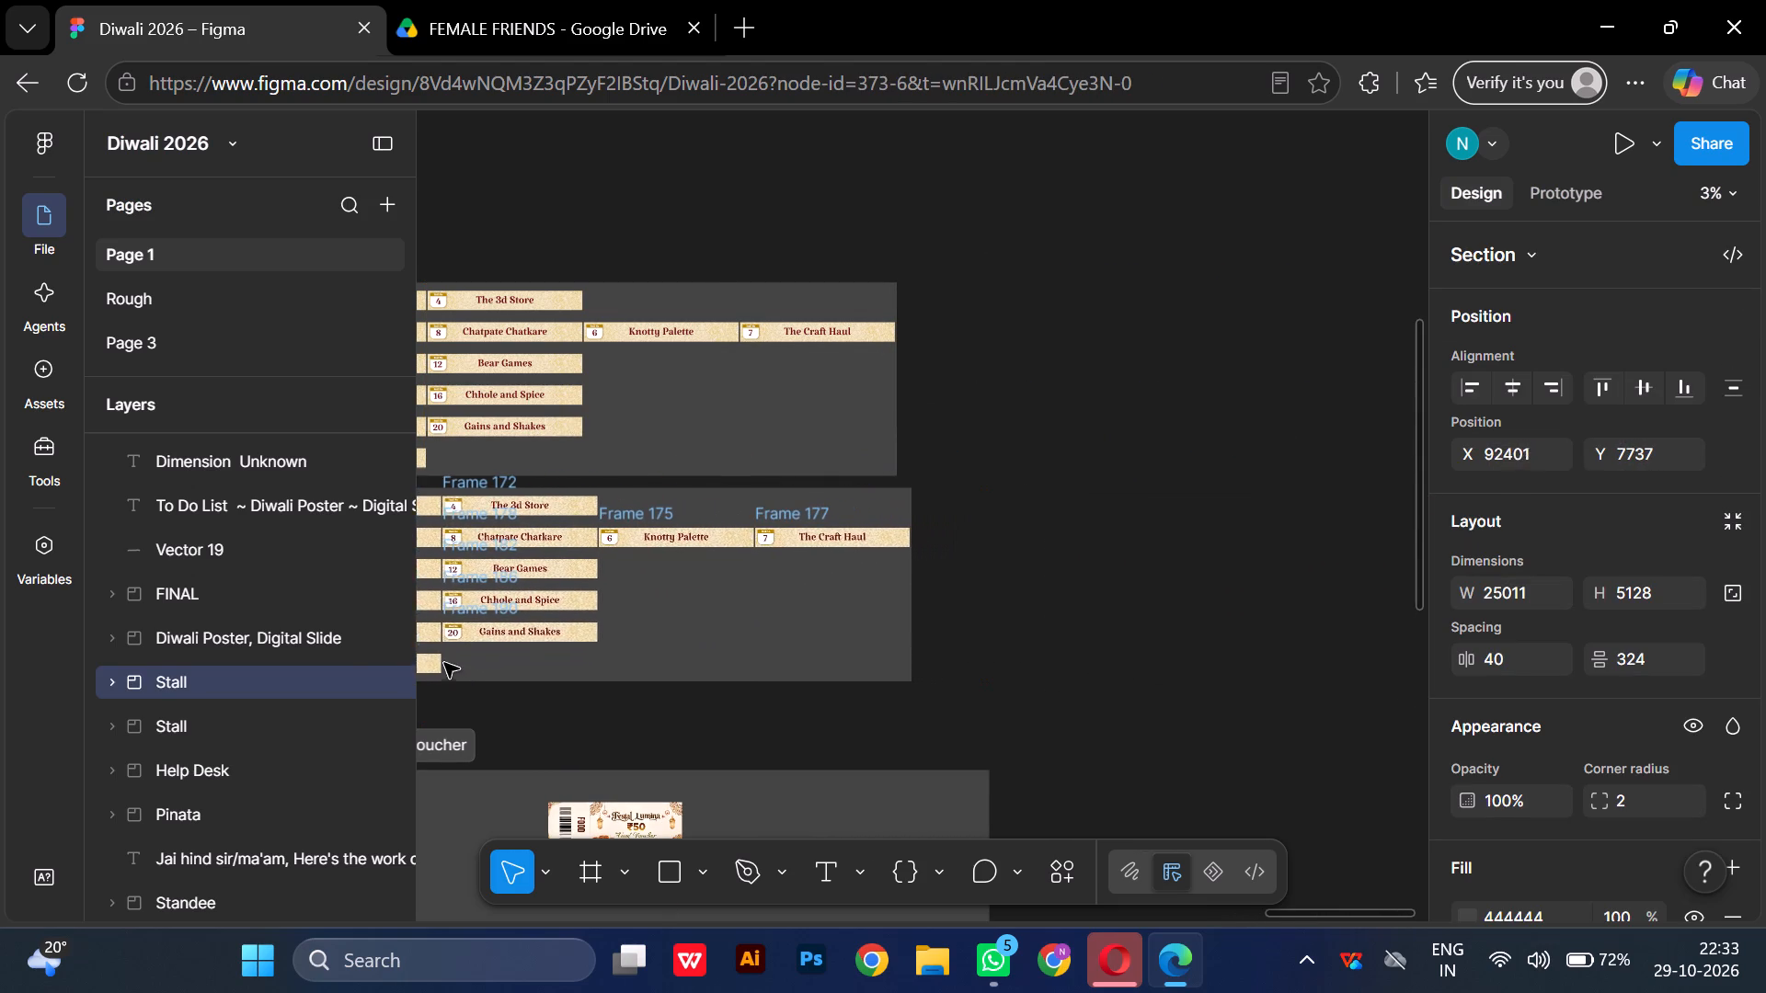
left_click_drag(444, 663, 399, 660)
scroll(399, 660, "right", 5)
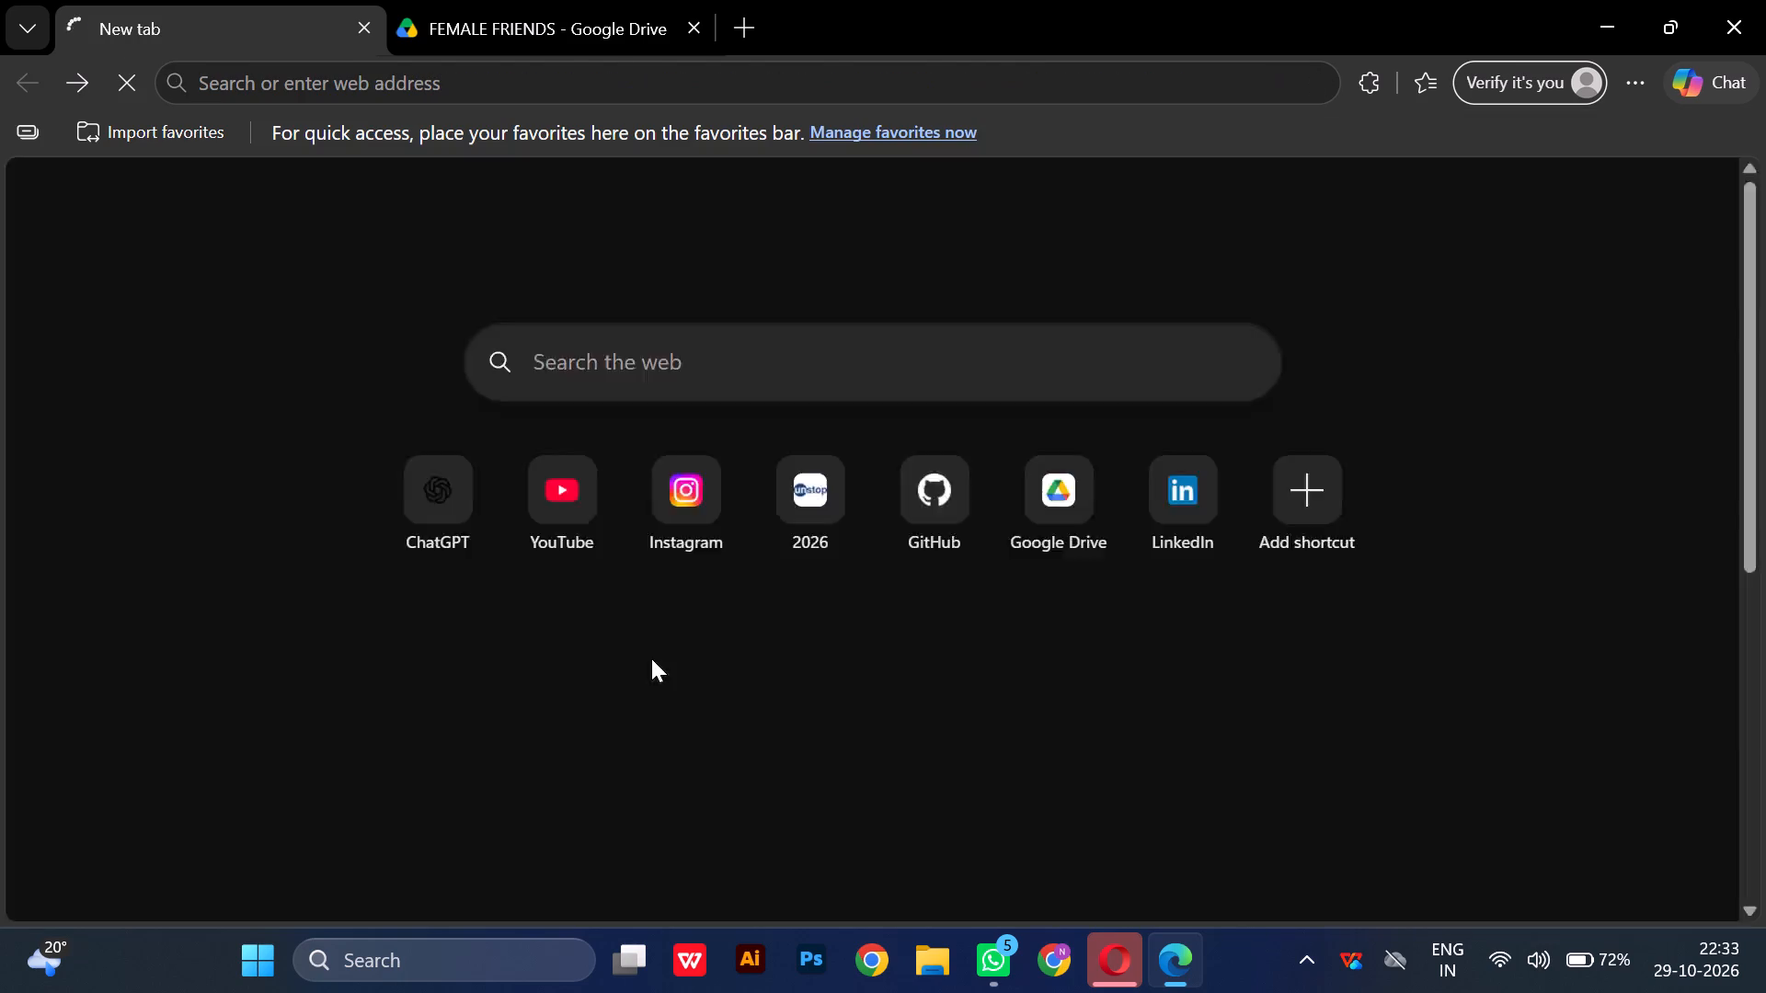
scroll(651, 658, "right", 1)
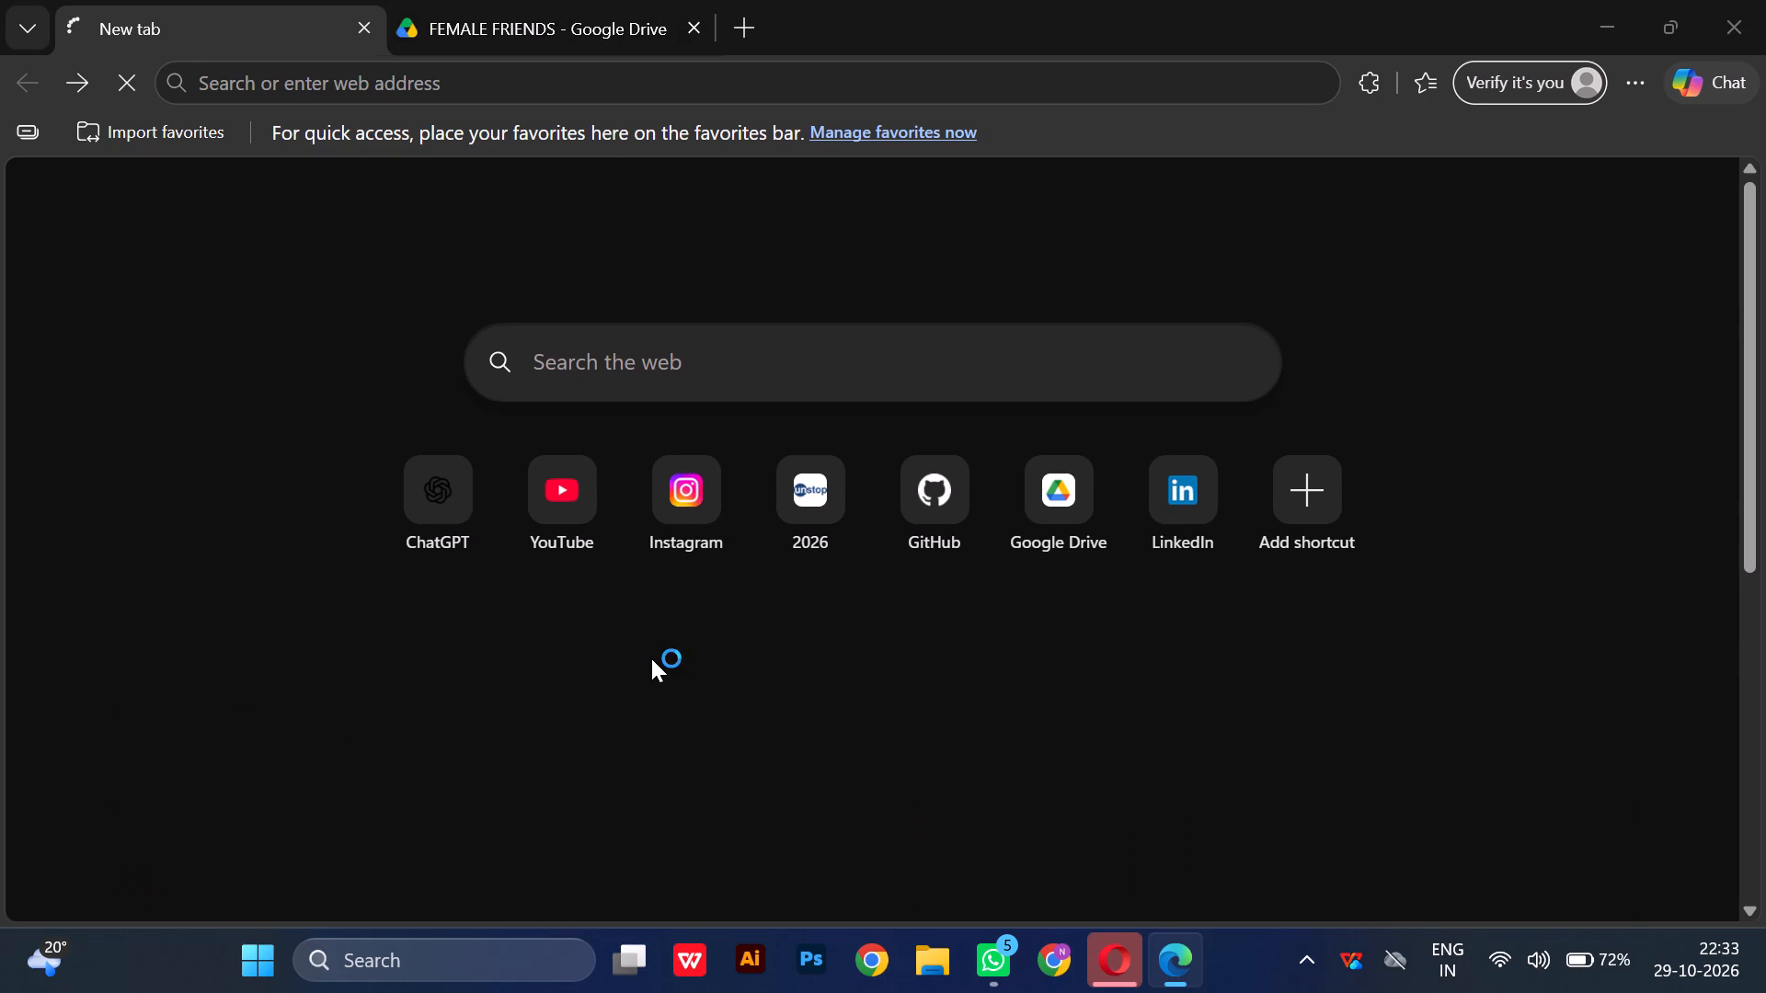
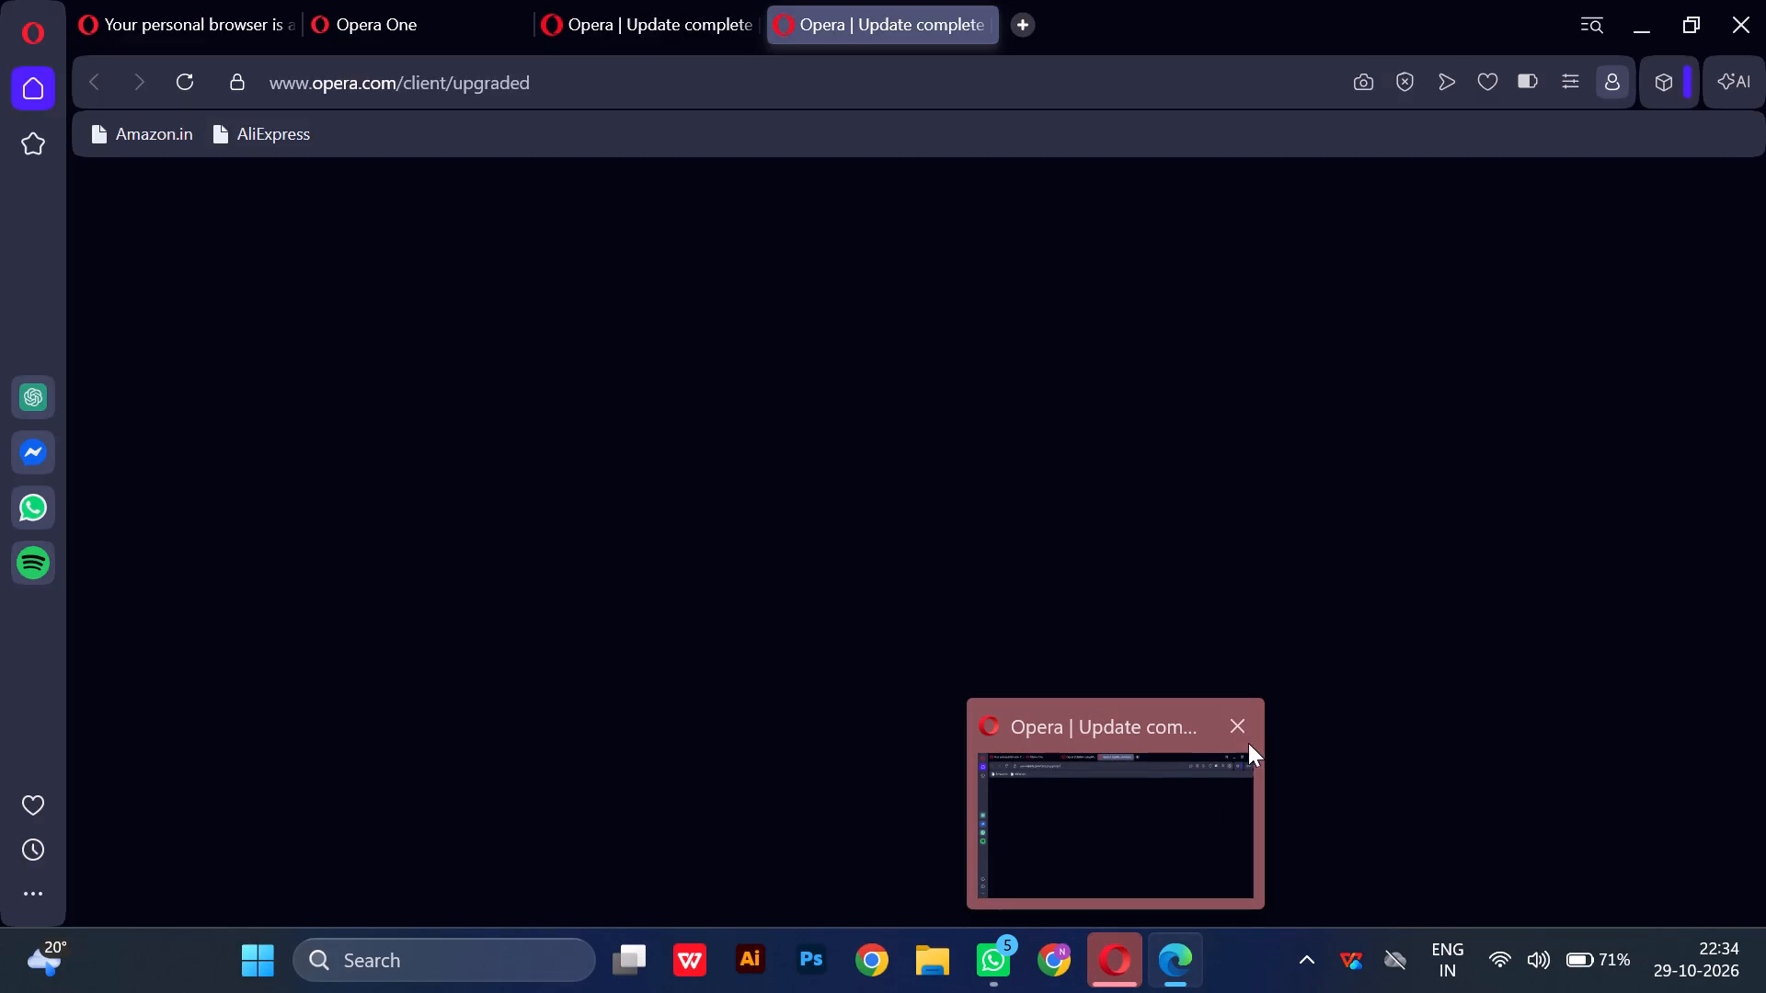
Close the Opera browser window showing the update page to return to the Diwali 2026 design file.
left_click(1240, 723)
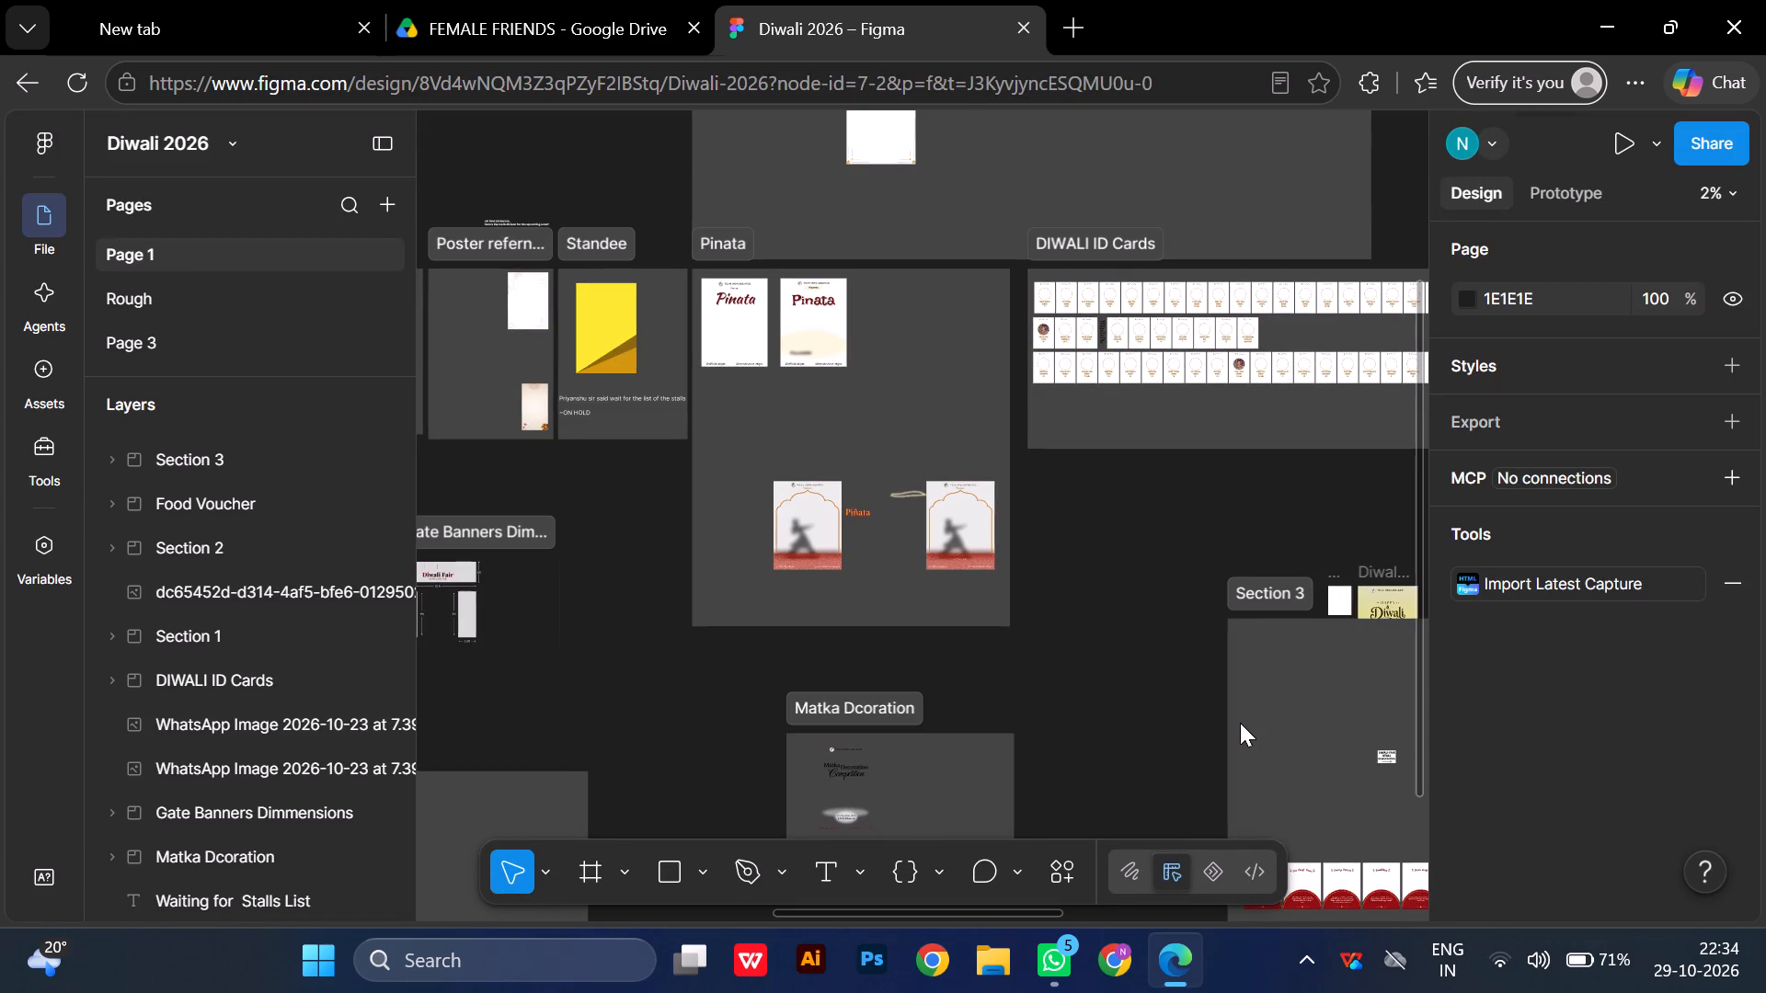
Select Section 1 with its rows of yellow and red cards, below the Approved Work section.
scroll(984, 640, "left", 5)
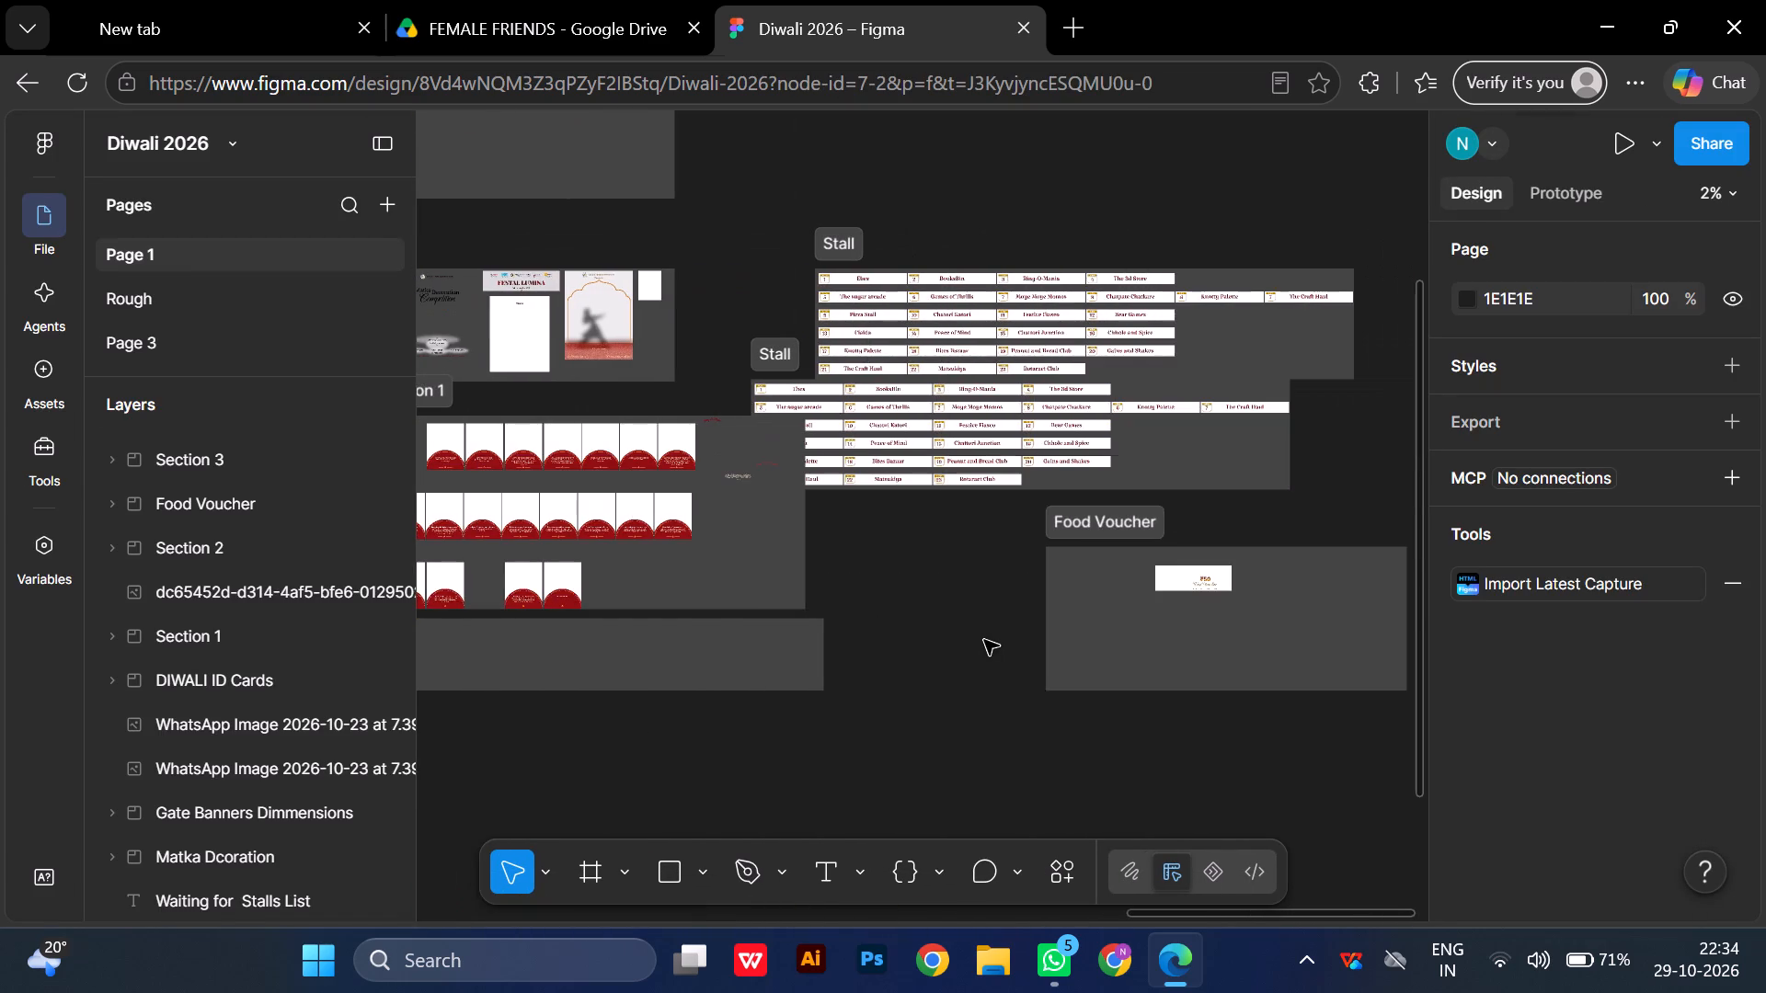
scroll(984, 640, "right", 1)
scroll(838, 567, "right", 1)
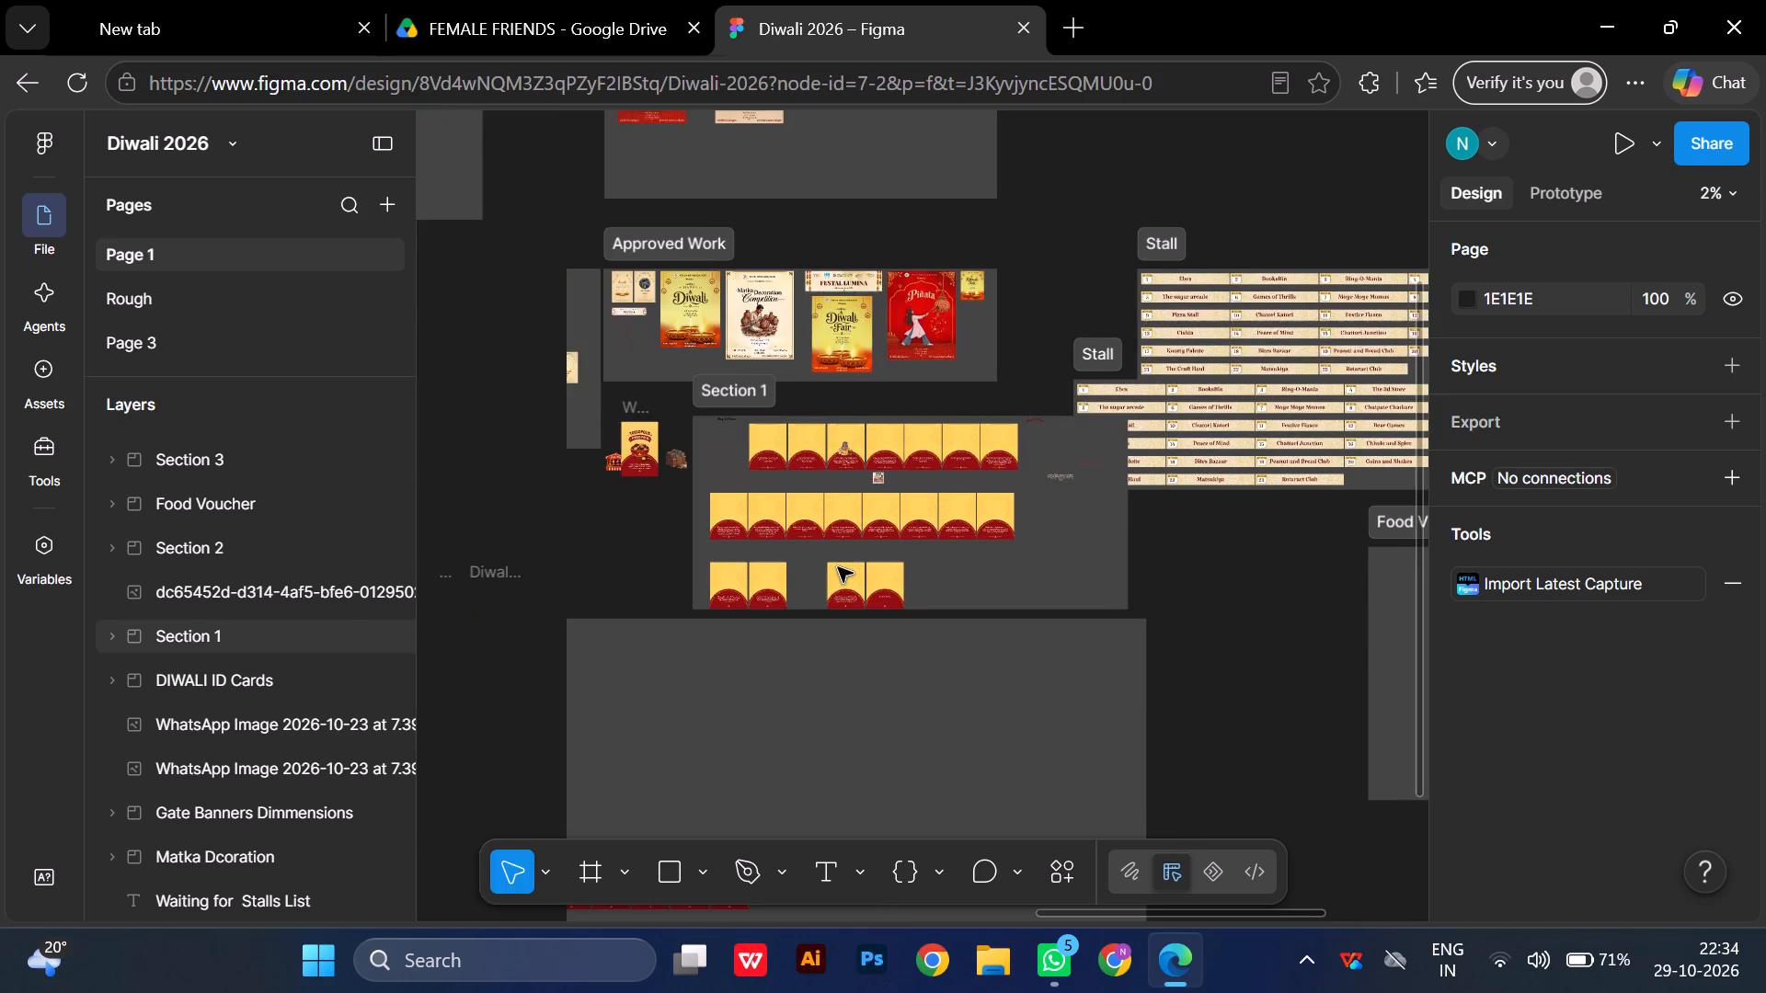
scroll(838, 567, "right", 1)
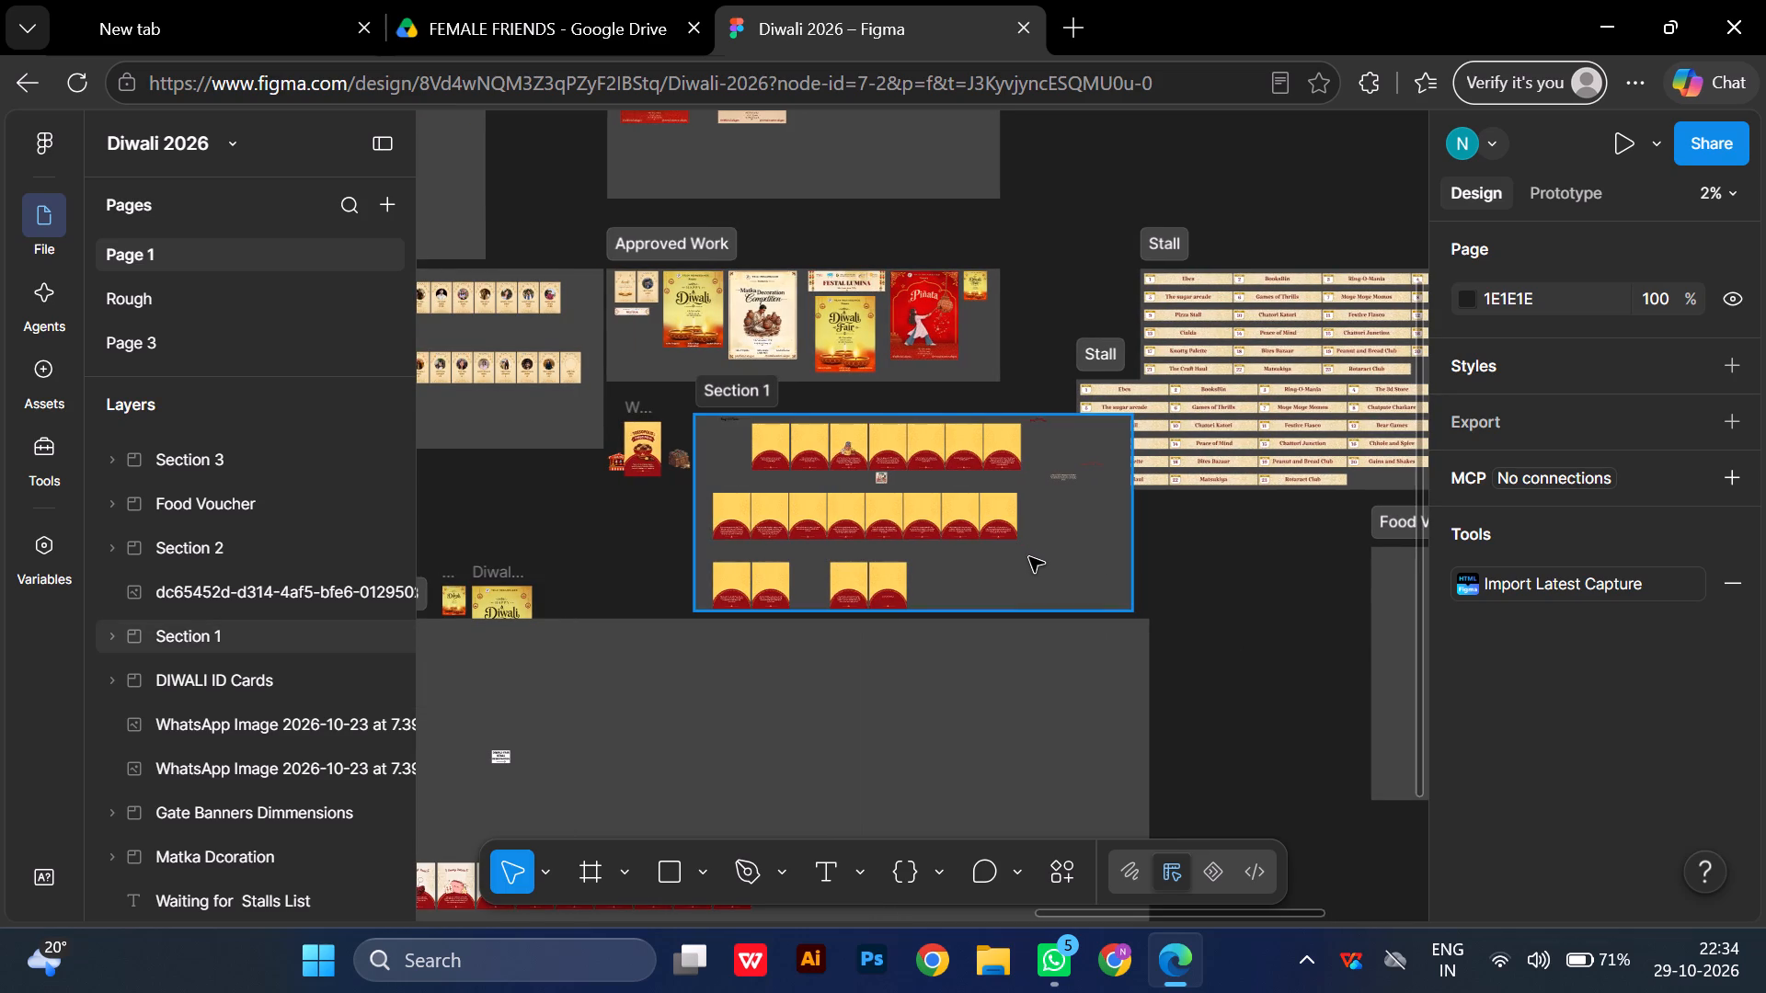
left_click(1029, 557)
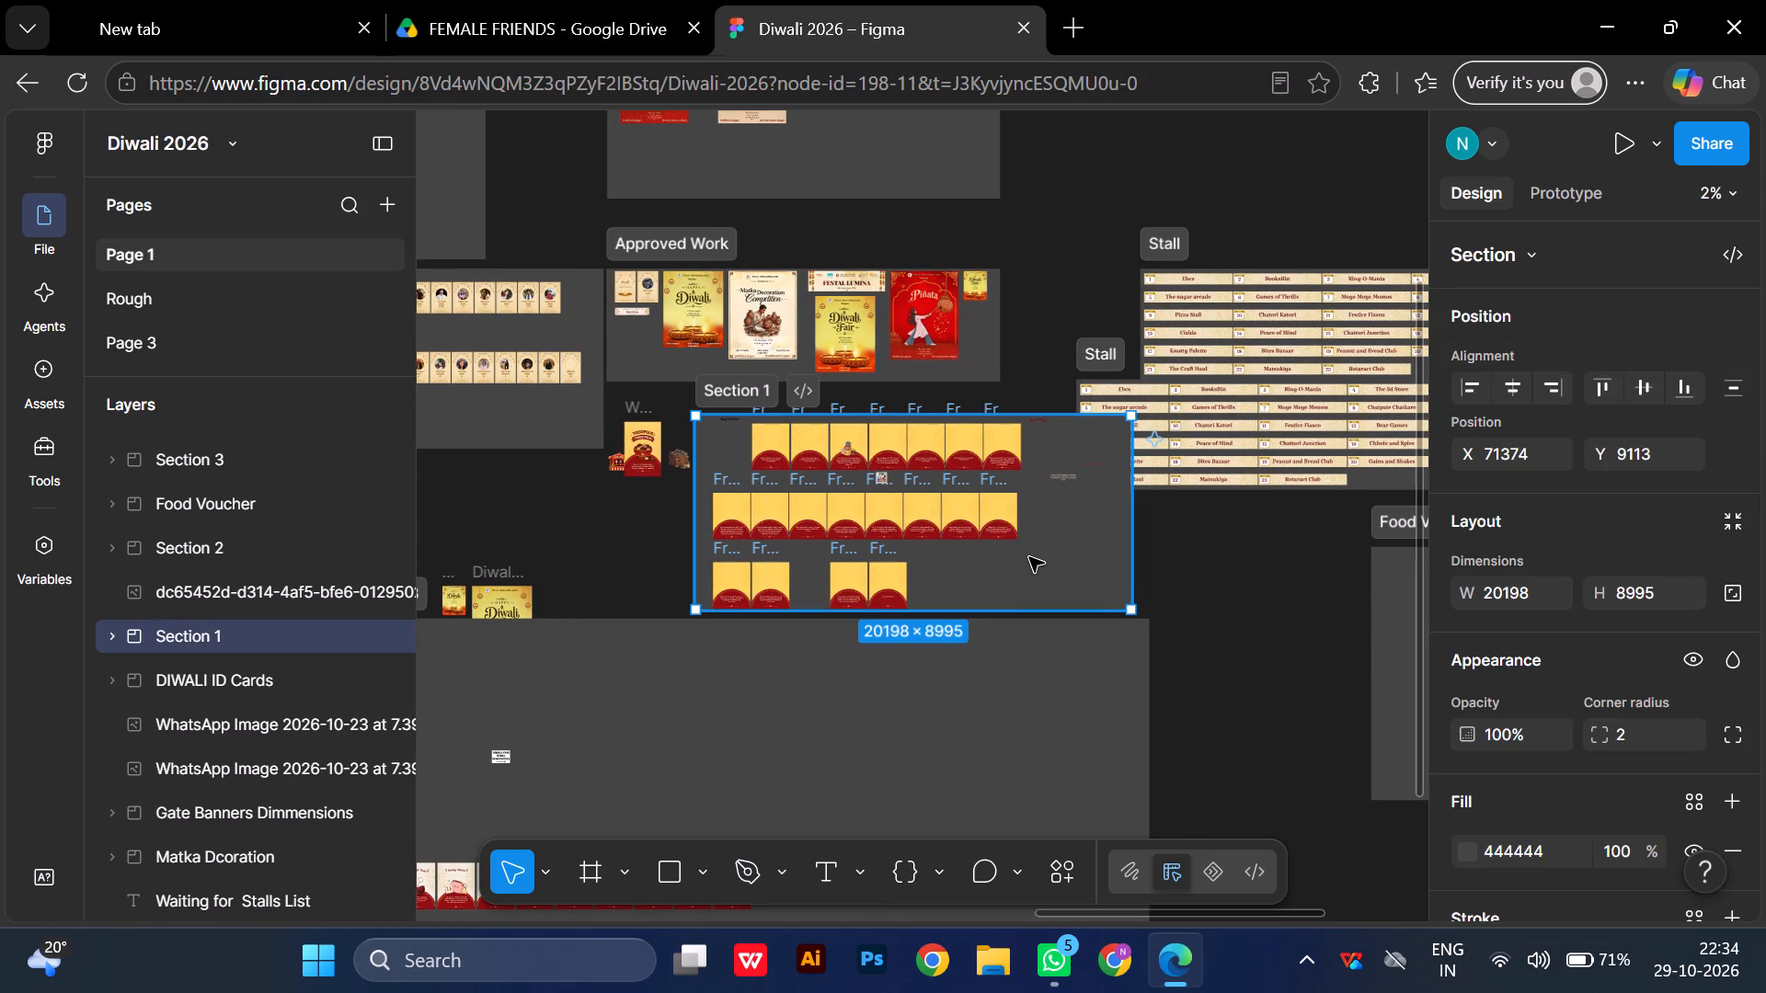
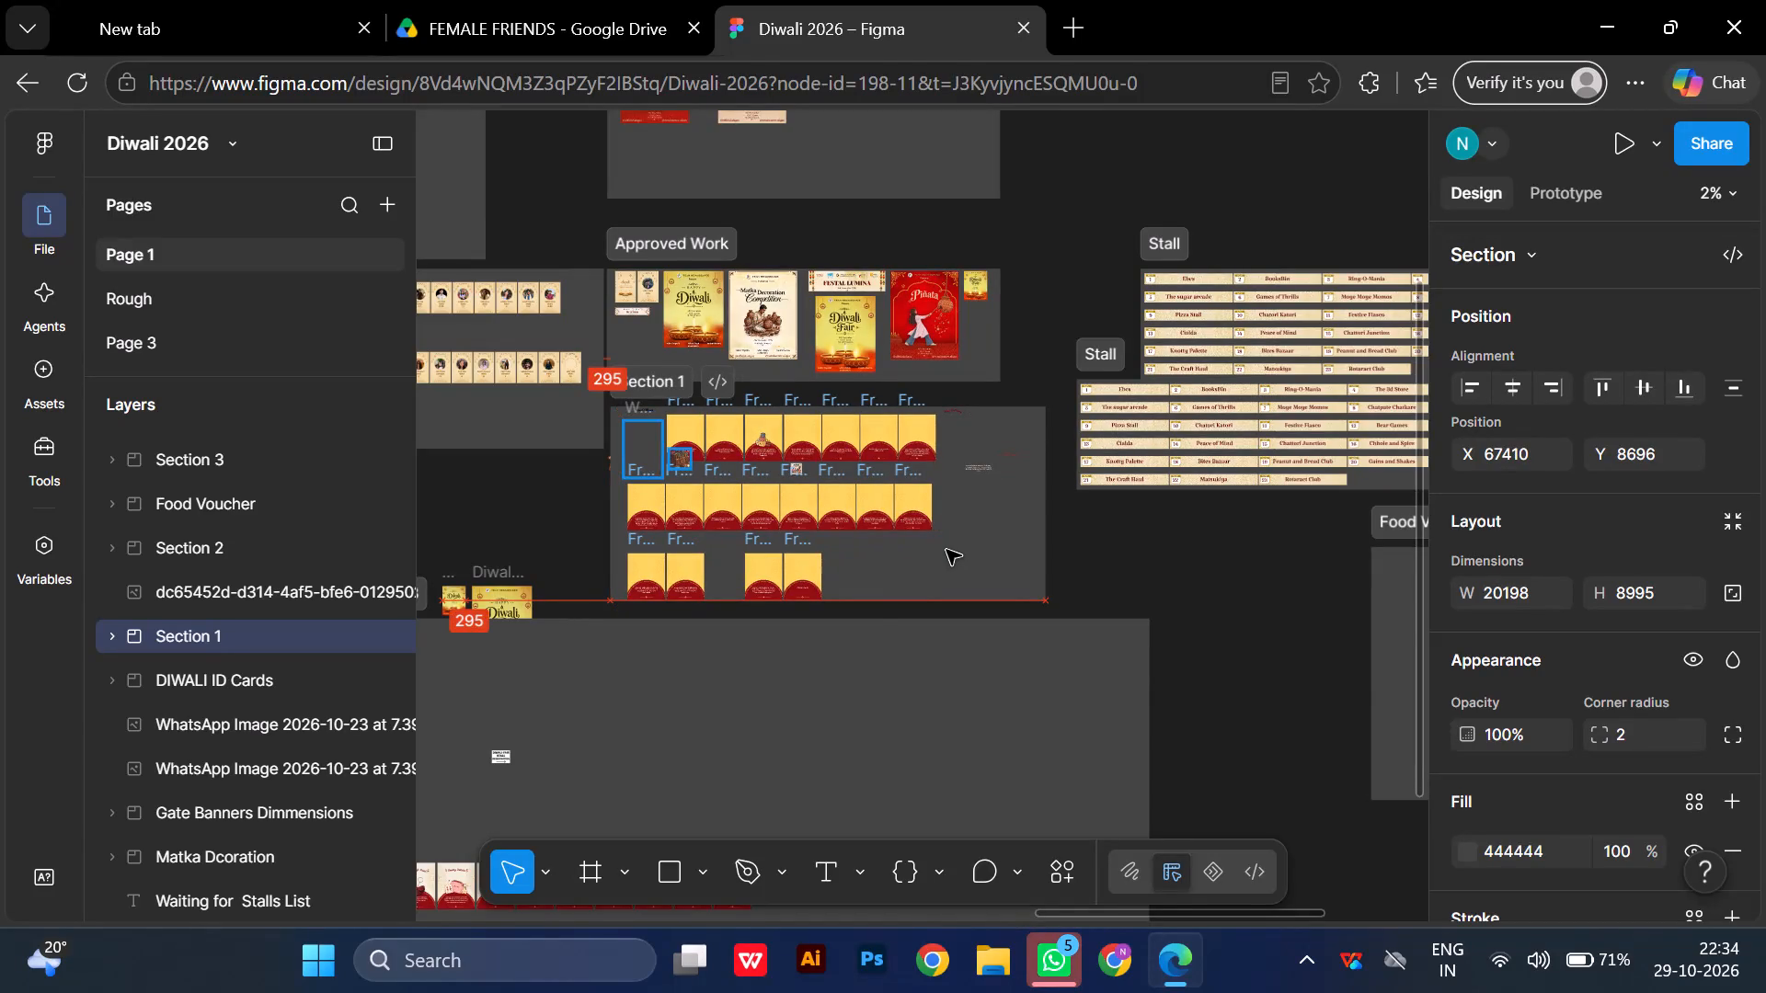
Move the copied Stall section clear of the original Stall section, to about X 92003, Y 8066.
scroll(946, 550, "left", 1)
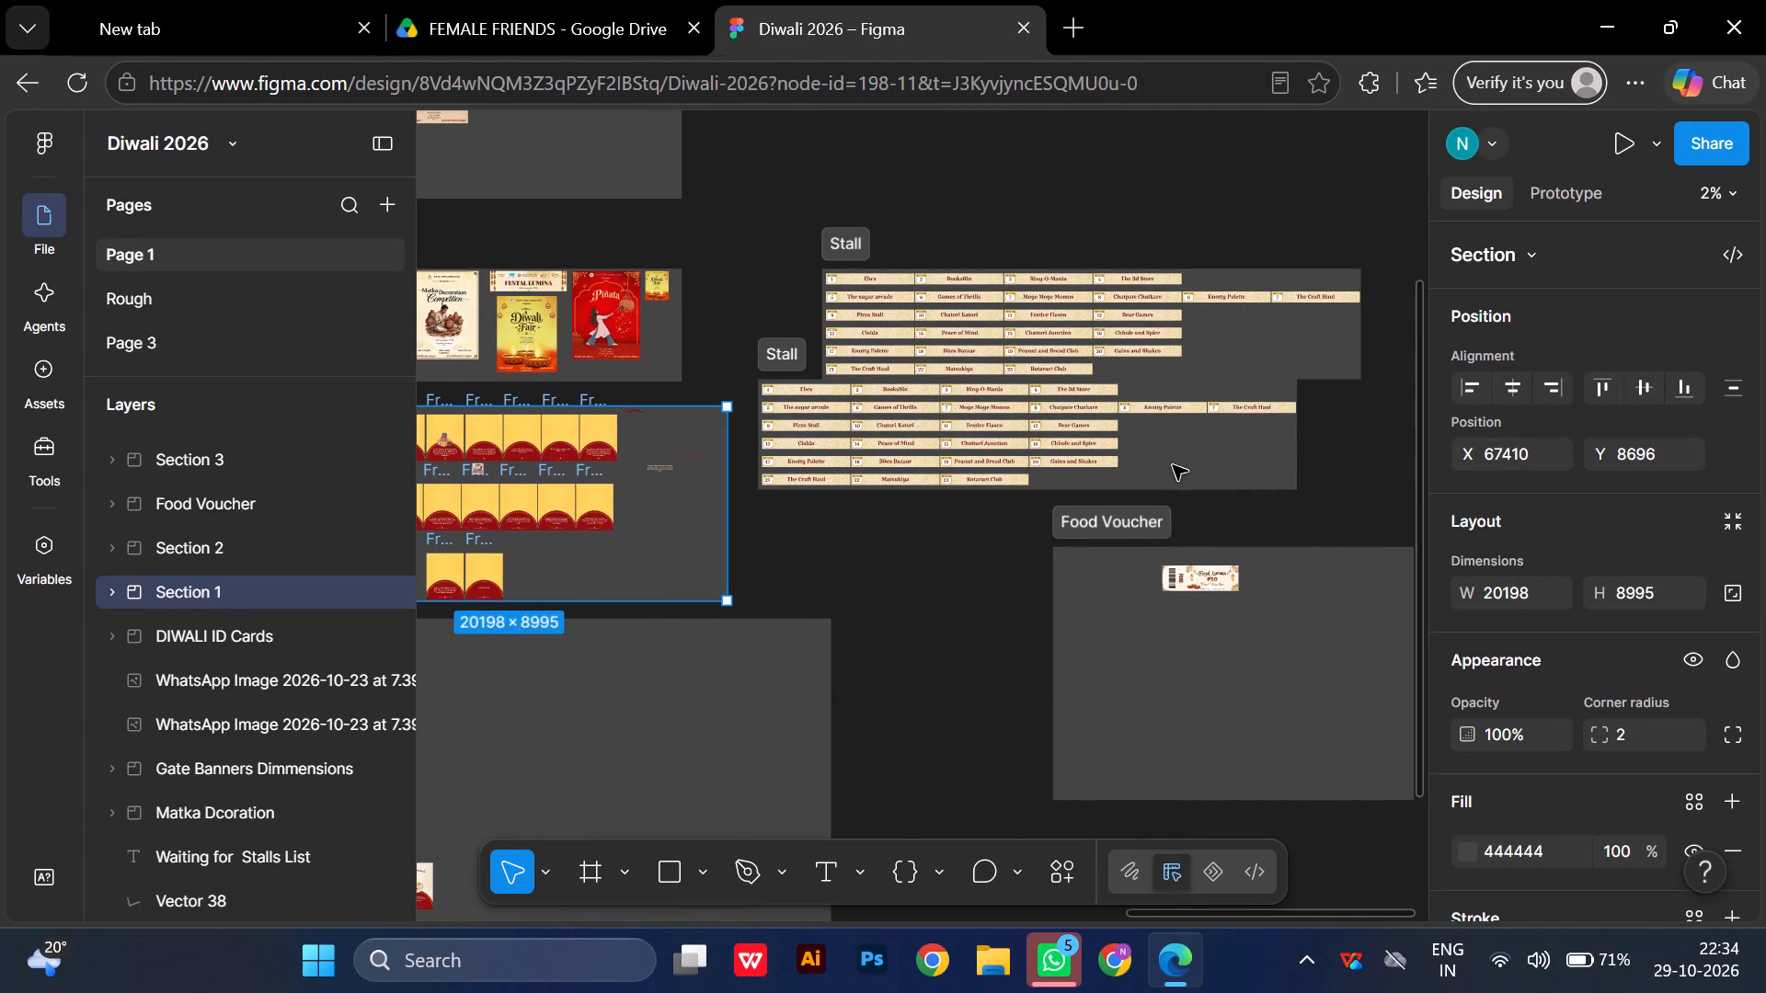
left_click(1173, 465)
left_click(776, 360)
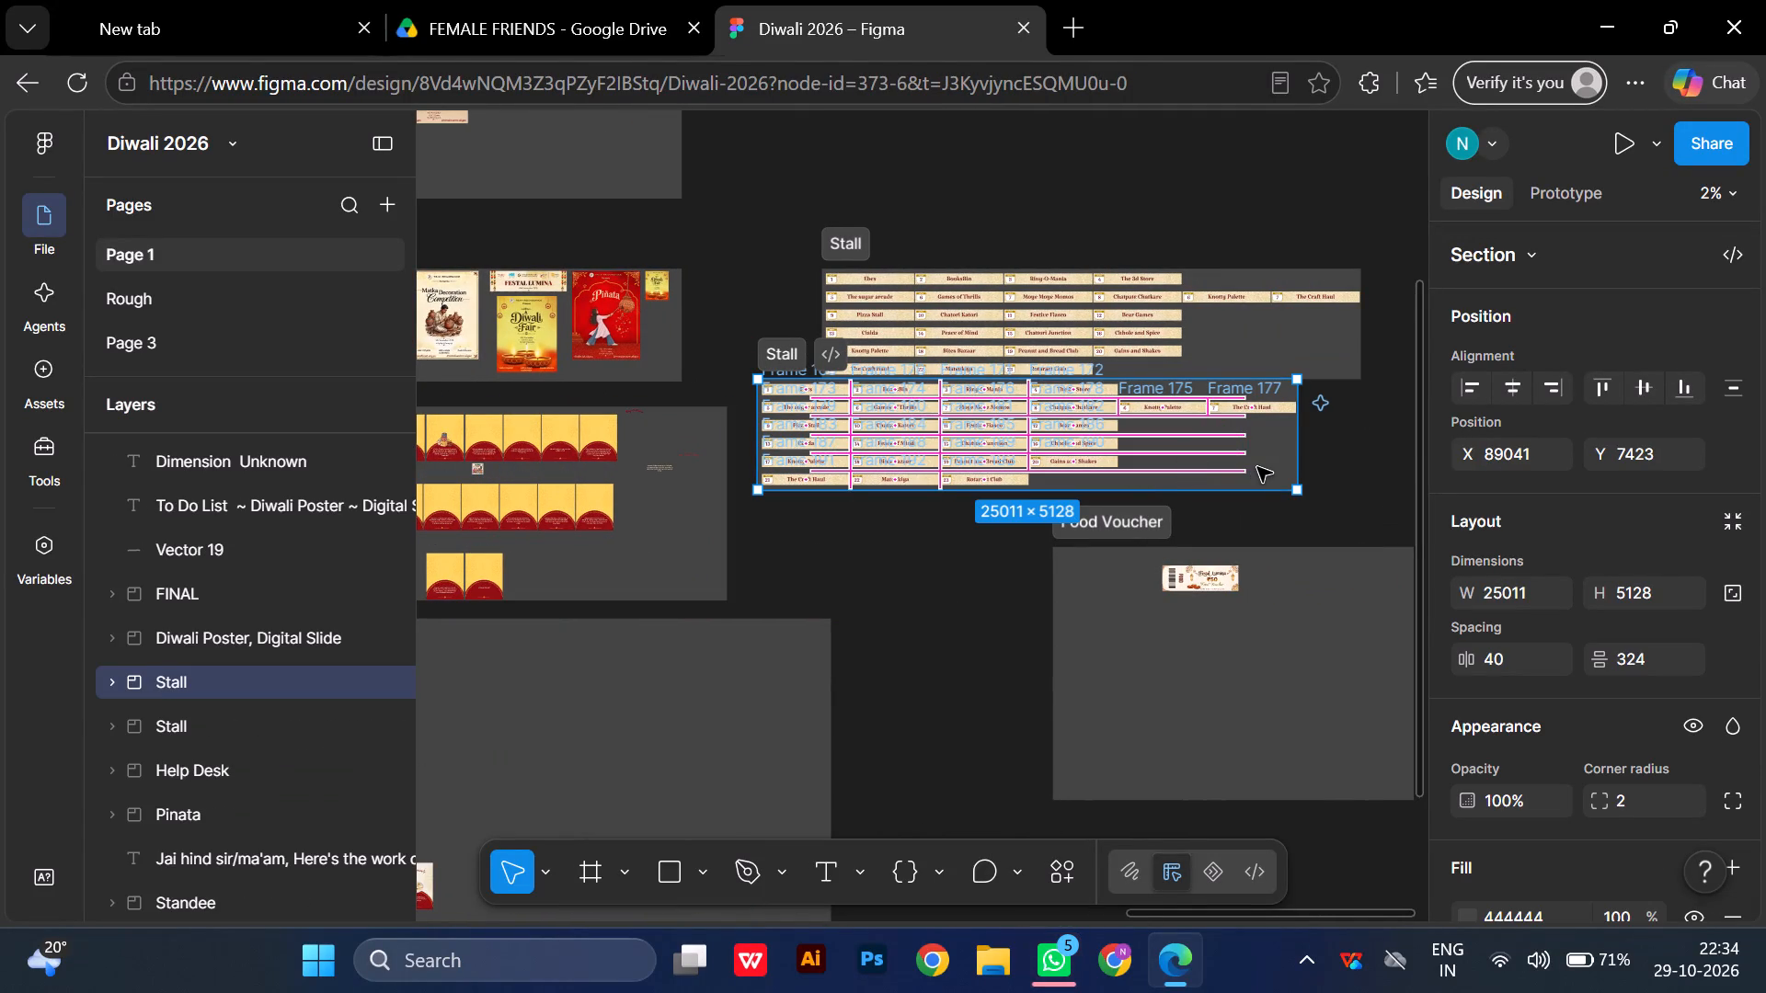
left_click_drag(1257, 467, 1323, 478)
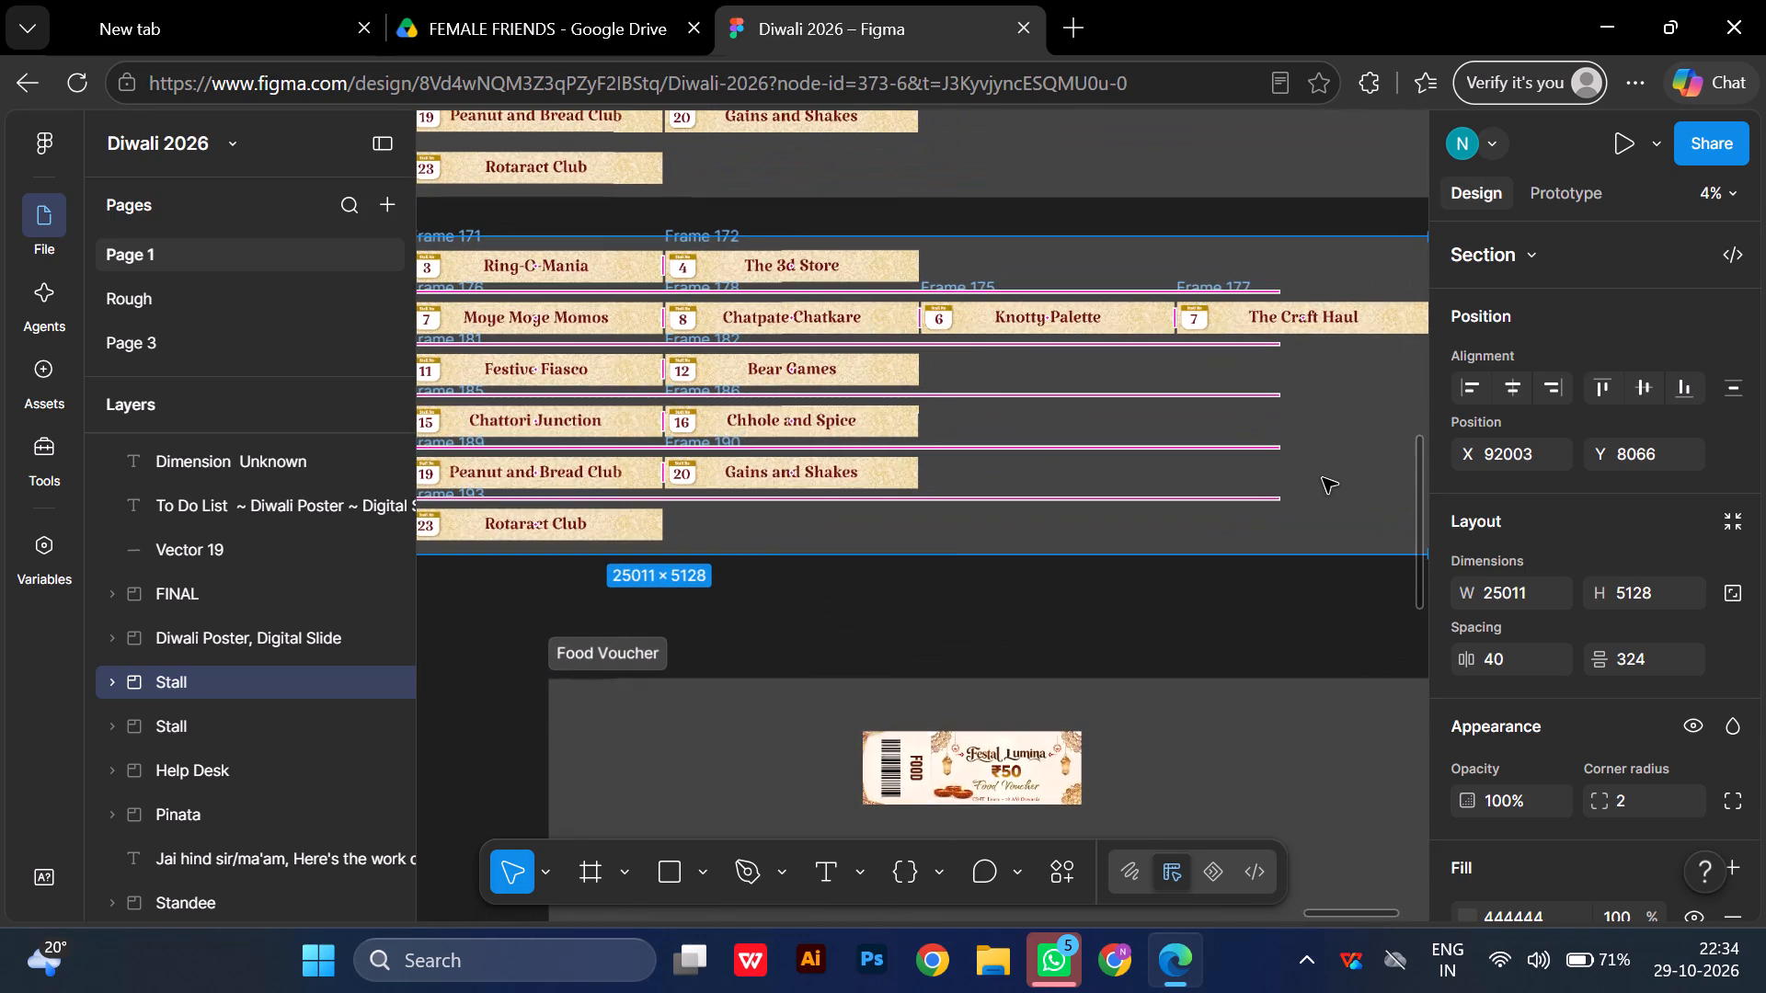
Delete the two extra banners extending past the second row of the copied Stall section, Knotty Palette (6) and The Craft Haul (7).
scroll(1323, 478, "right", 2)
scroll(1163, 465, "left", 1)
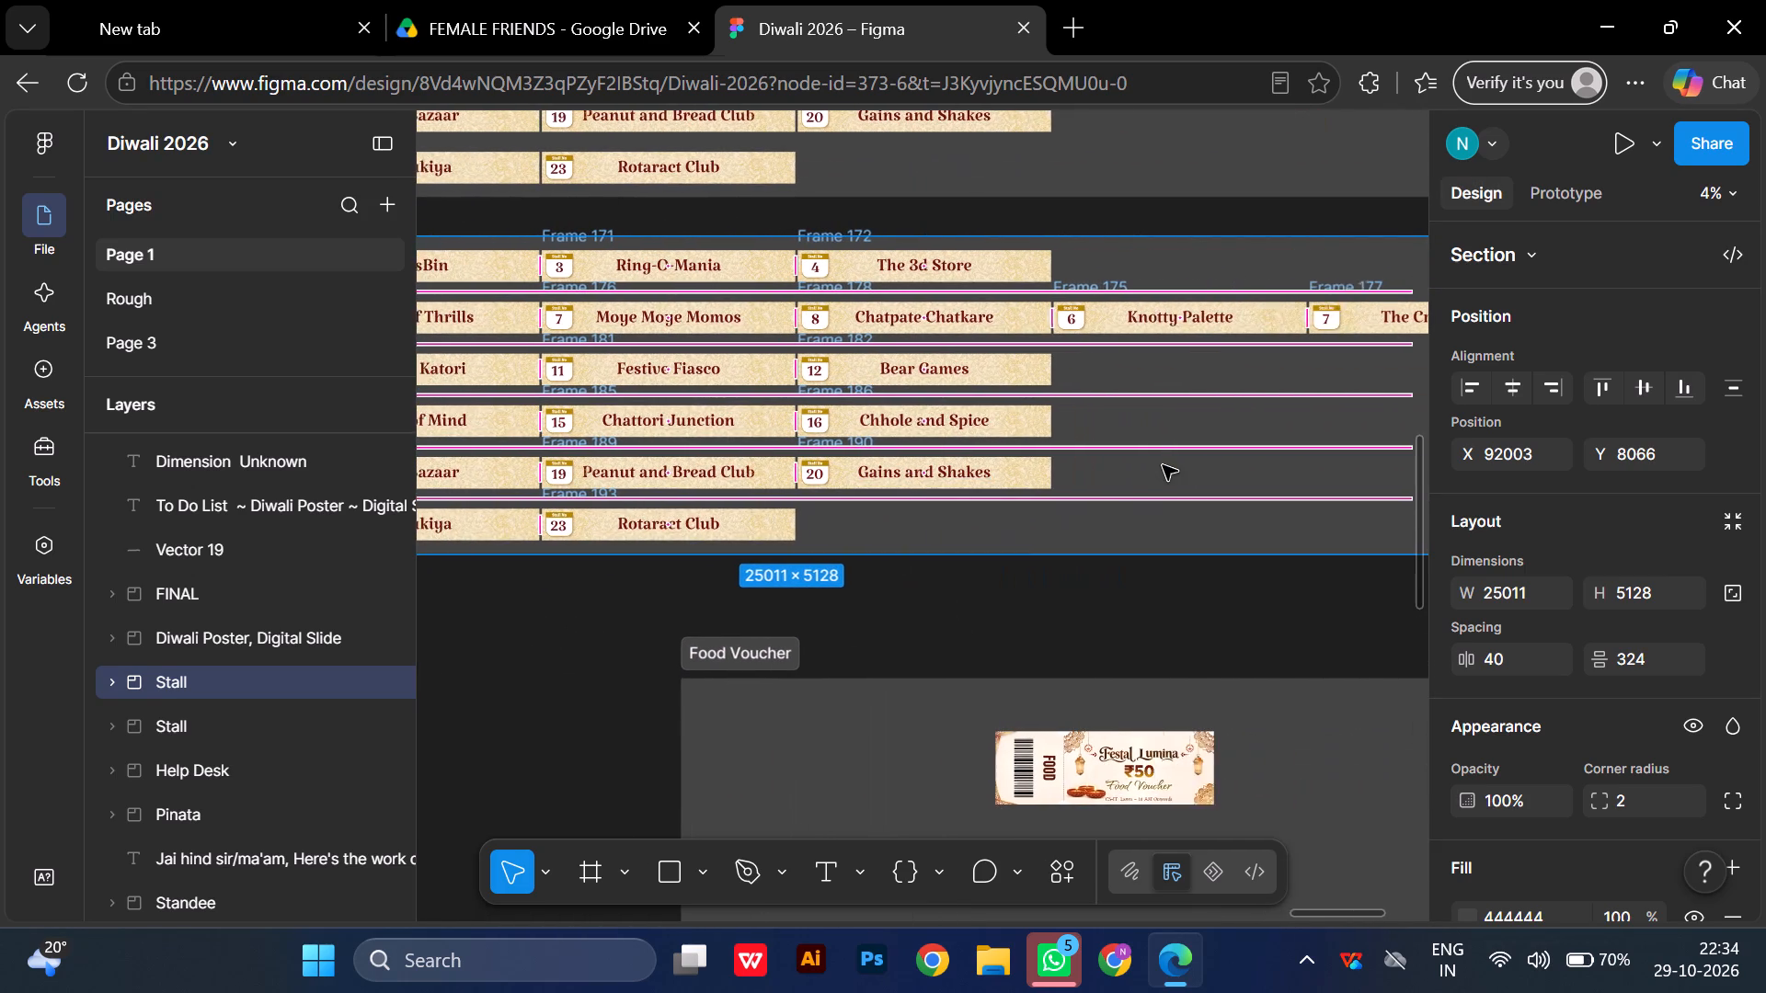
scroll(1163, 465, "left", 1)
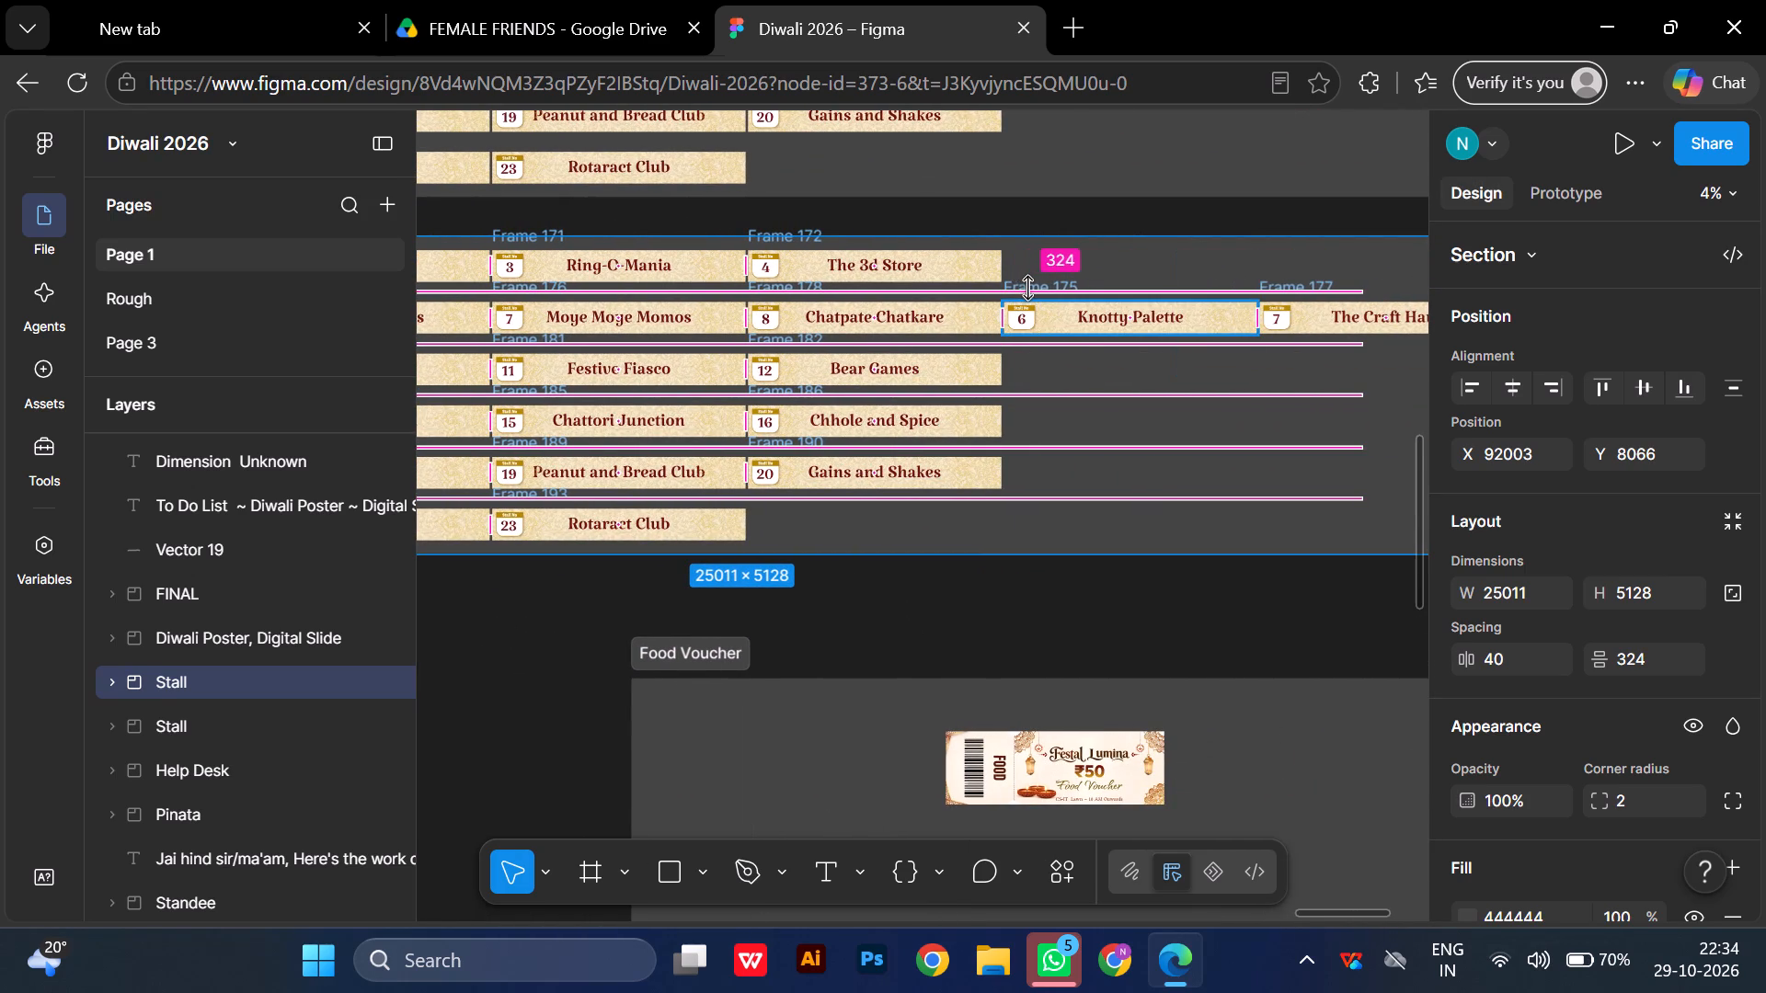
left_click(1009, 304)
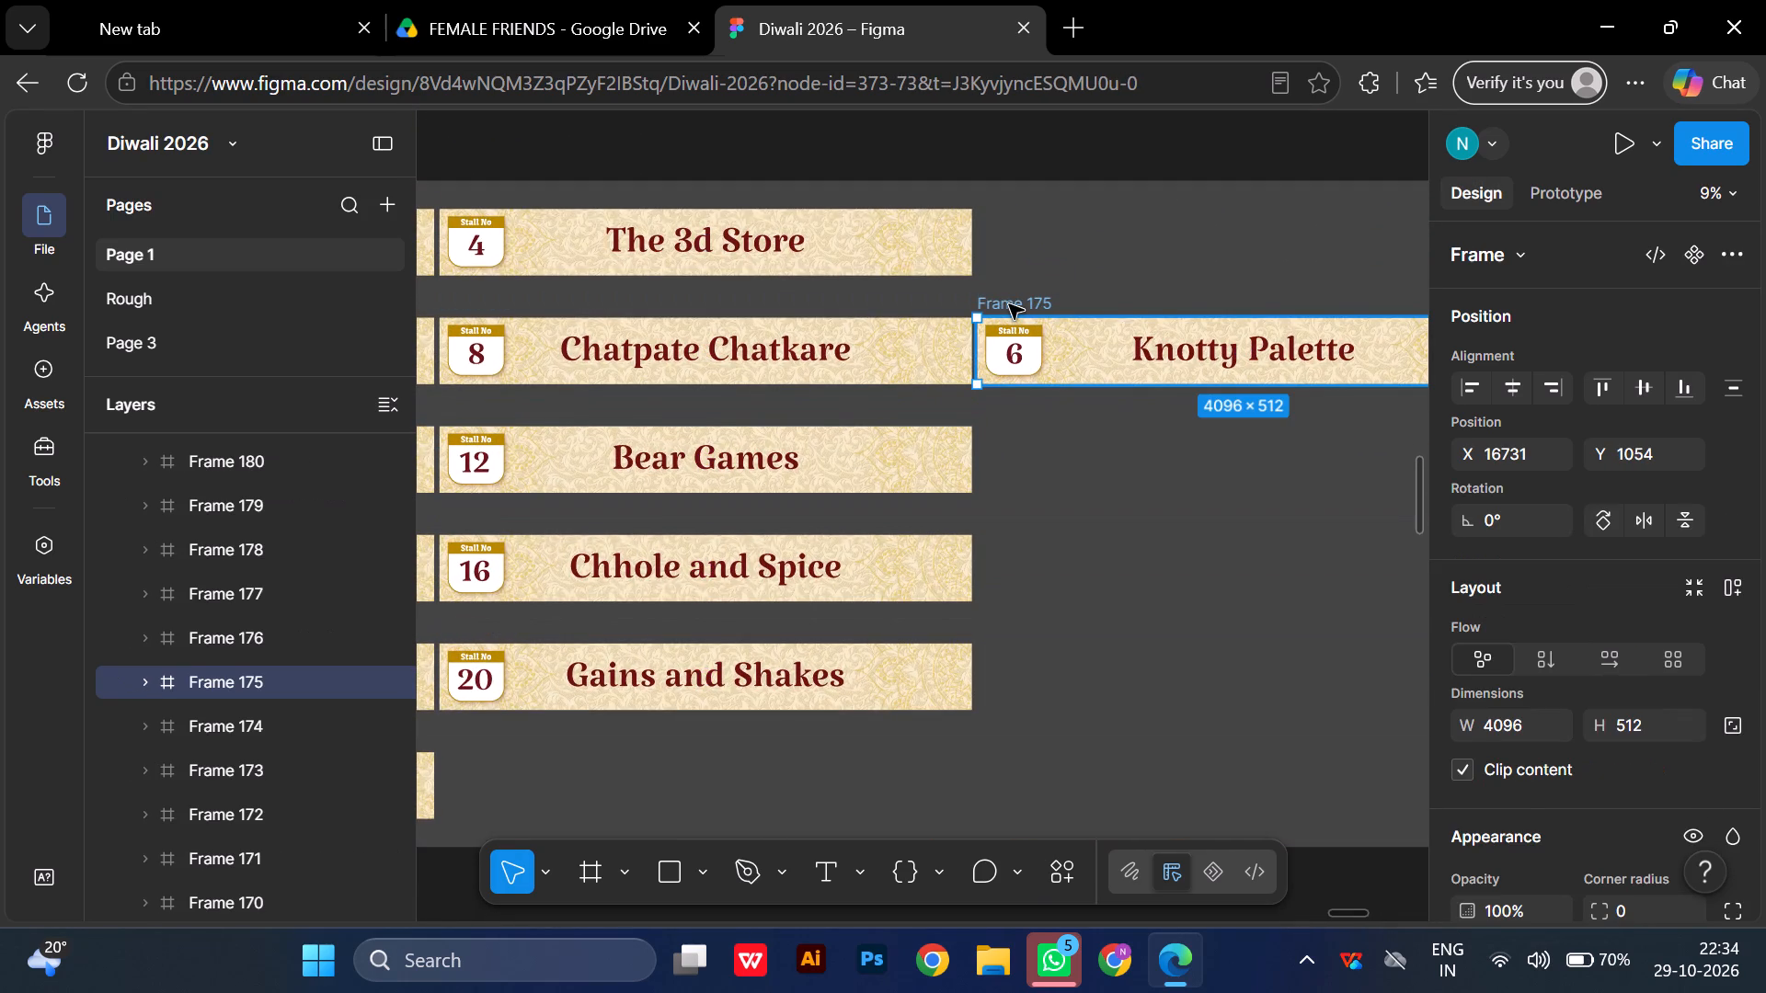
key("Delete")
scroll(1009, 304, "left", 2)
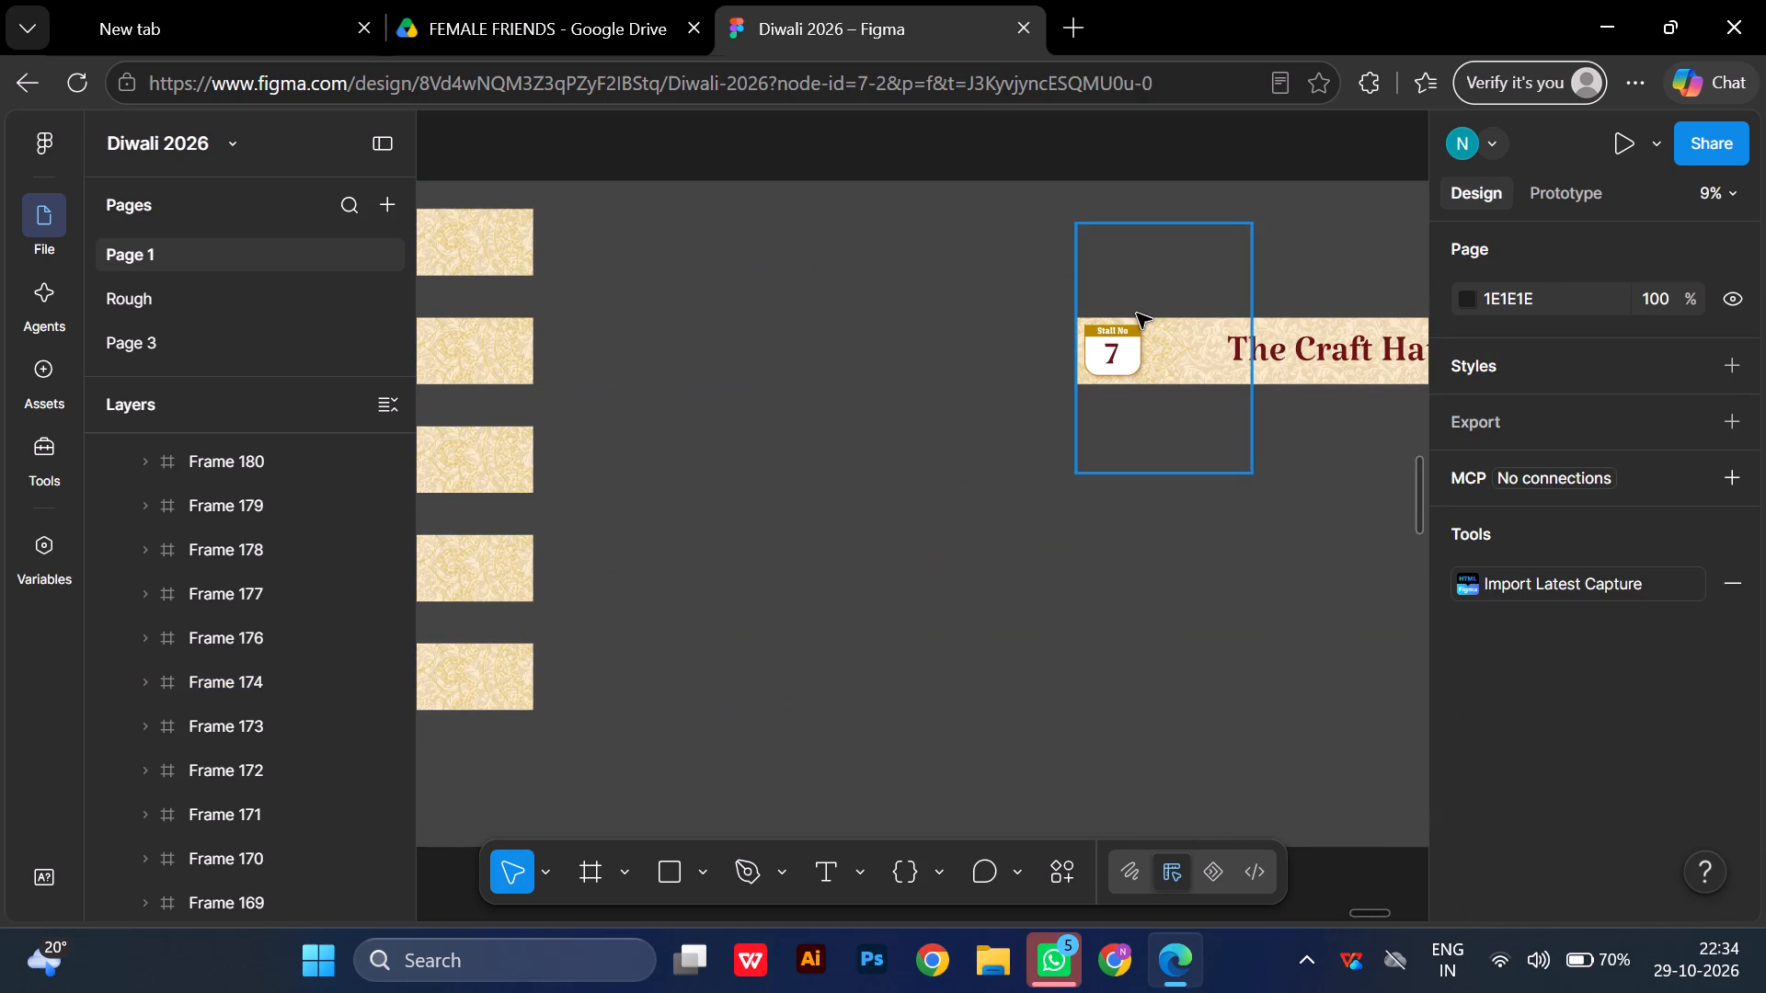
left_click(1069, 305)
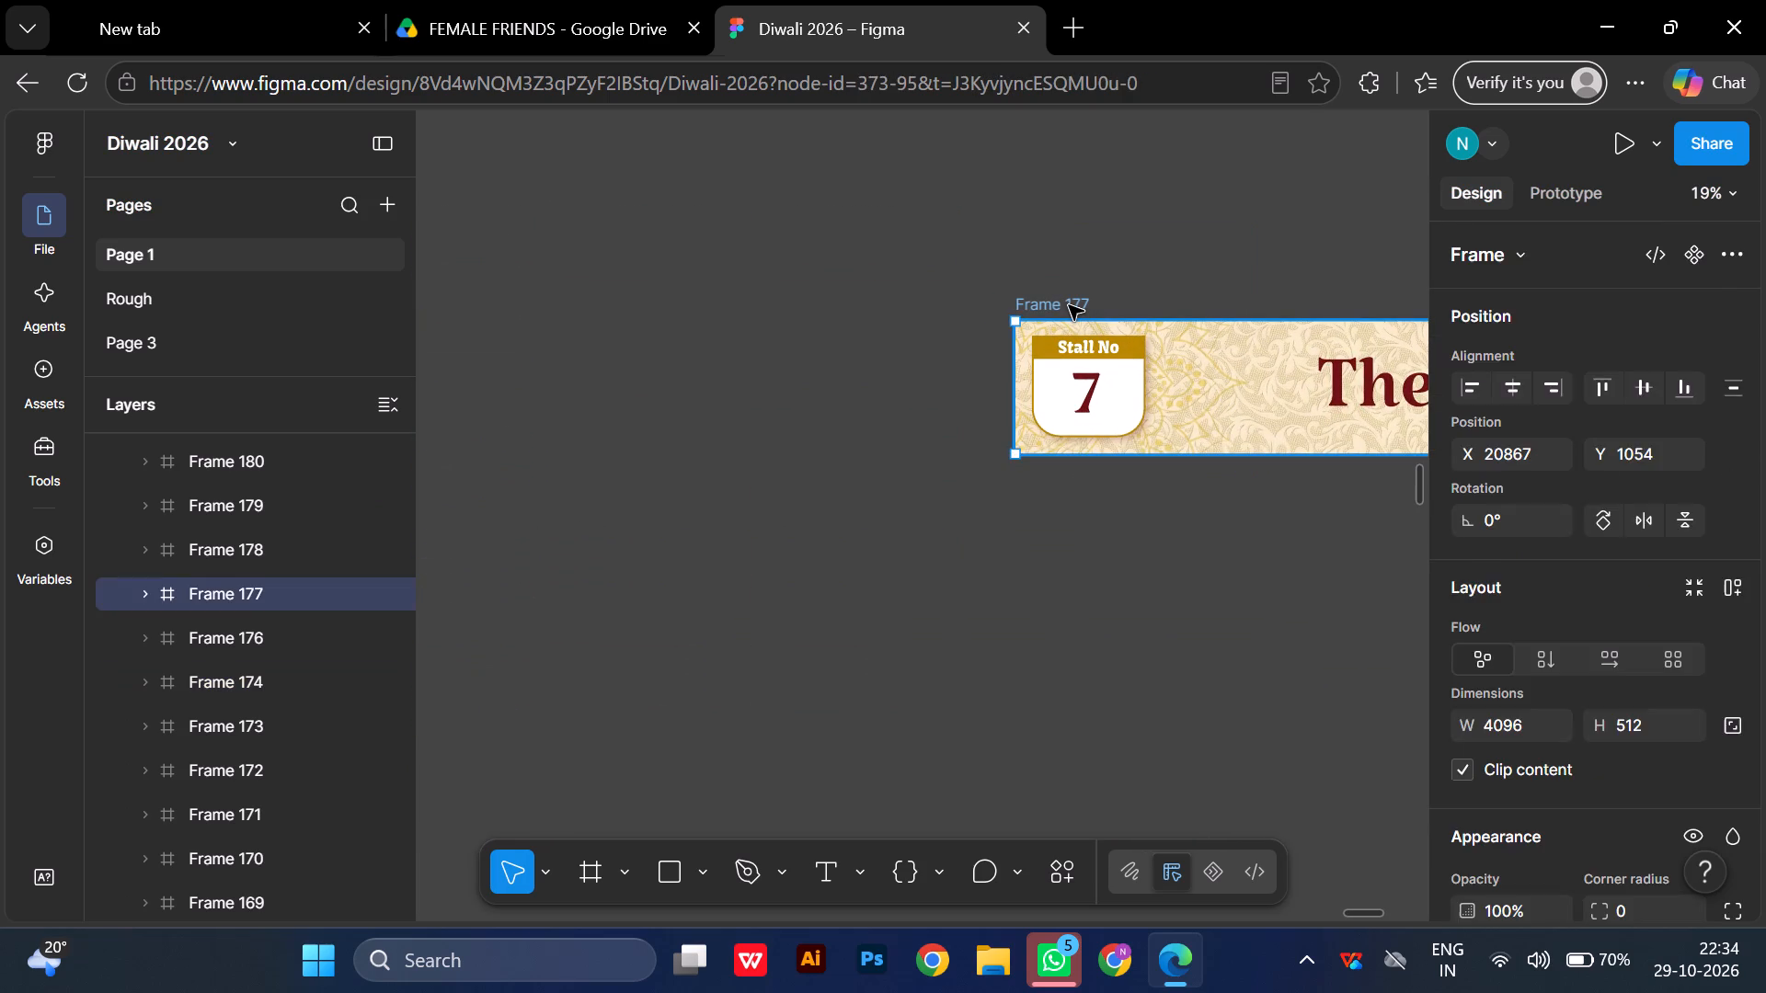
scroll(1069, 305, "right", 1)
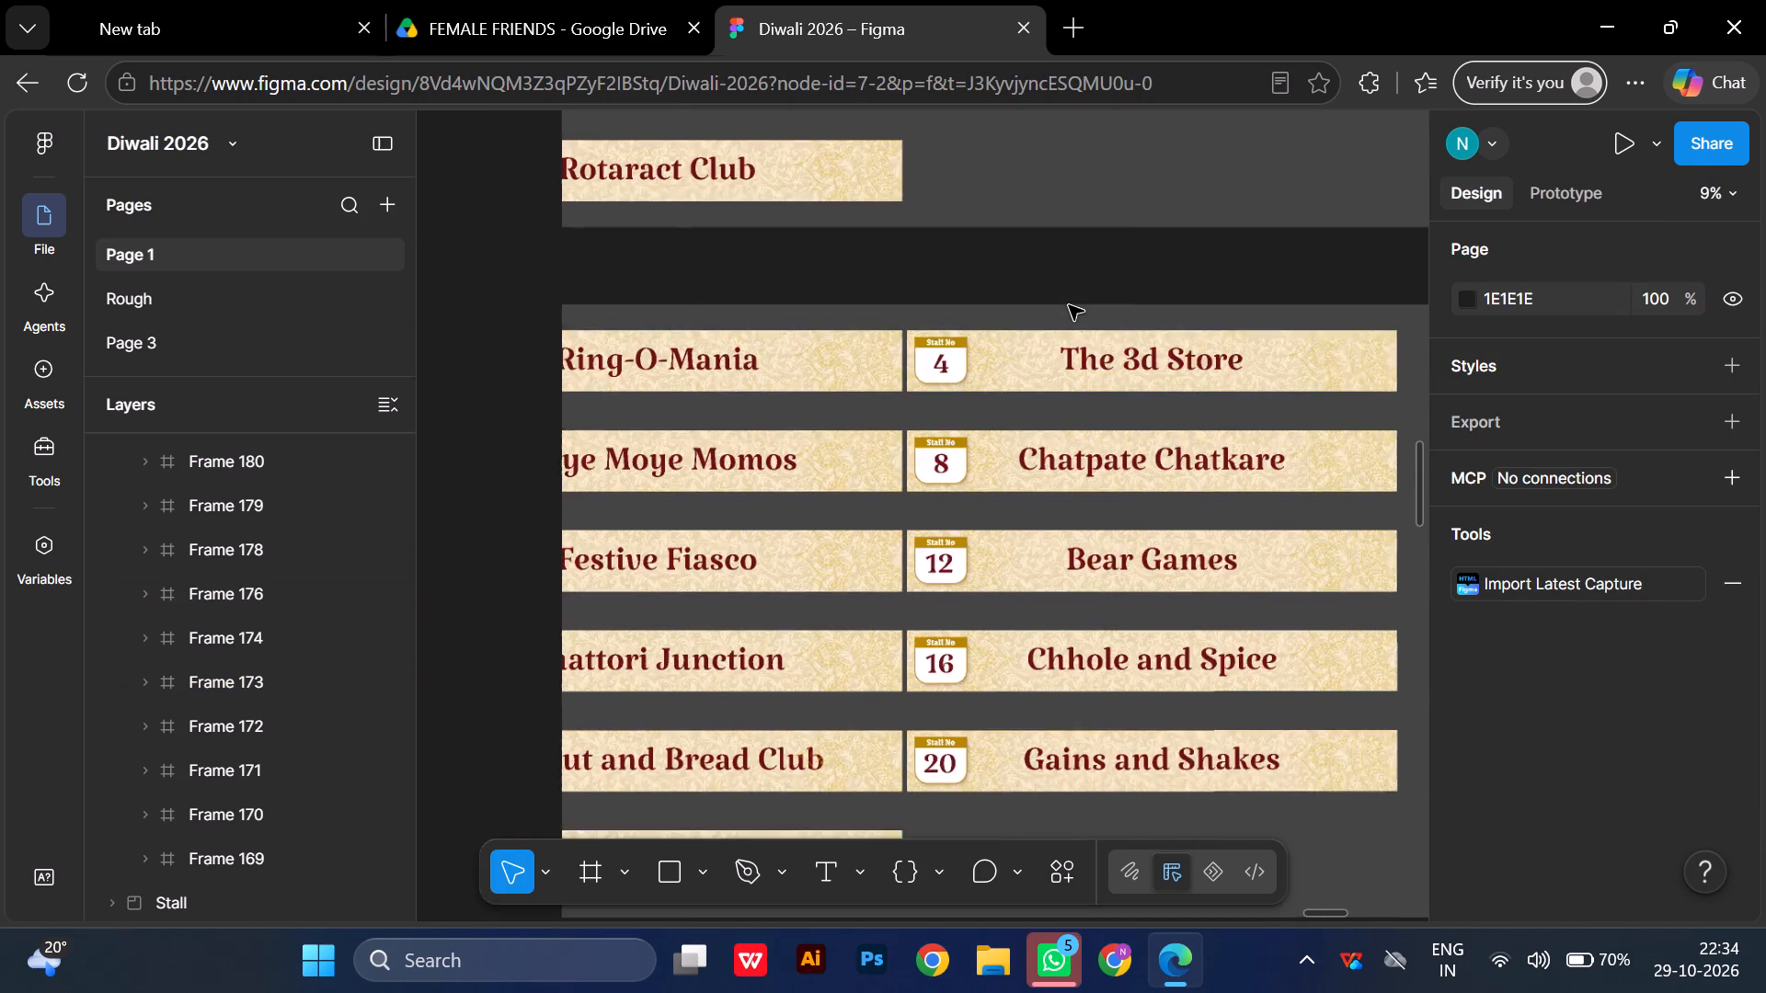
scroll(1069, 305, "right", 1)
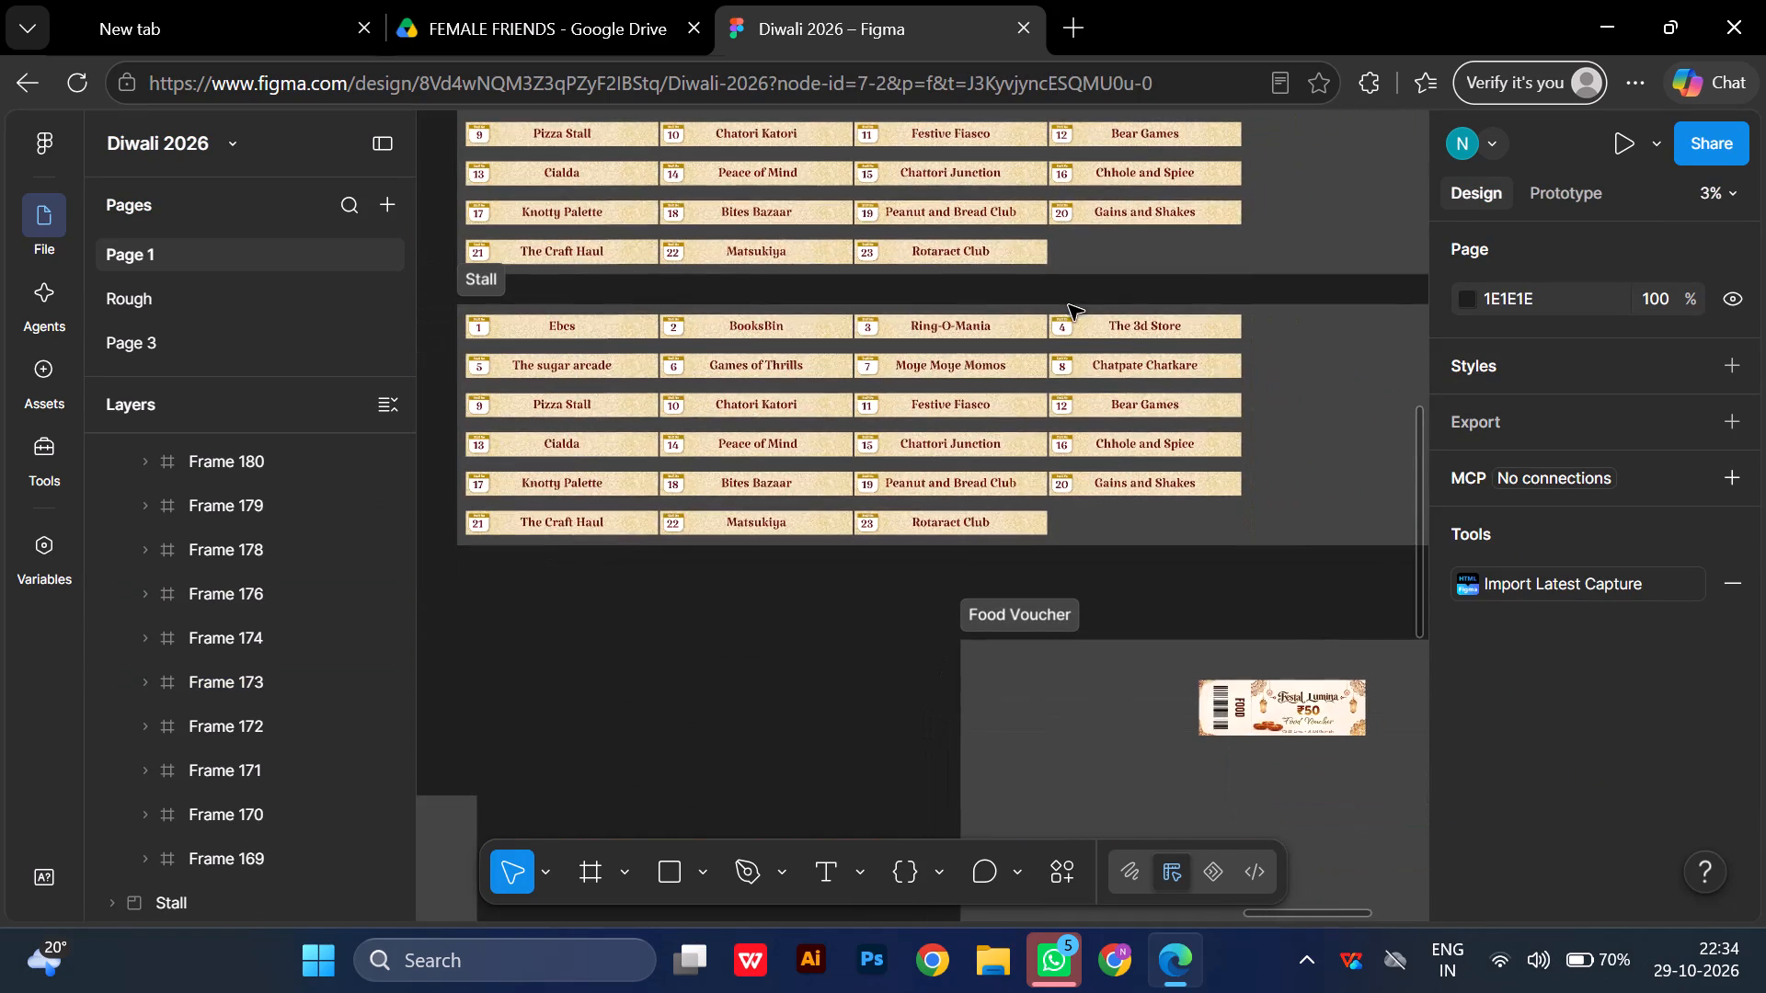
Delete the name texts The sugar arcade, Games of Thrills and Moye Moye Momos from banners 5, 6 and 7 in the copied Stall section.
left_click(570, 367)
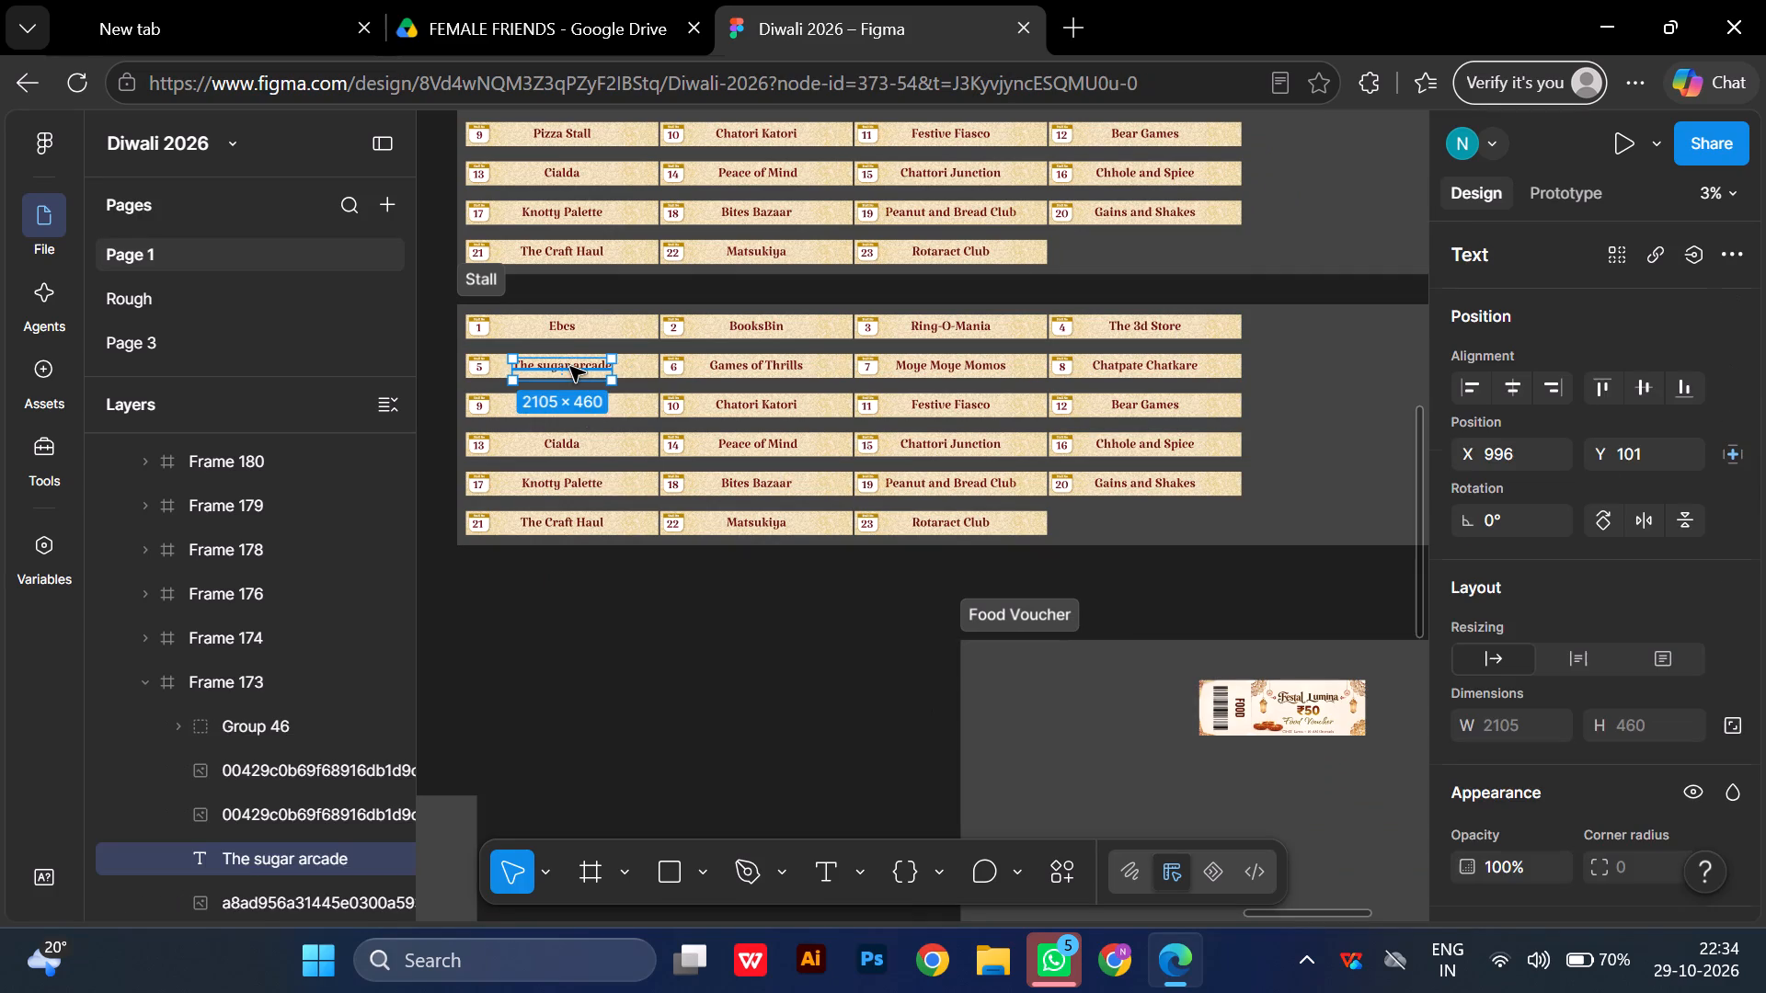
key("Delete")
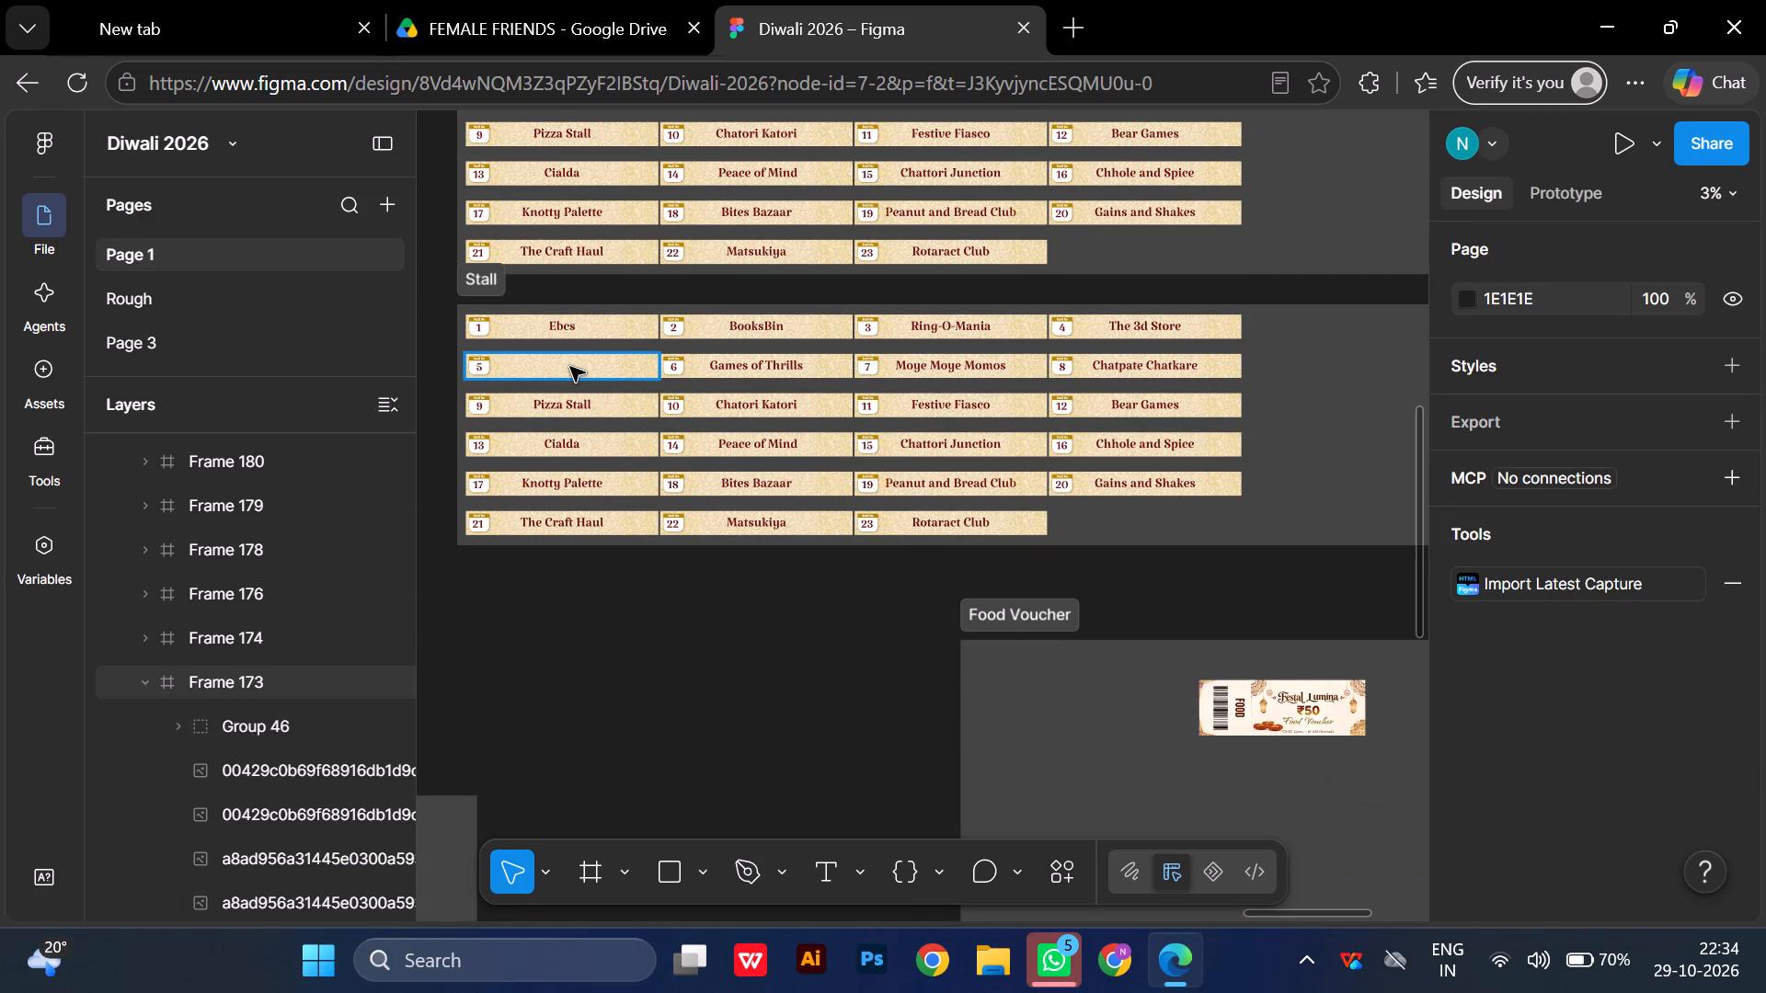
left_click(744, 366)
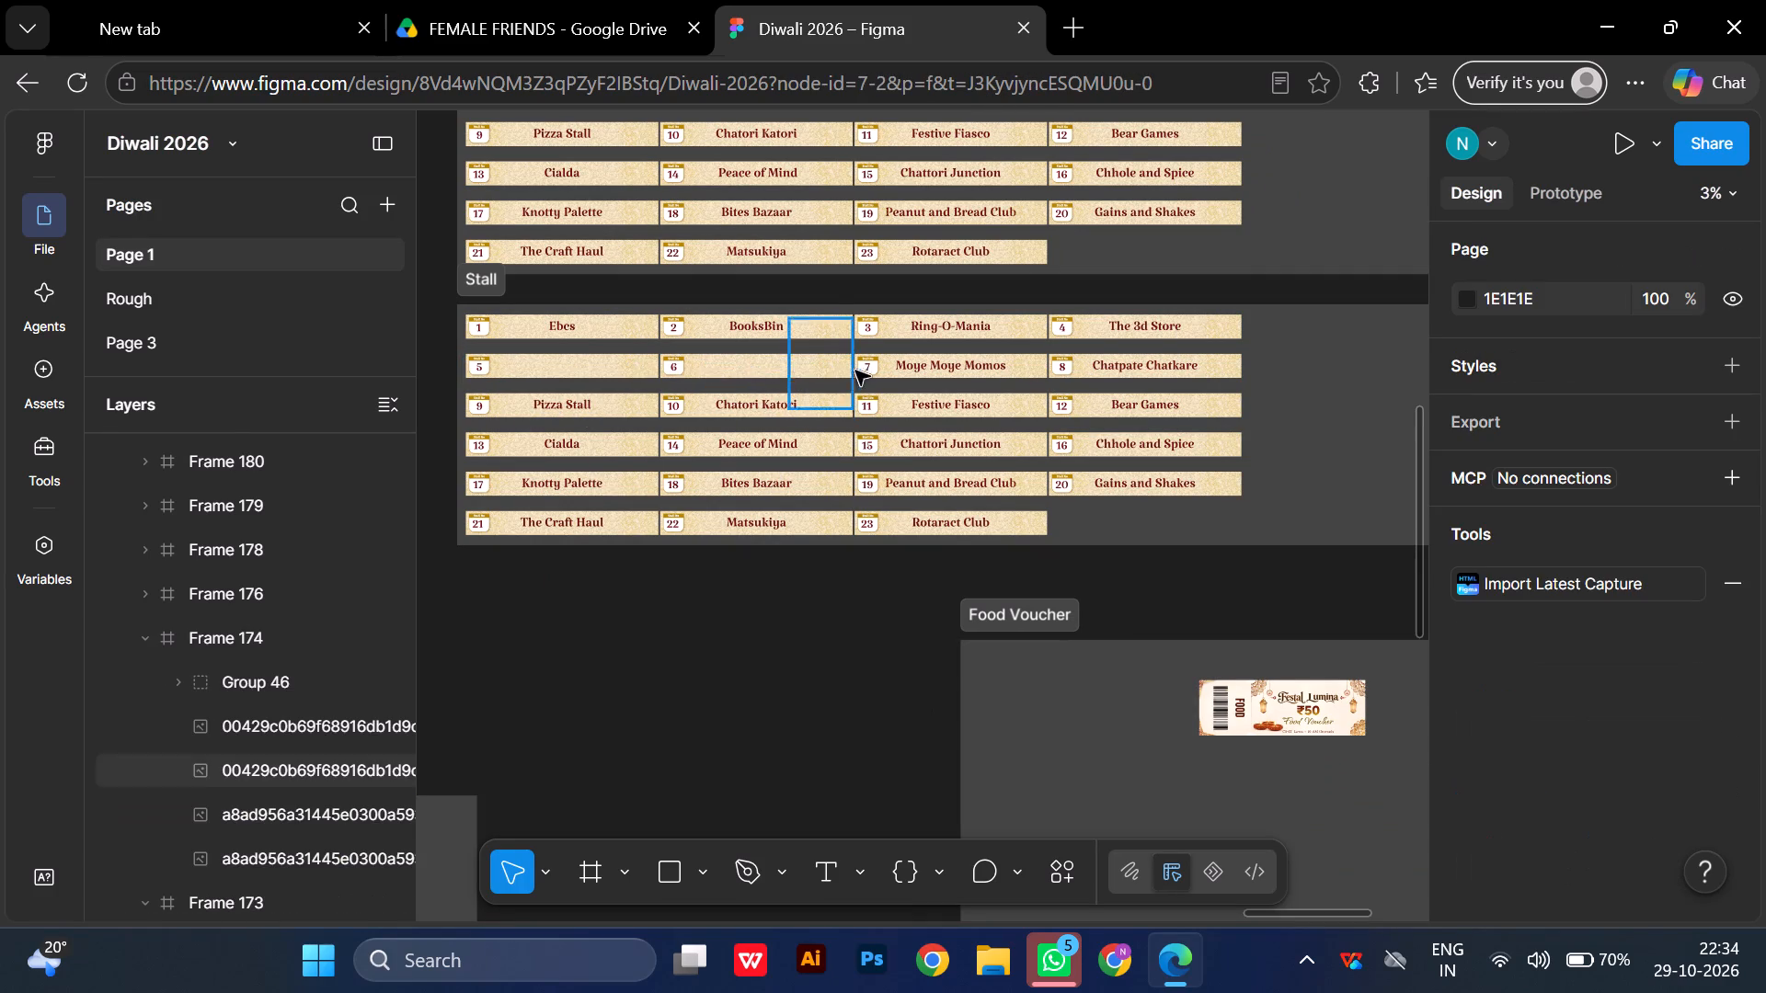
left_click(914, 364)
left_click(952, 367)
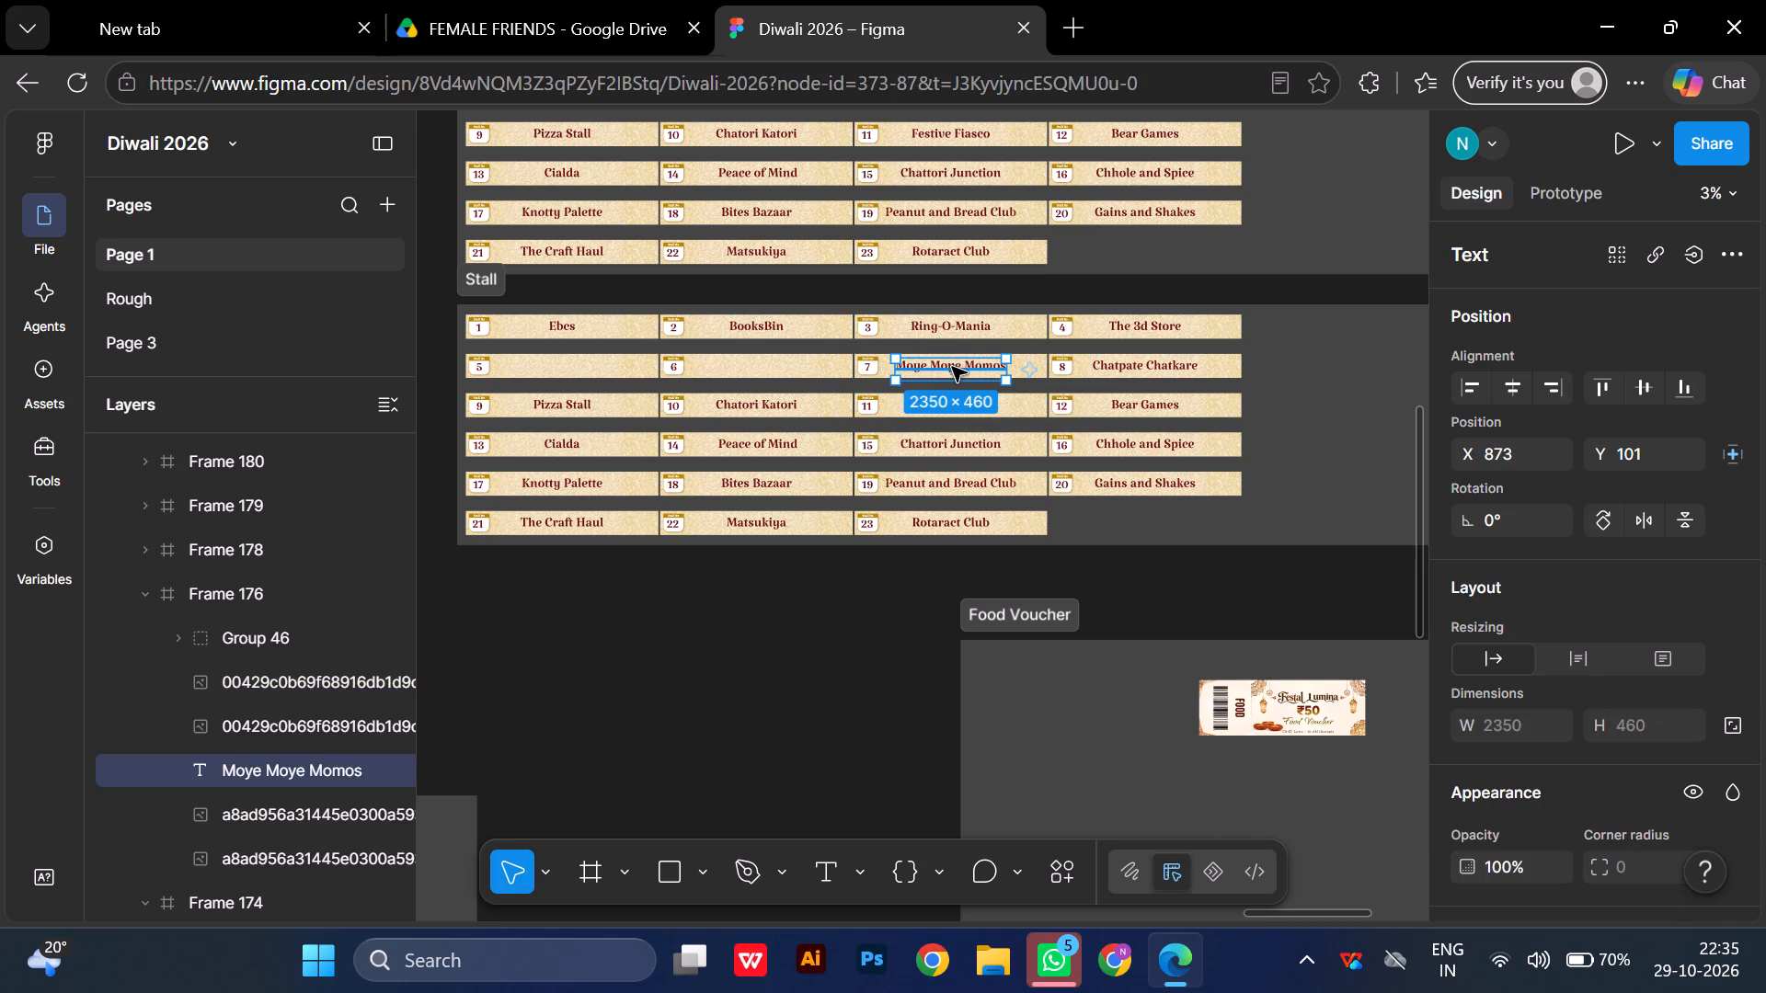
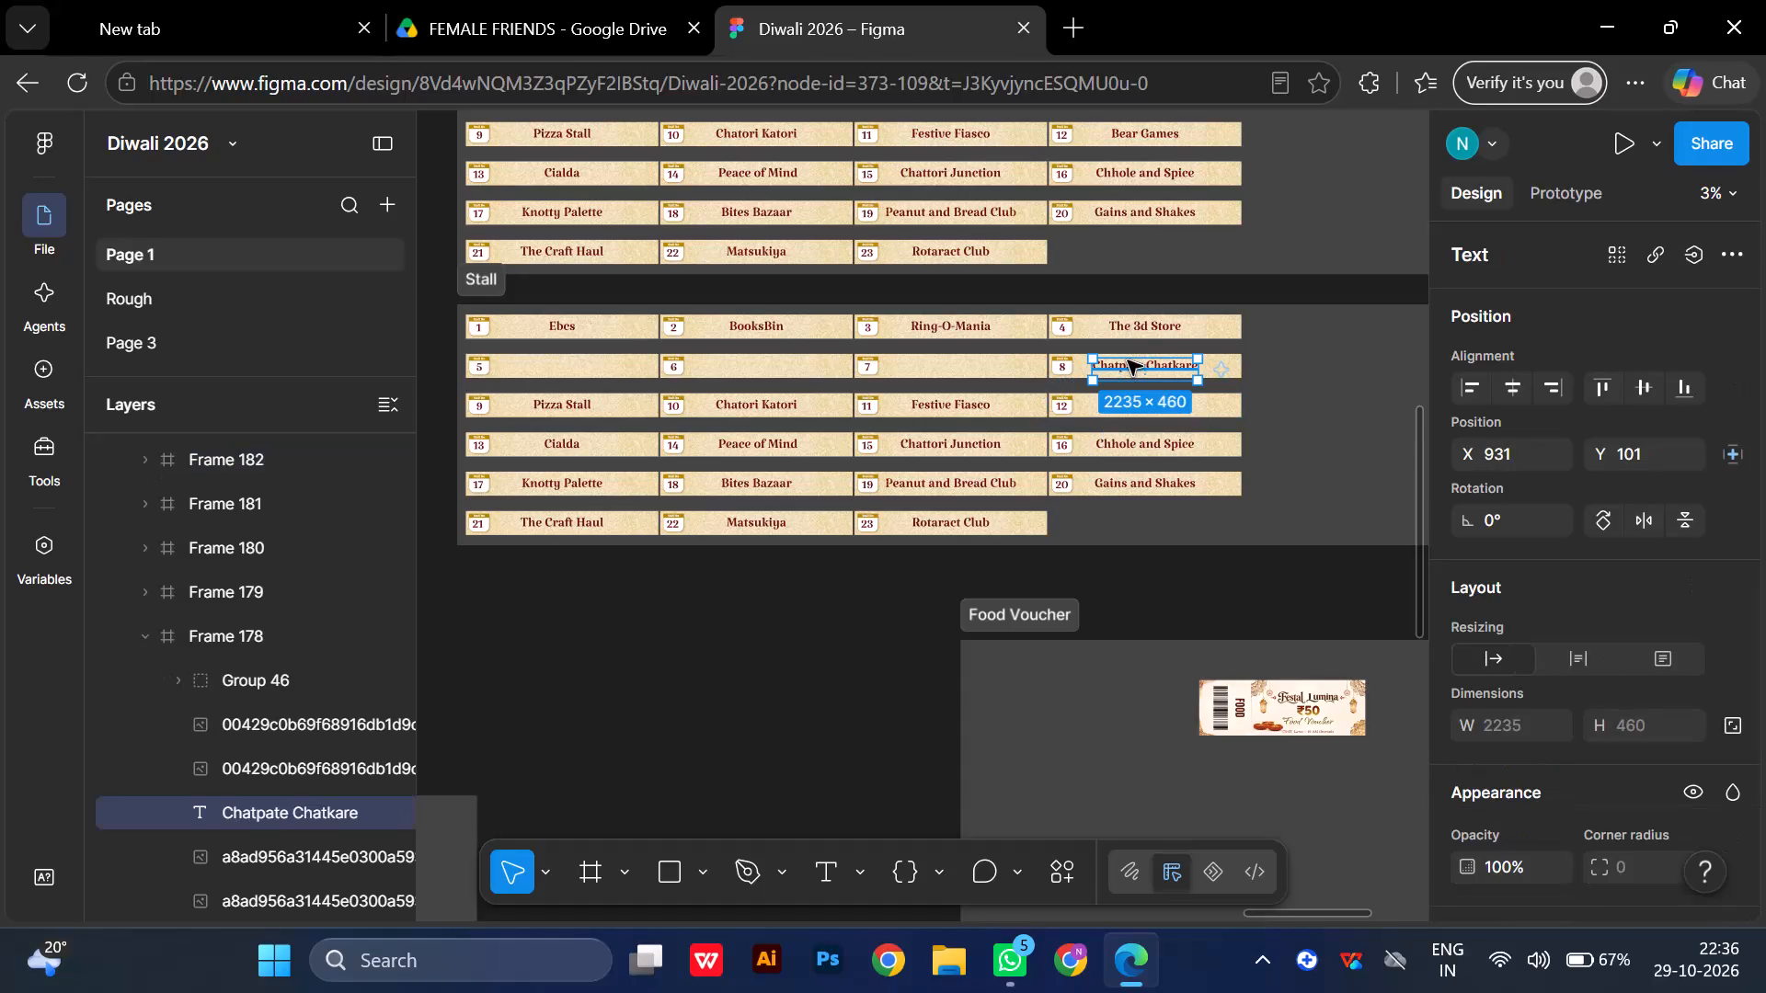
Delete the name texts Chatpate Chatkare, Pizza Stall, Chatori Katori, Festive Fiasco and Bear Games from banners 8 to 12 in the copied Stall section.
key("Delete")
scroll(1128, 360, "right", 2)
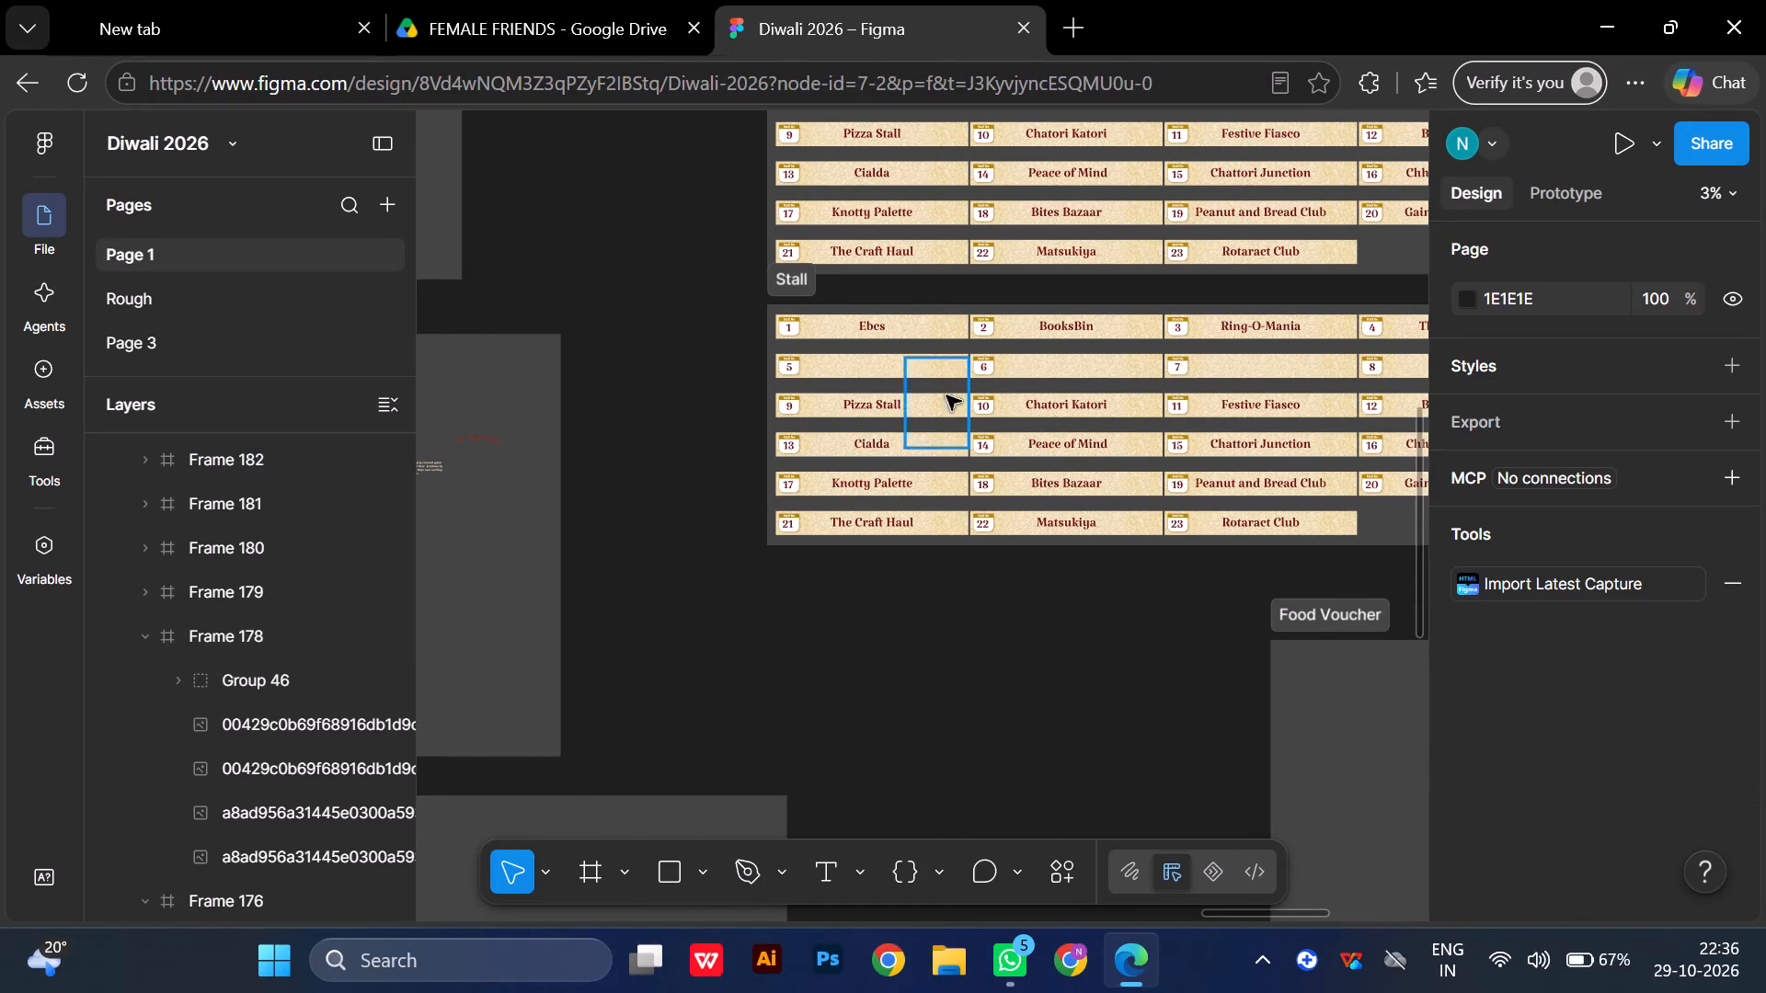
left_click(881, 405)
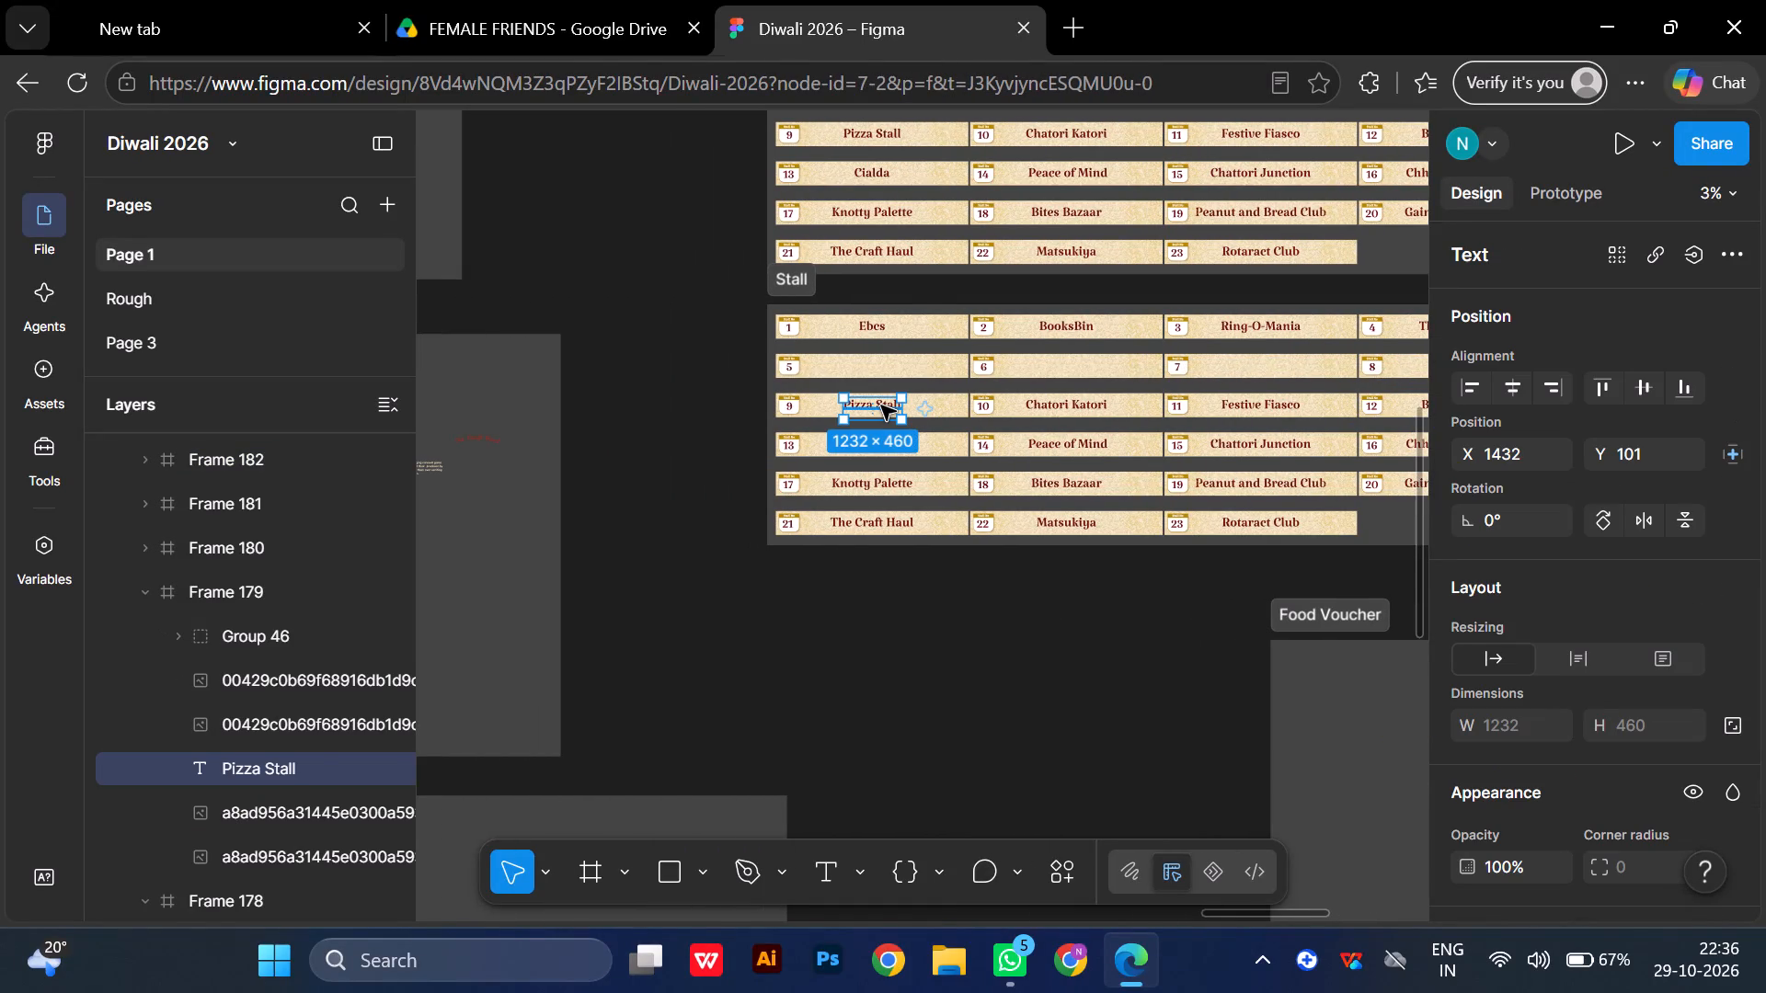
scroll(881, 405, "left", 1)
left_click(914, 405)
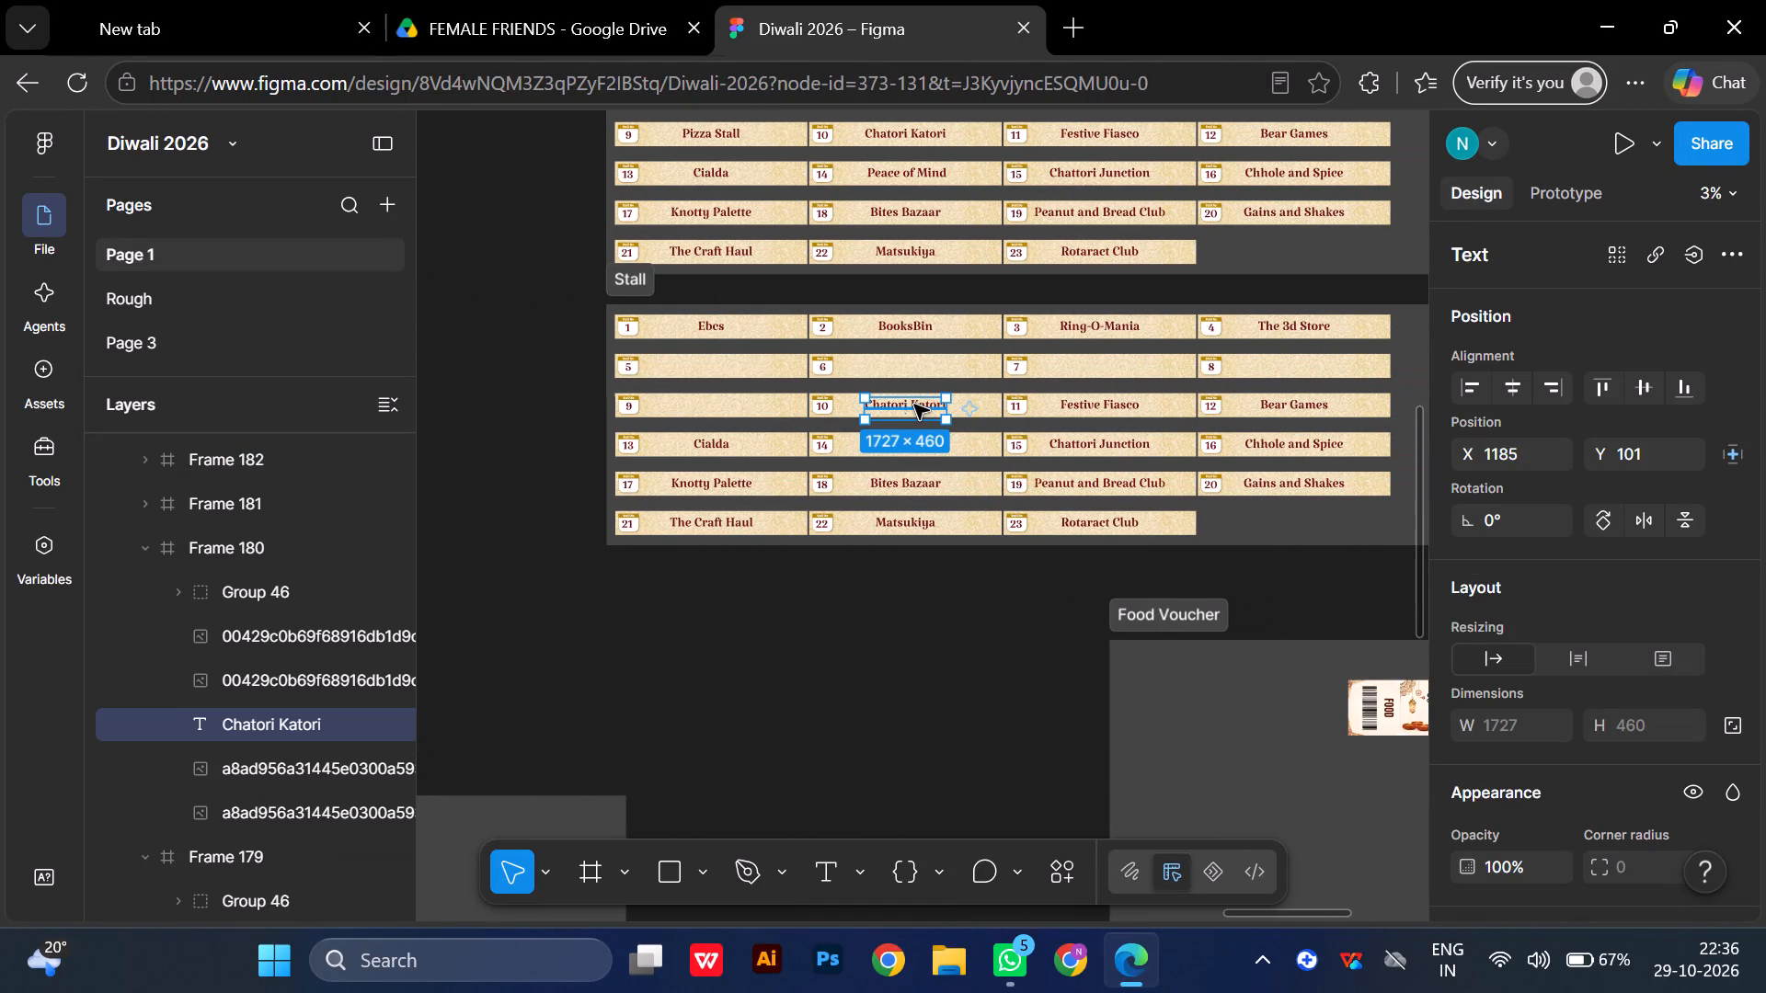
scroll(914, 405, "left", 1)
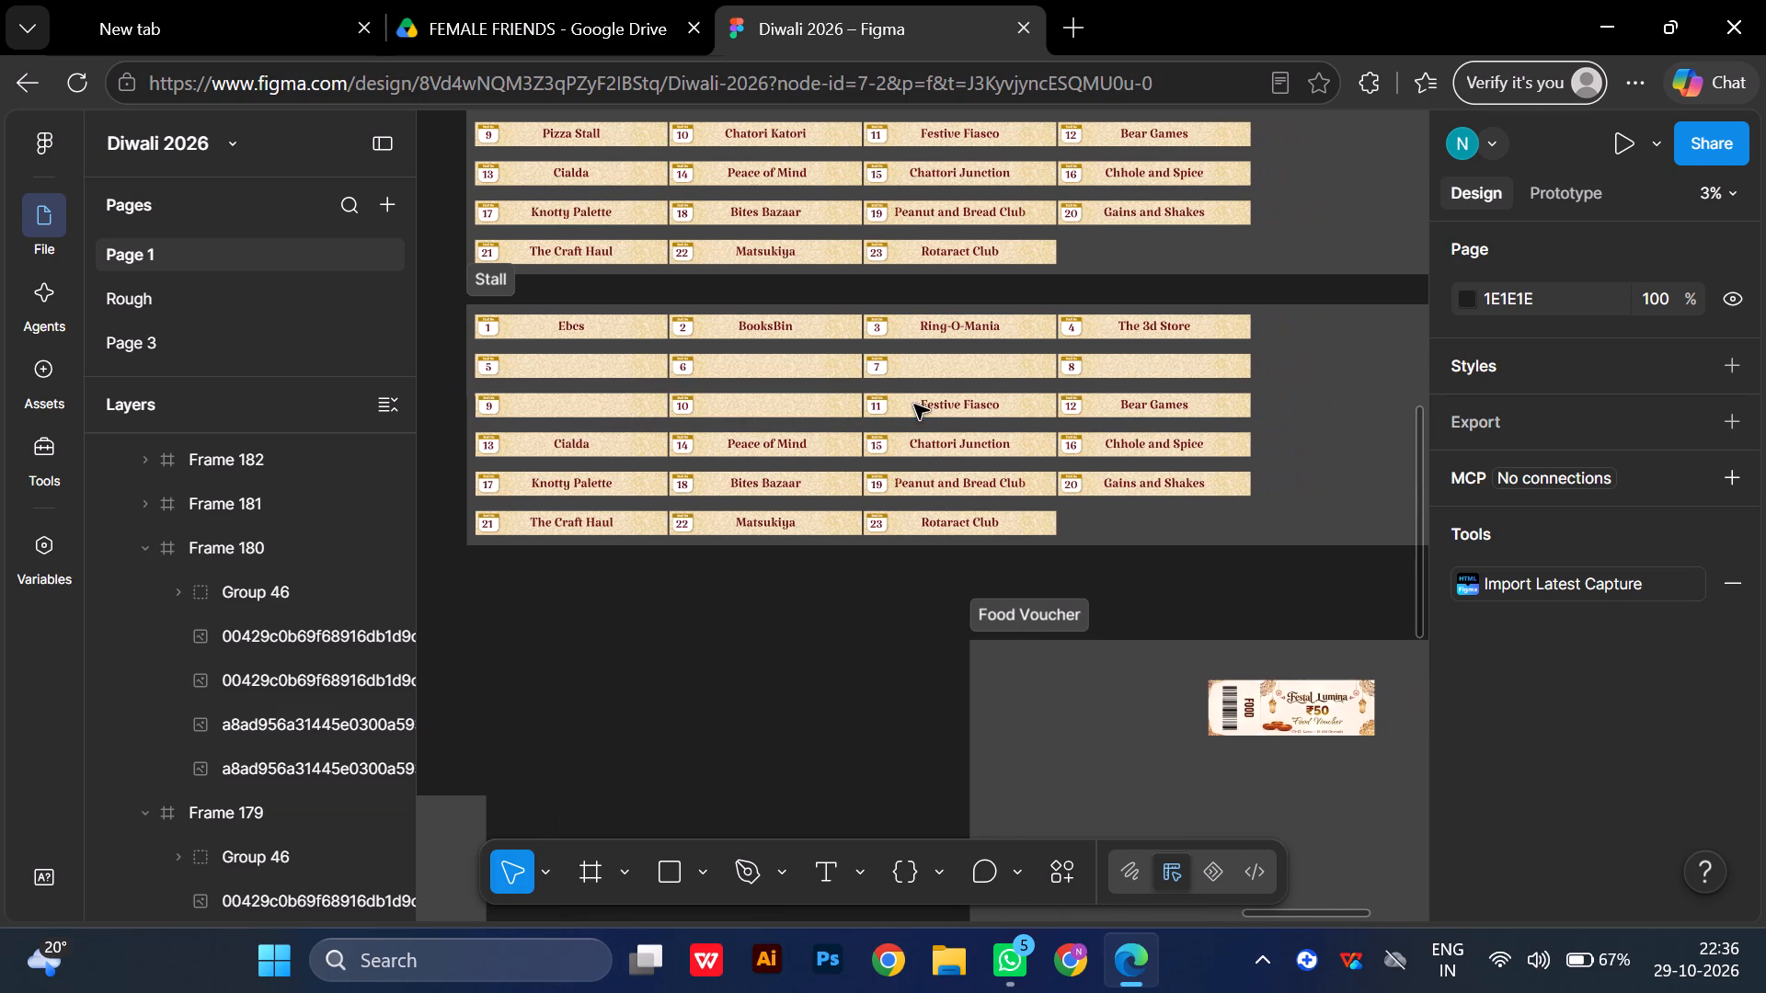
left_click(953, 405)
key("Delete")
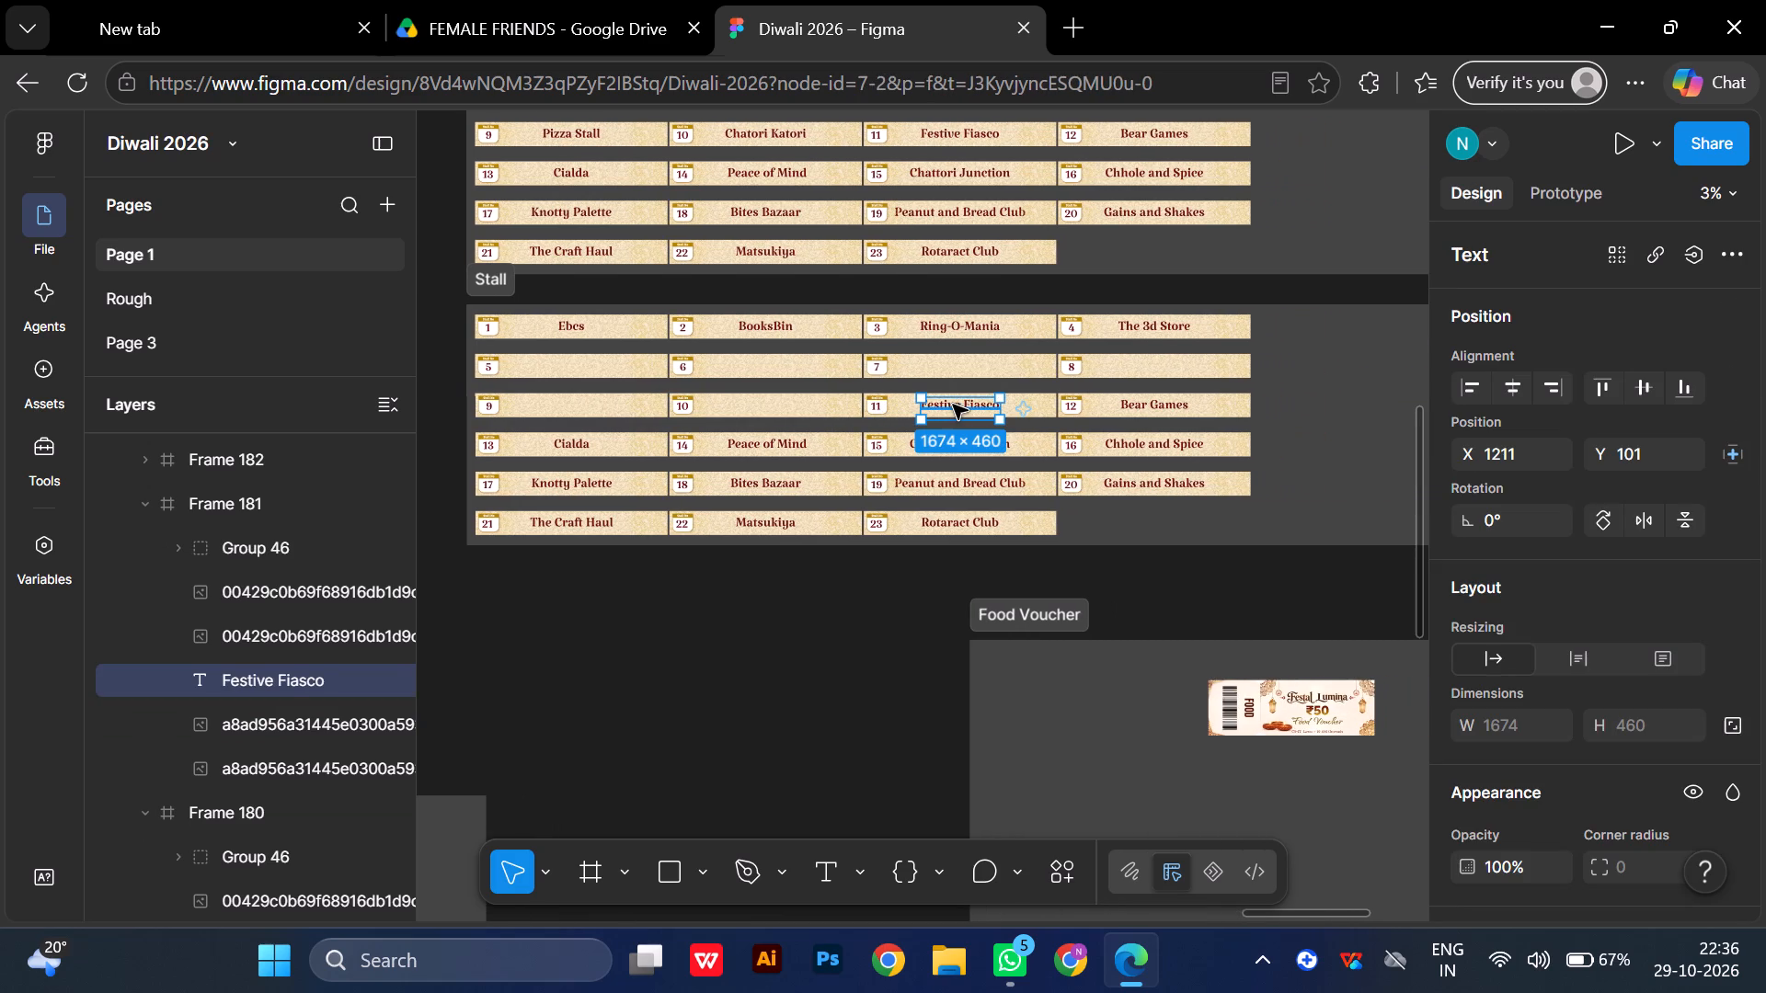
scroll(953, 405, "left", 1)
left_click(1025, 410)
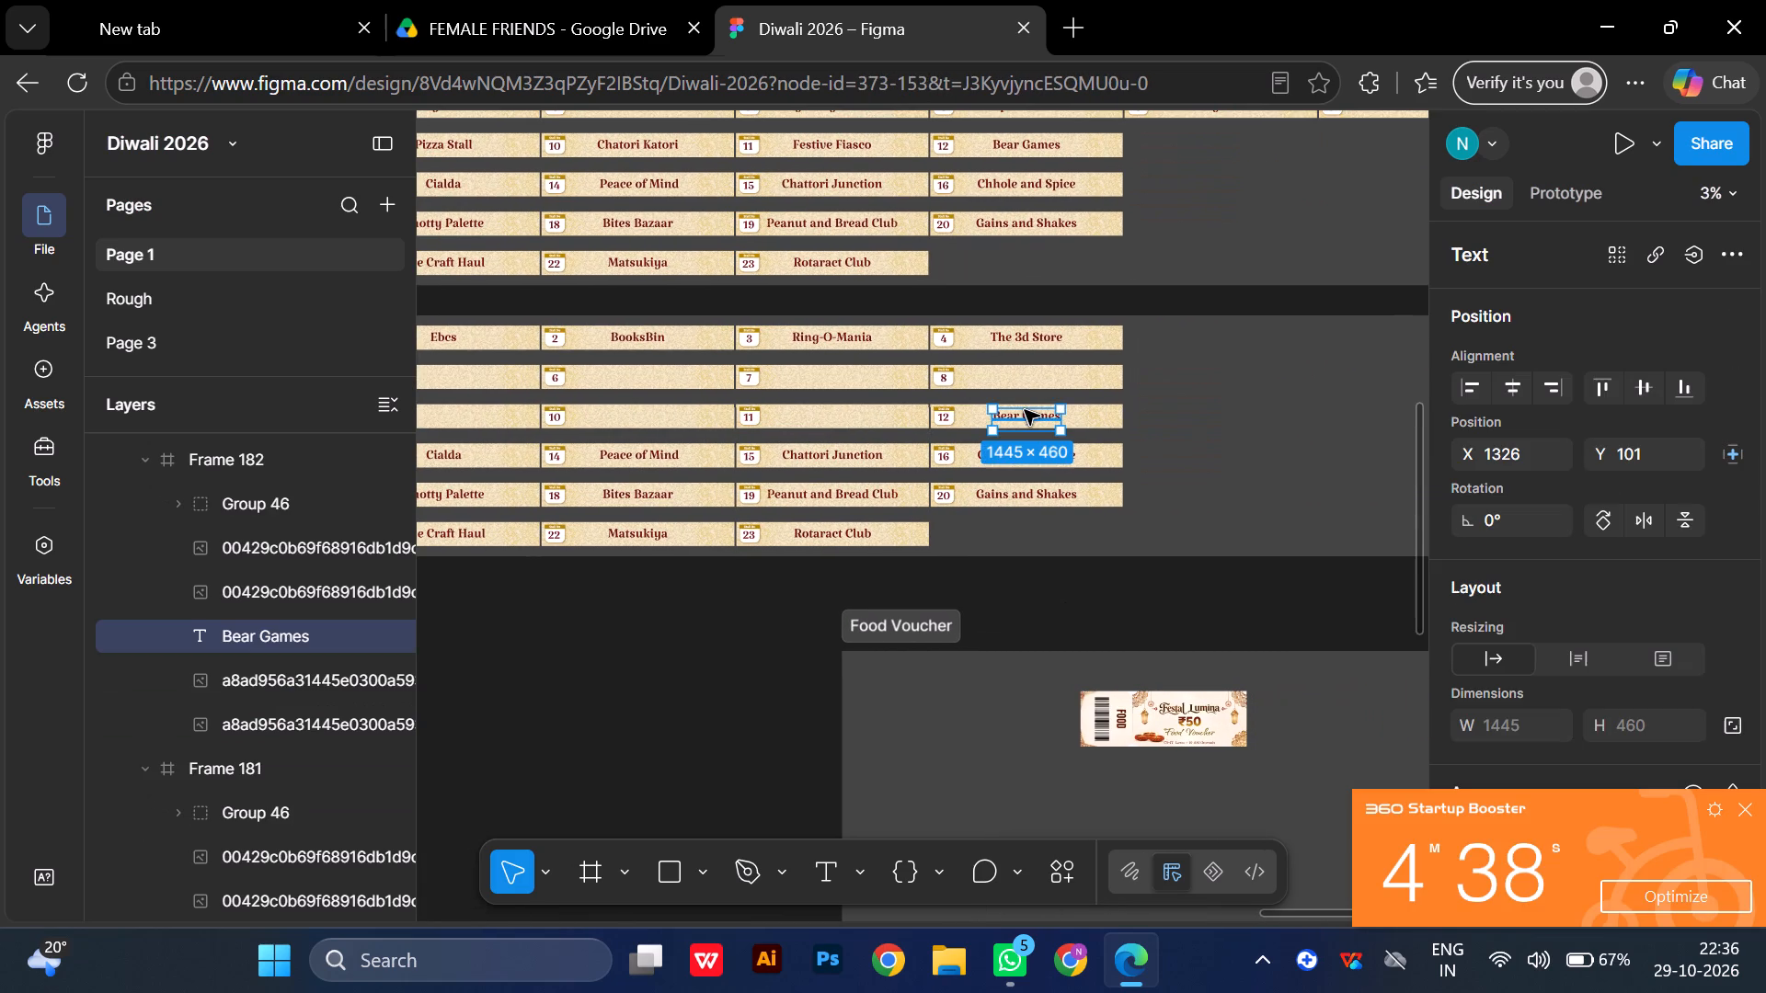
key("Delete")
Delete the name texts Cialda, Peace of Mind and Chattori Junction from banners 13, 14 and 15 in the copied Stall section.
scroll(1025, 410, "right", 1)
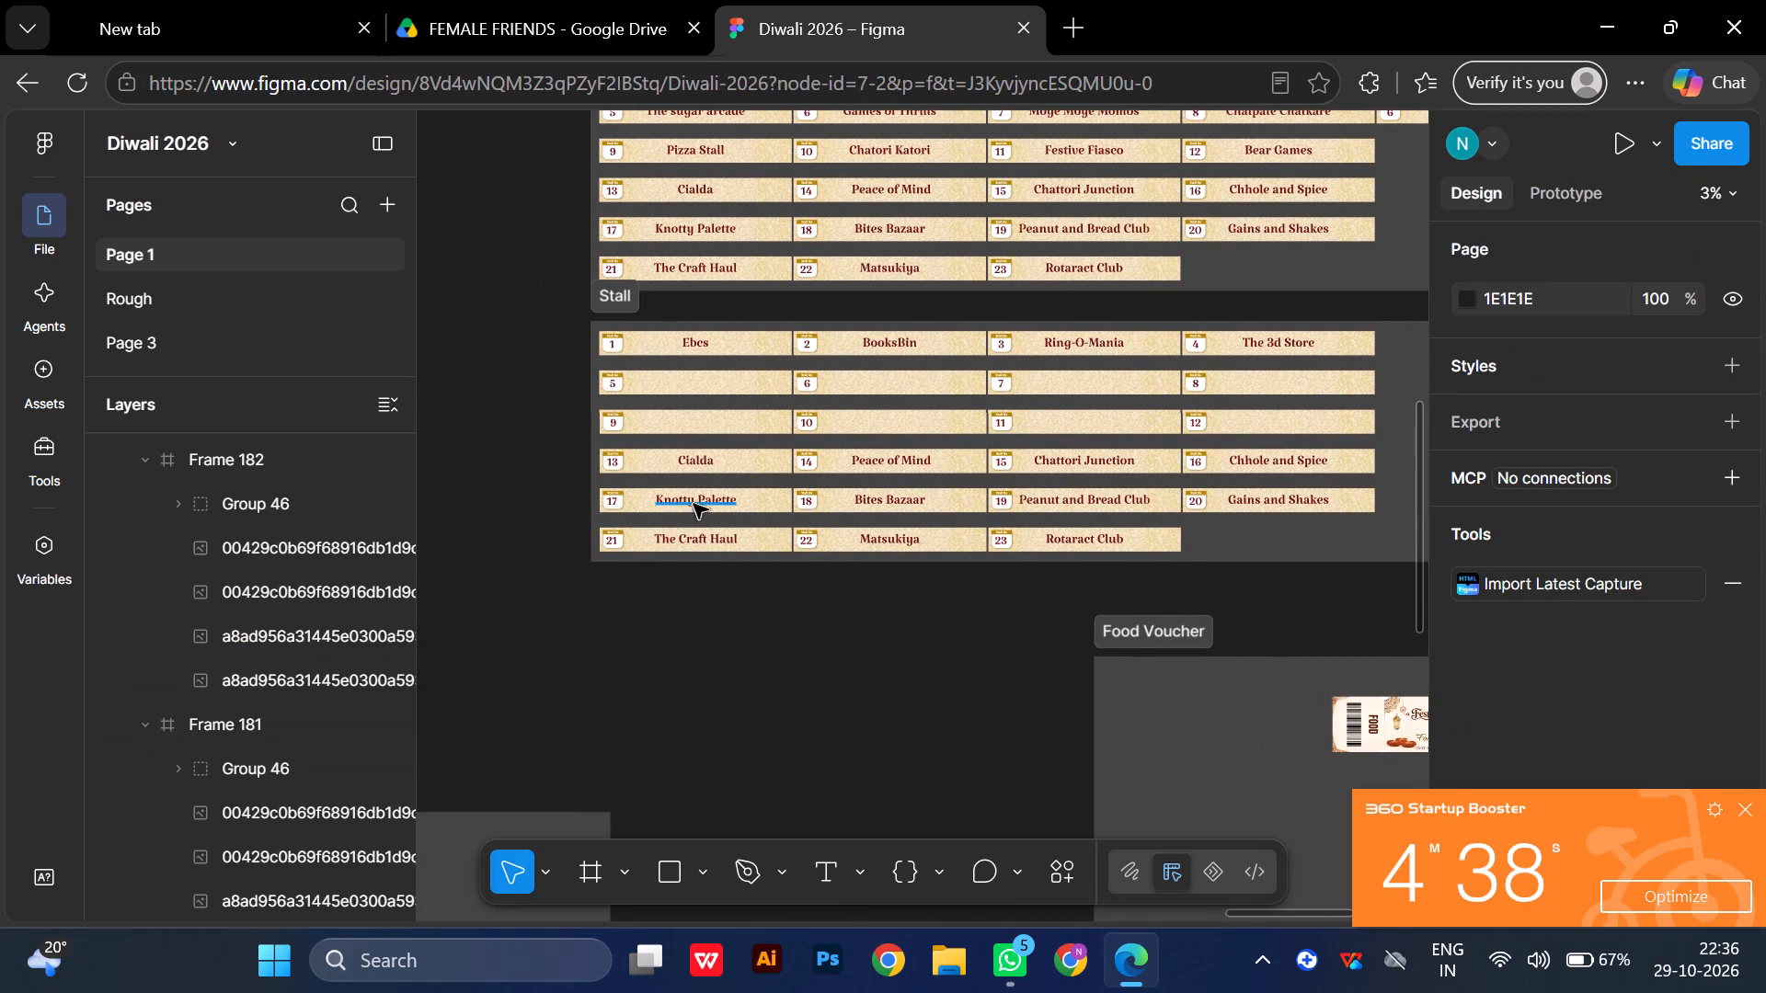
left_click(686, 464)
key("Delete")
scroll(686, 464, "left", 1)
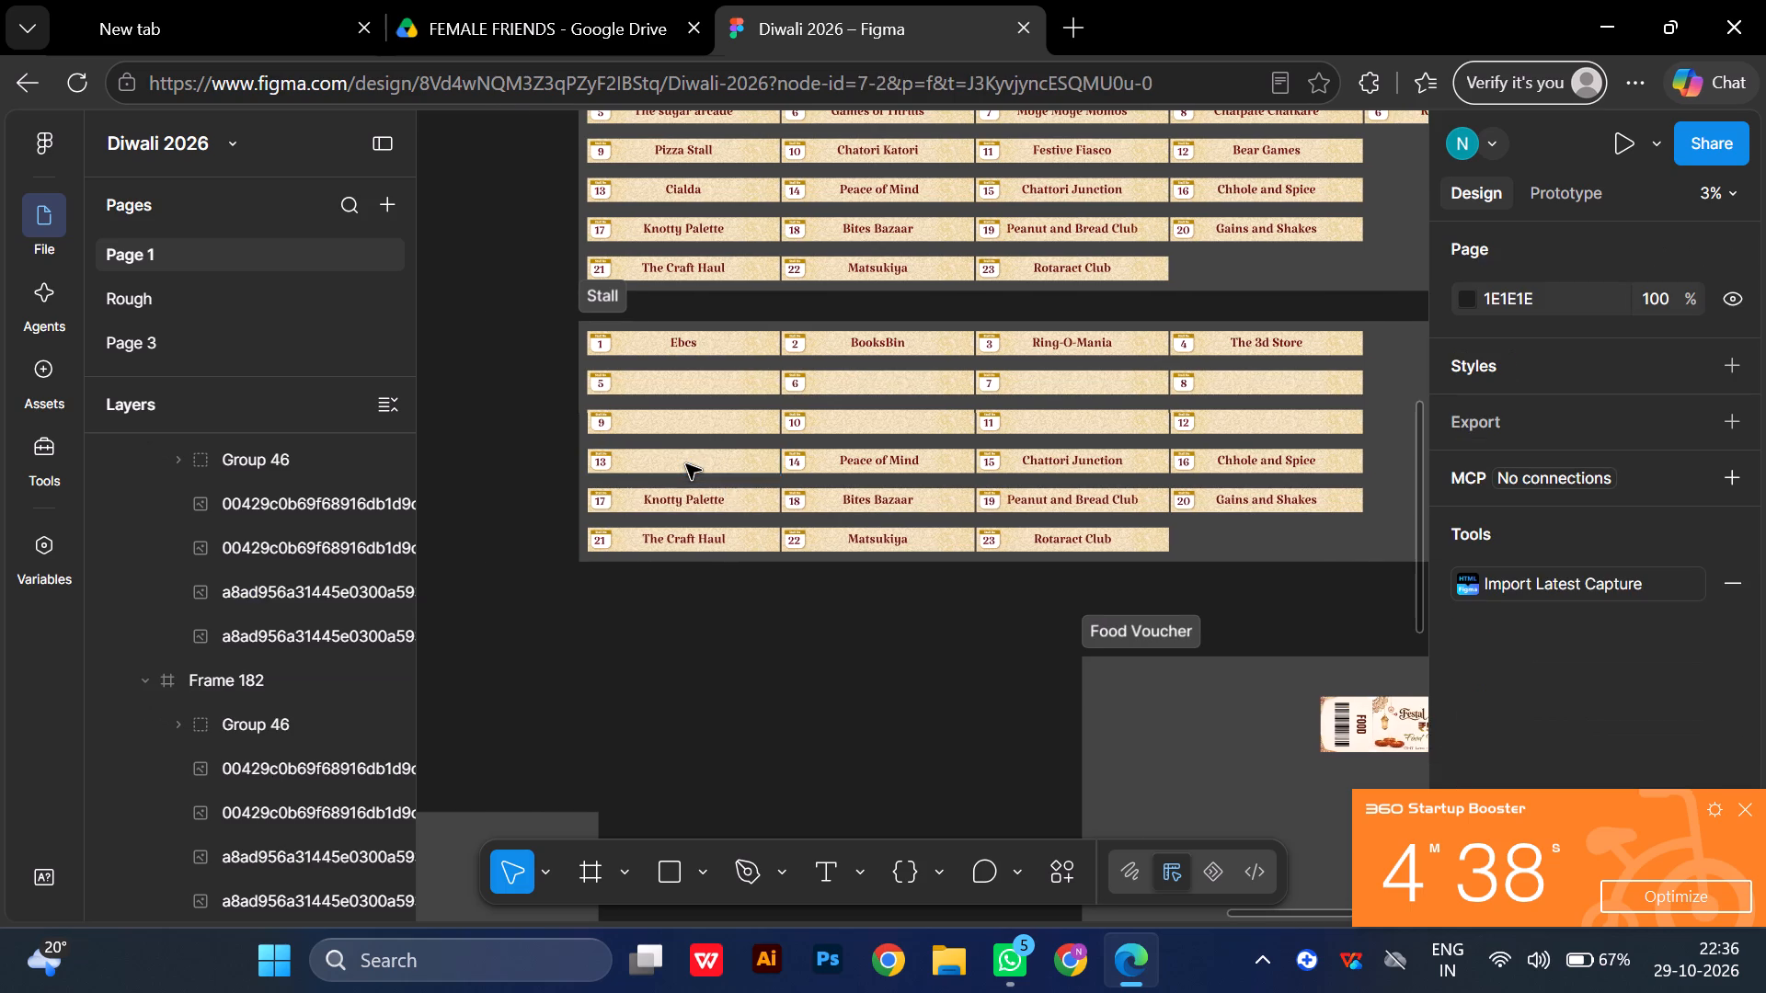
scroll(686, 464, "left", 1)
left_click(775, 459)
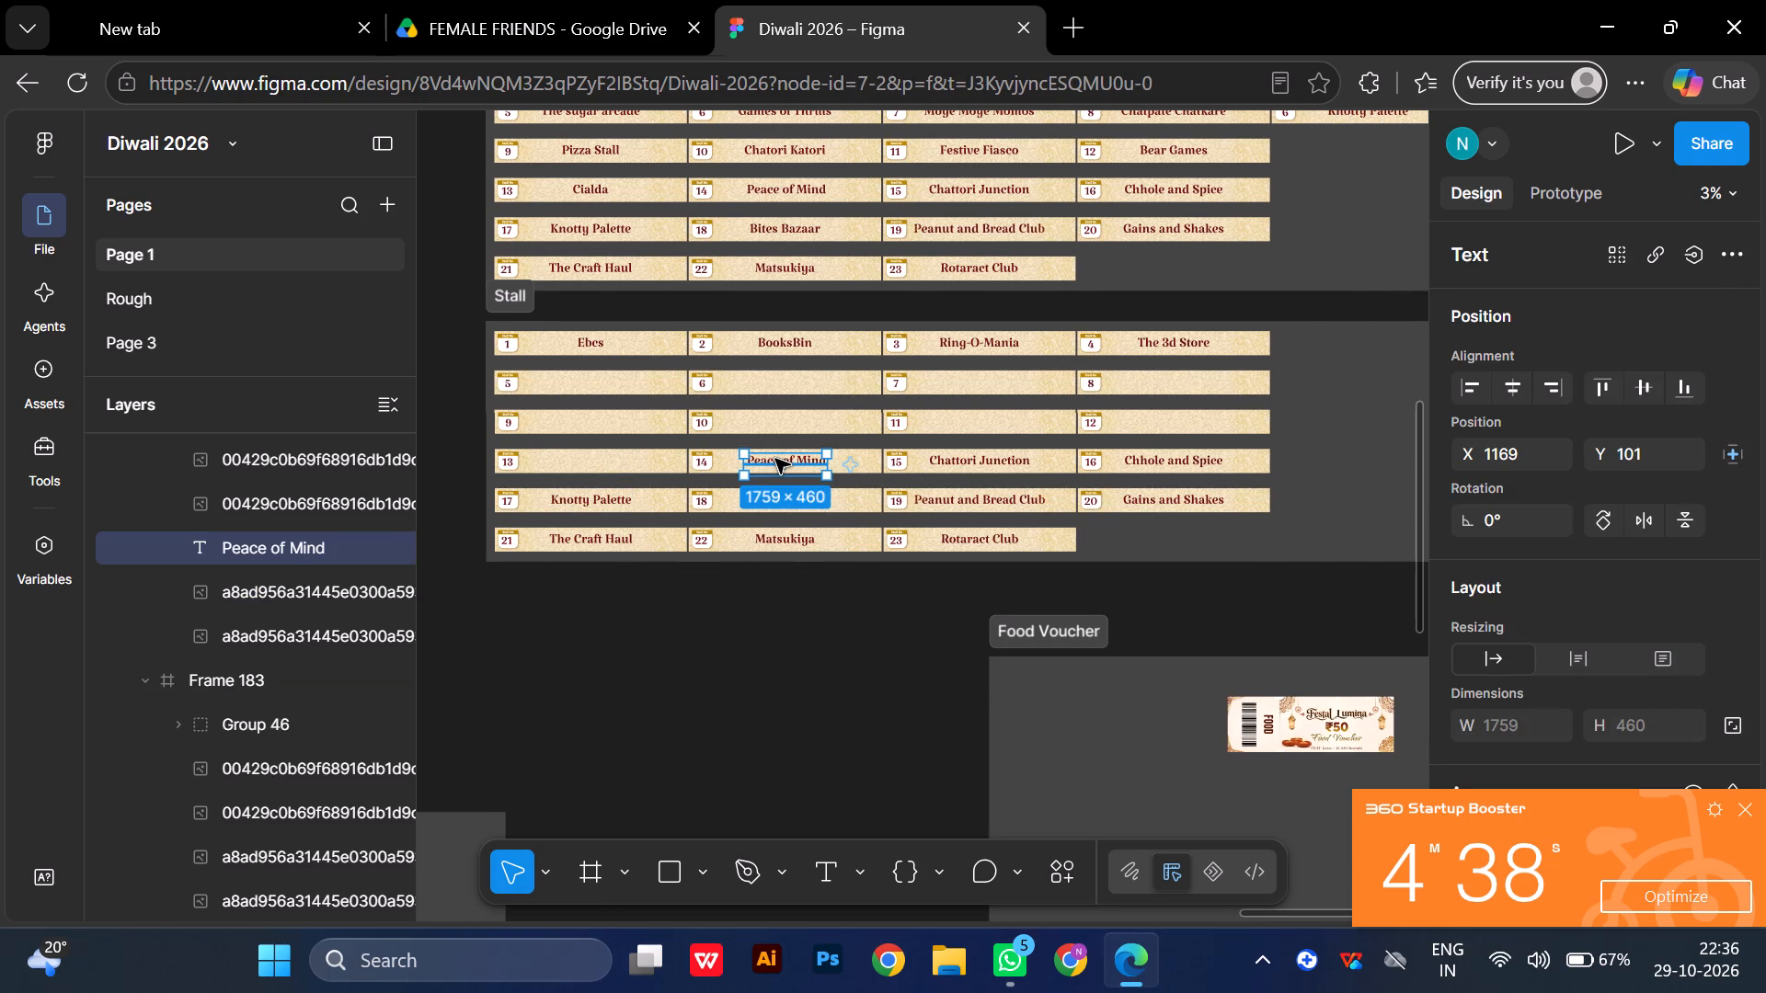
scroll(775, 459, "left", 1)
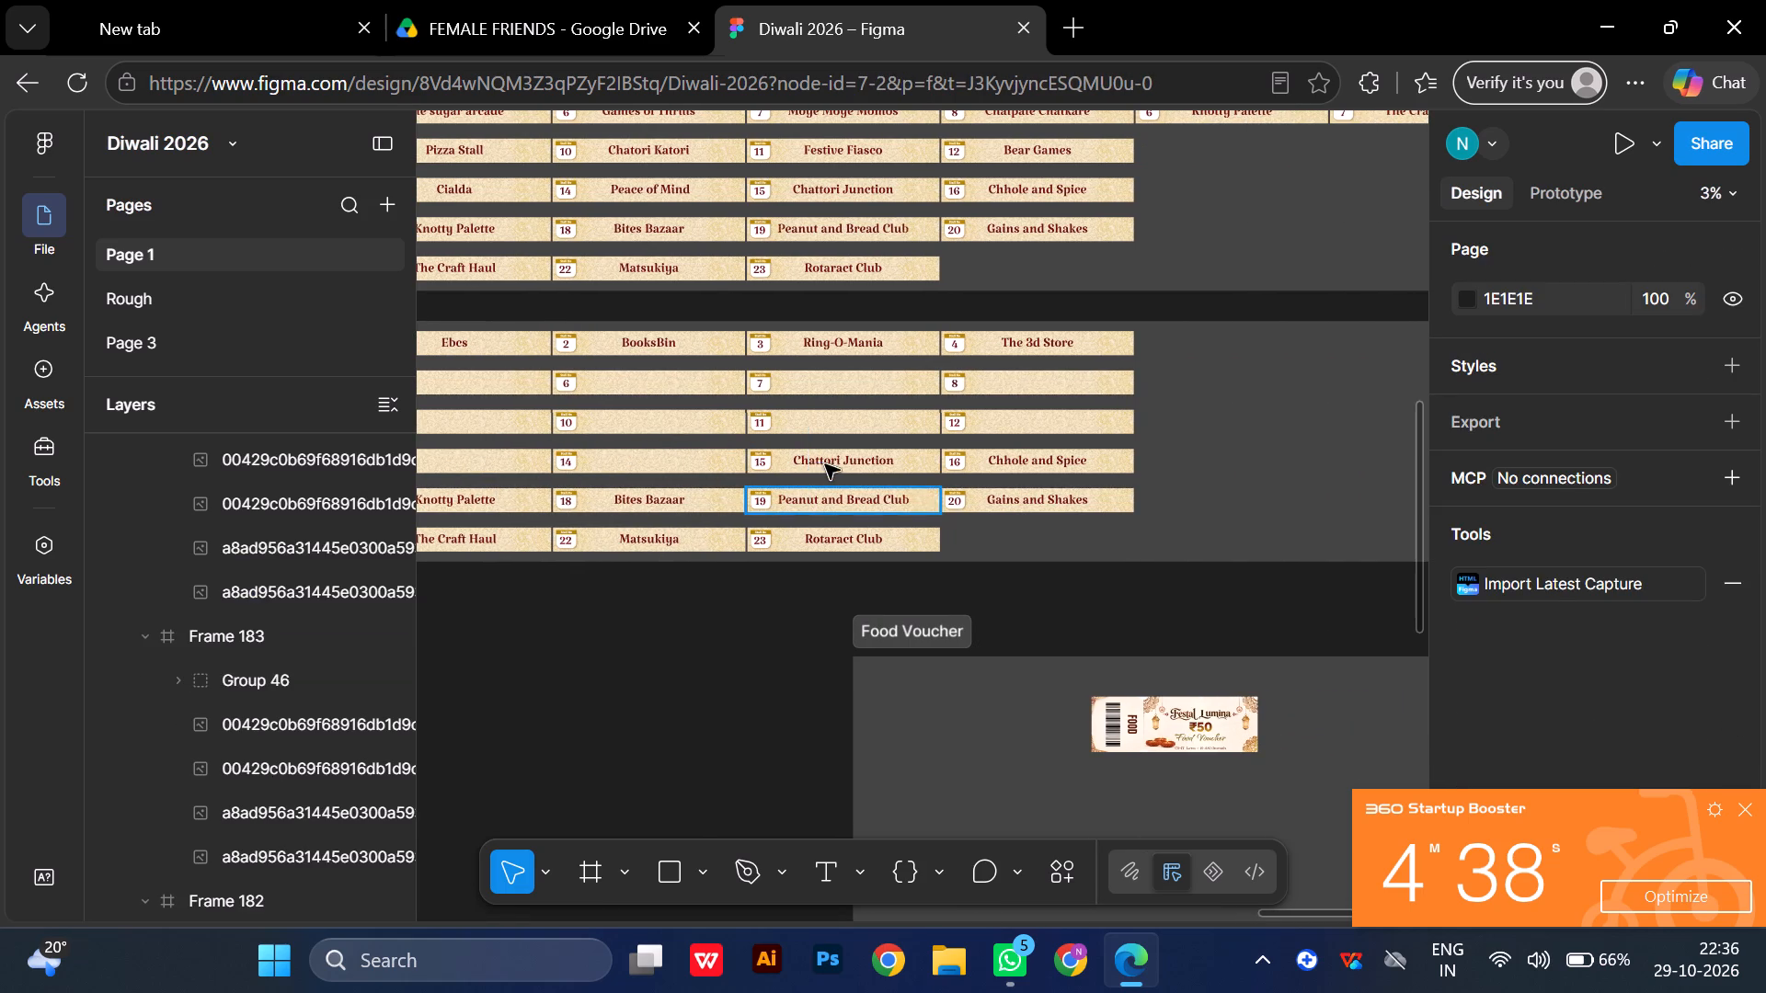
left_click(836, 462)
key("Delete")
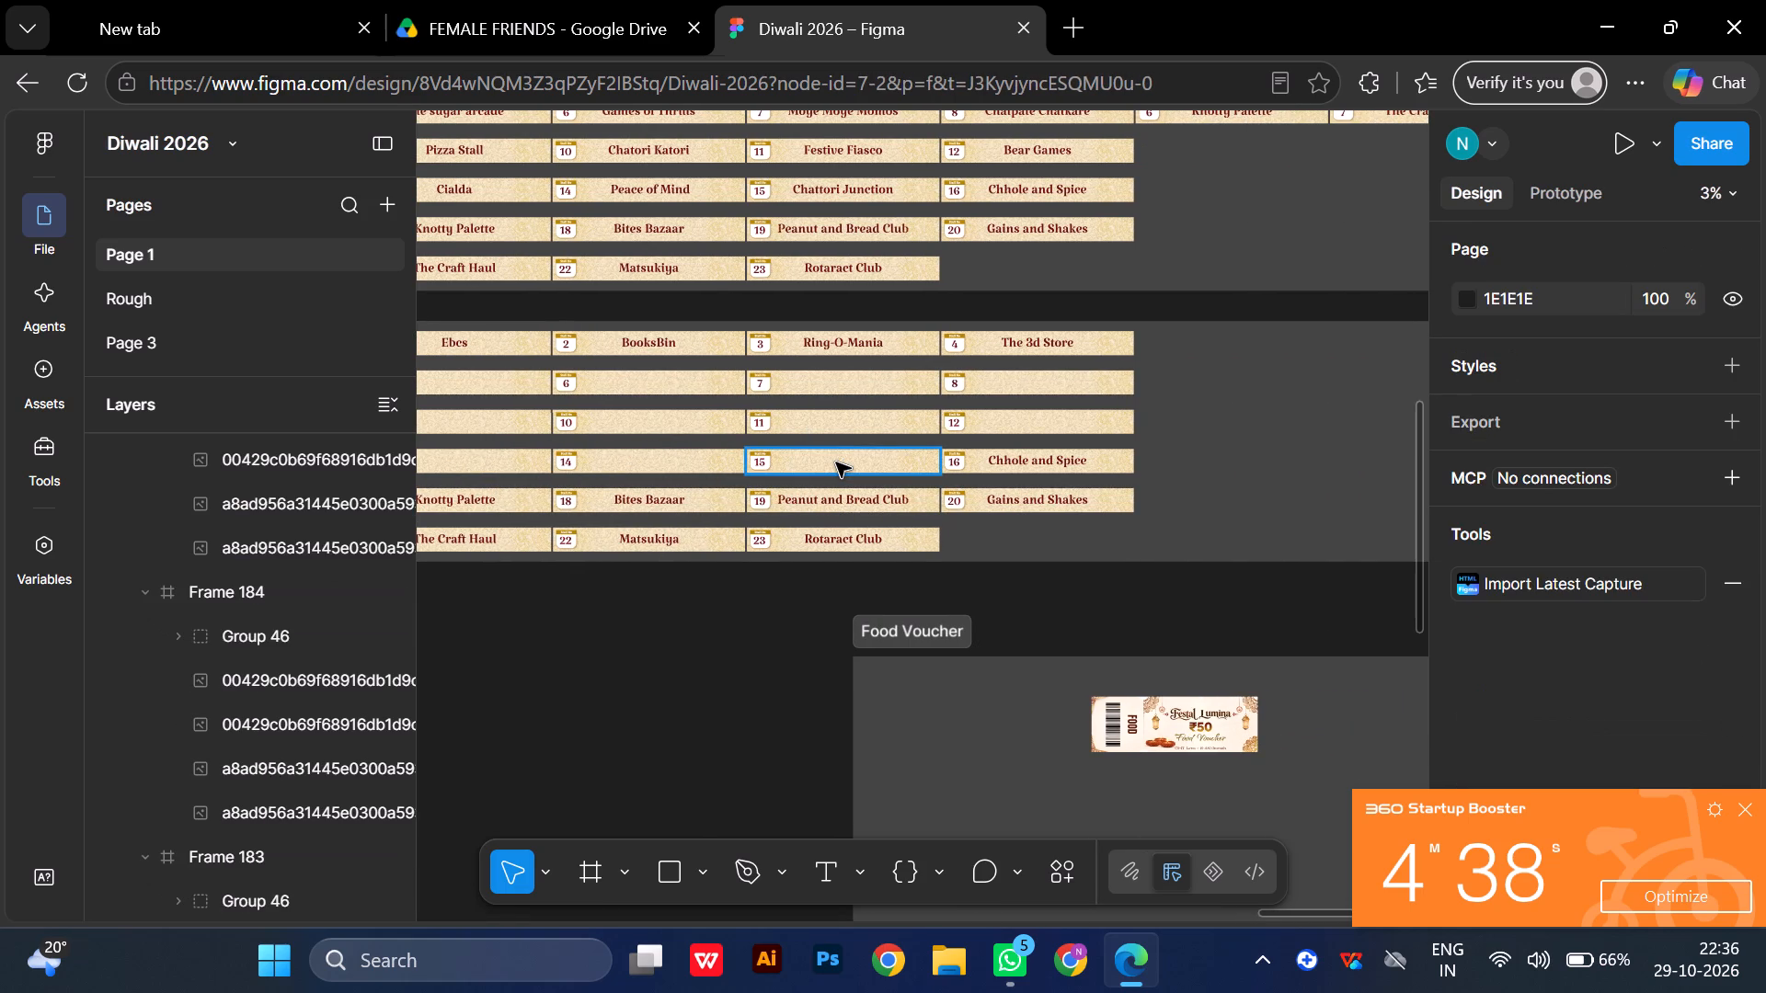
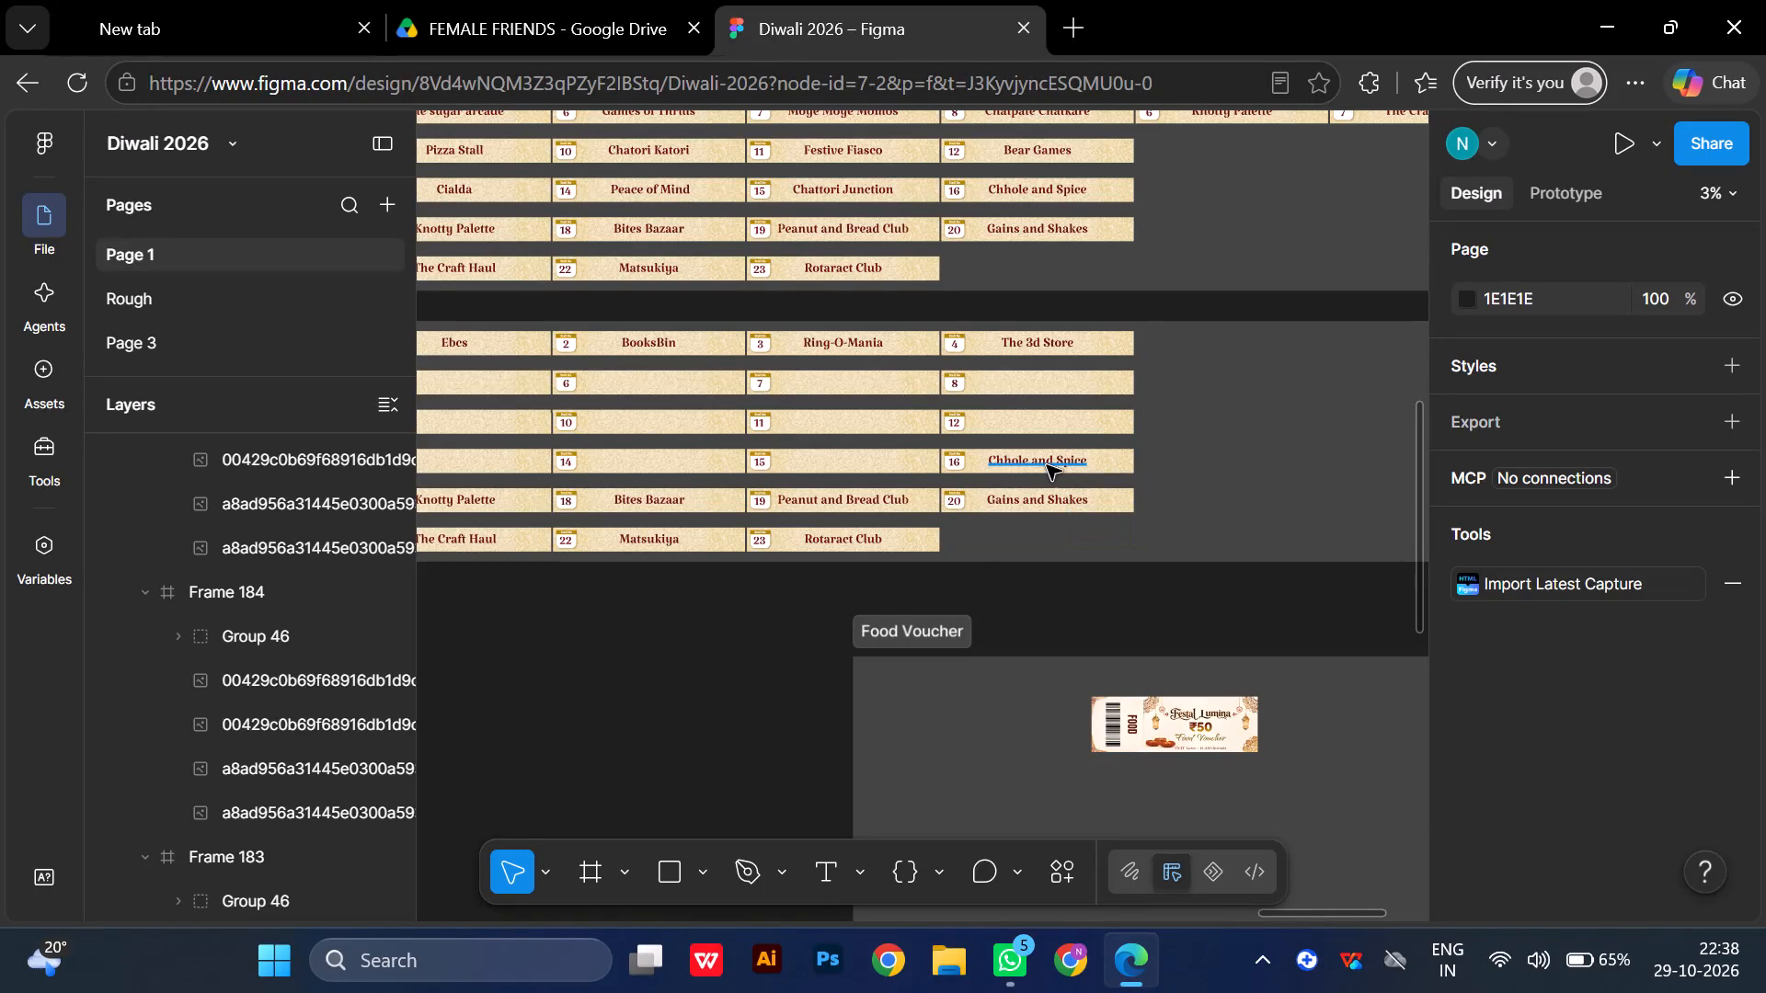
Delete the name texts Chhole and Spice, Knotty Palette and Bites Bazaar from banners 16, 17 and 18 in the copied Stall section.
left_click(1047, 465)
key("Delete")
scroll(1047, 465, "right", 1)
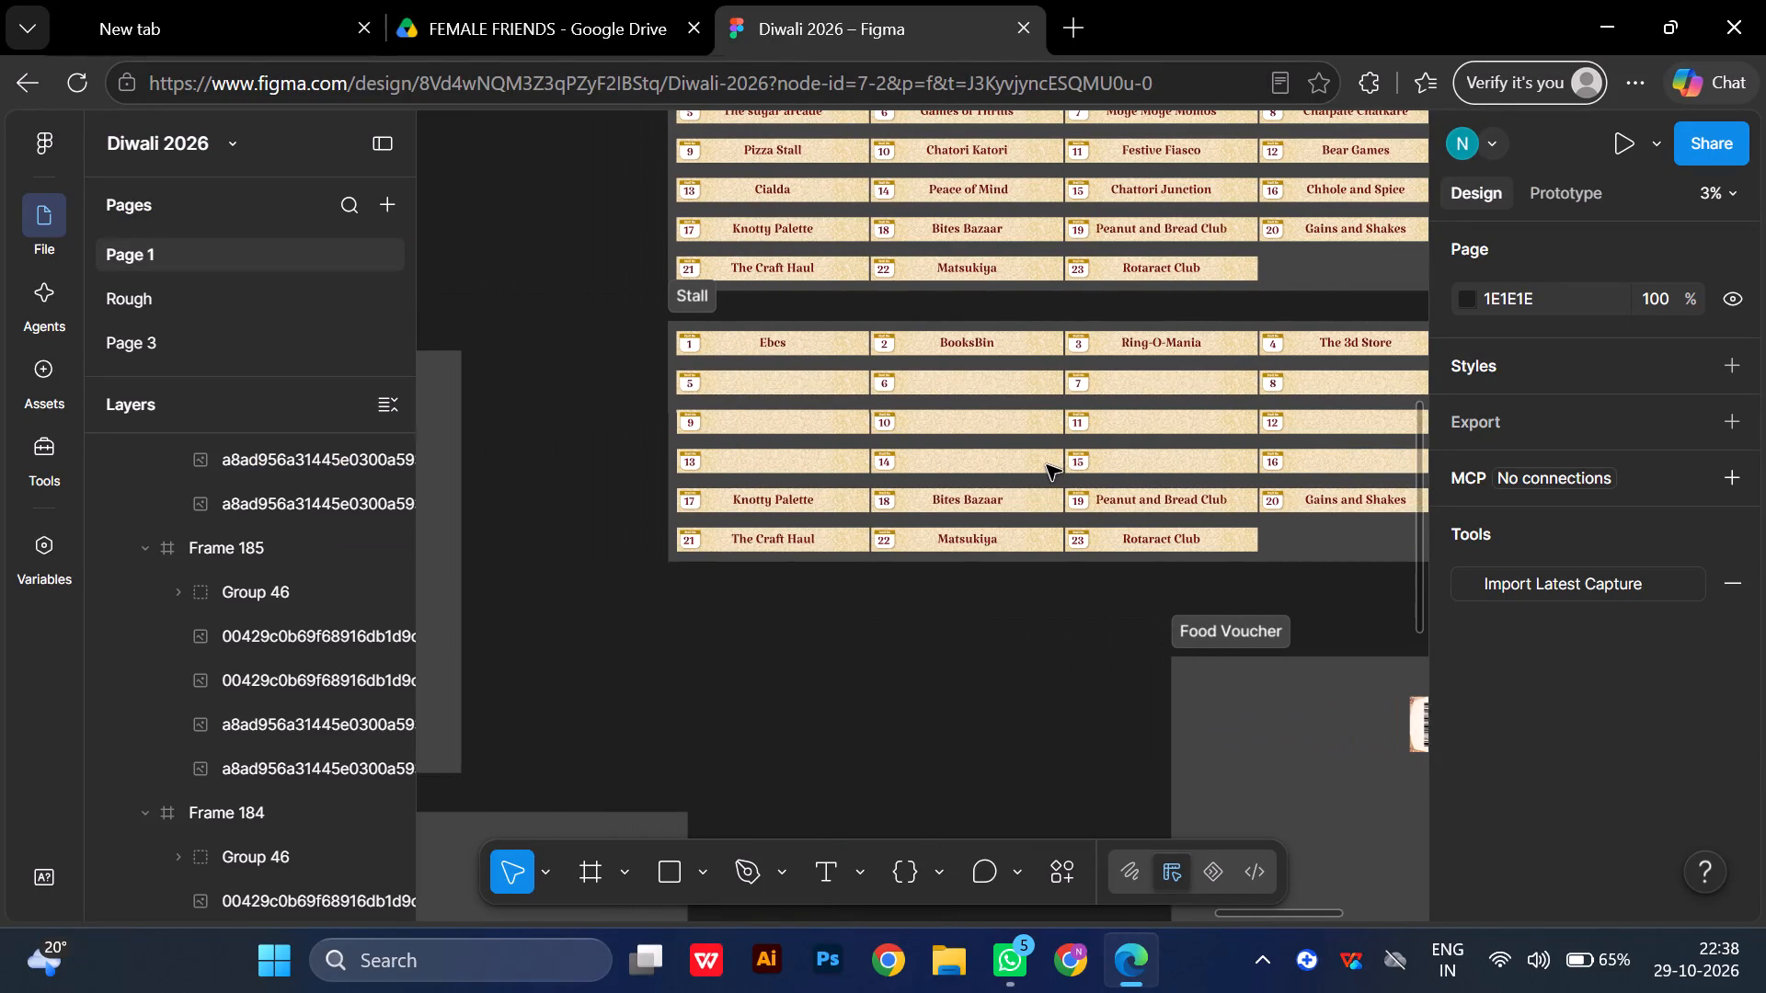
scroll(1047, 465, "right", 1)
left_click(804, 502)
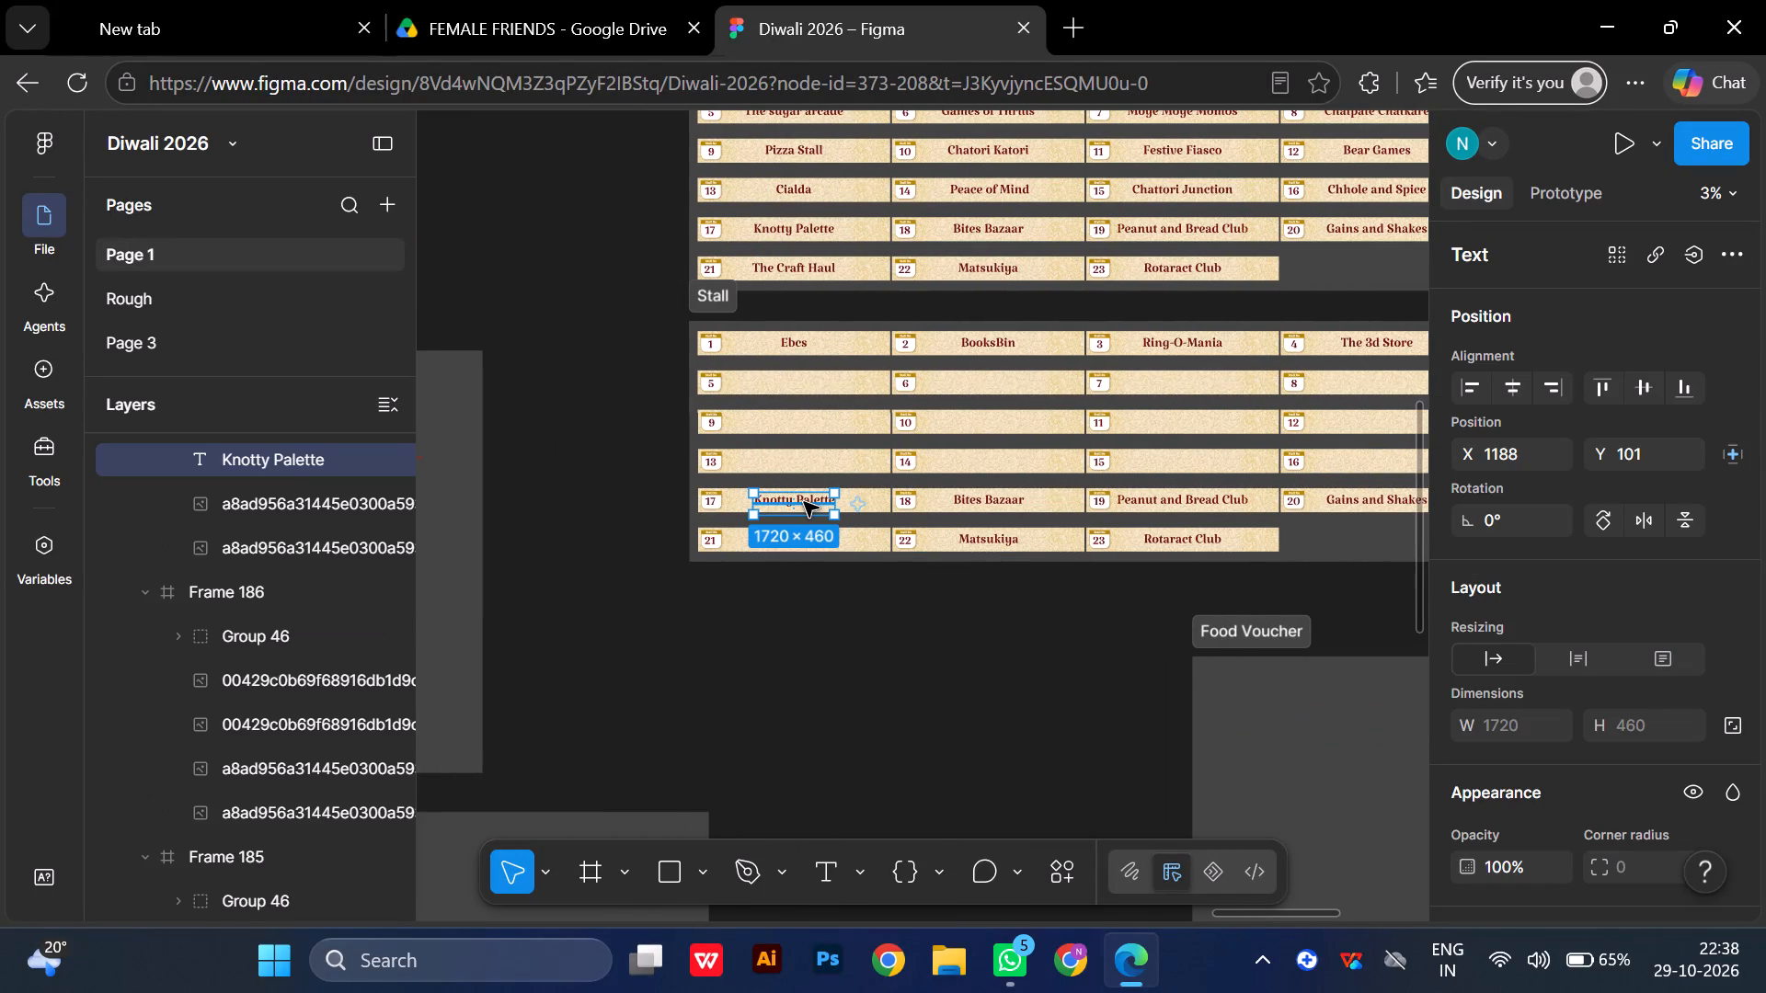
key("Delete")
left_click(983, 508)
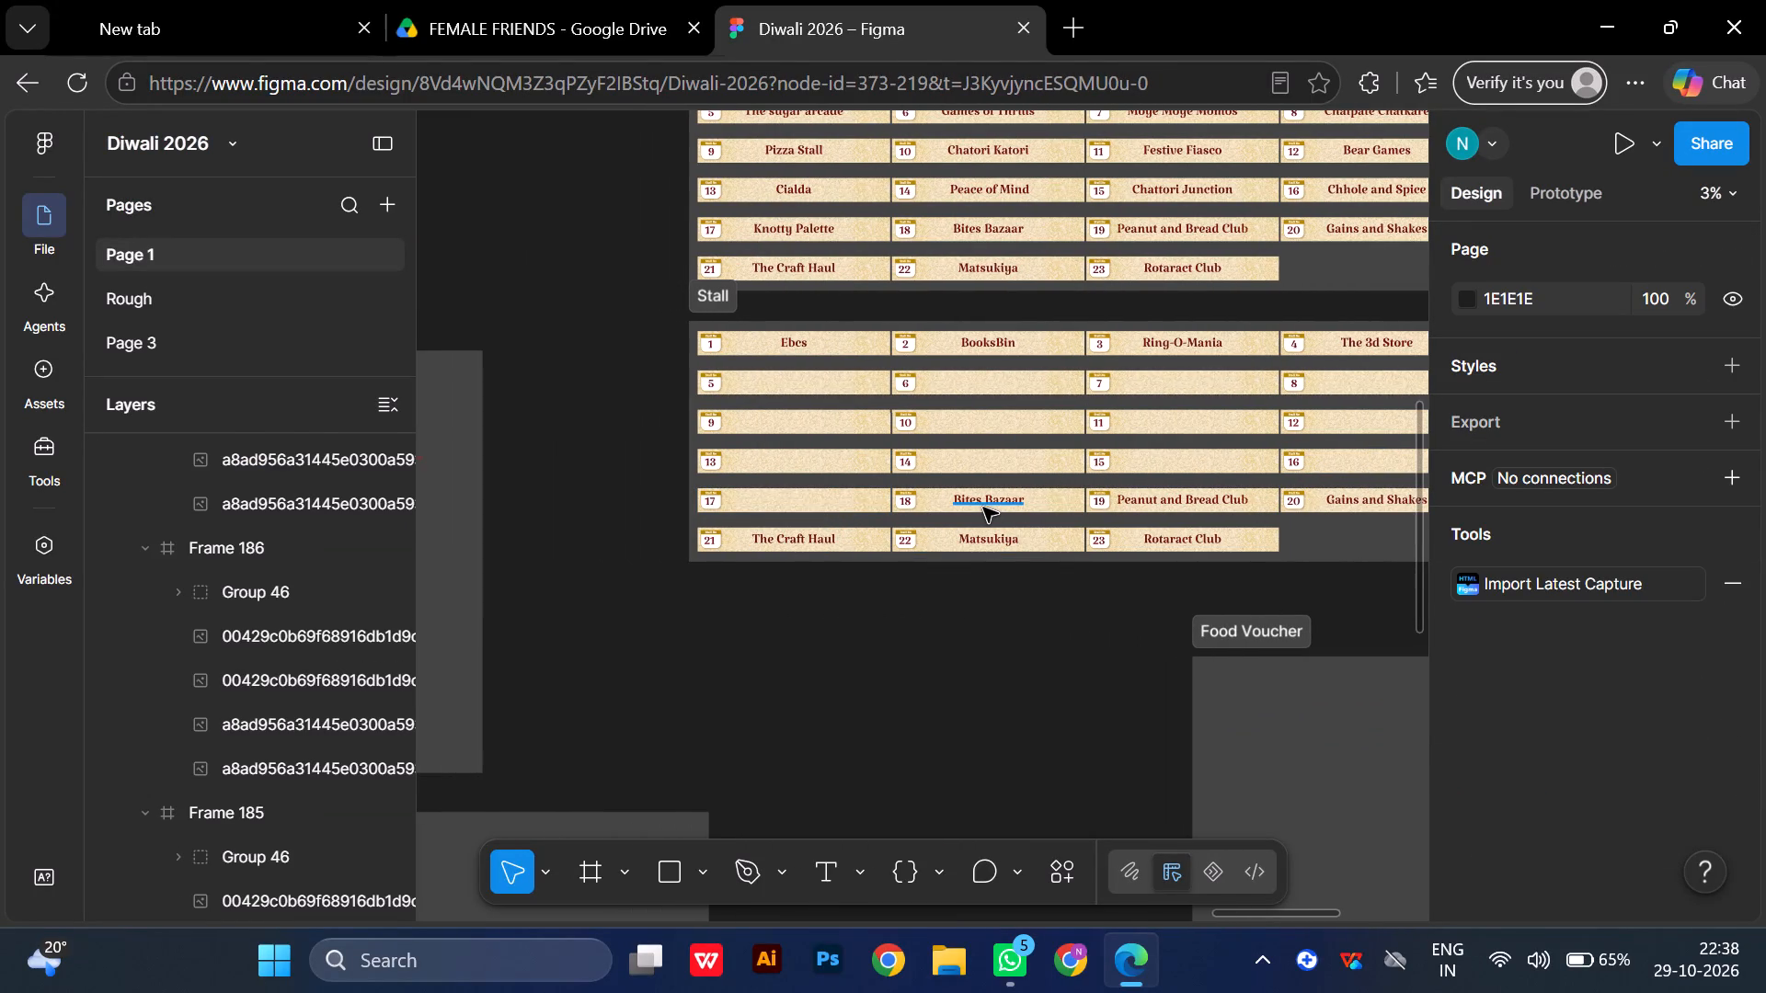
key("Delete")
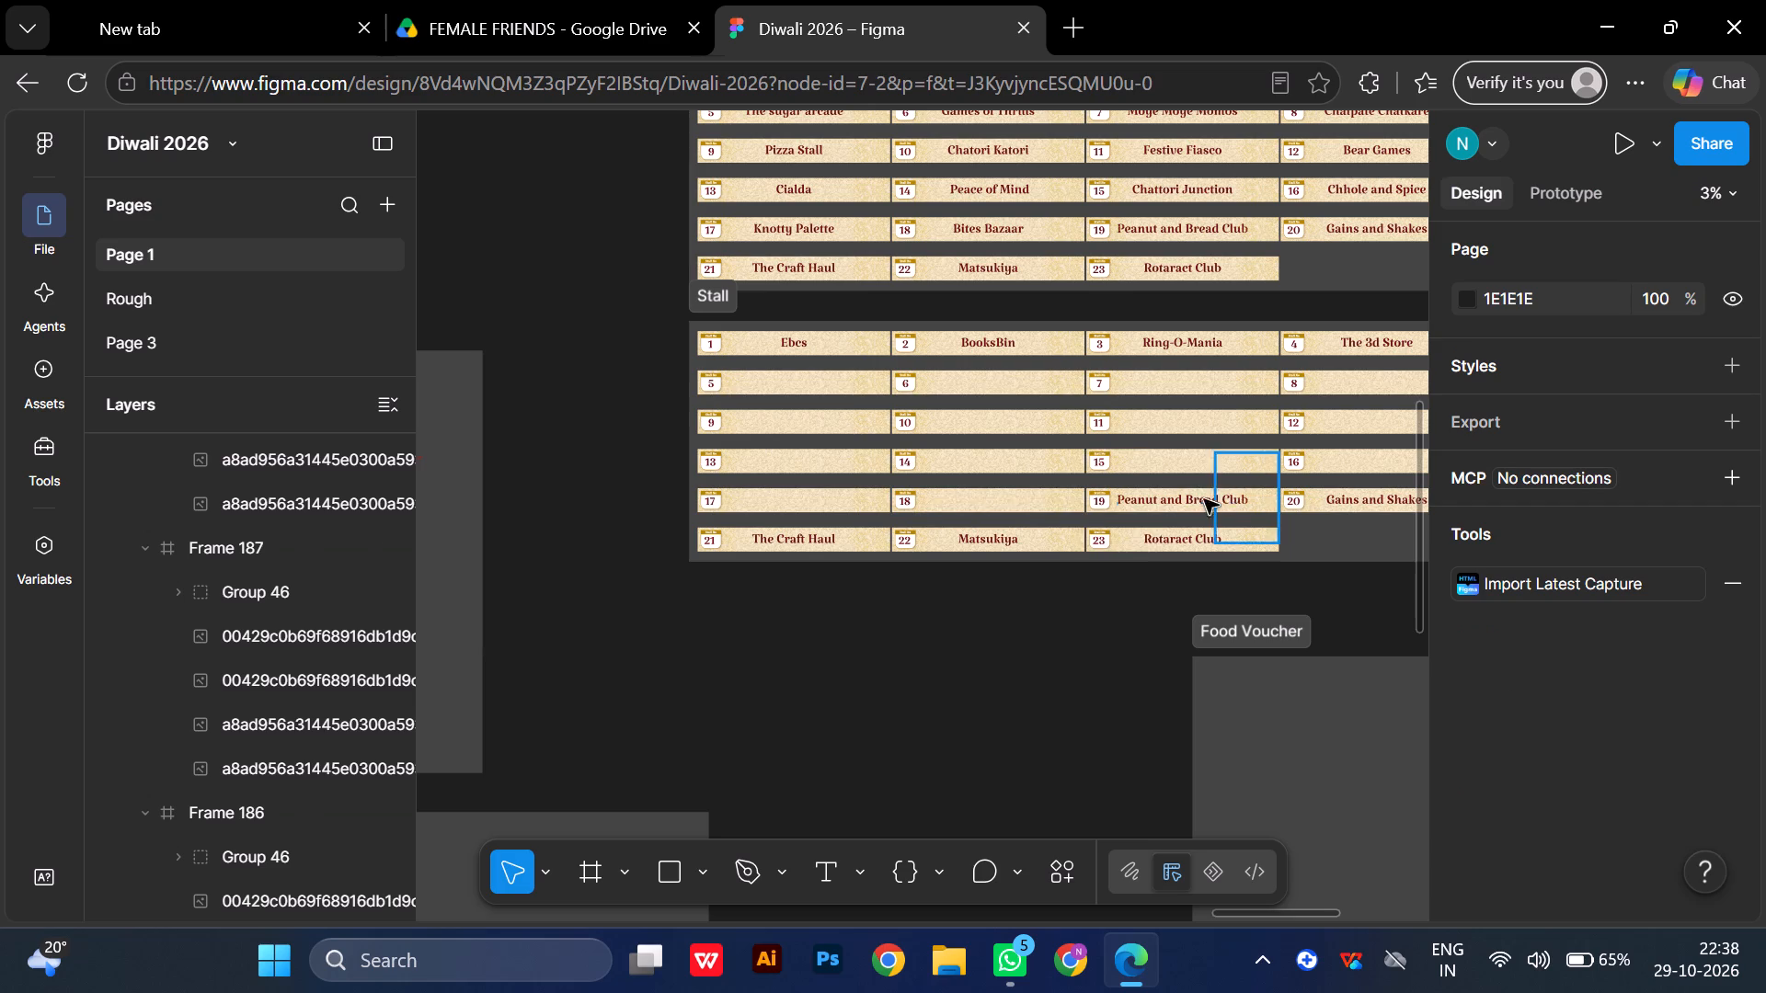
Delete the name texts Peanut and Bread Club and Gains and Shakes from banners 19 and 20 in the copied Stall section.
left_click(1175, 492)
key("Delete")
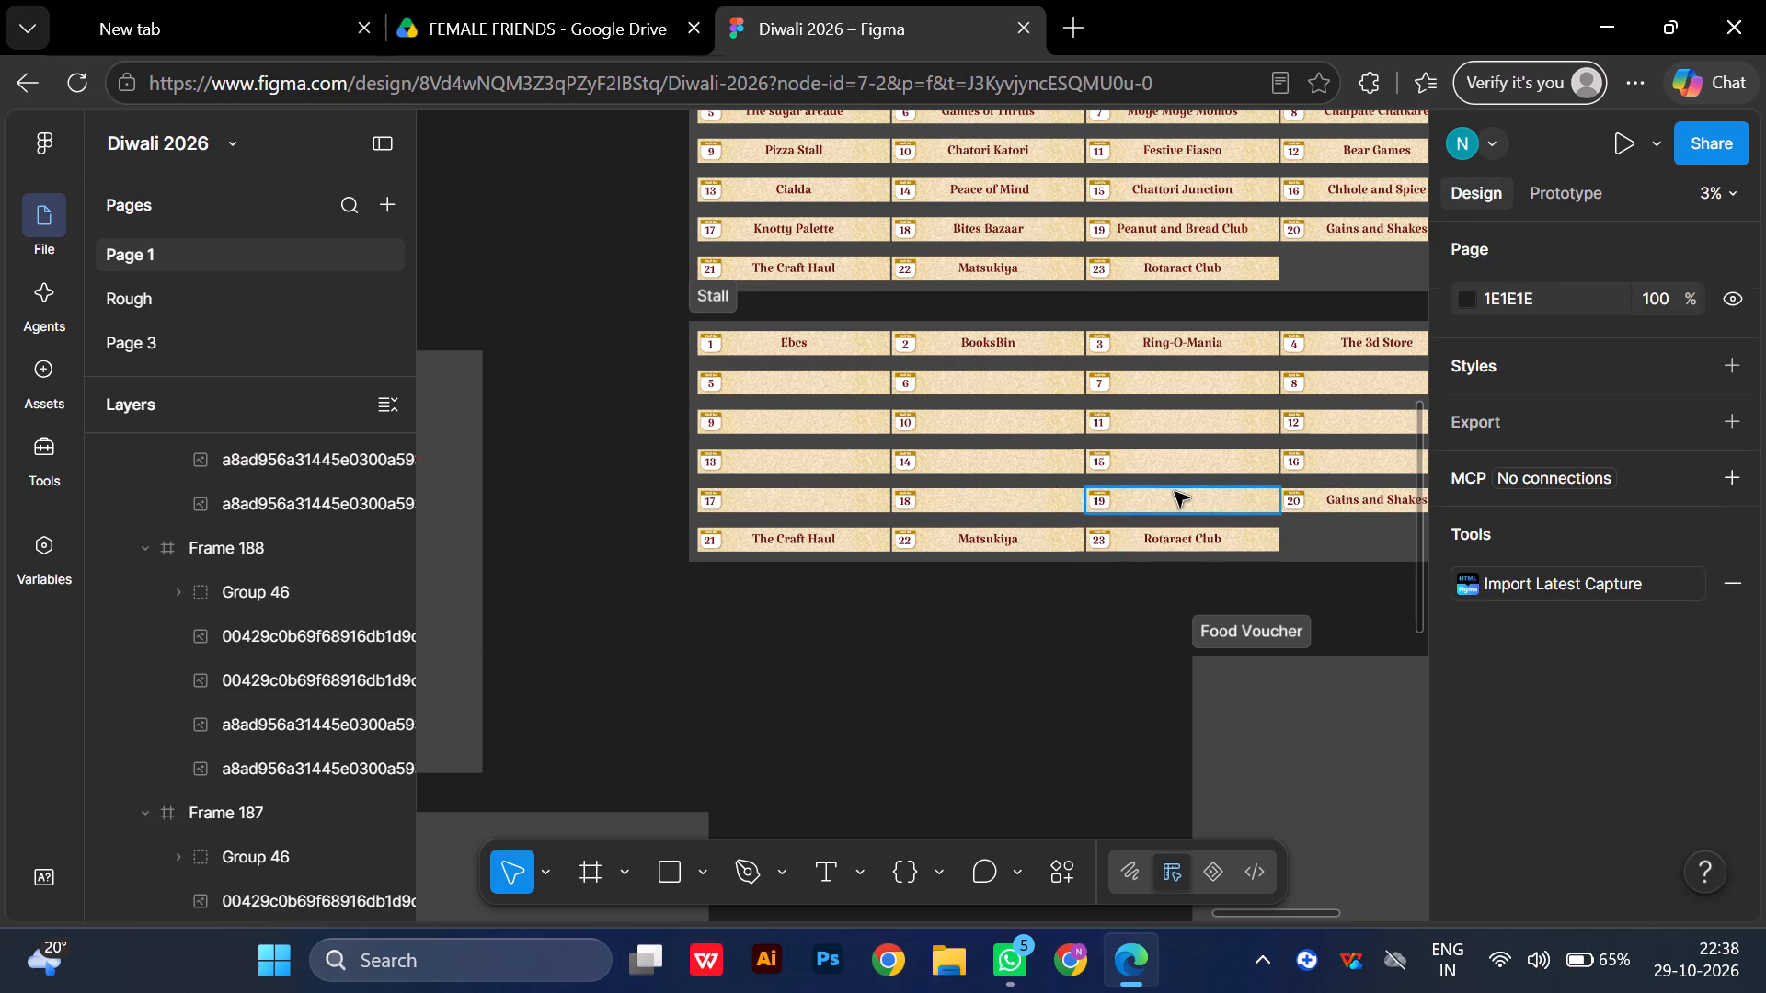
scroll(1175, 492, "left", 1)
left_click(1244, 497)
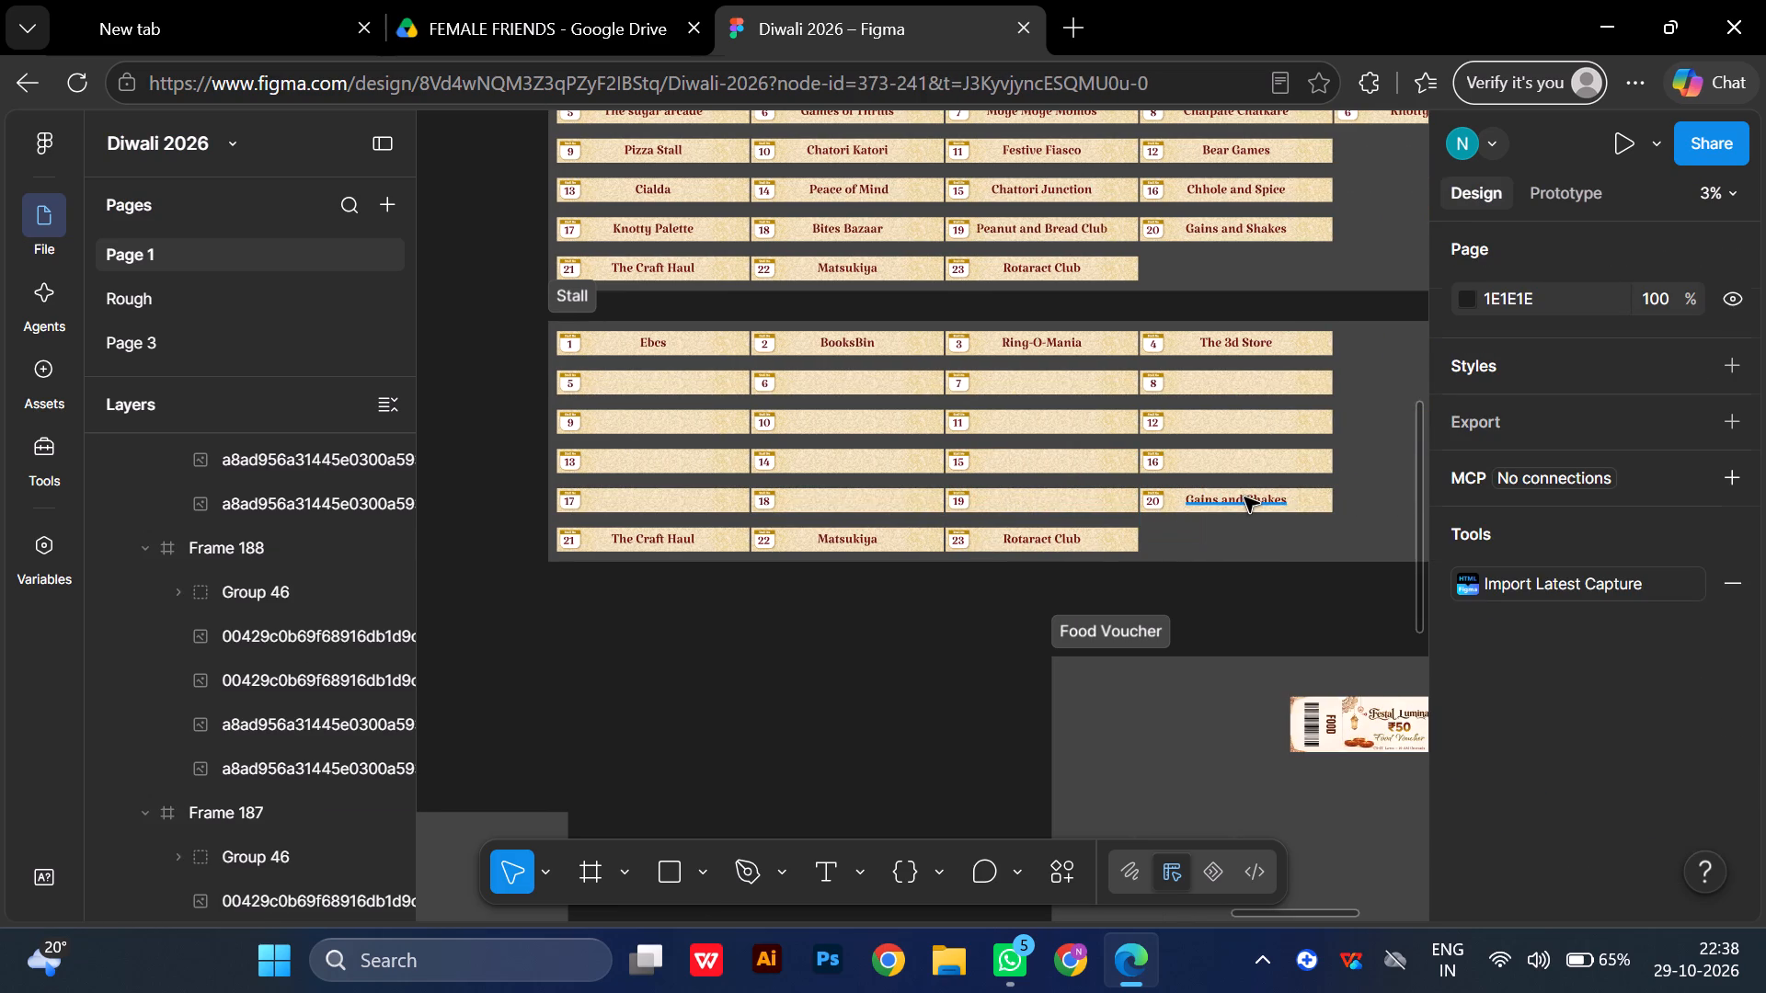
key("Delete")
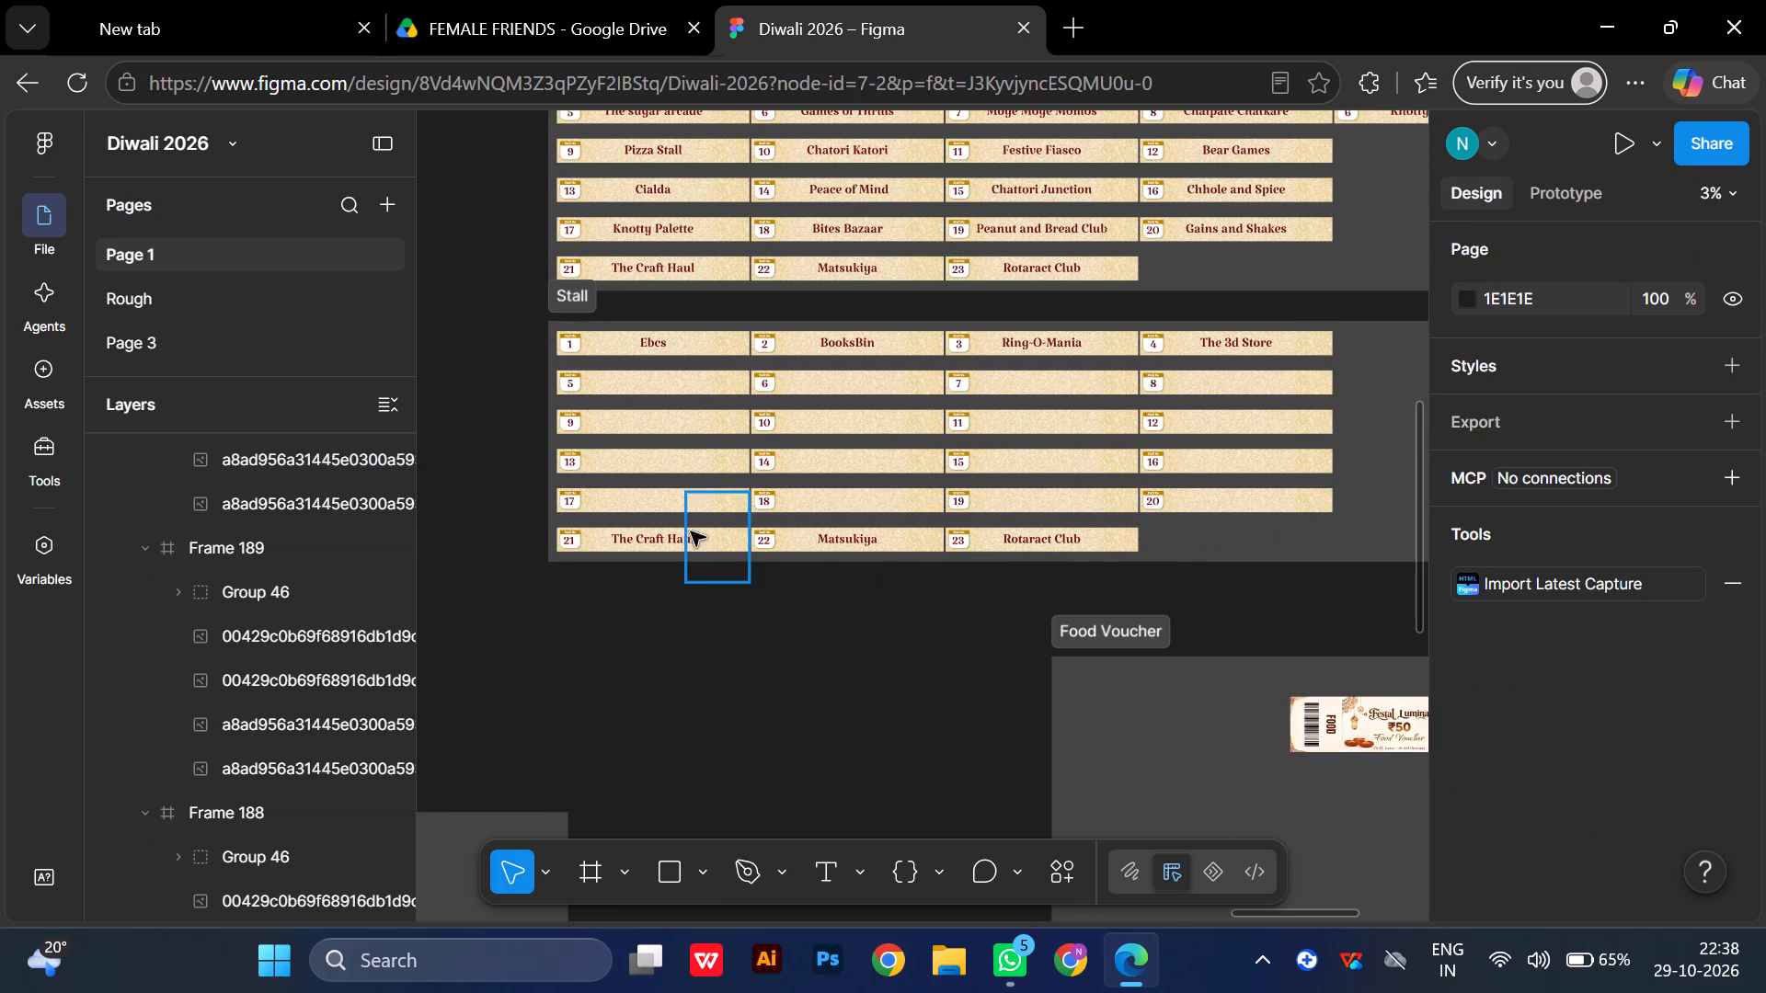
Delete the name texts The Craft Haul, Matsukiya and Rotaract Club from banners 21, 22 and 23 in the copied Stall section.
left_click(663, 543)
key("Delete")
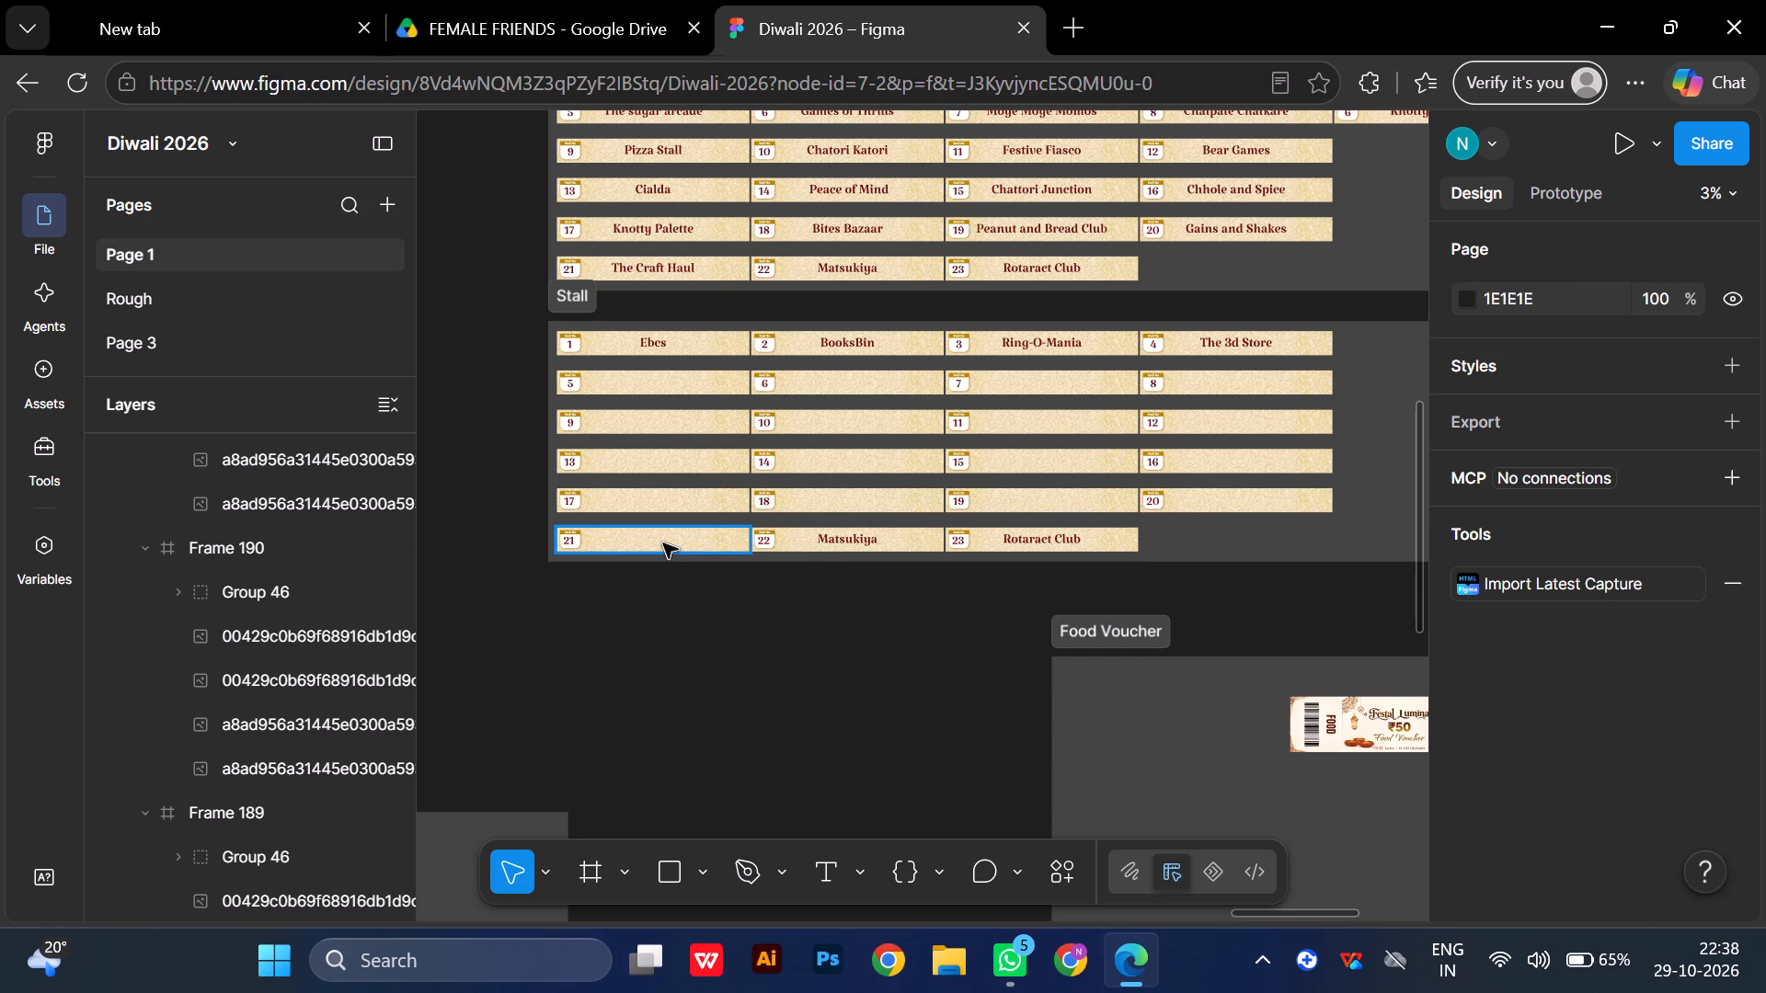
left_click(846, 536)
key("Delete")
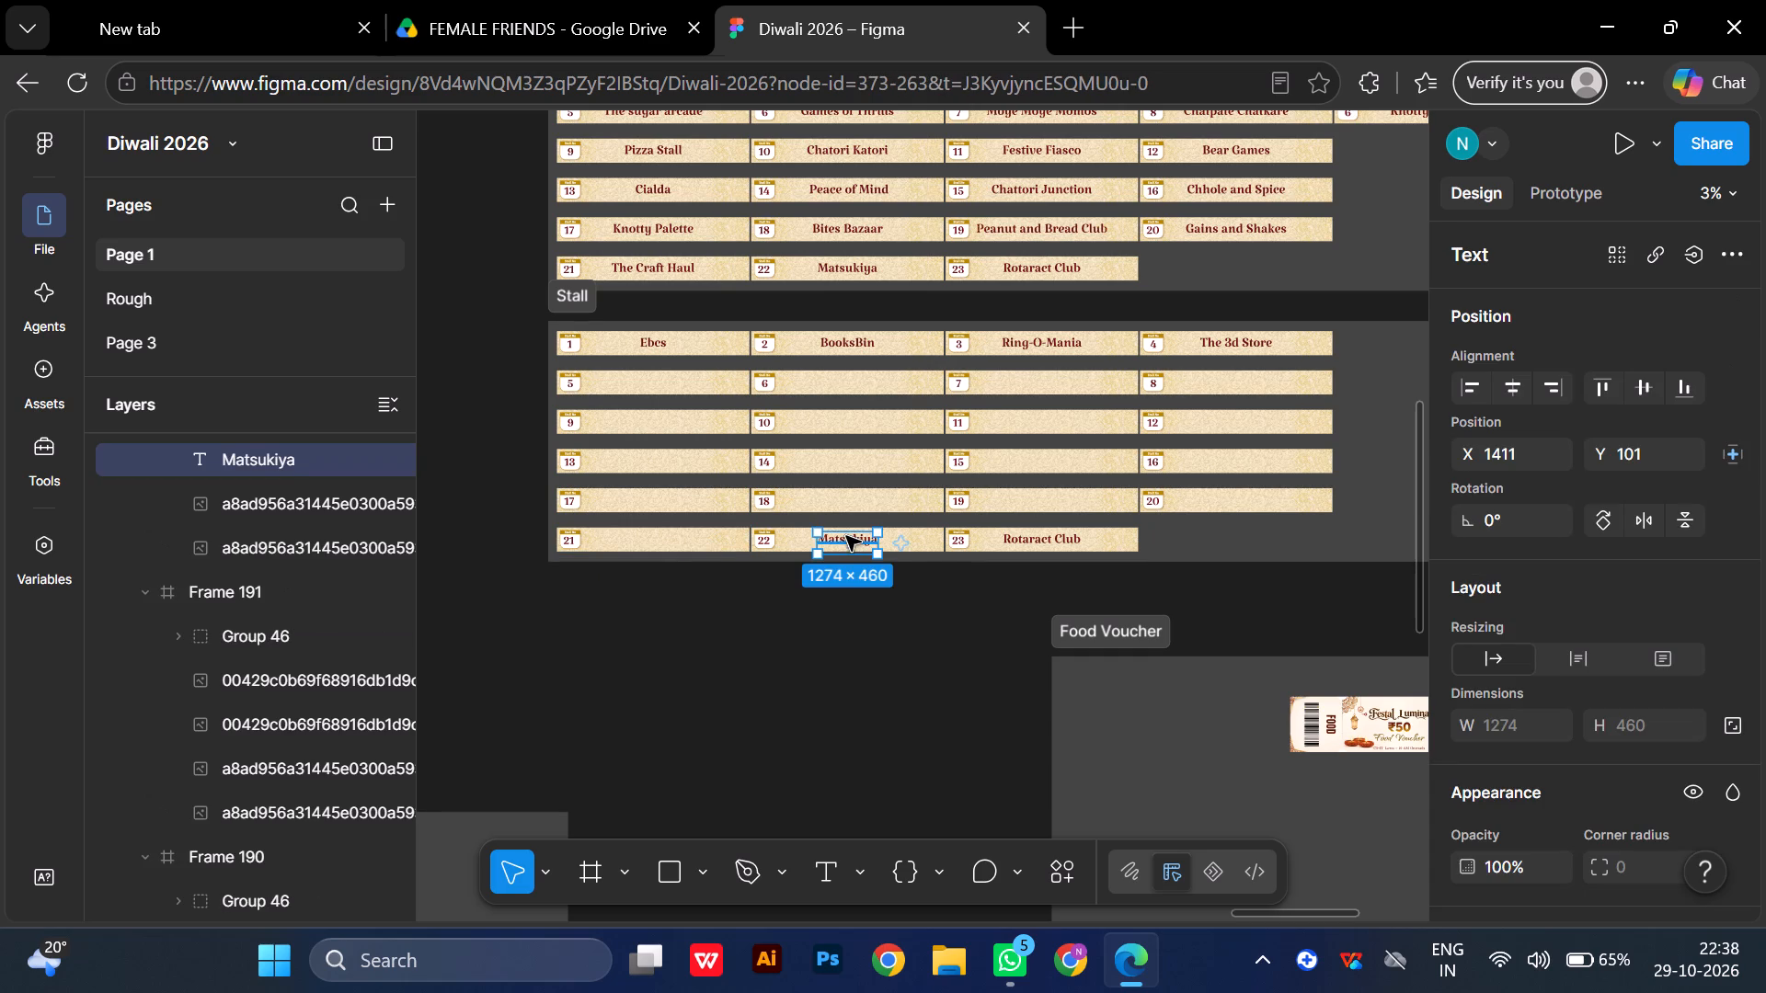
left_click(1042, 541)
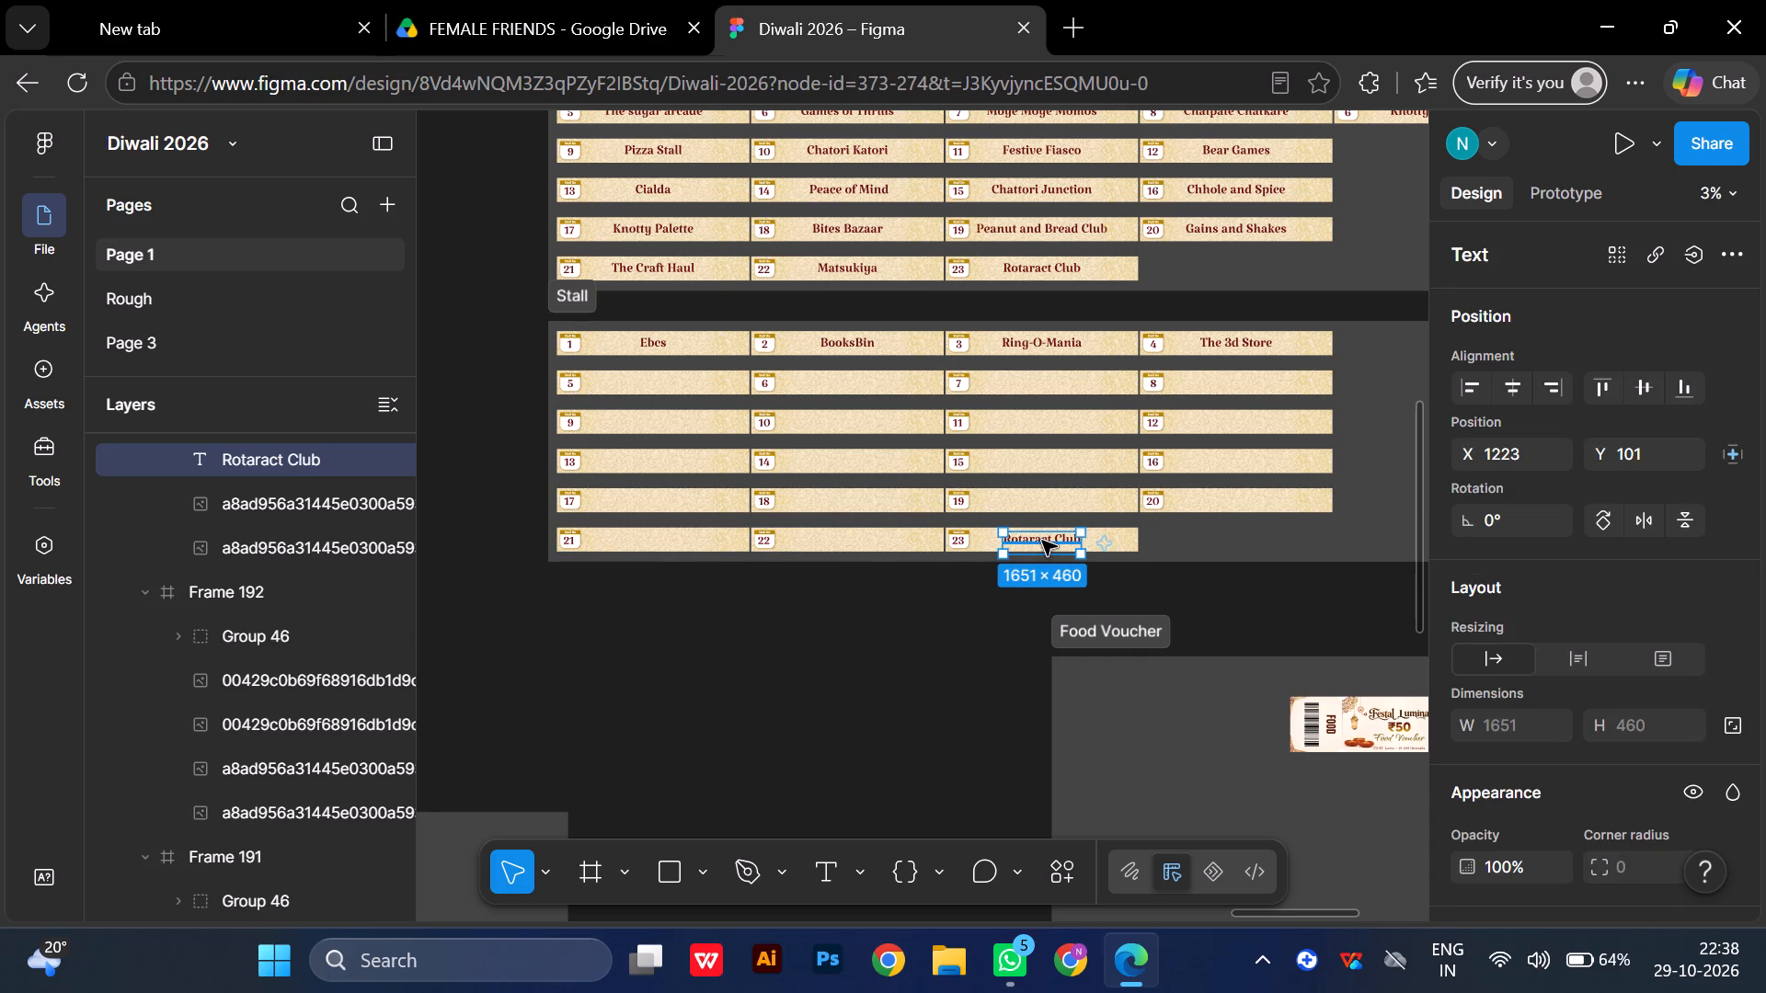
key("Delete")
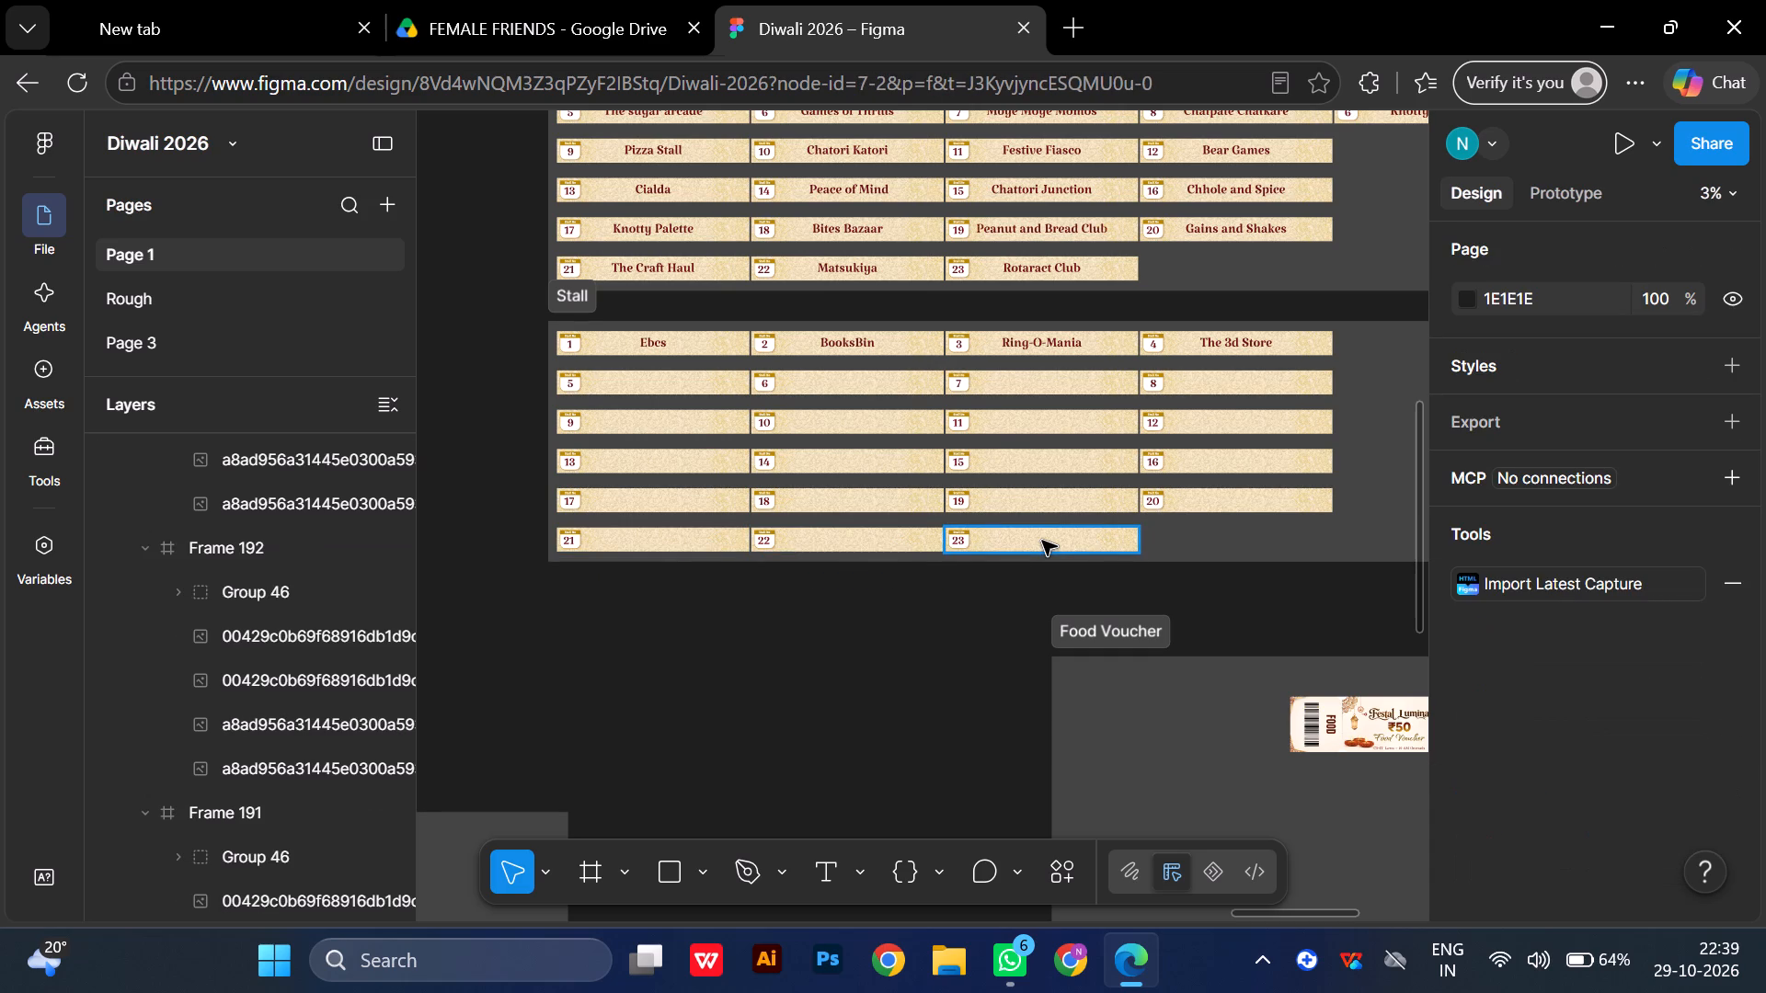
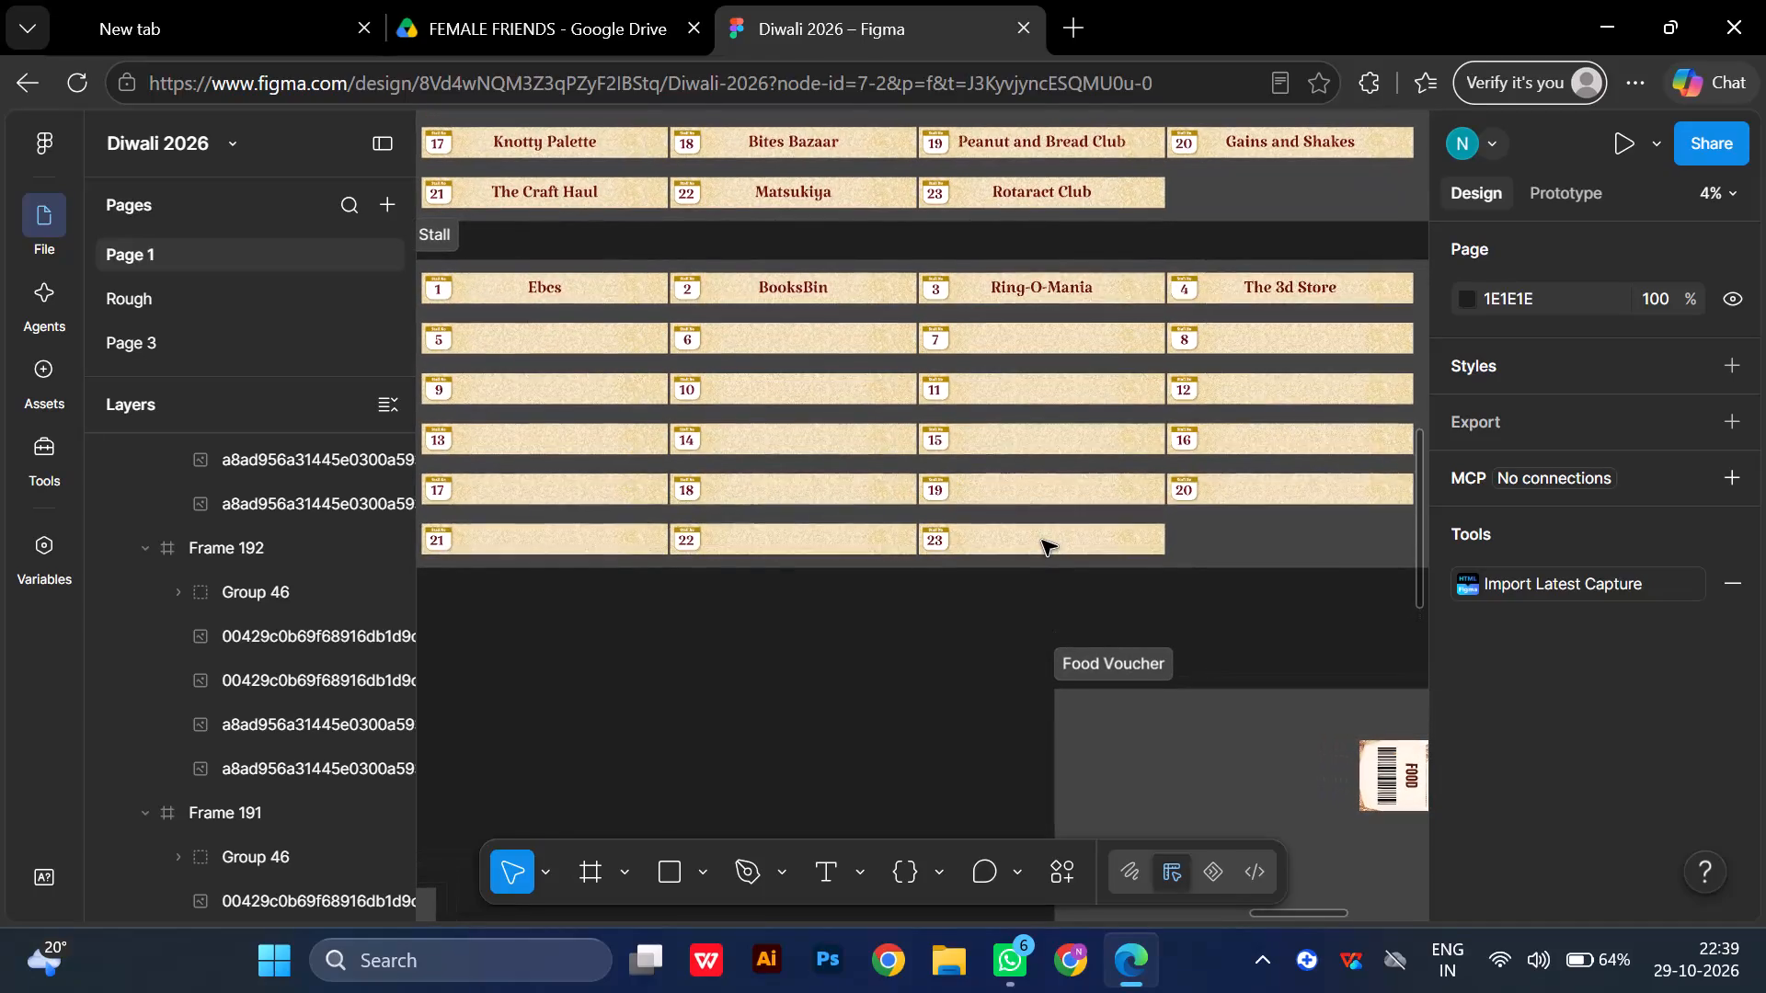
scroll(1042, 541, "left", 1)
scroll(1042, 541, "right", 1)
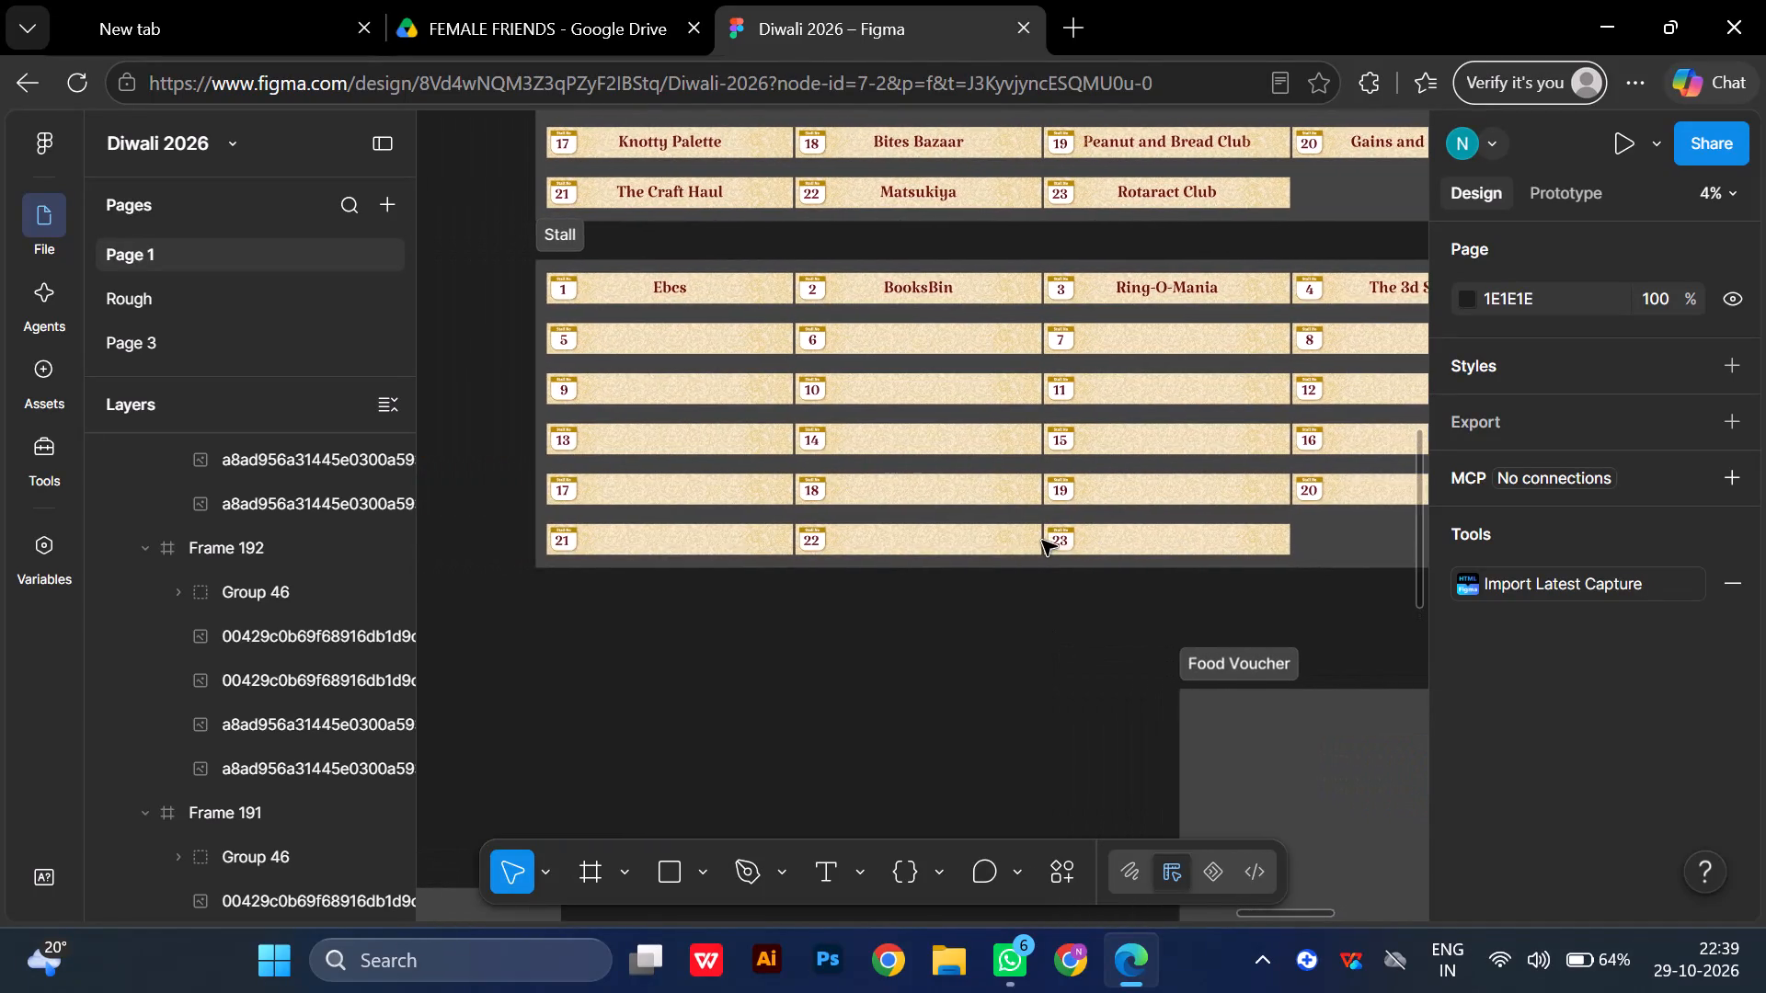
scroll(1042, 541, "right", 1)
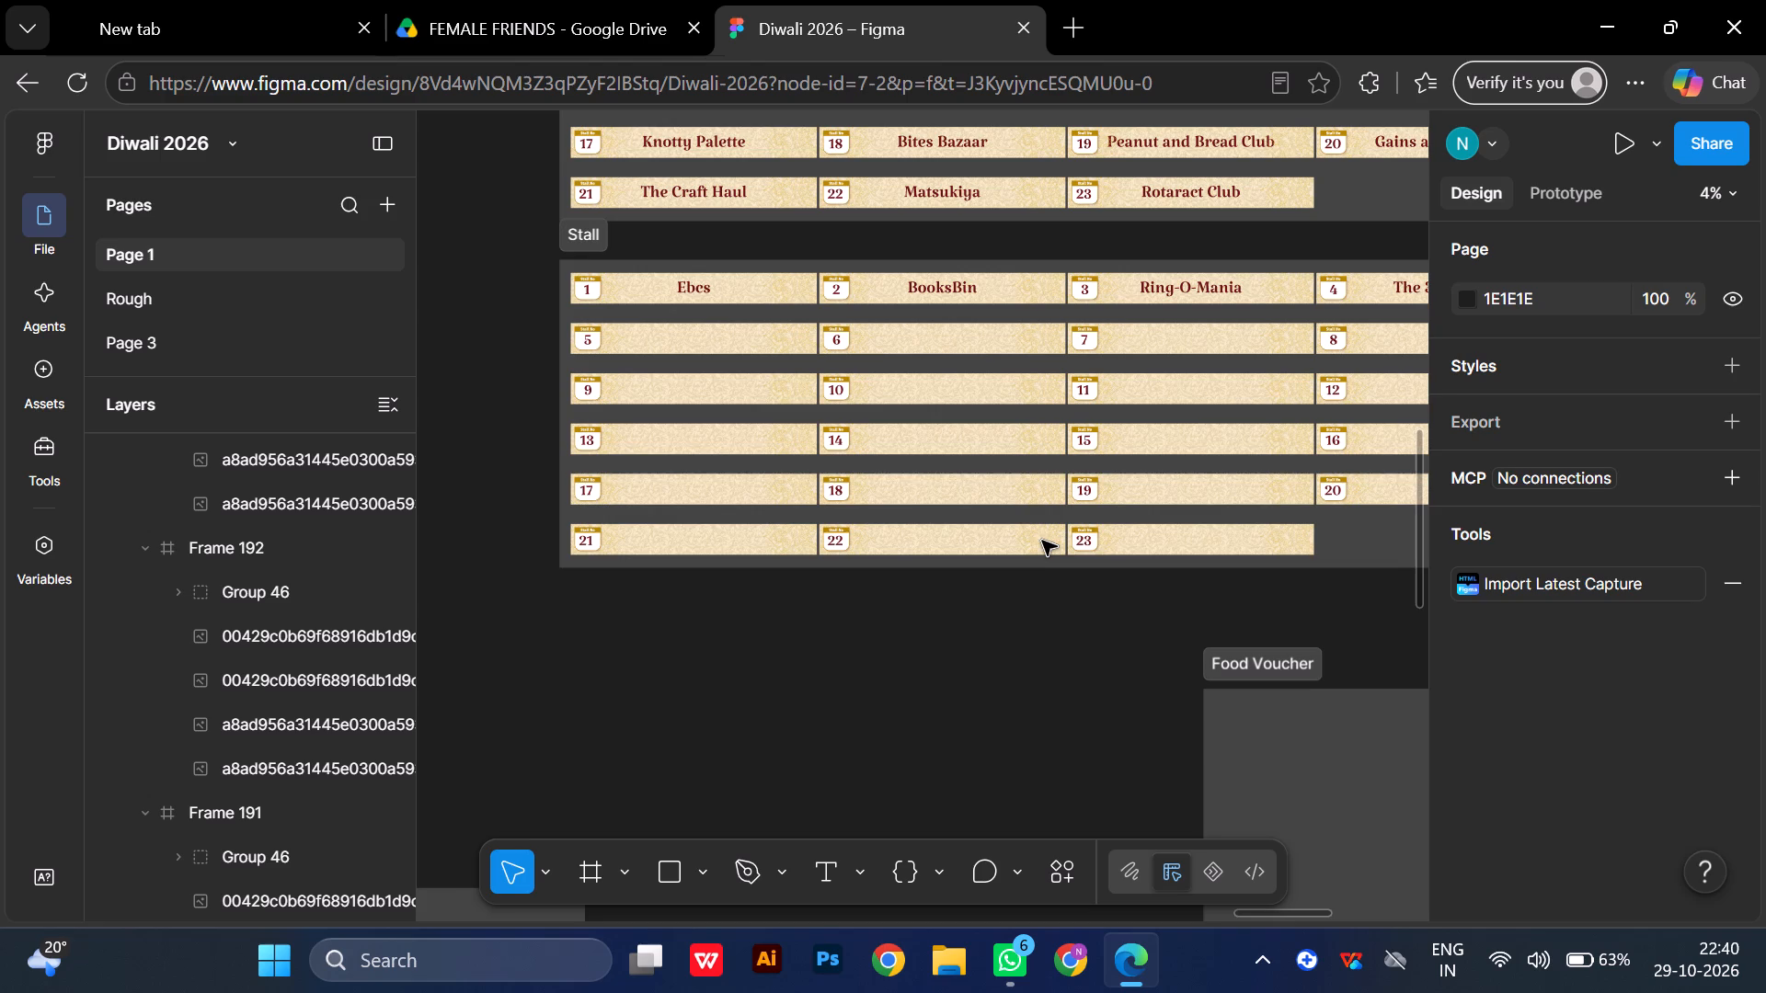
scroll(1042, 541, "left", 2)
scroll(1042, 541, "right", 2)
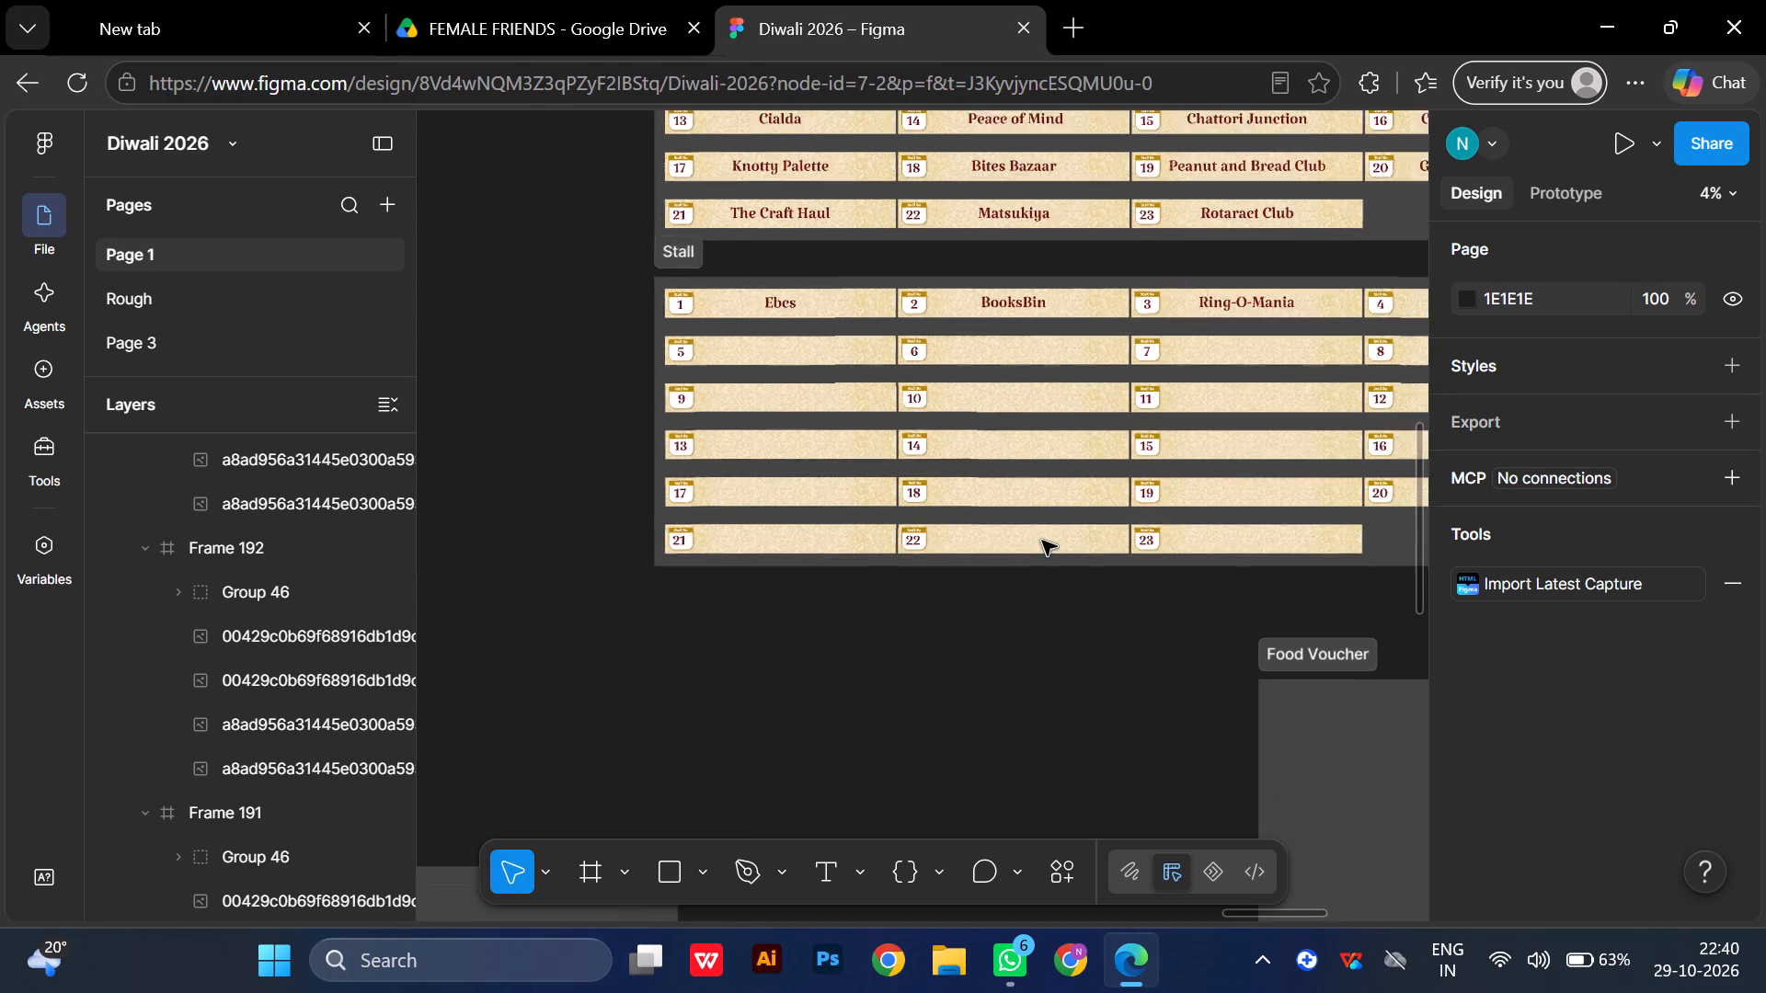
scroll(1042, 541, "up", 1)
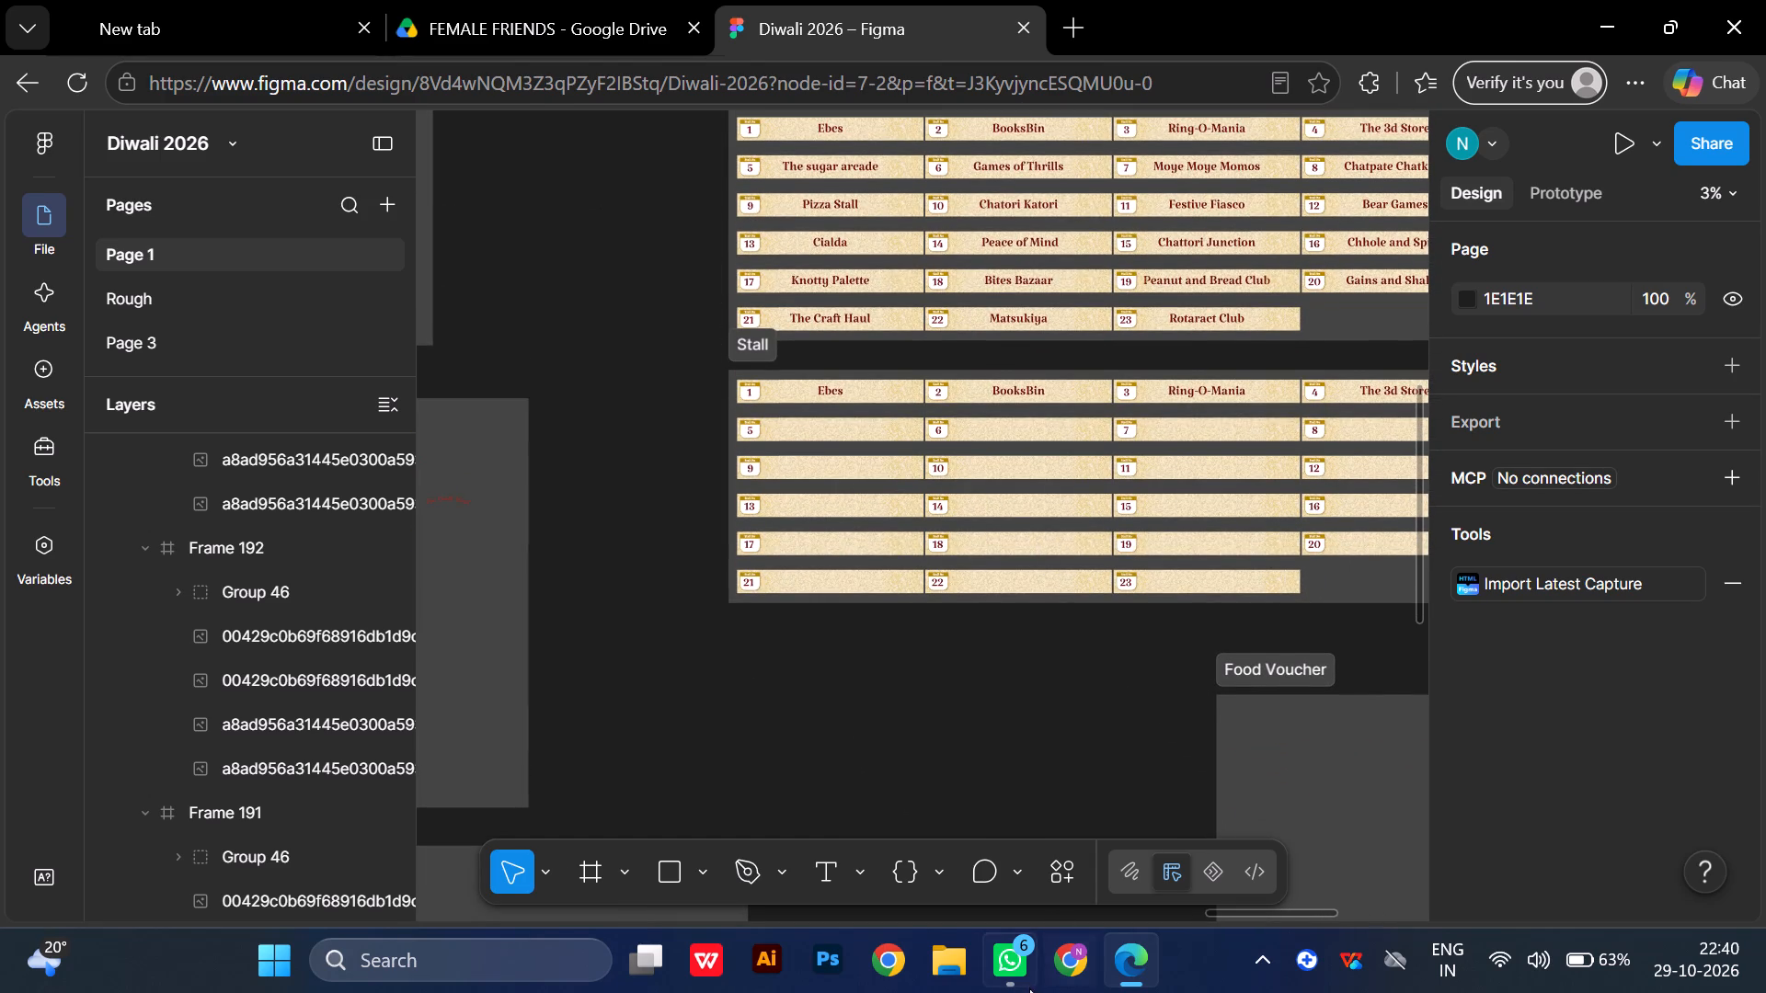
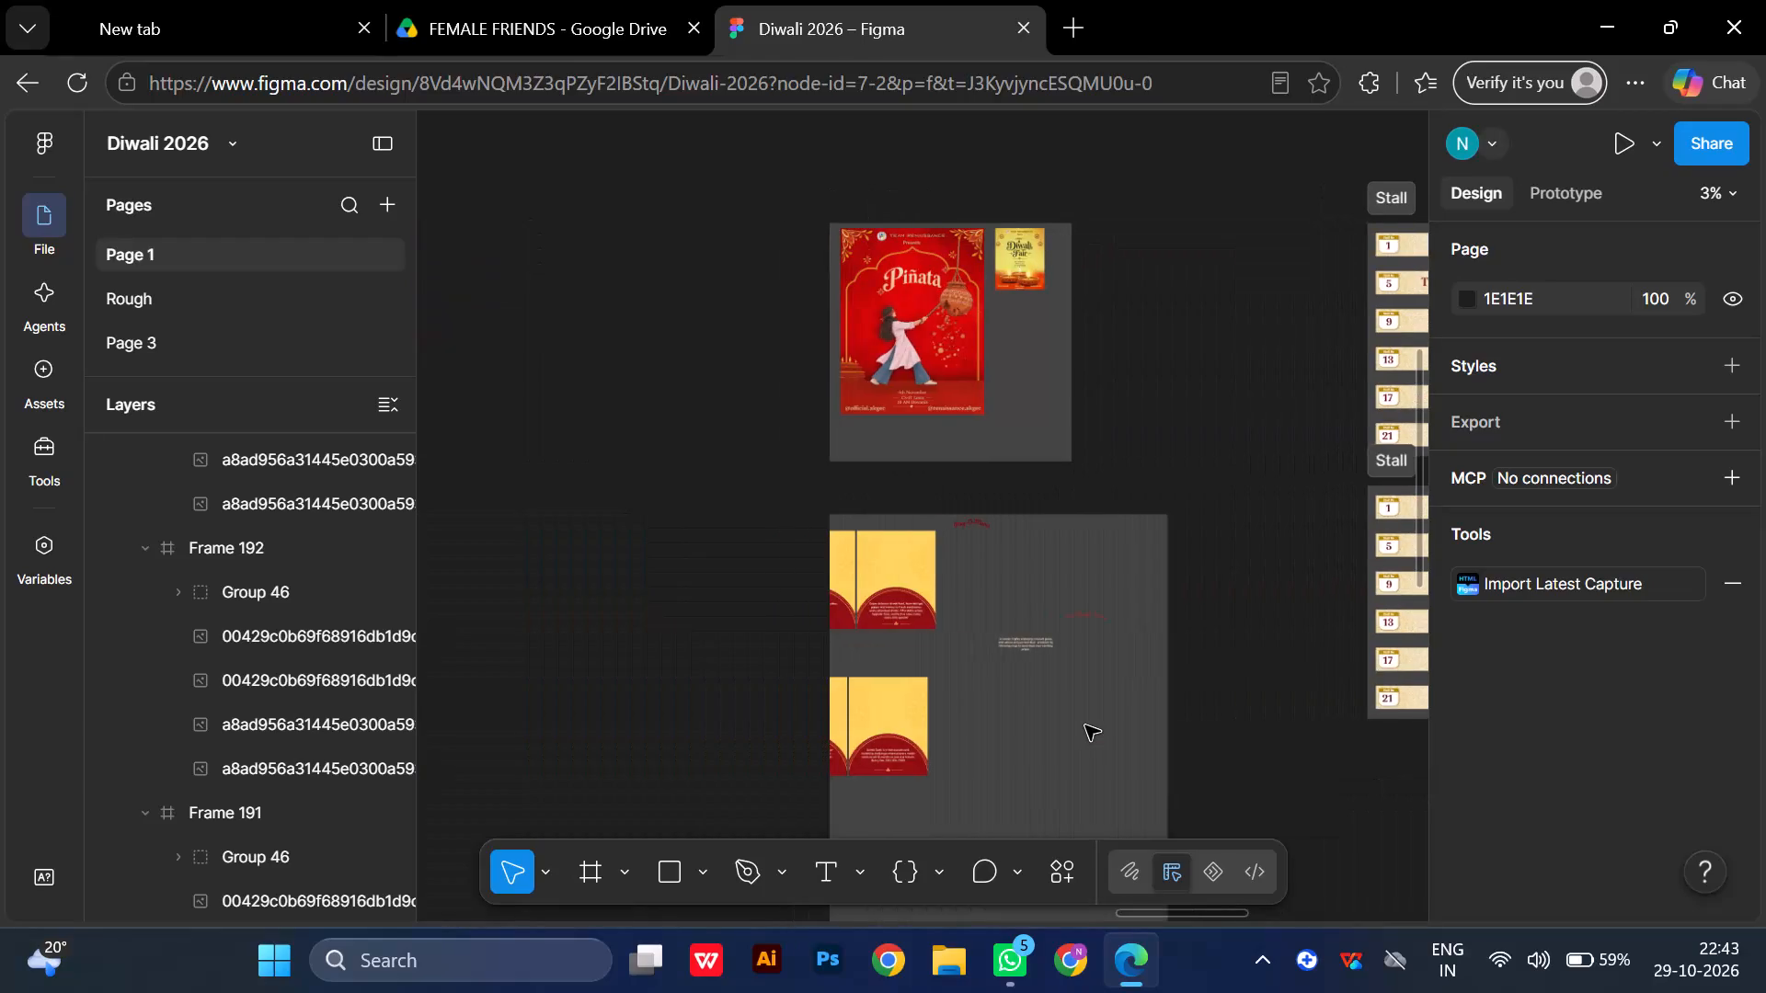
Look through the illustrated stall posters in Section 3, including the Rotaract Club poster below the rows.
scroll(1085, 725, "down", 2)
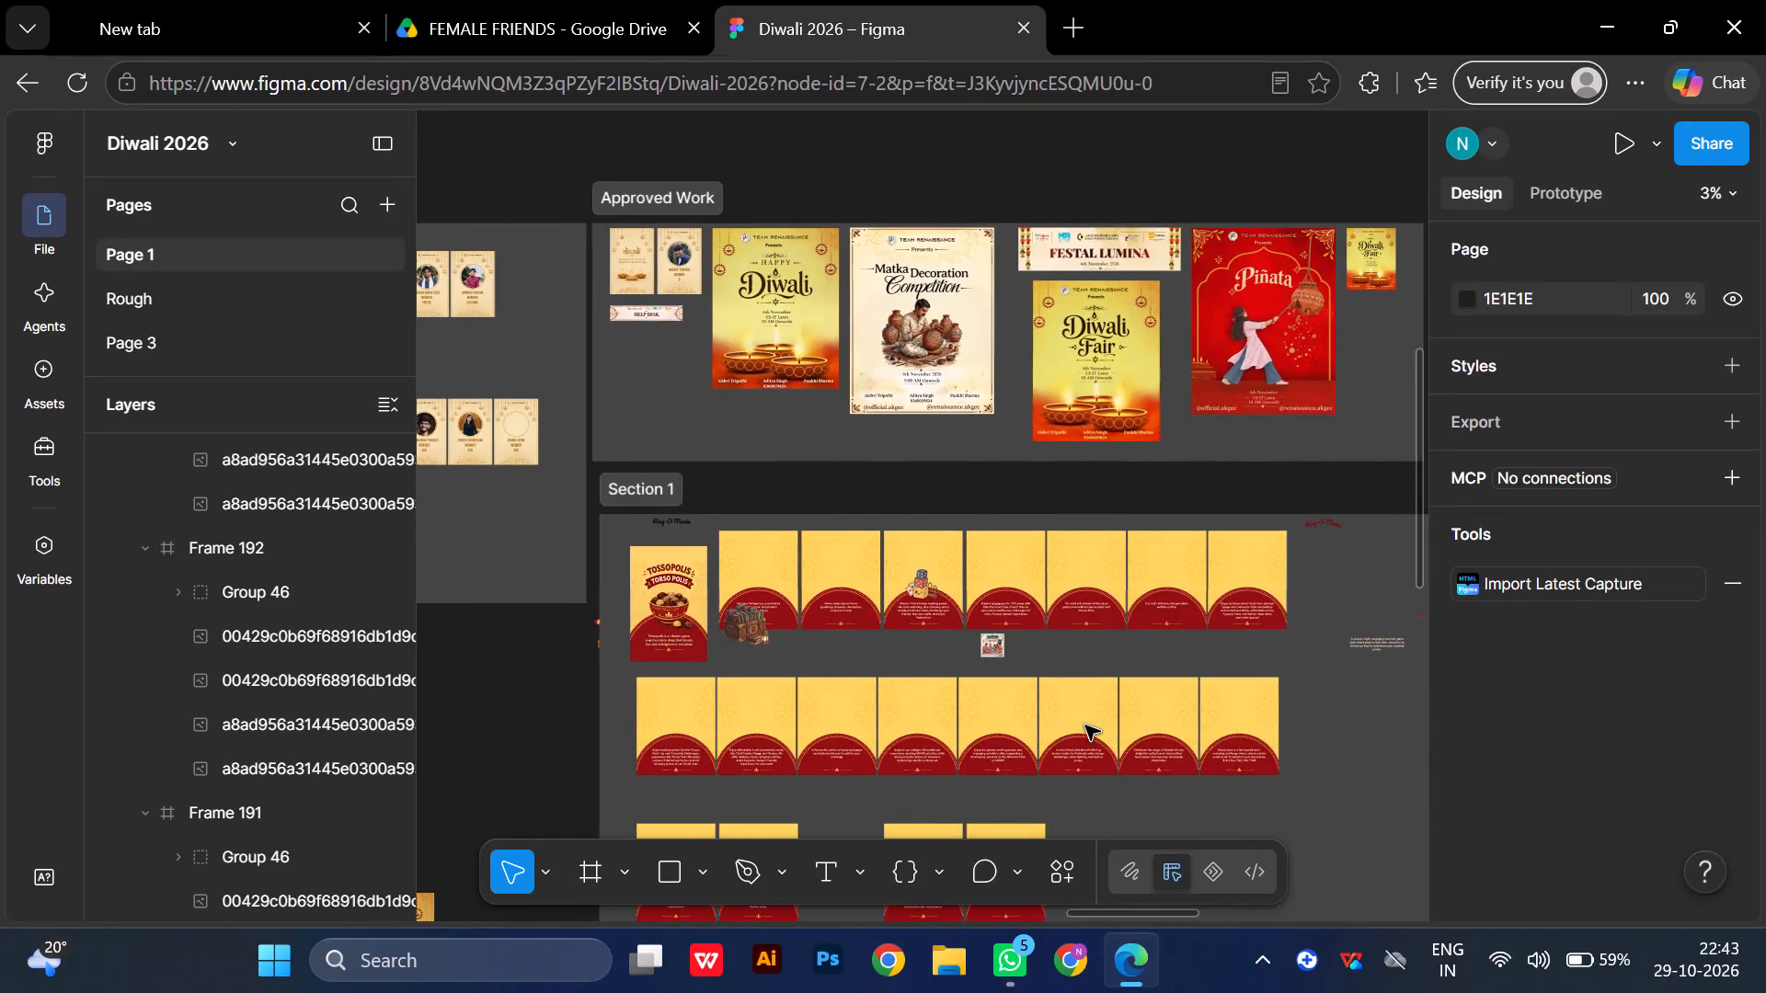
scroll(1085, 725, "down", 1)
scroll(1085, 725, "right", 2)
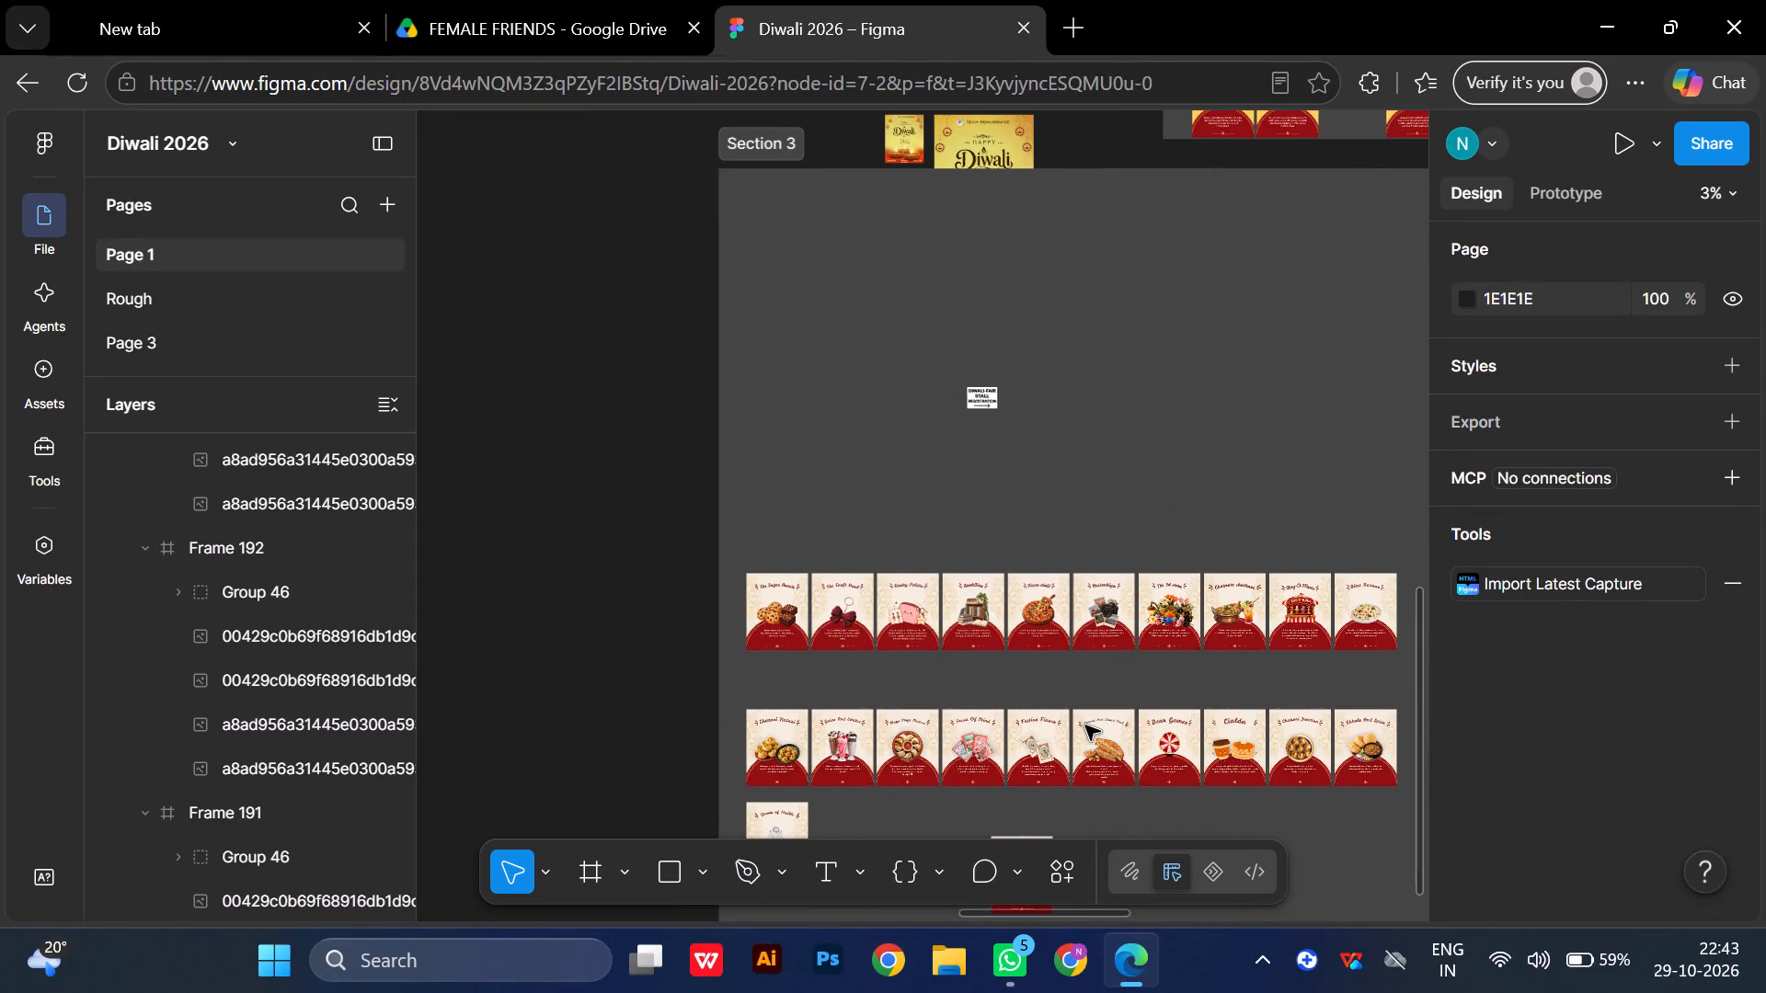
scroll(1085, 725, "right", 1)
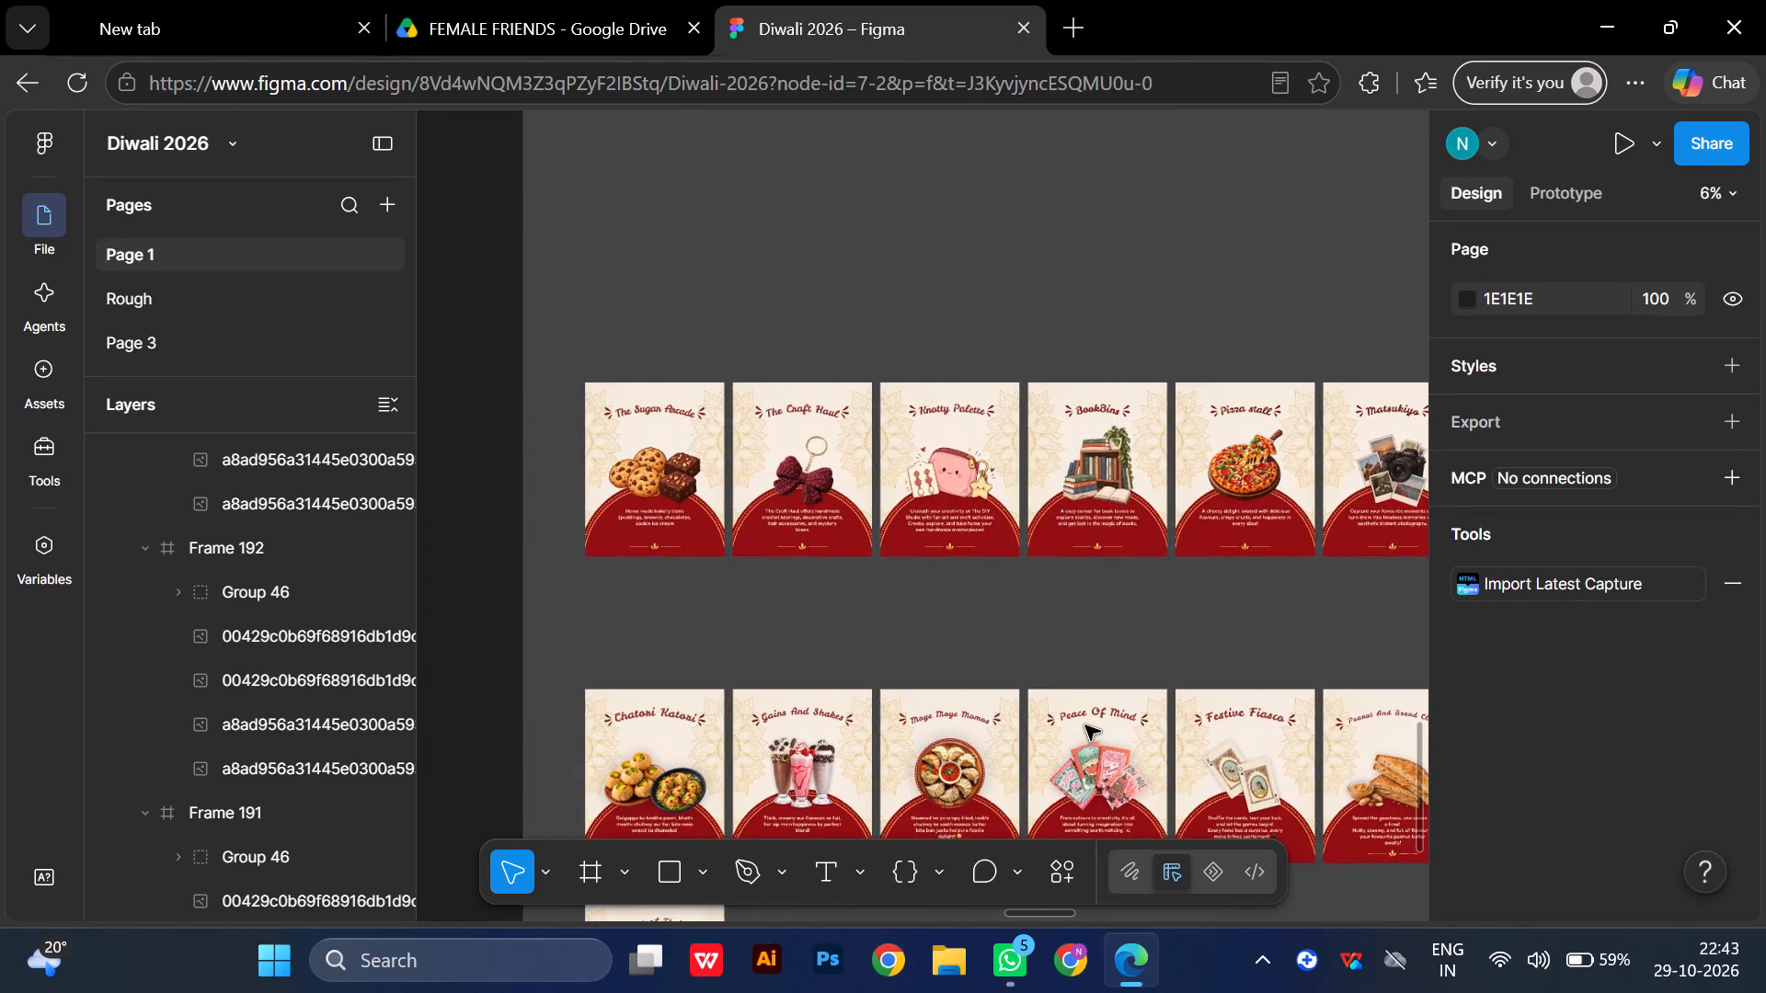
scroll(1085, 725, "down", 1)
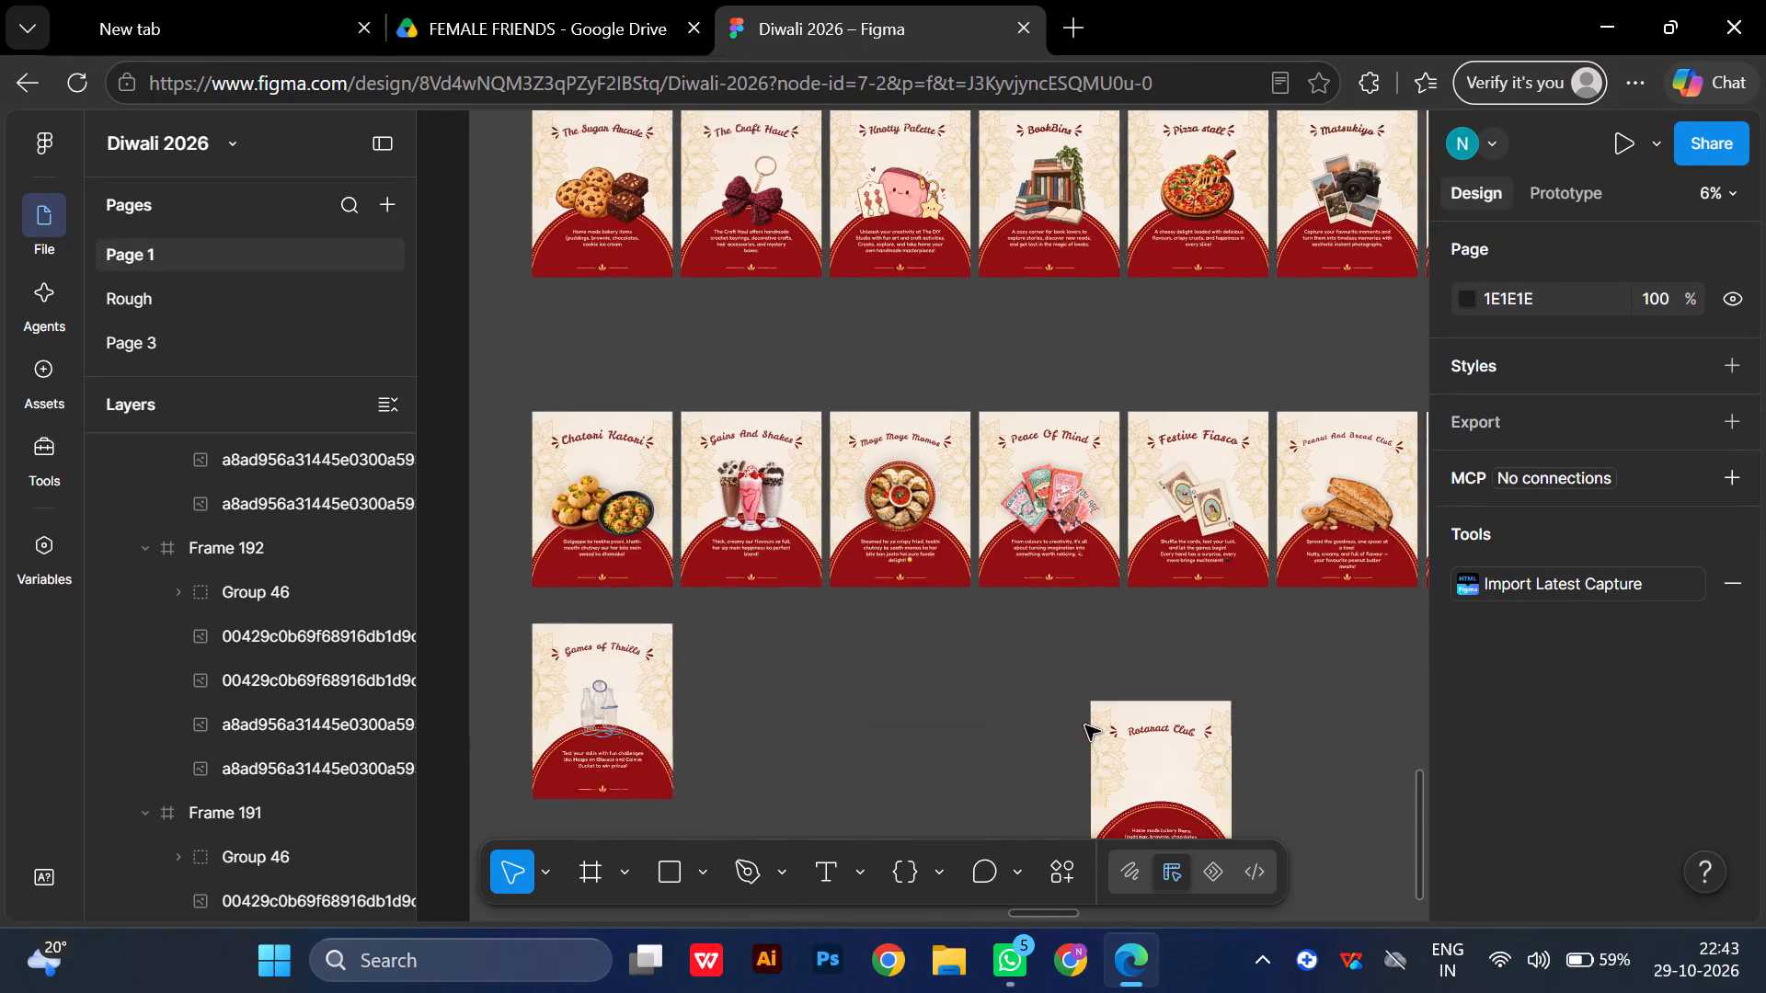
scroll(1085, 725, "down", 1)
scroll(1085, 725, "left", 1)
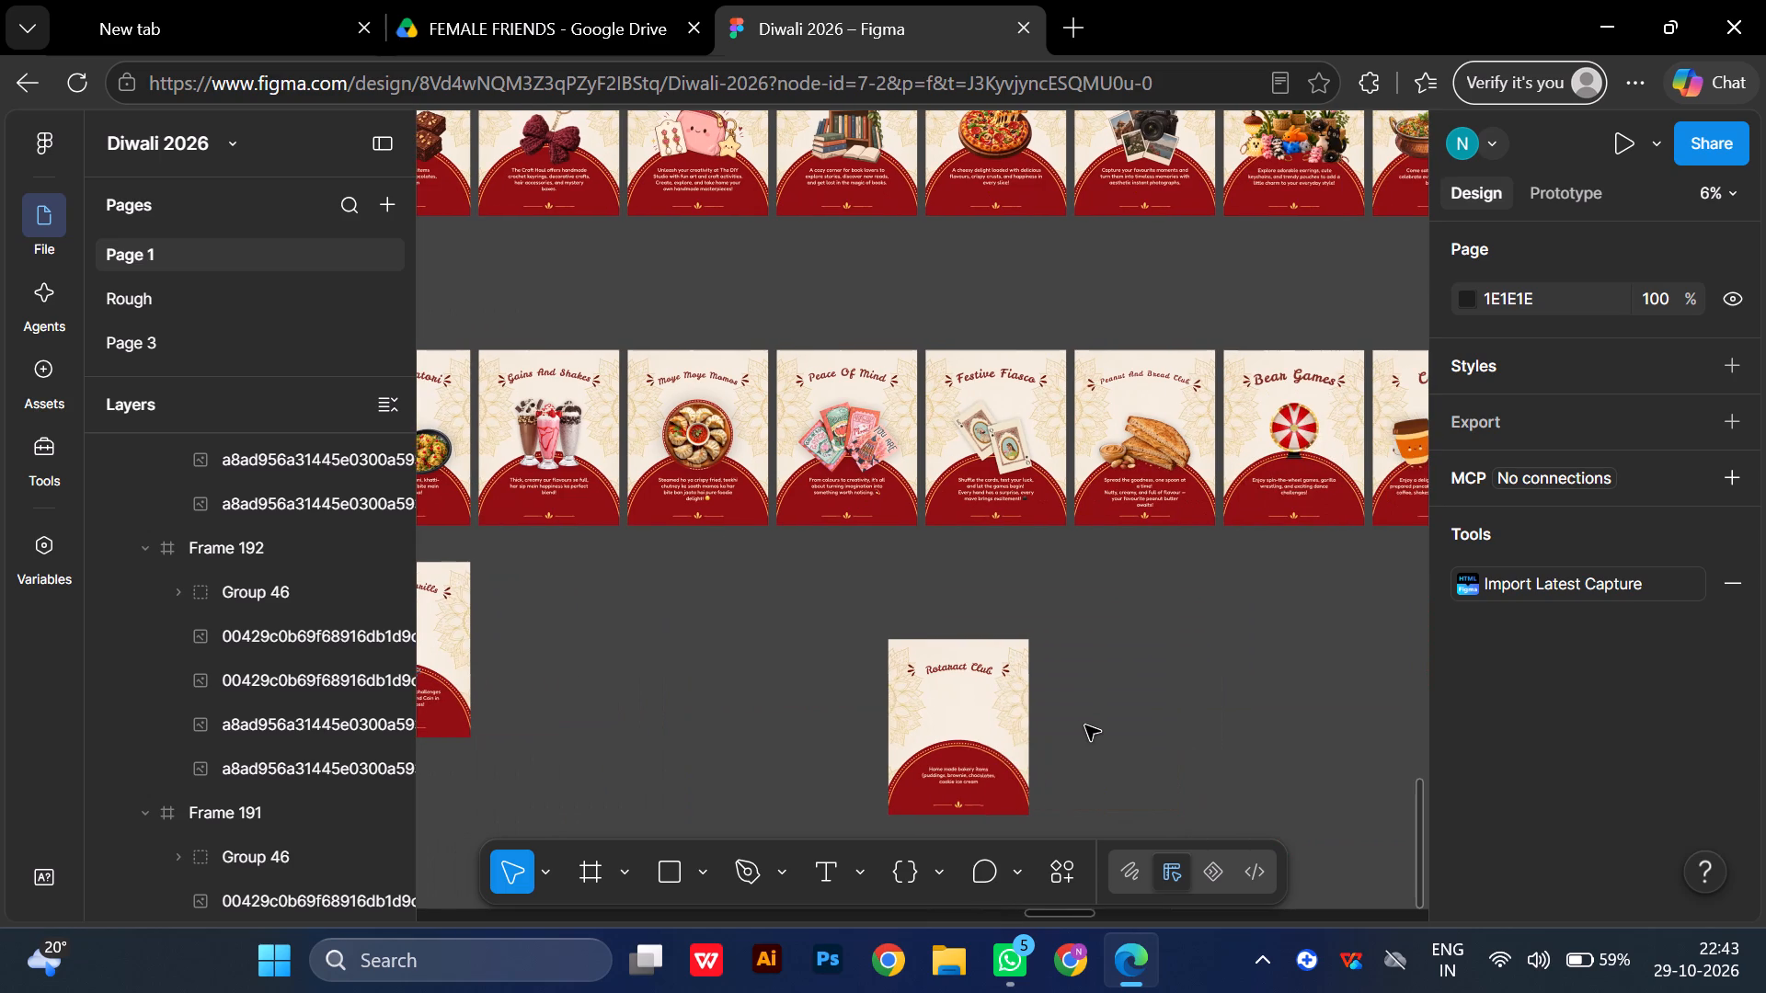
Copy the Games of Thrills name from banner 6 of the original Stall section into the copied section's banner 17, centred horizontally.
scroll(1085, 725, "up", 1)
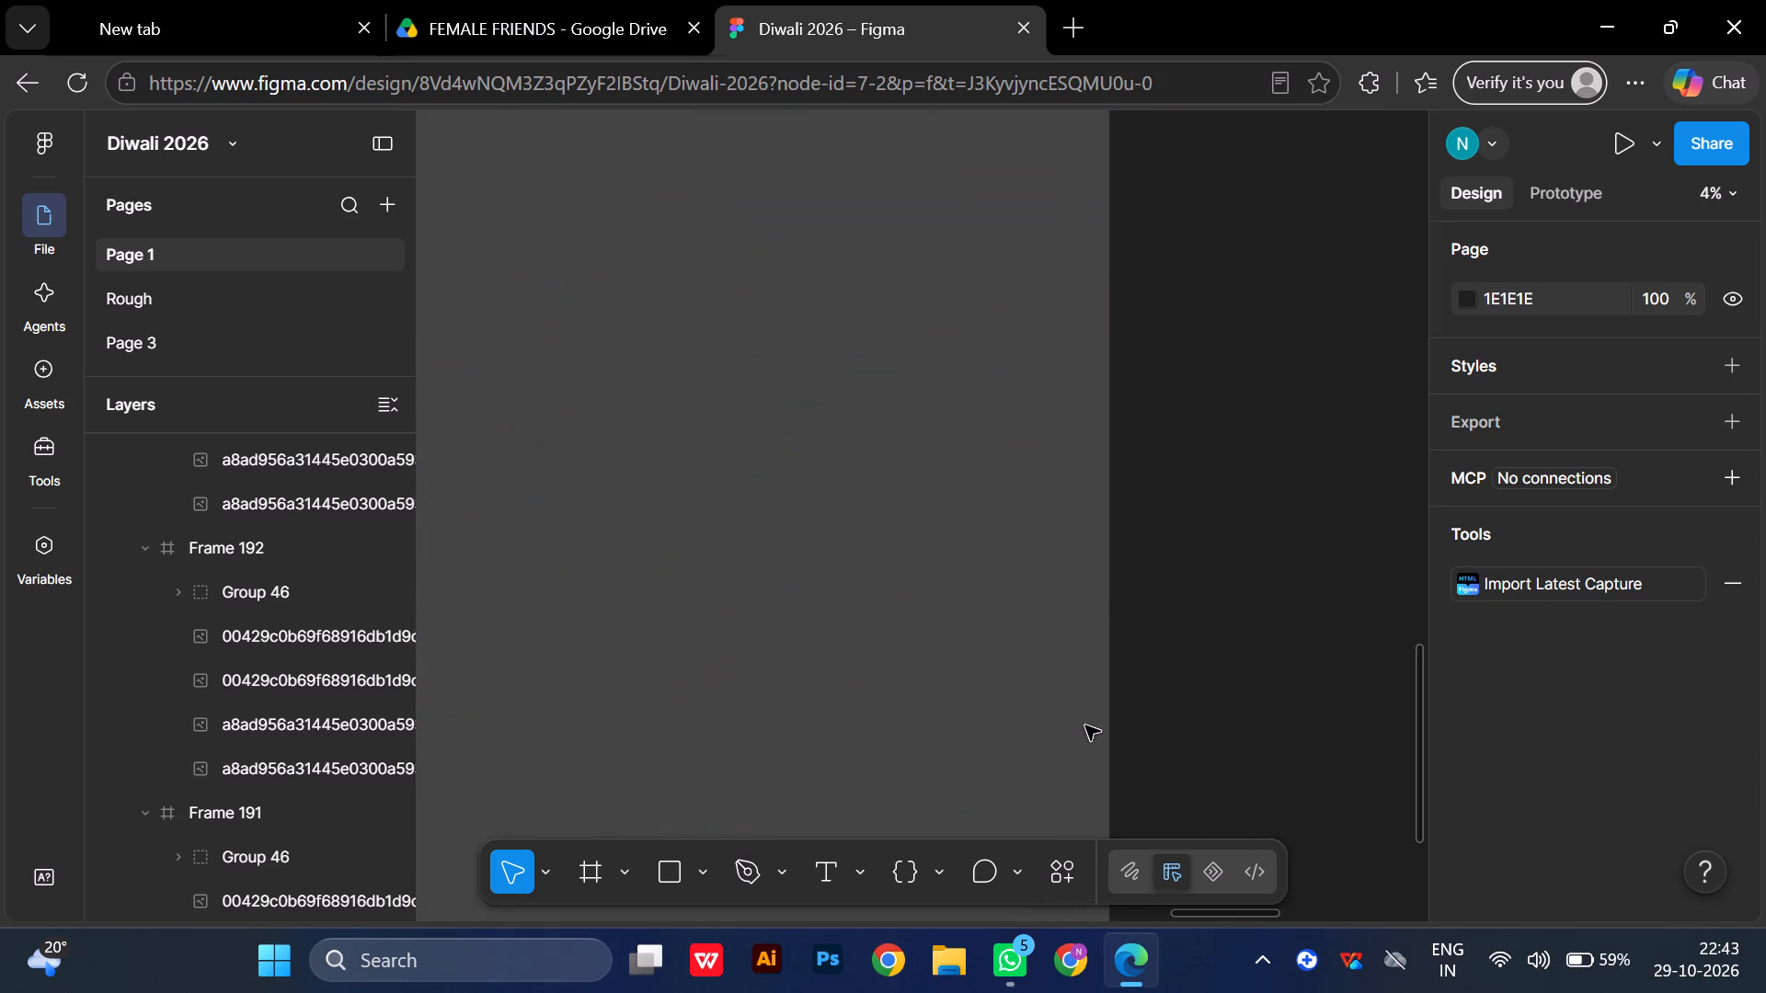
scroll(1085, 725, "up", 2)
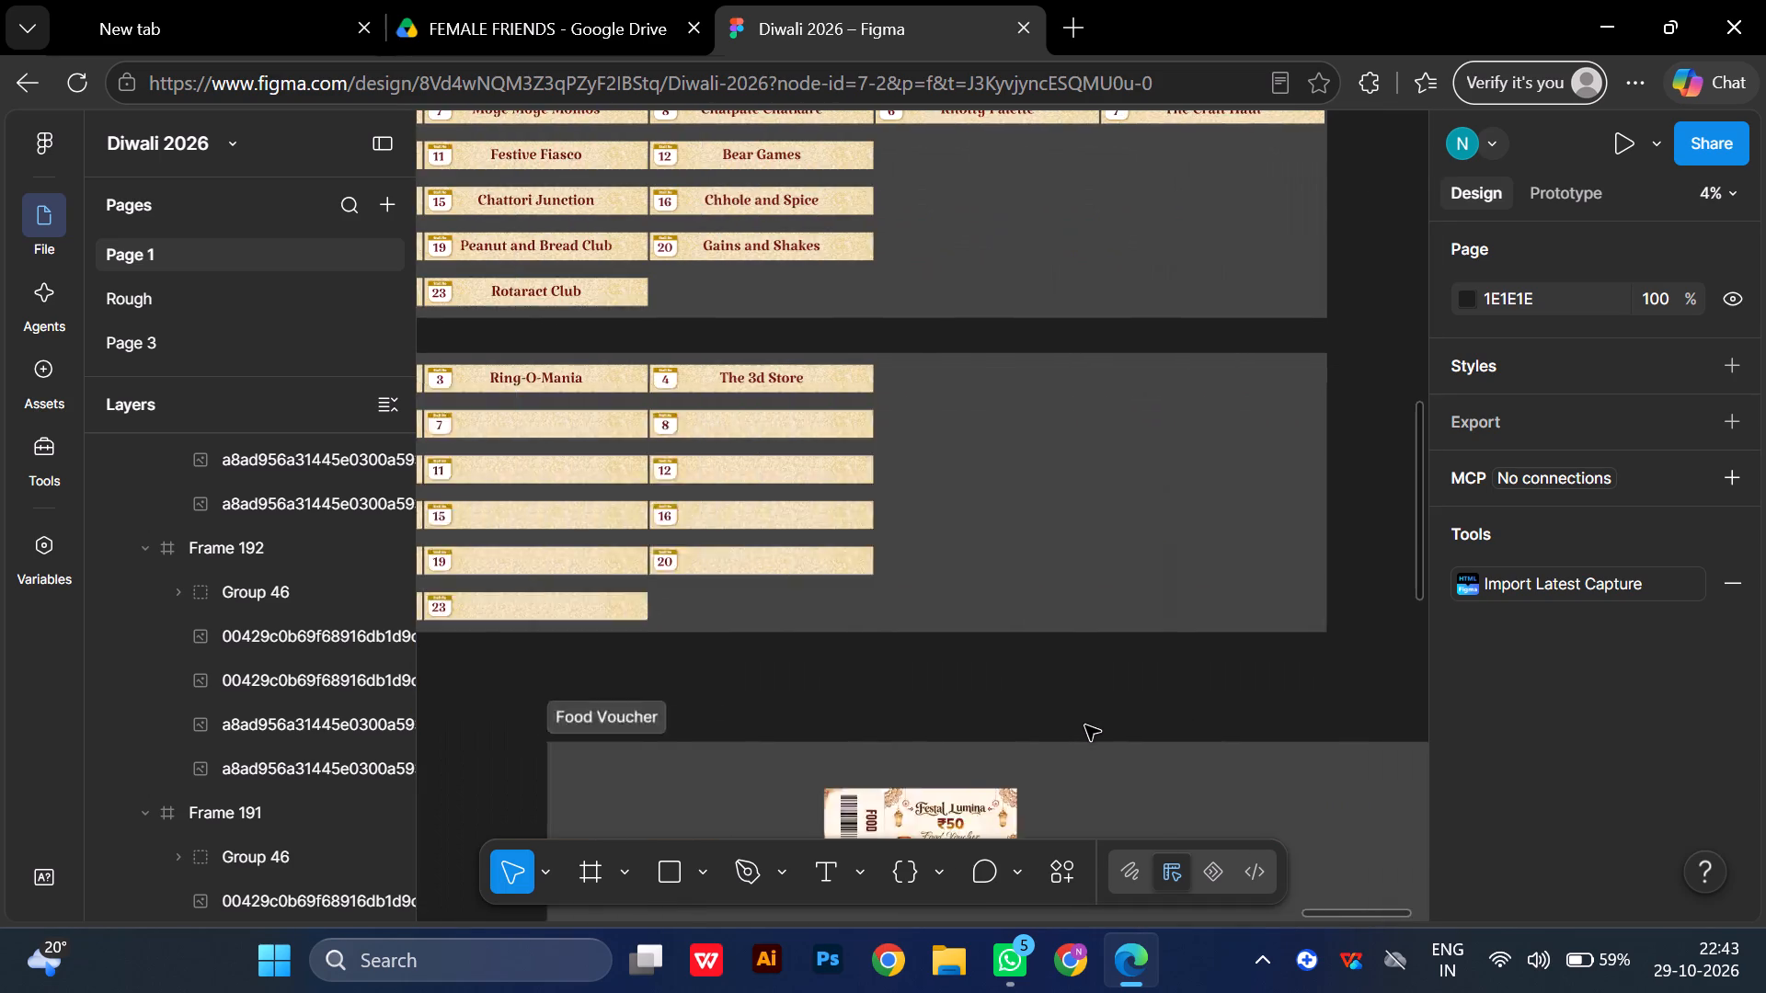
scroll(1085, 725, "up", 1)
scroll(1085, 725, "right", 2)
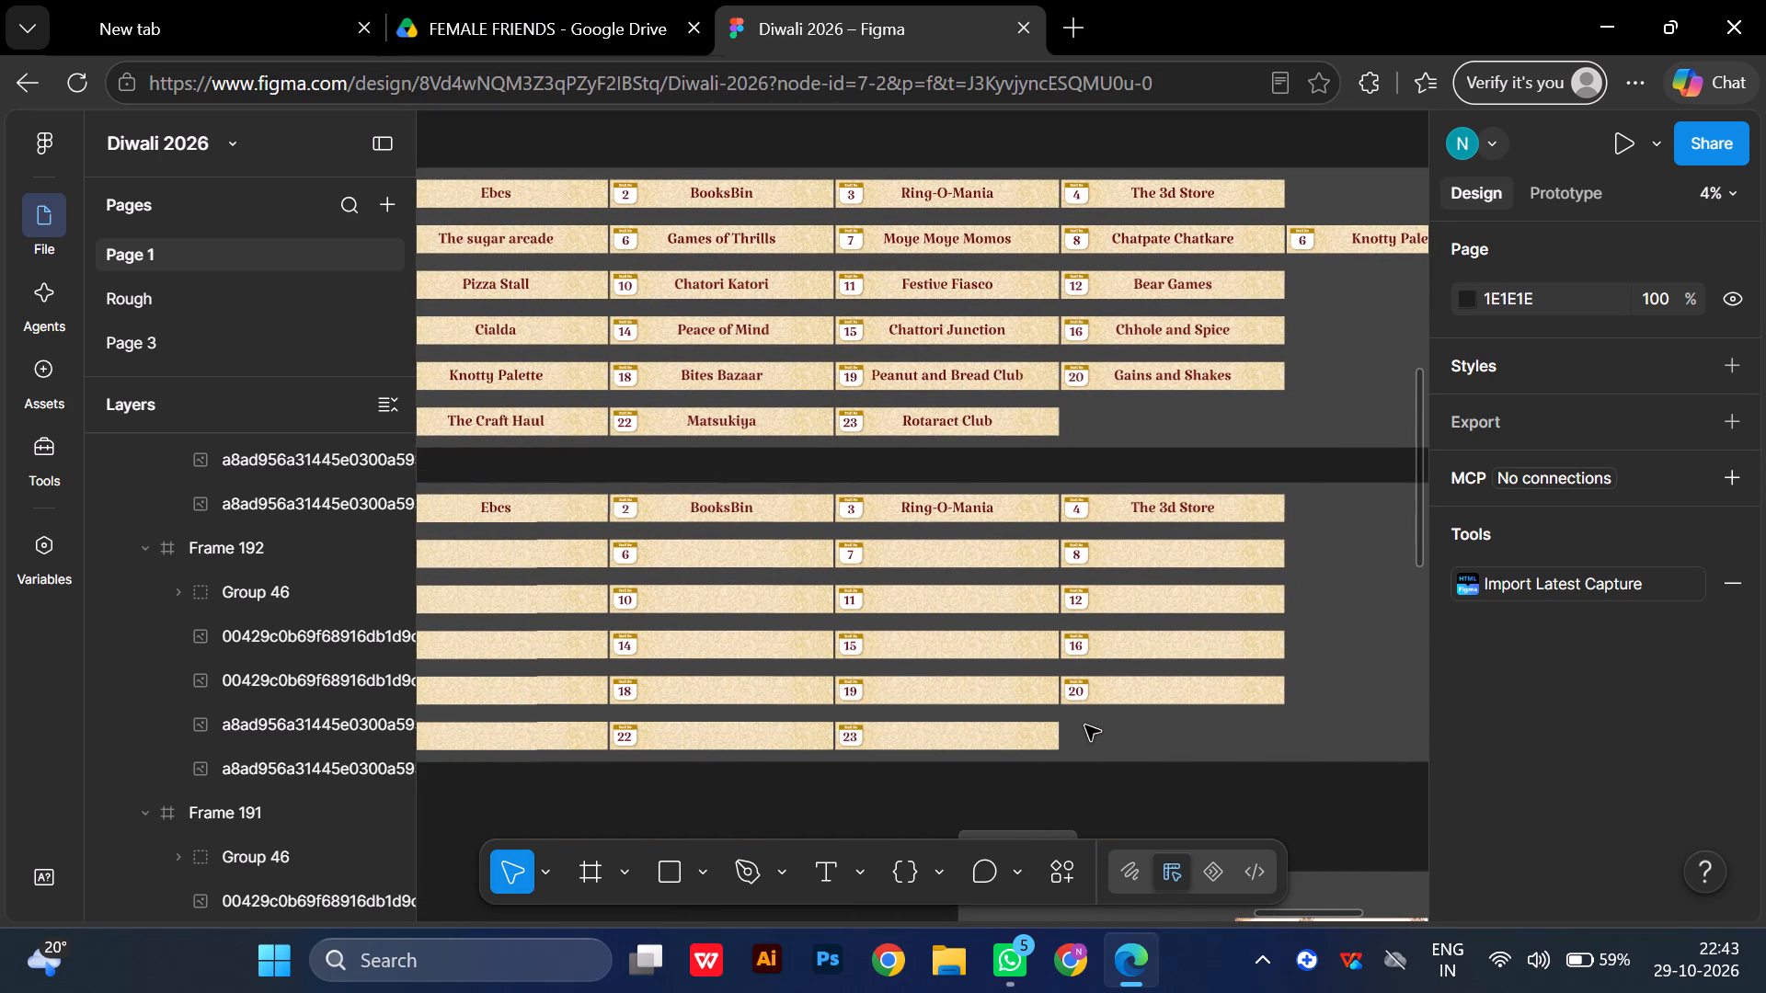
left_click(733, 240)
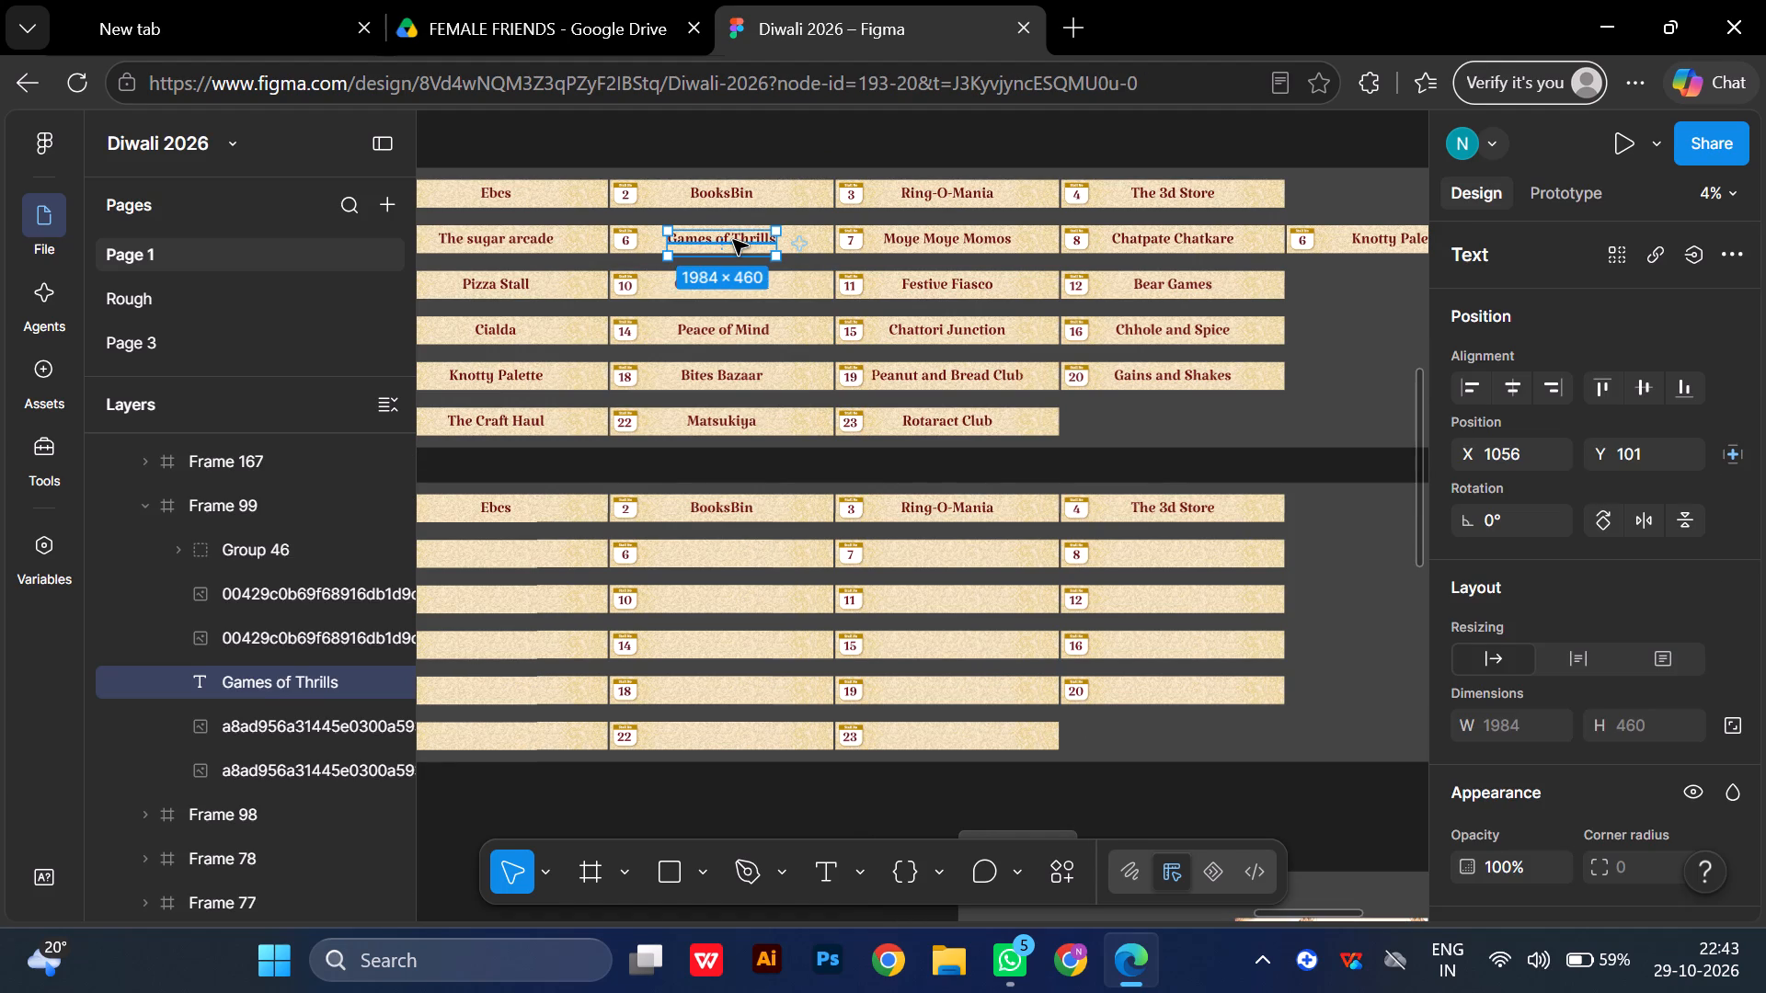
key("ctrl+c")
scroll(733, 240, "down", 1)
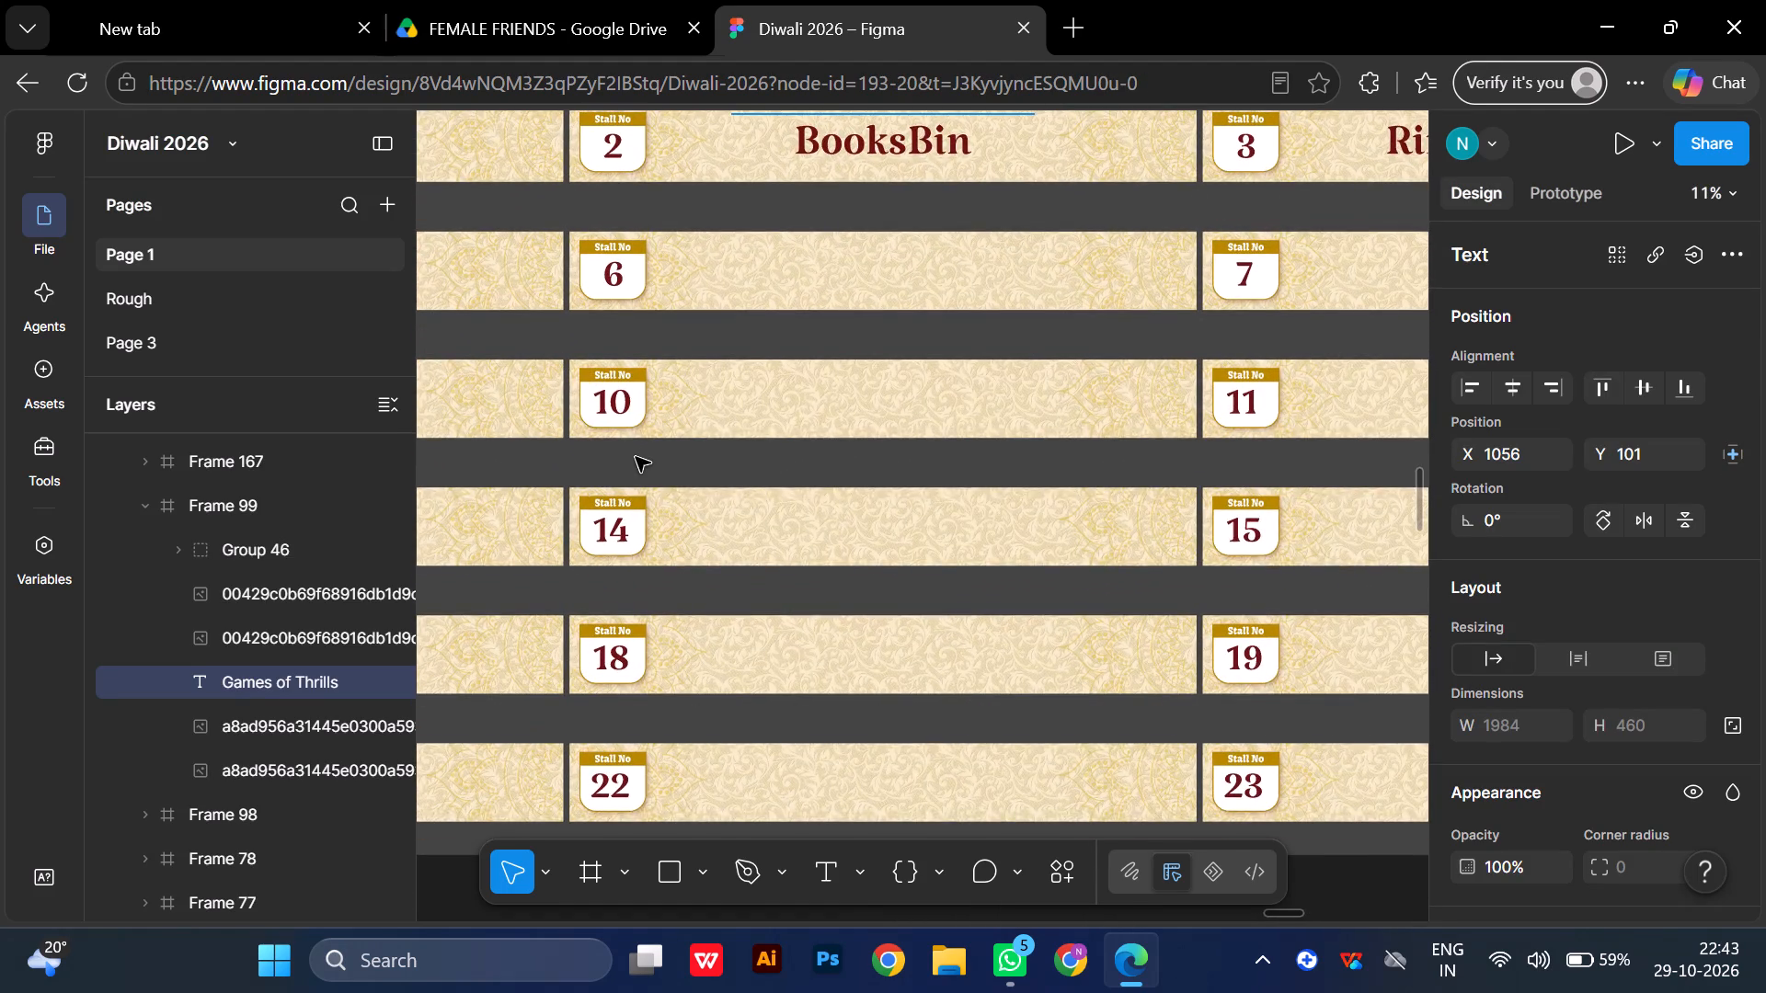
scroll(565, 508, "right", 1)
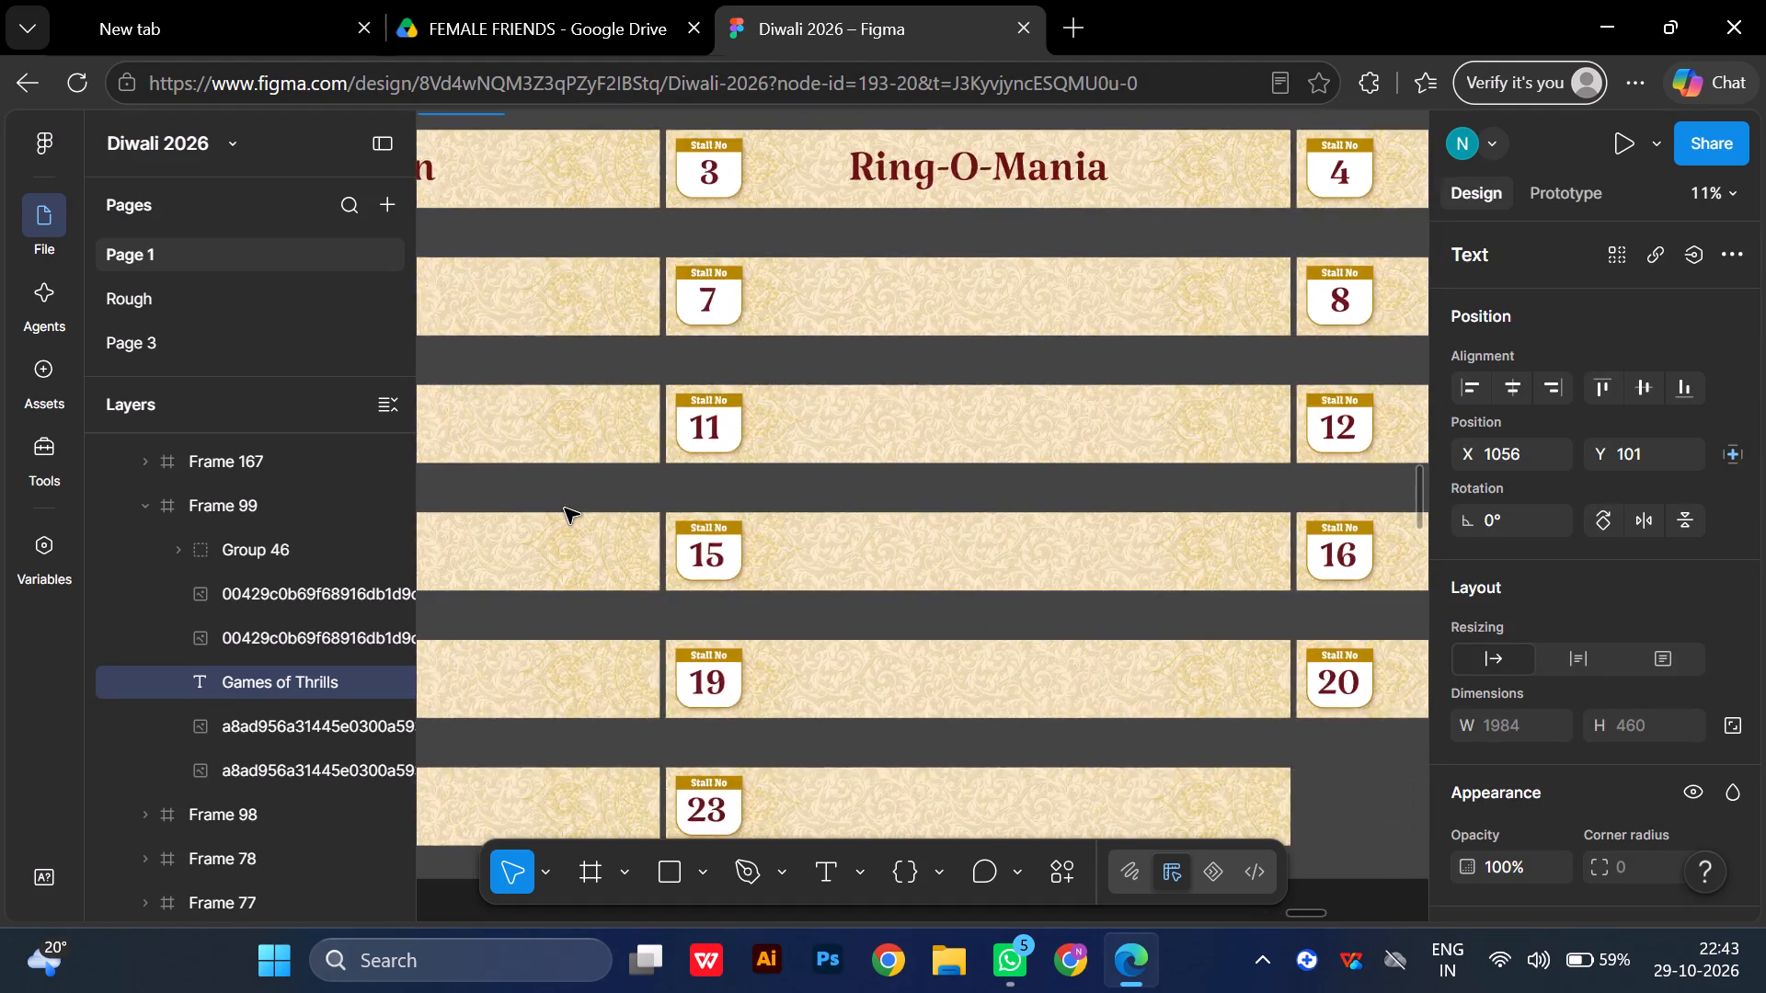
scroll(565, 508, "right", 3)
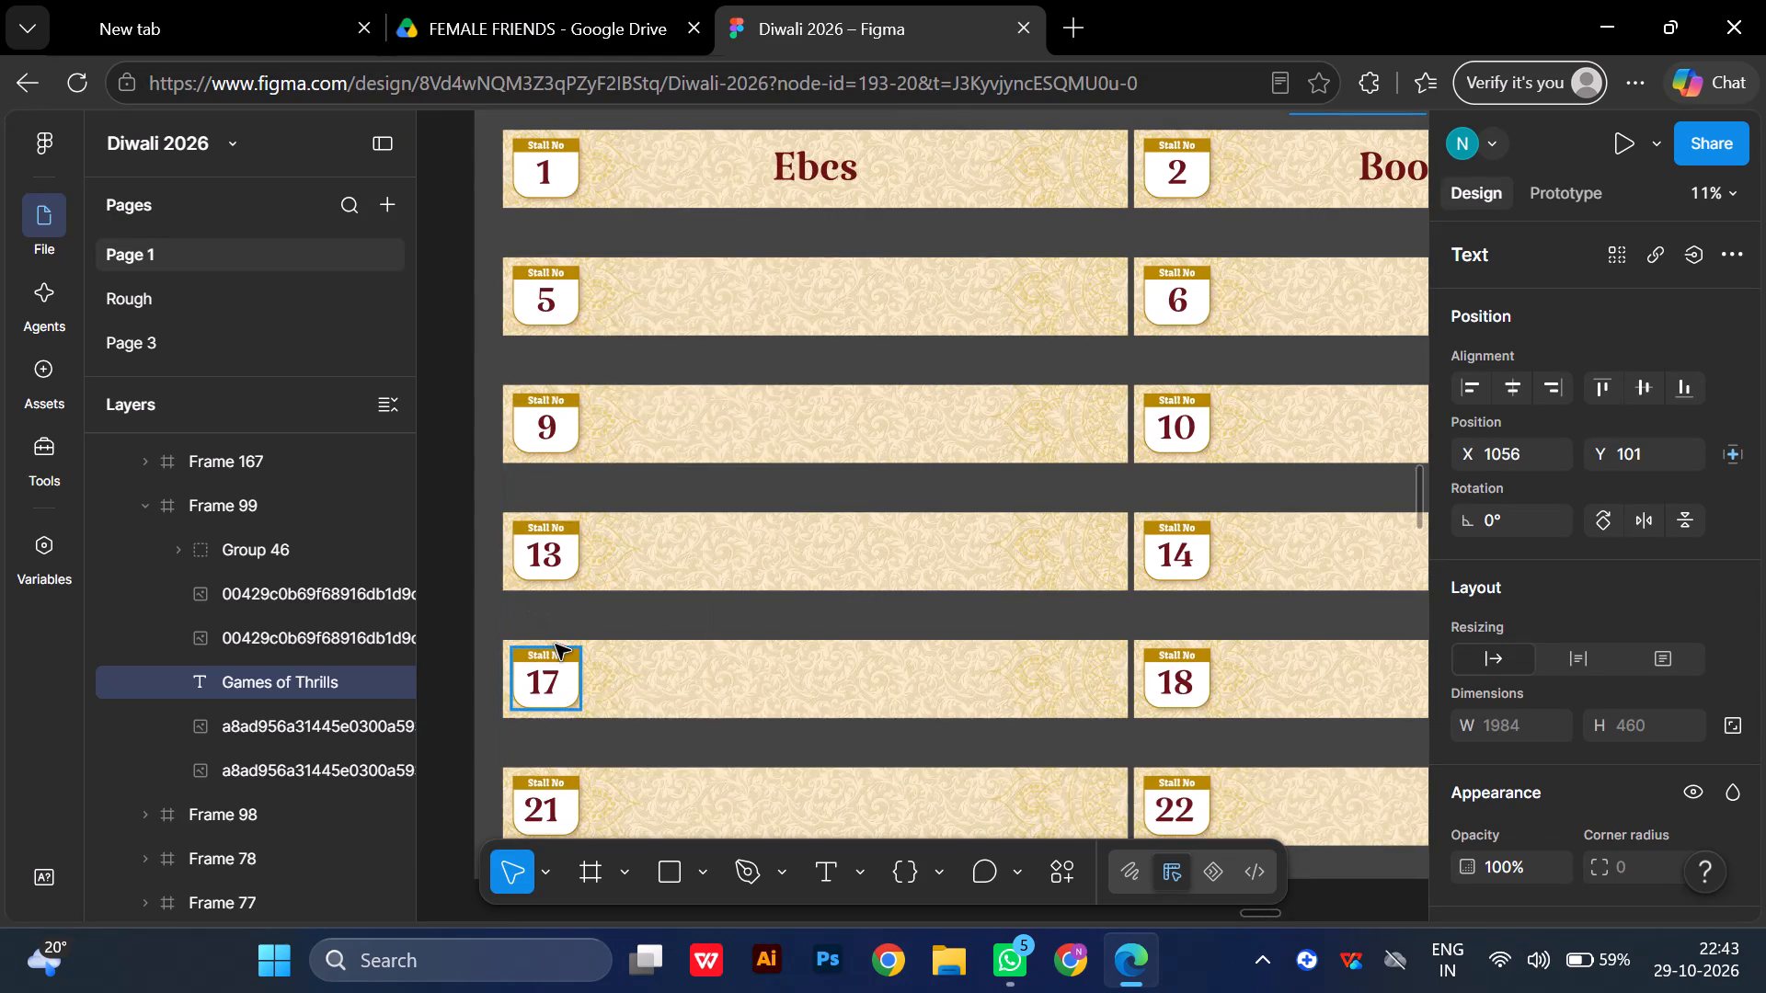
left_click(501, 612)
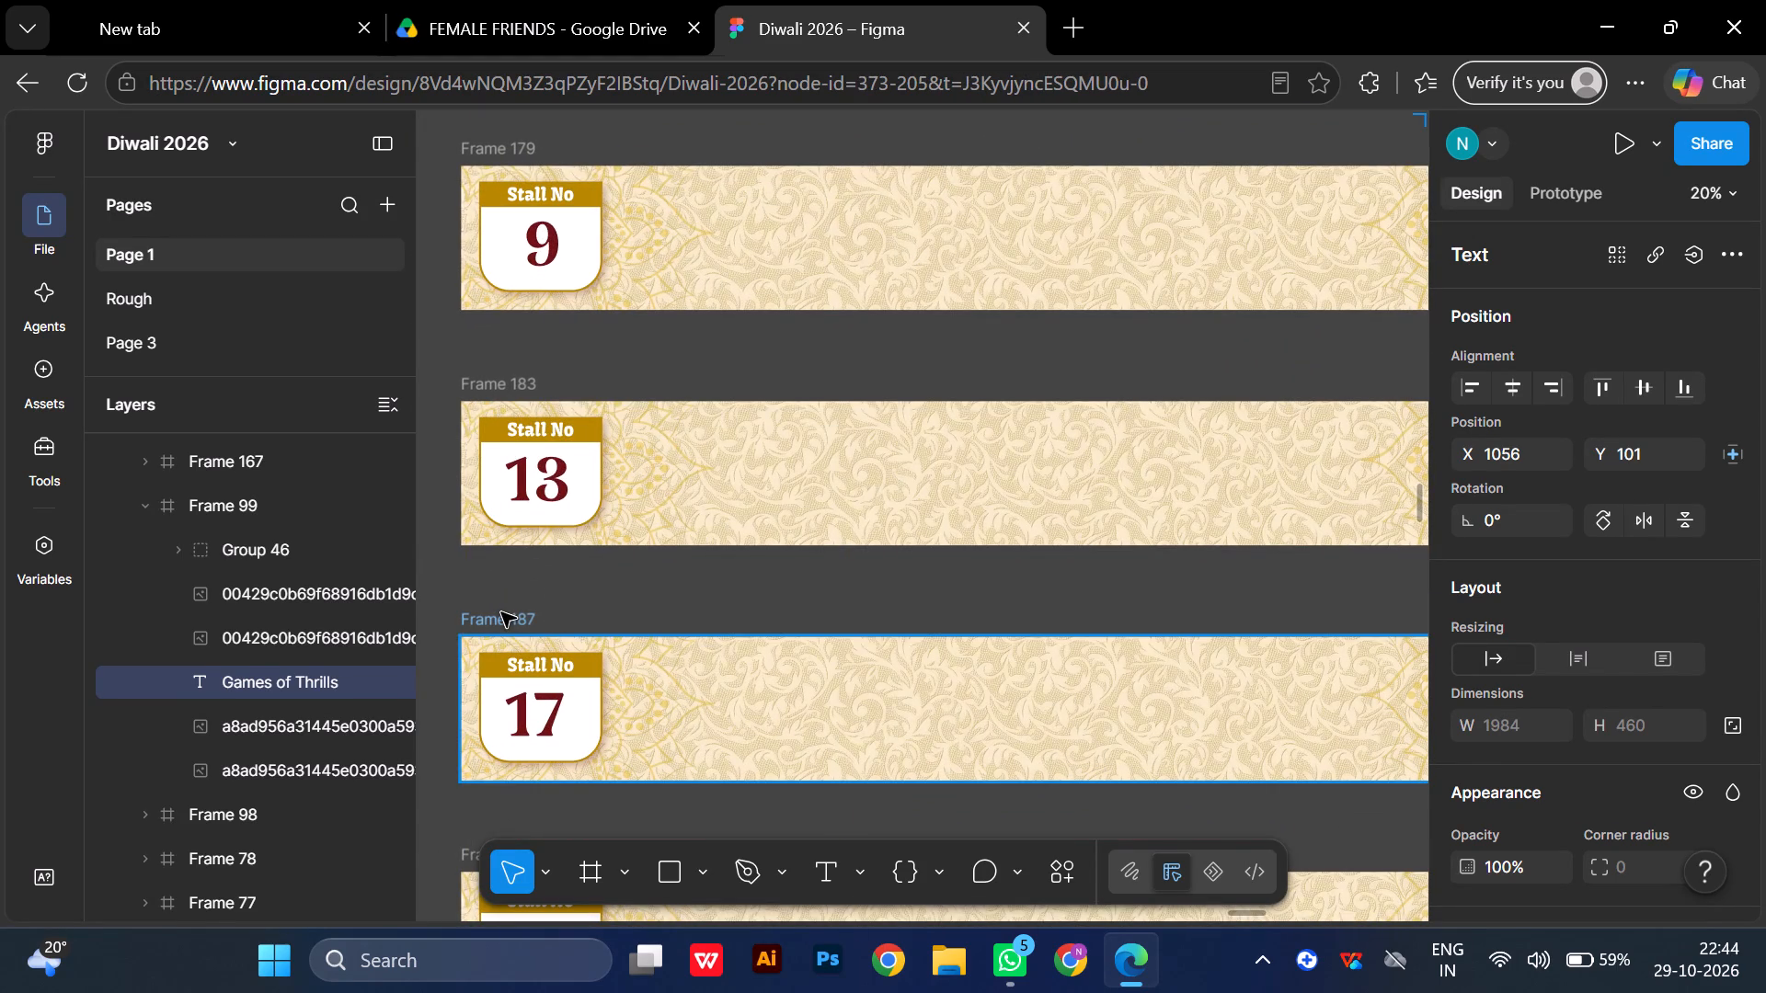
key("ctrl+v")
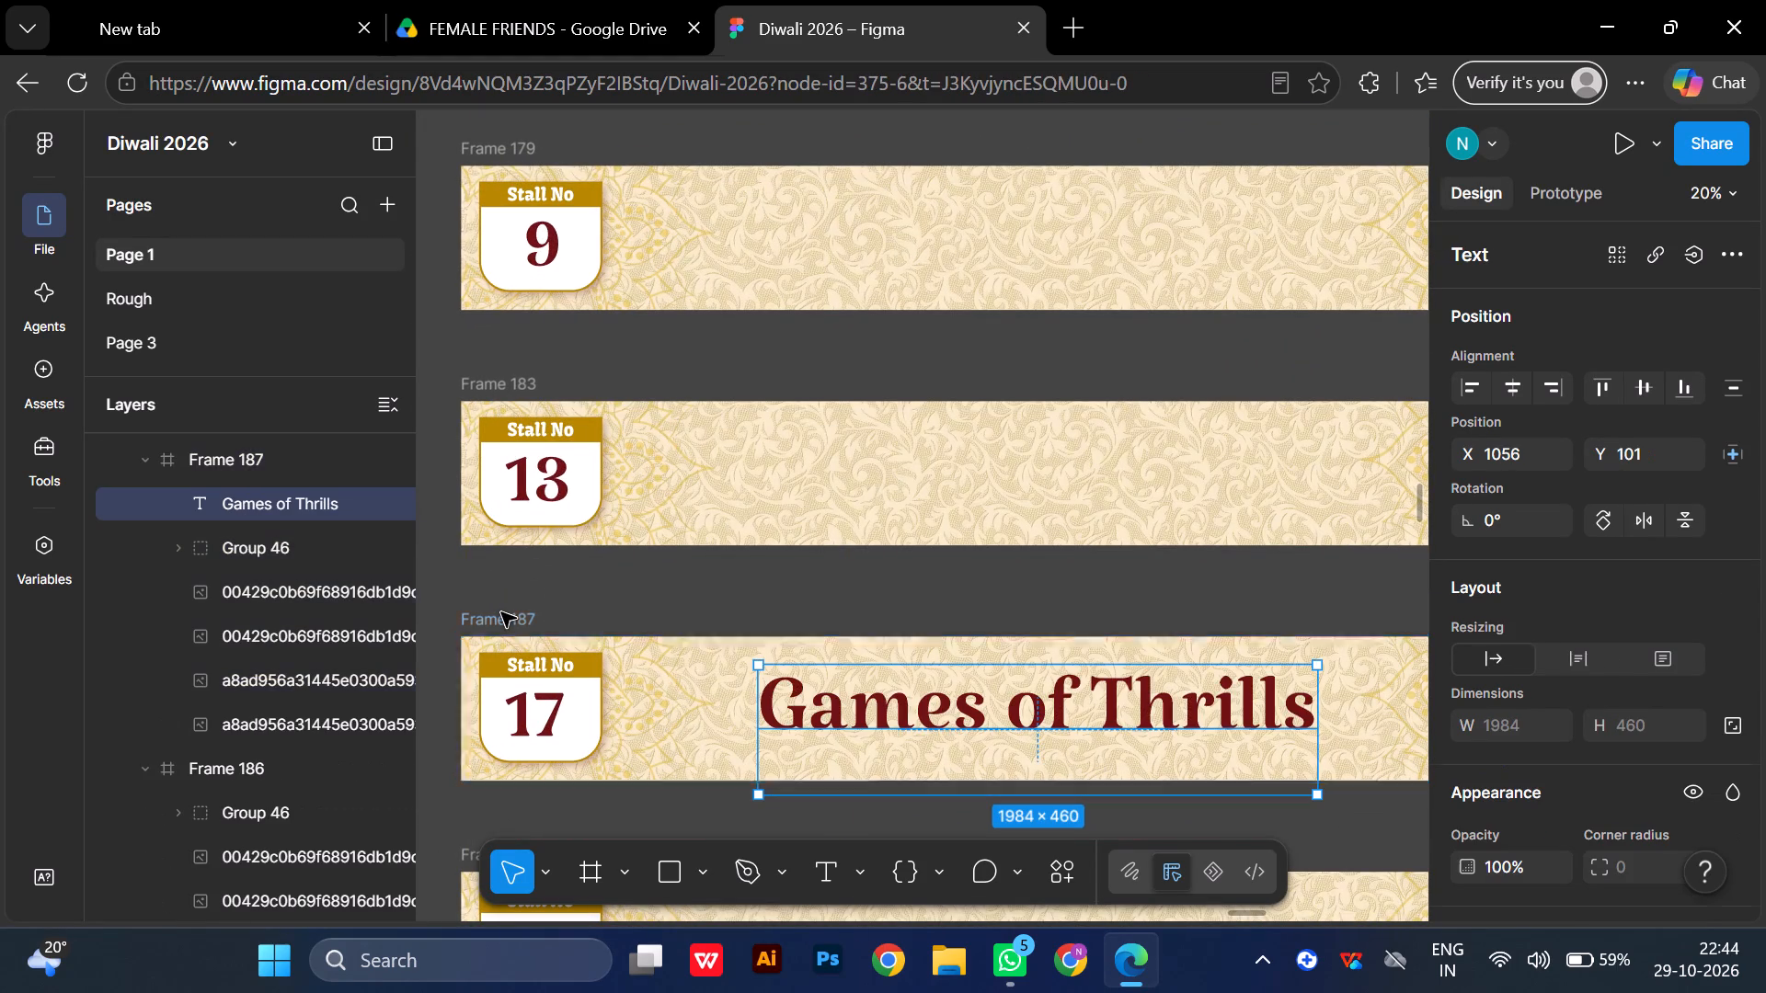
left_click(1506, 397)
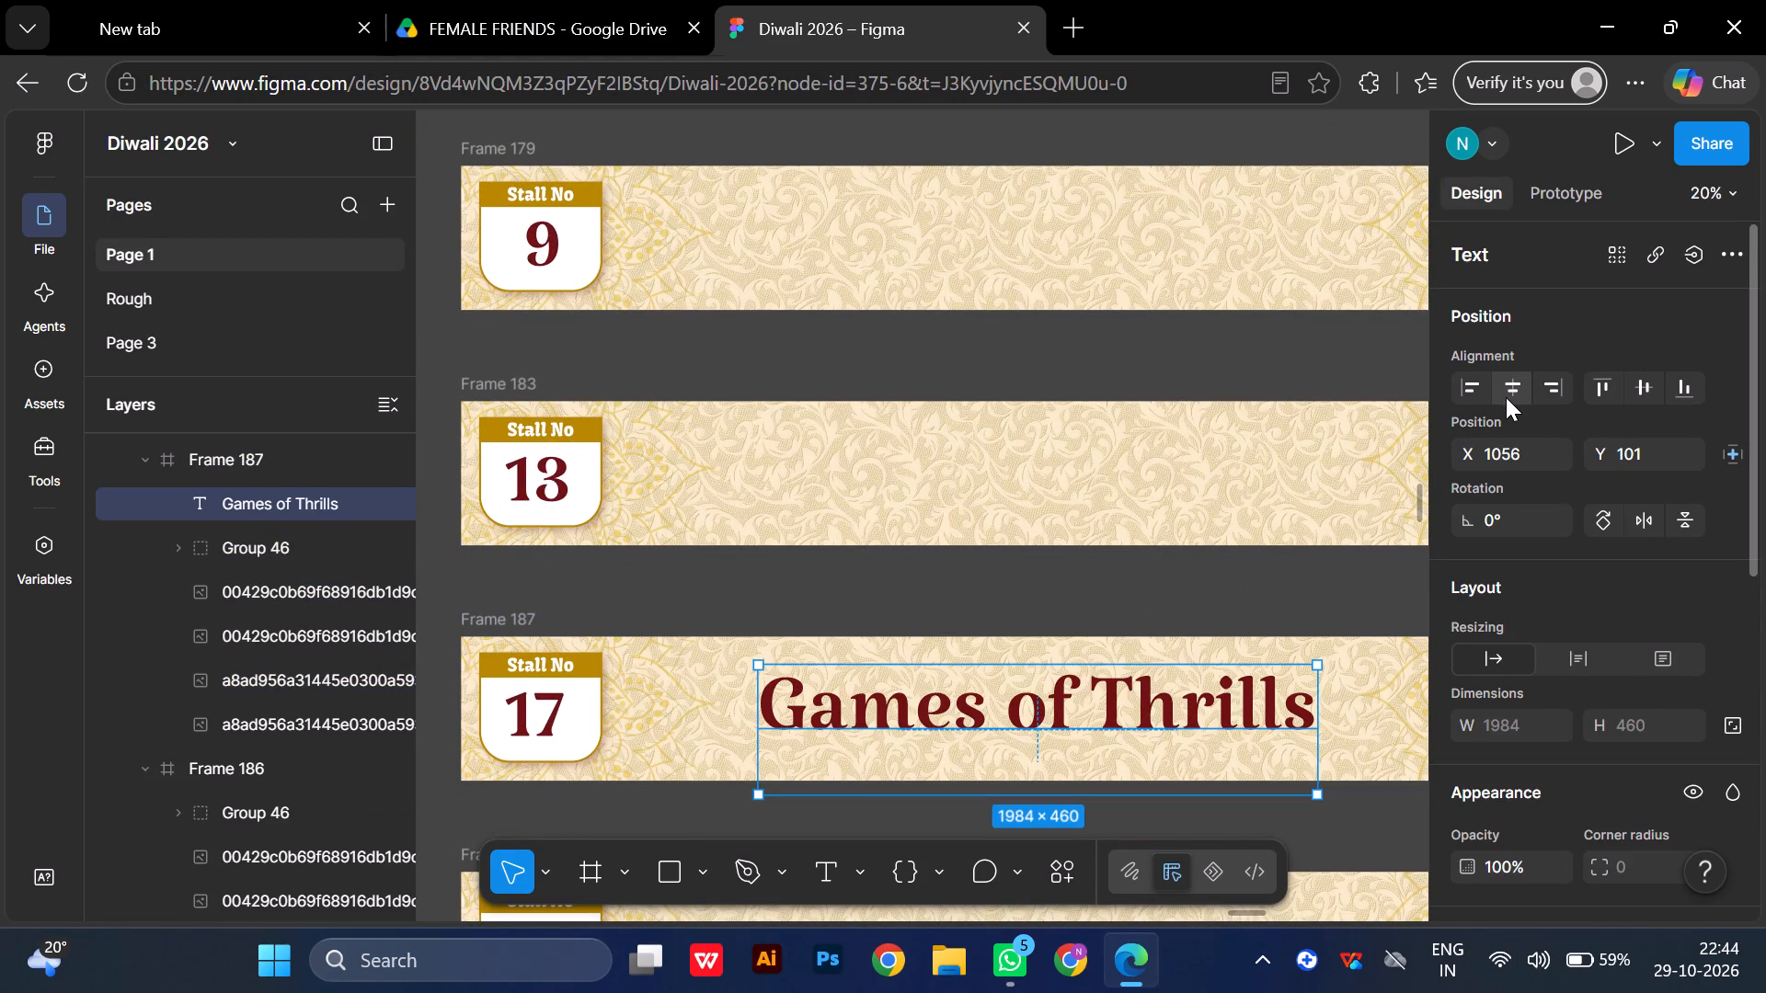
Copy the Moye Moye Momos name from banner 7 of the original Stall section into the copied section's banner 18, centred horizontally.
scroll(1072, 643, "left", 3)
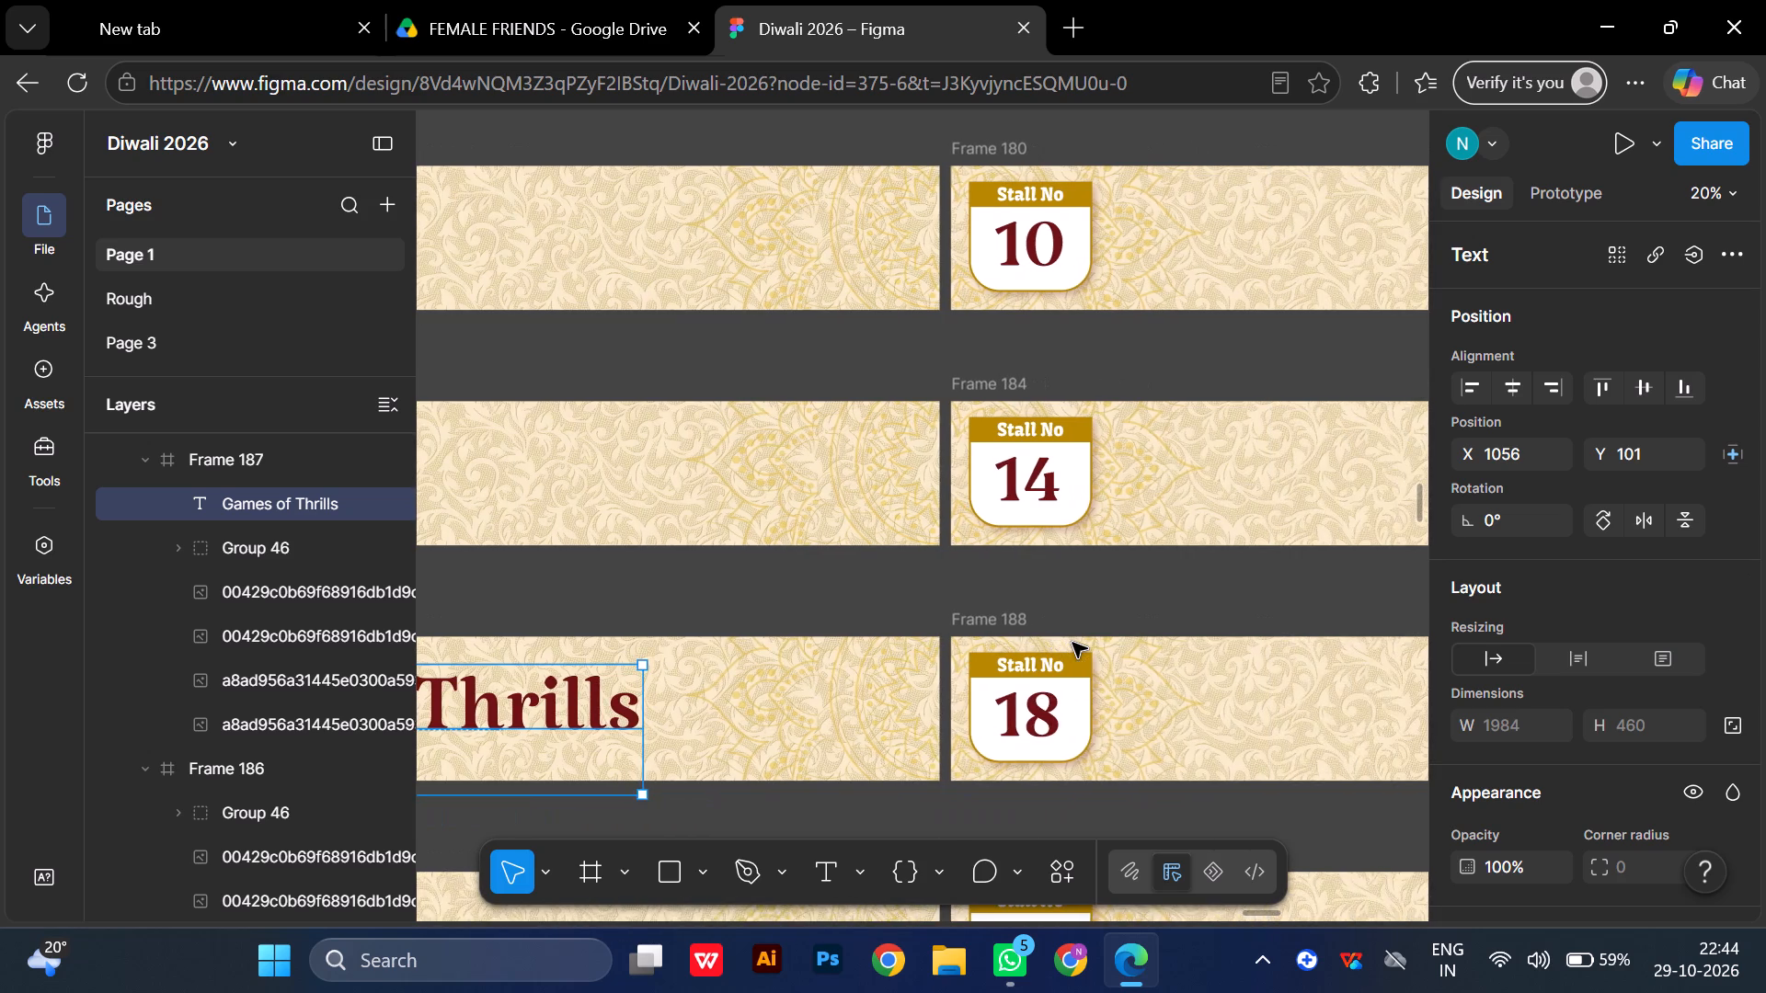
scroll(1072, 643, "up", 1)
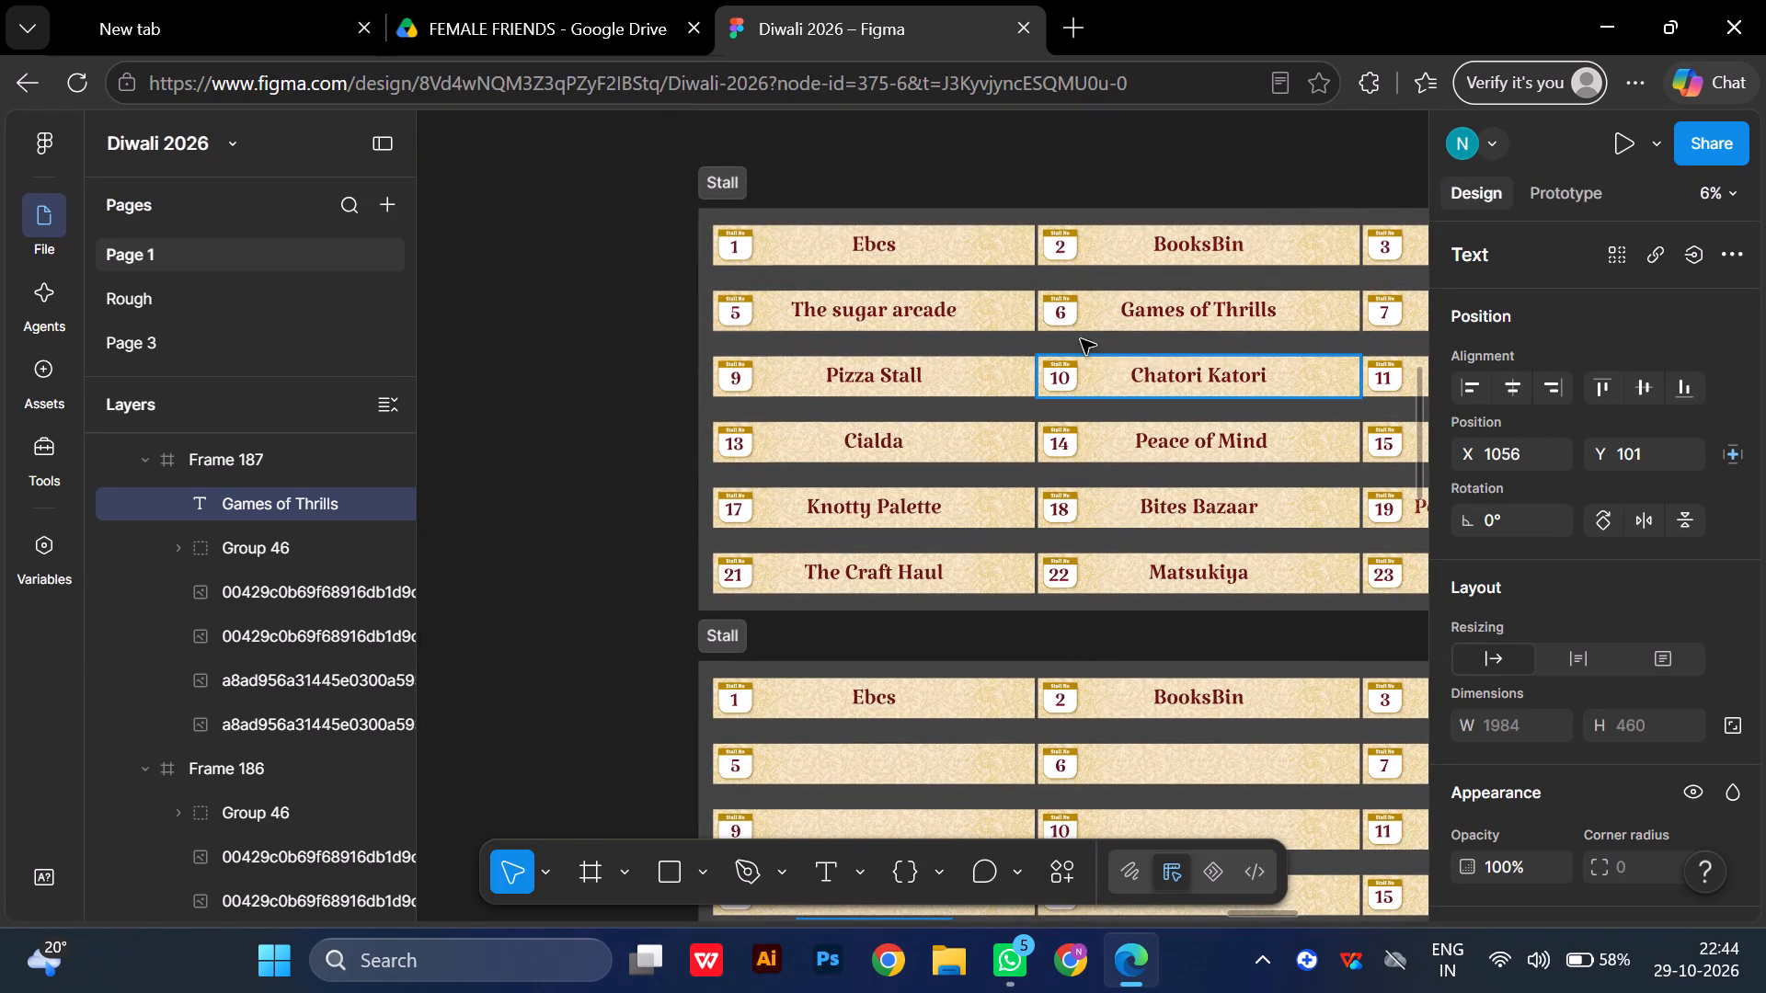
scroll(1076, 369, "left", 2)
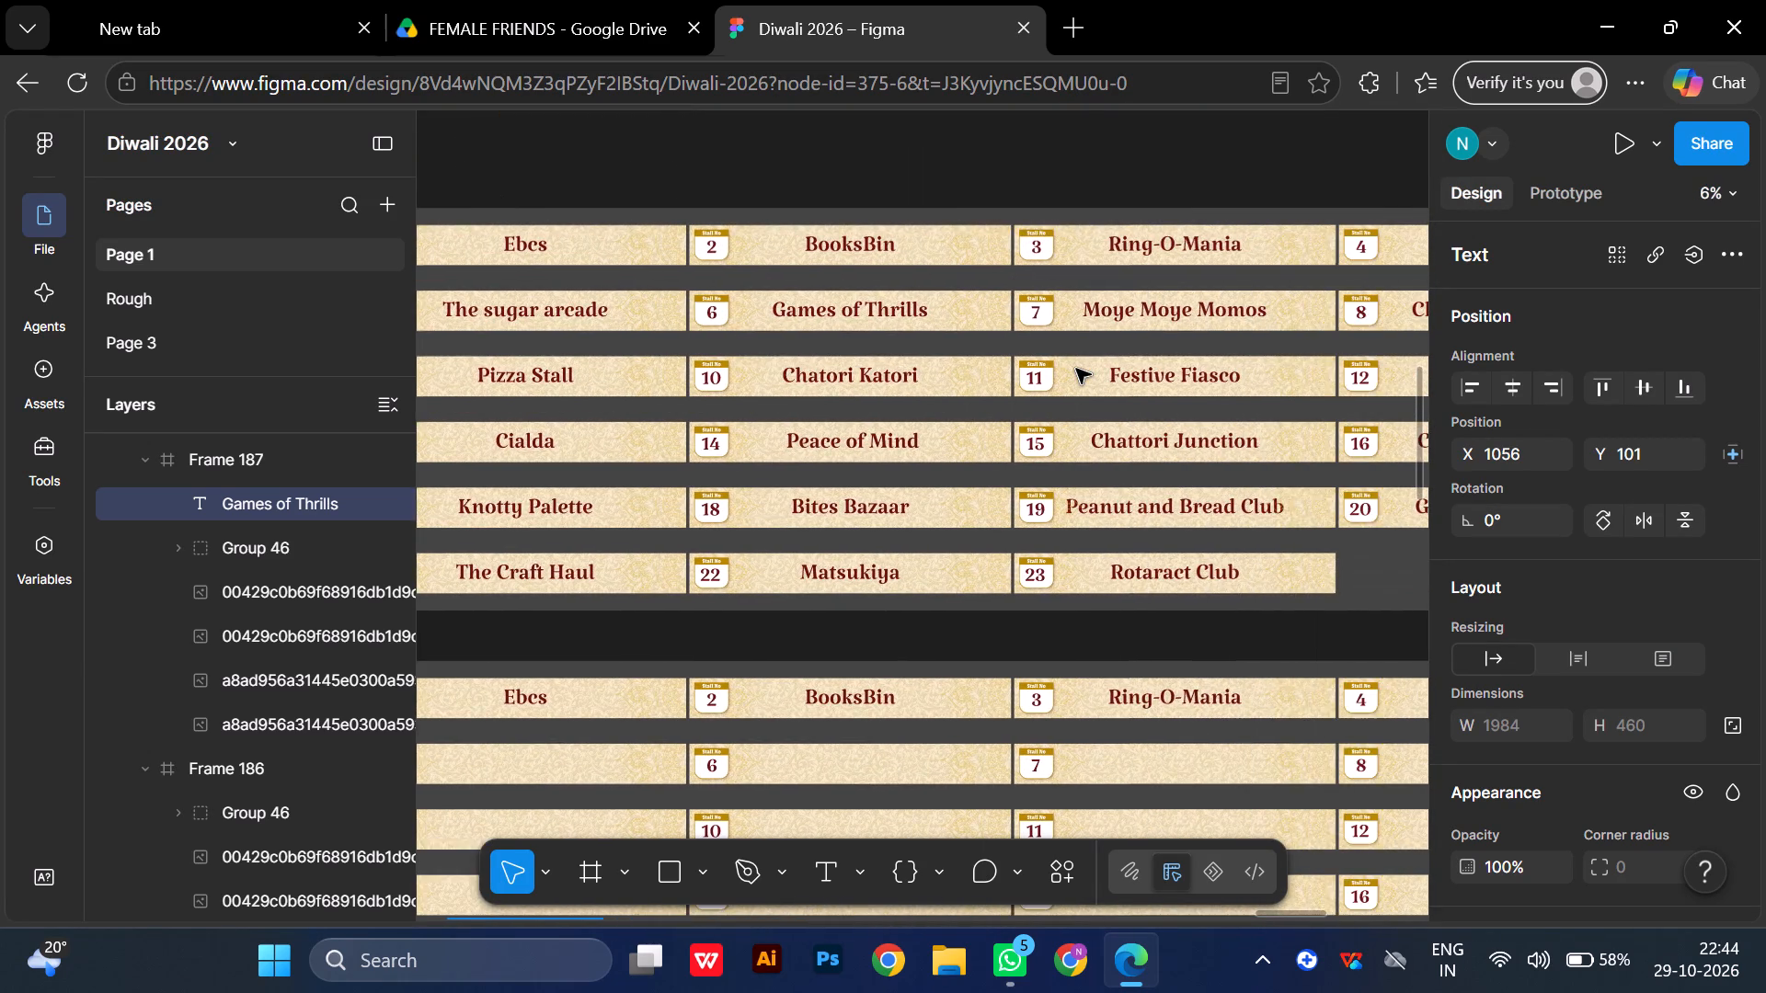
scroll(1076, 369, "up", 1)
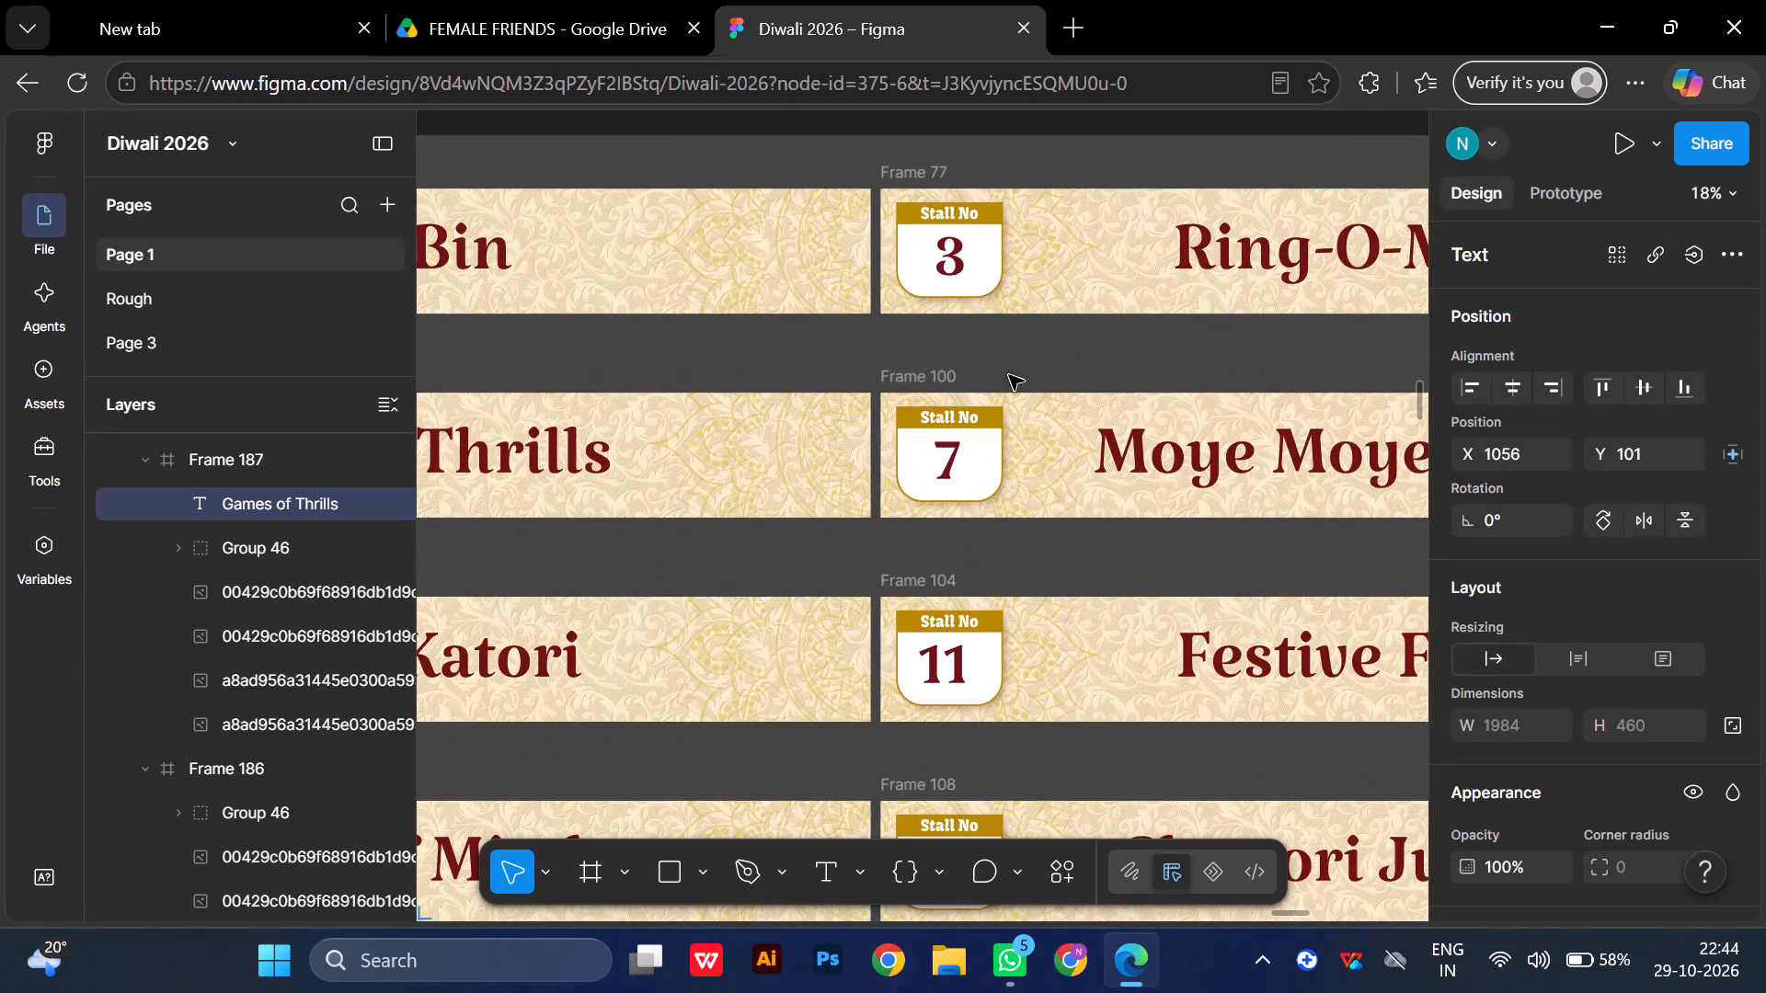
left_click(948, 376)
left_click(1240, 469)
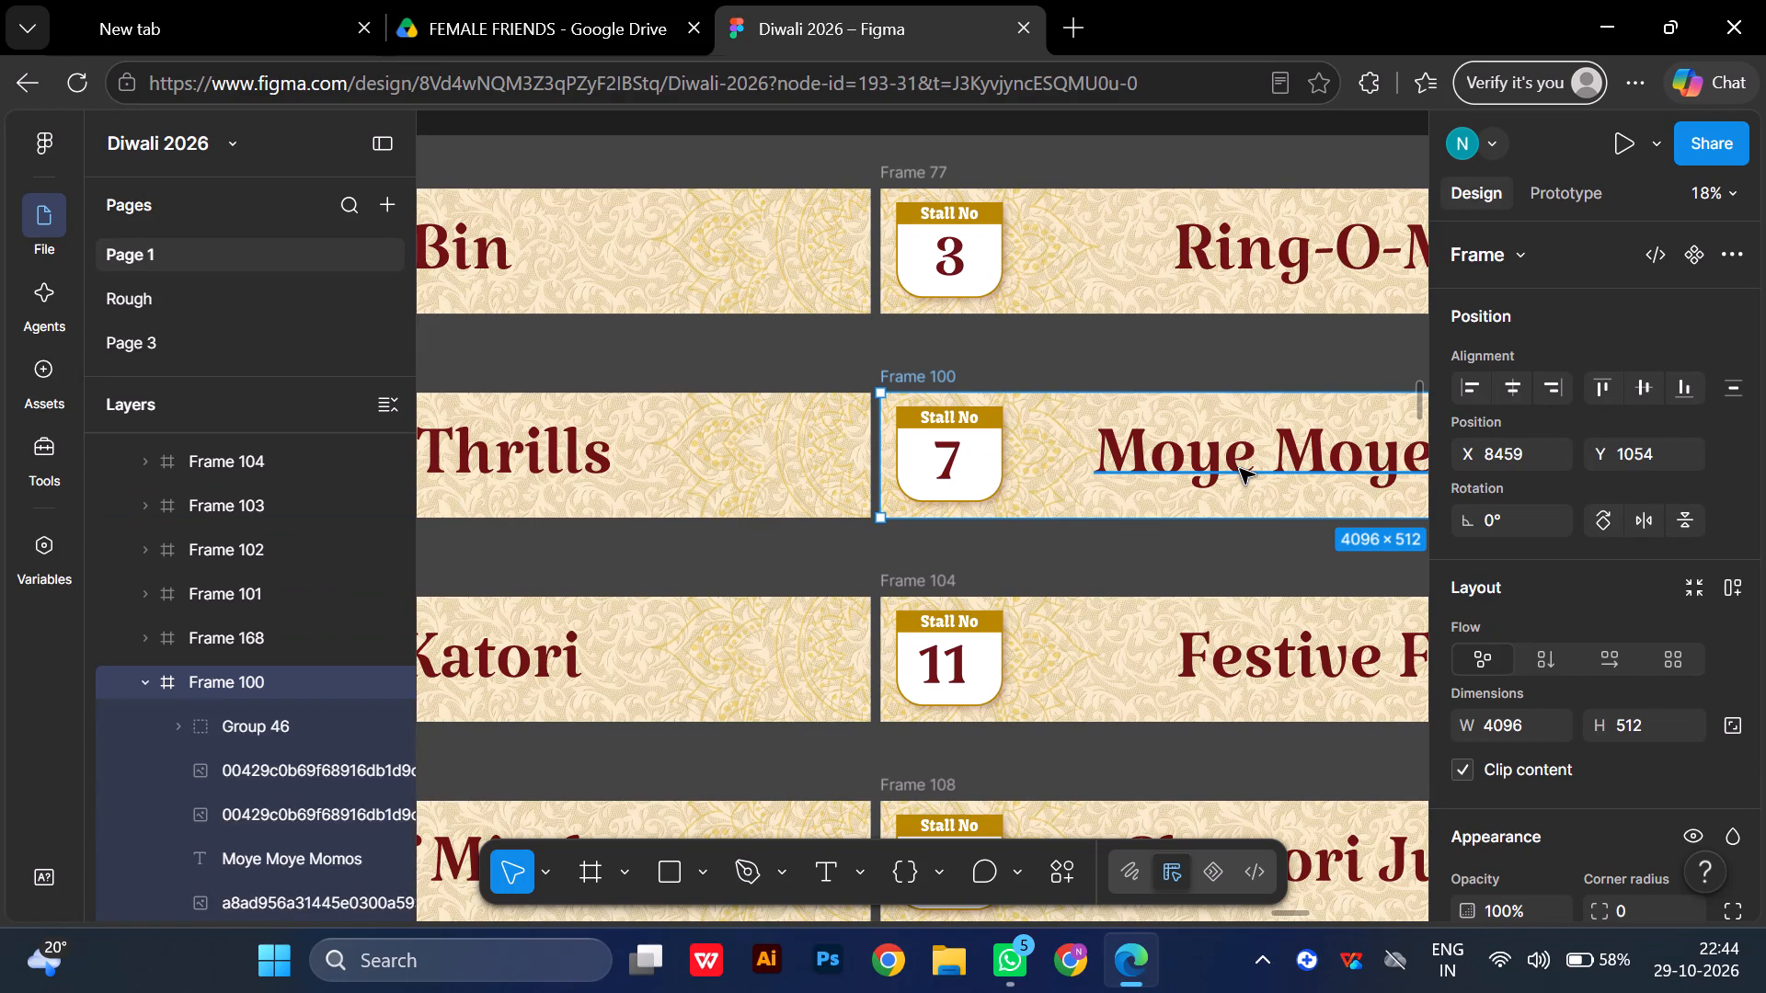
key("ctrl+c")
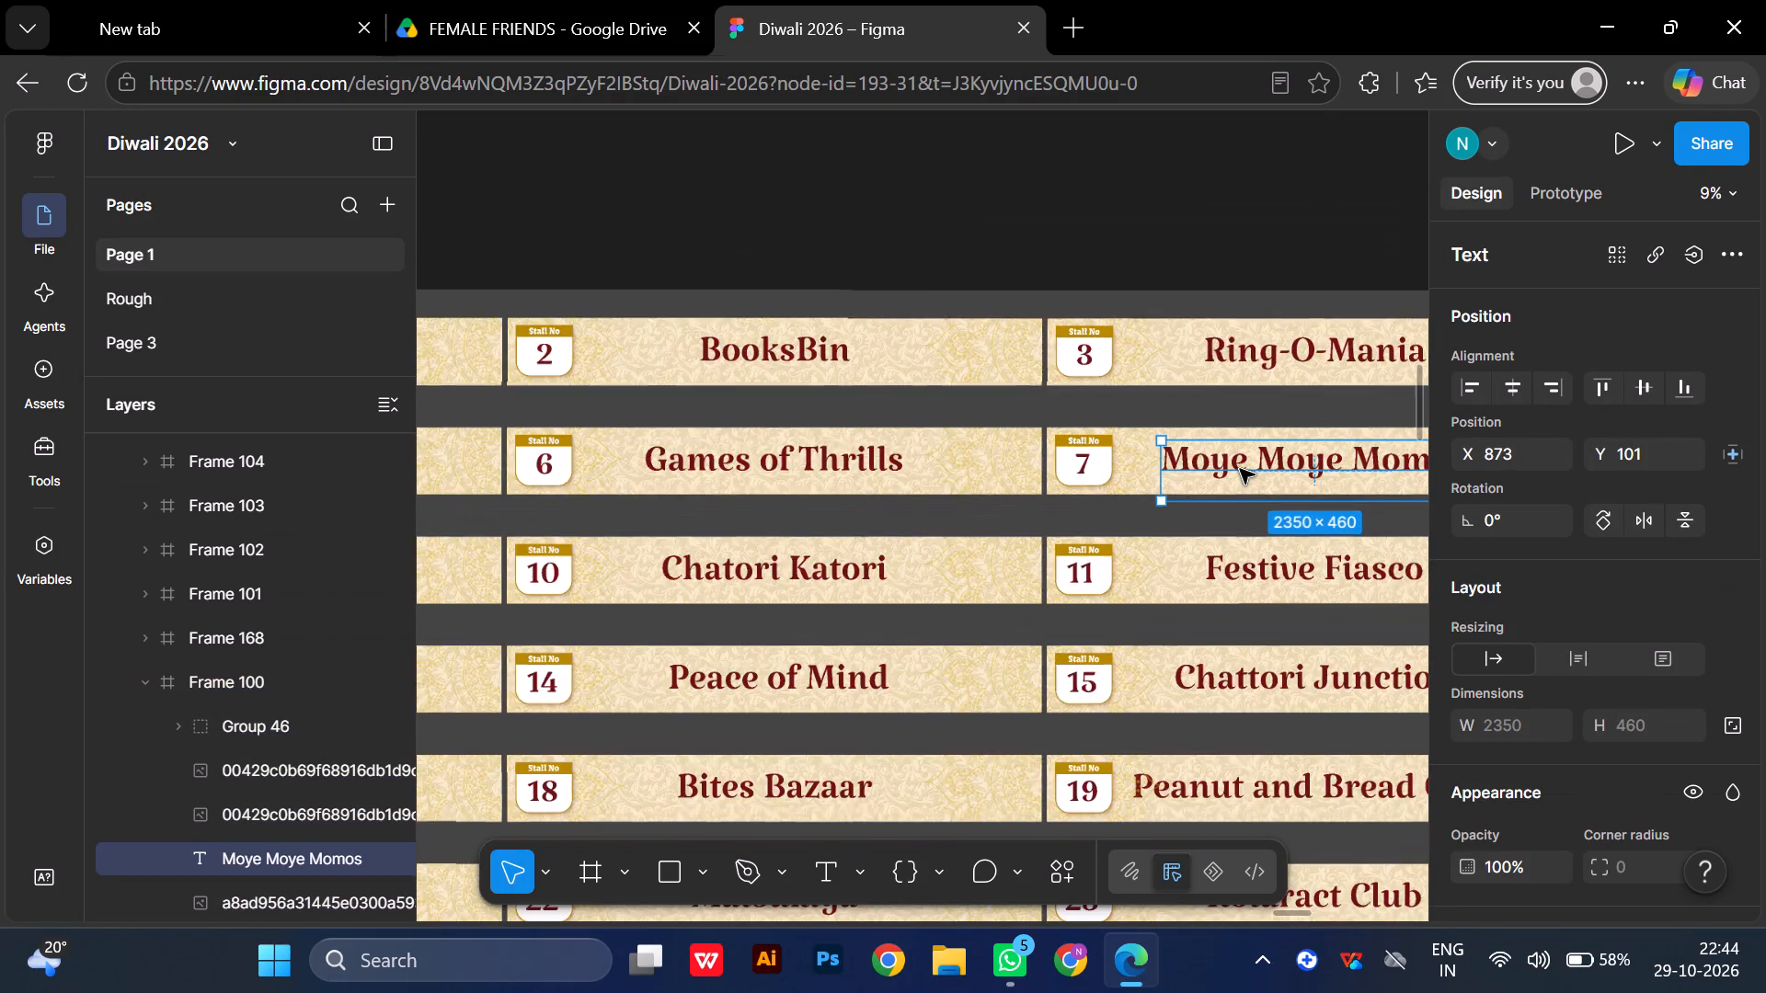
scroll(1240, 469, "down", 1)
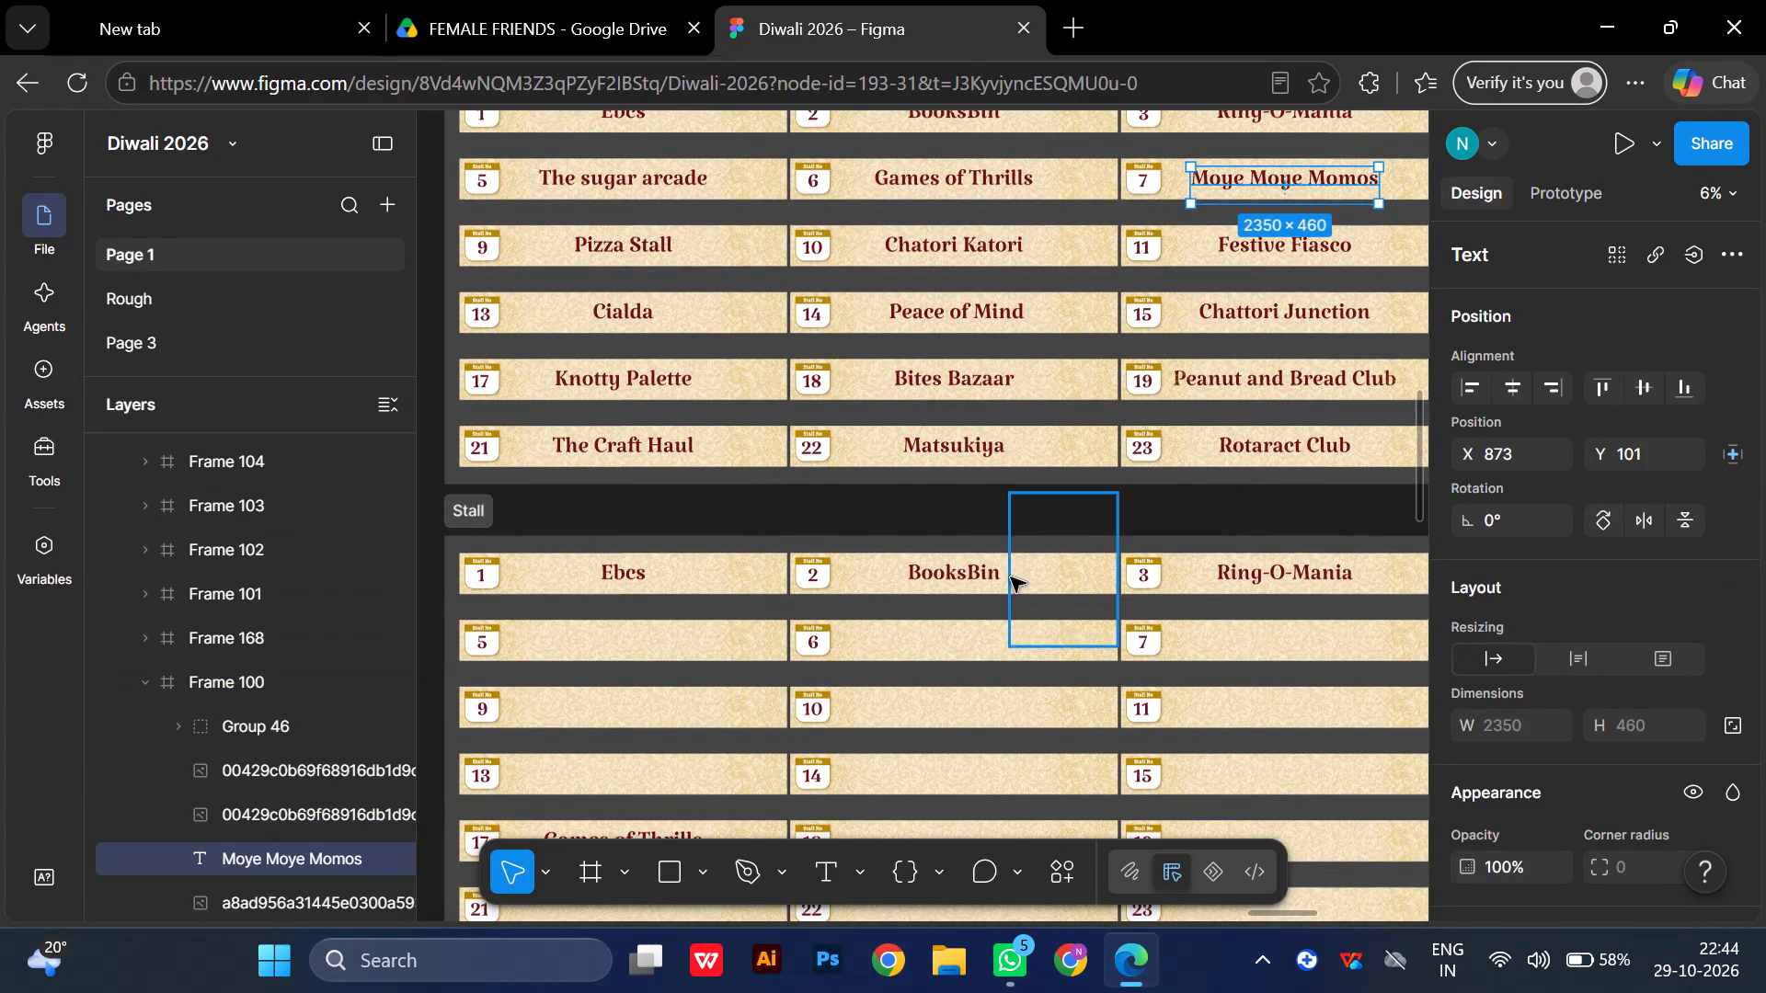
scroll(1011, 577, "down", 1)
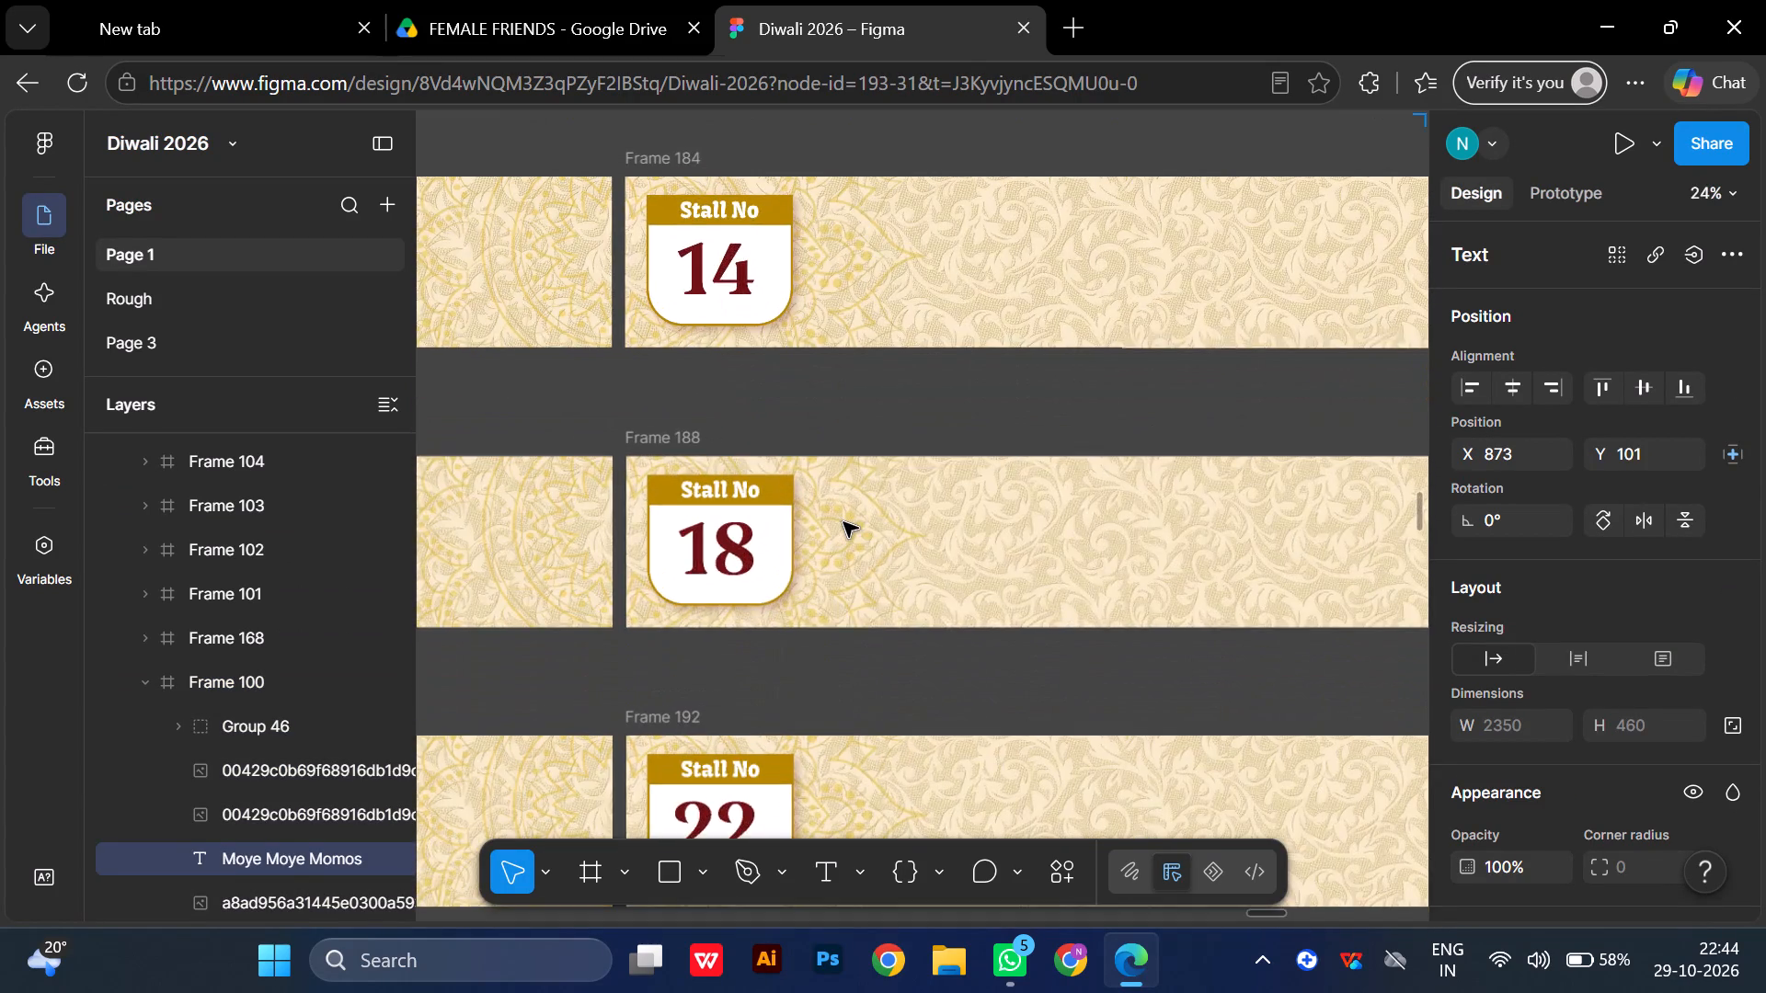
left_click(561, 399)
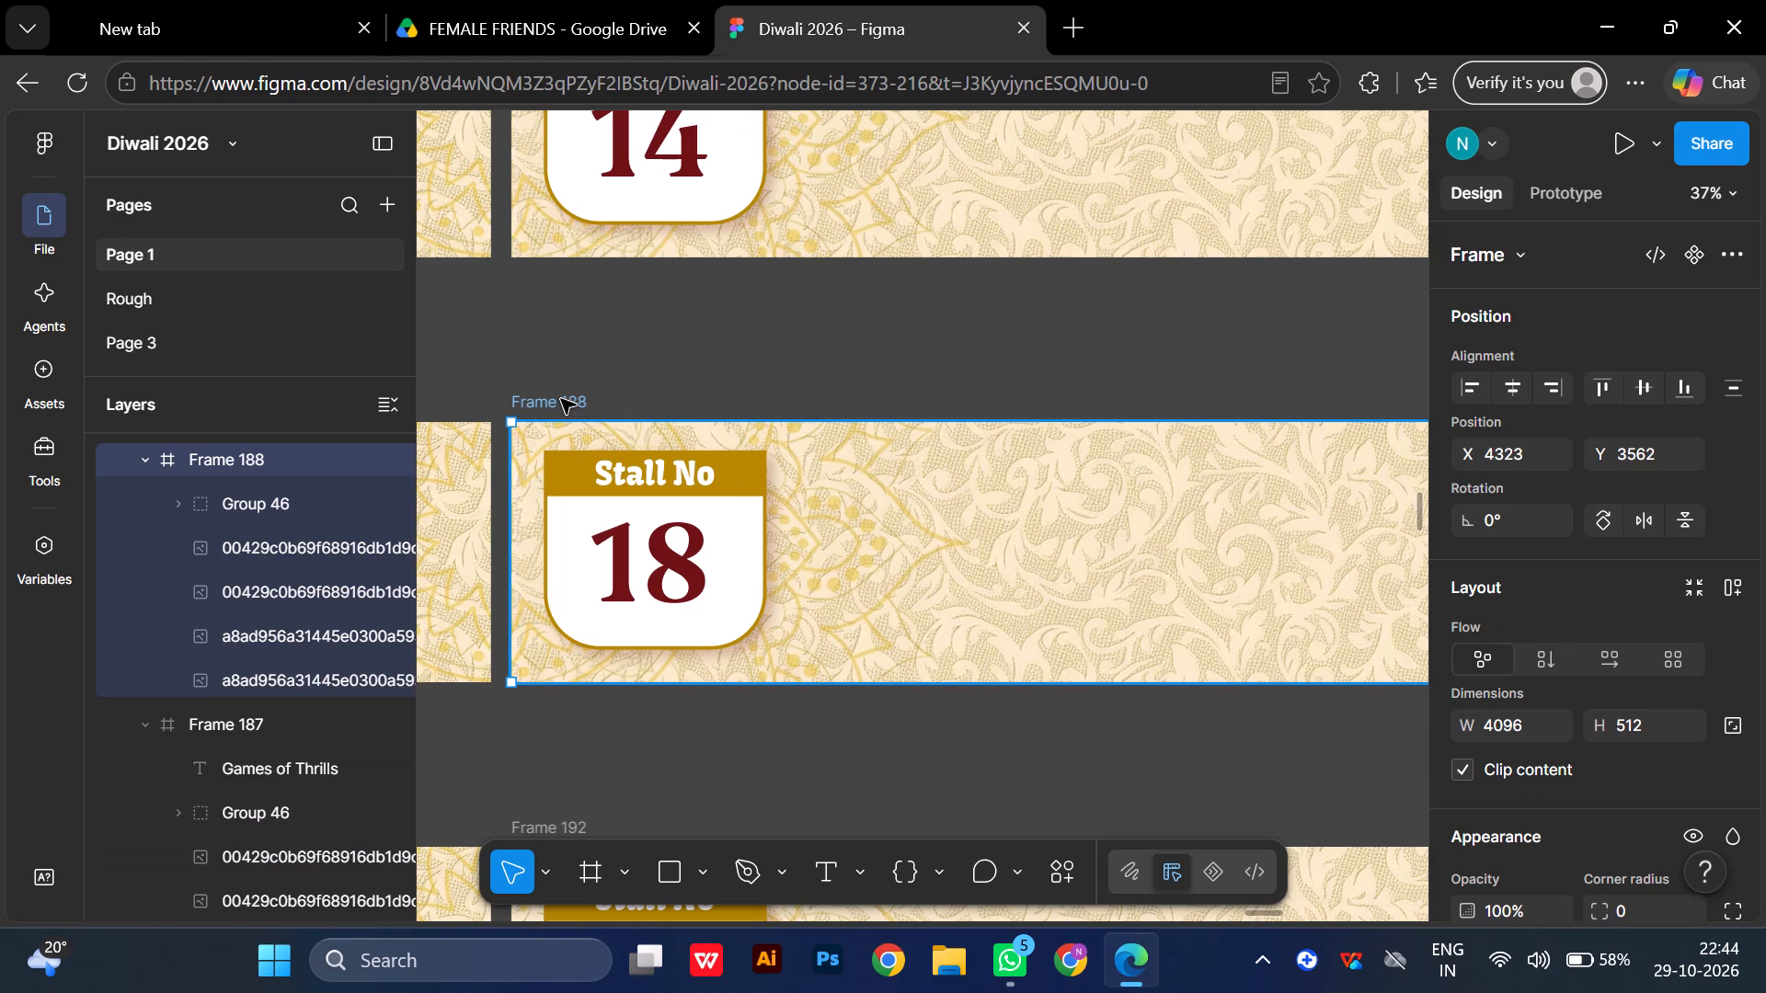
key("ctrl+v")
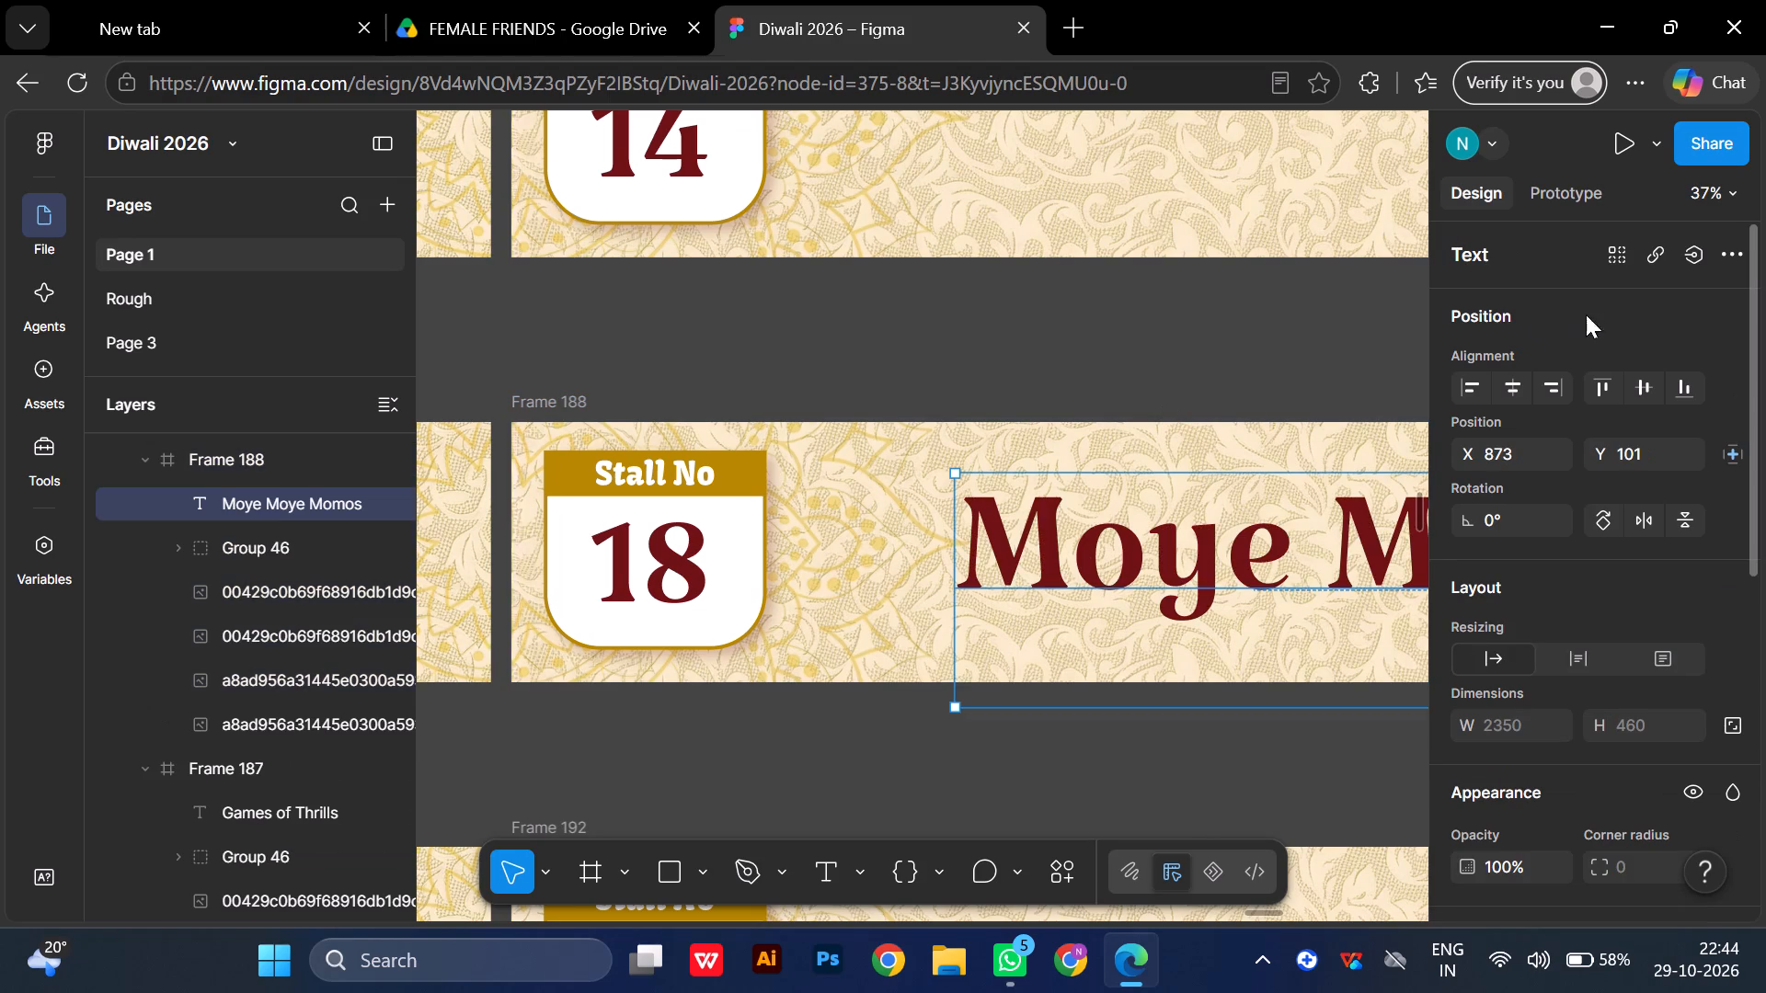
left_click(1508, 383)
left_click(1257, 328)
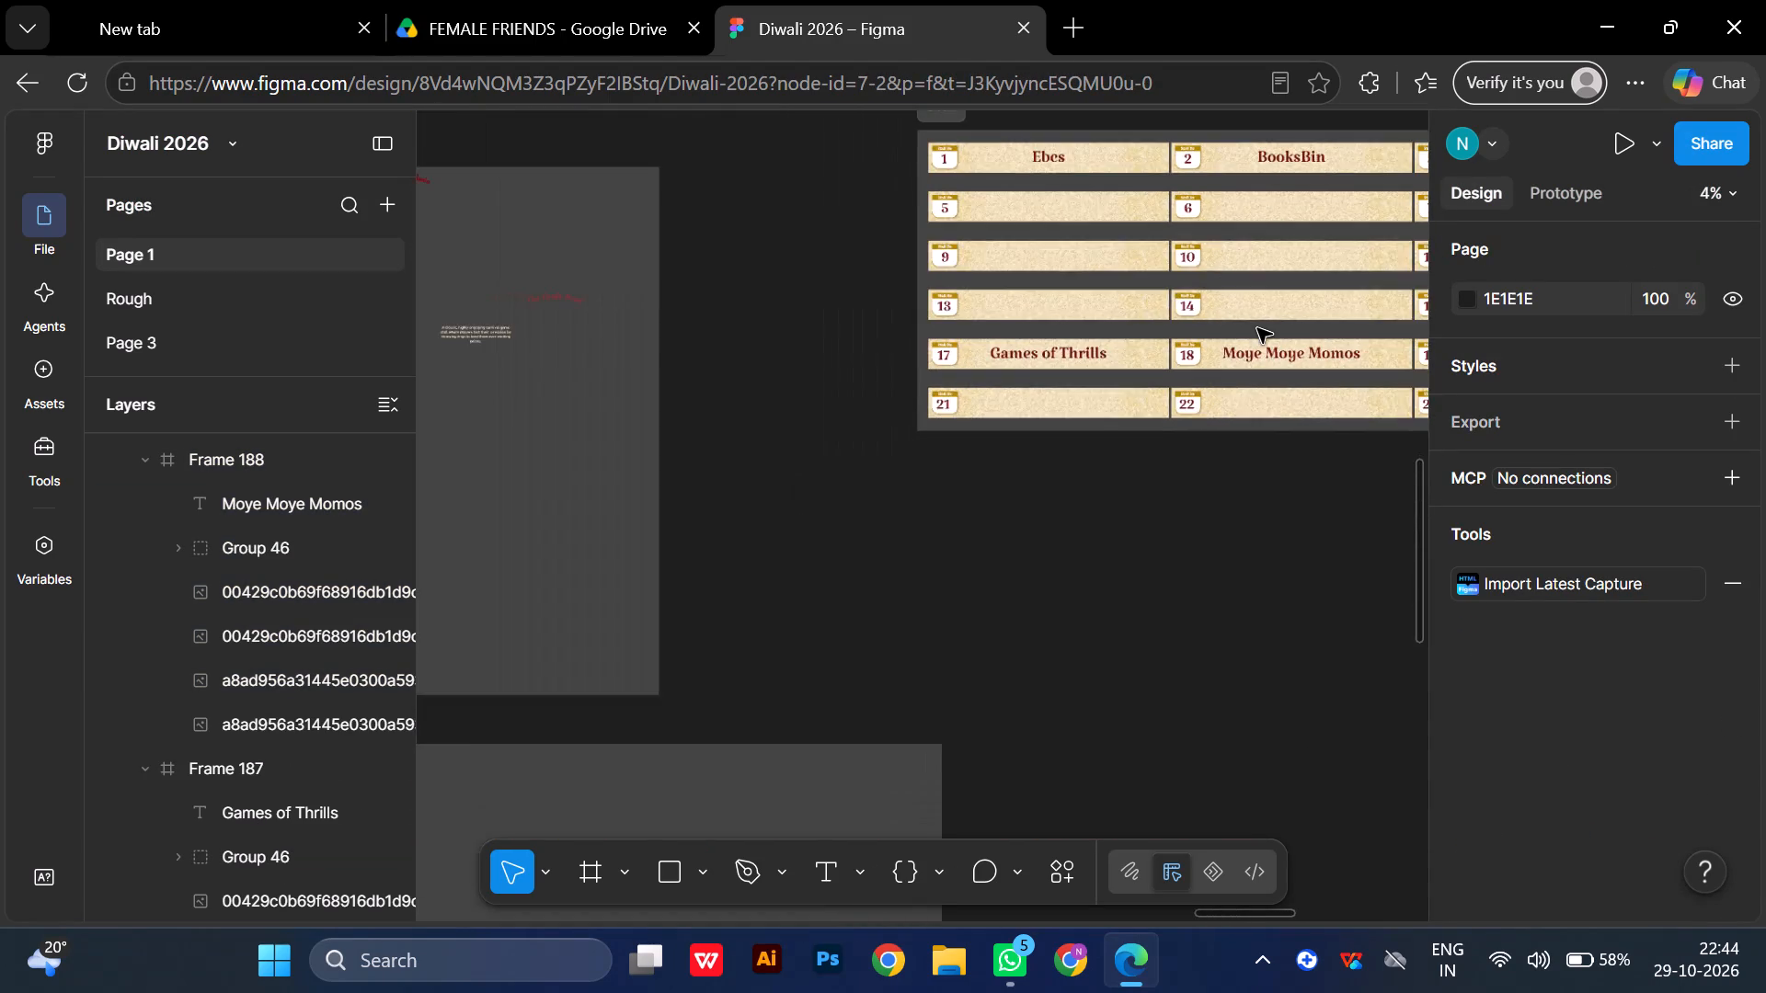
Find the Chhole And Spice poster among the stall posters and select its title.
scroll(1257, 328, "up", 1)
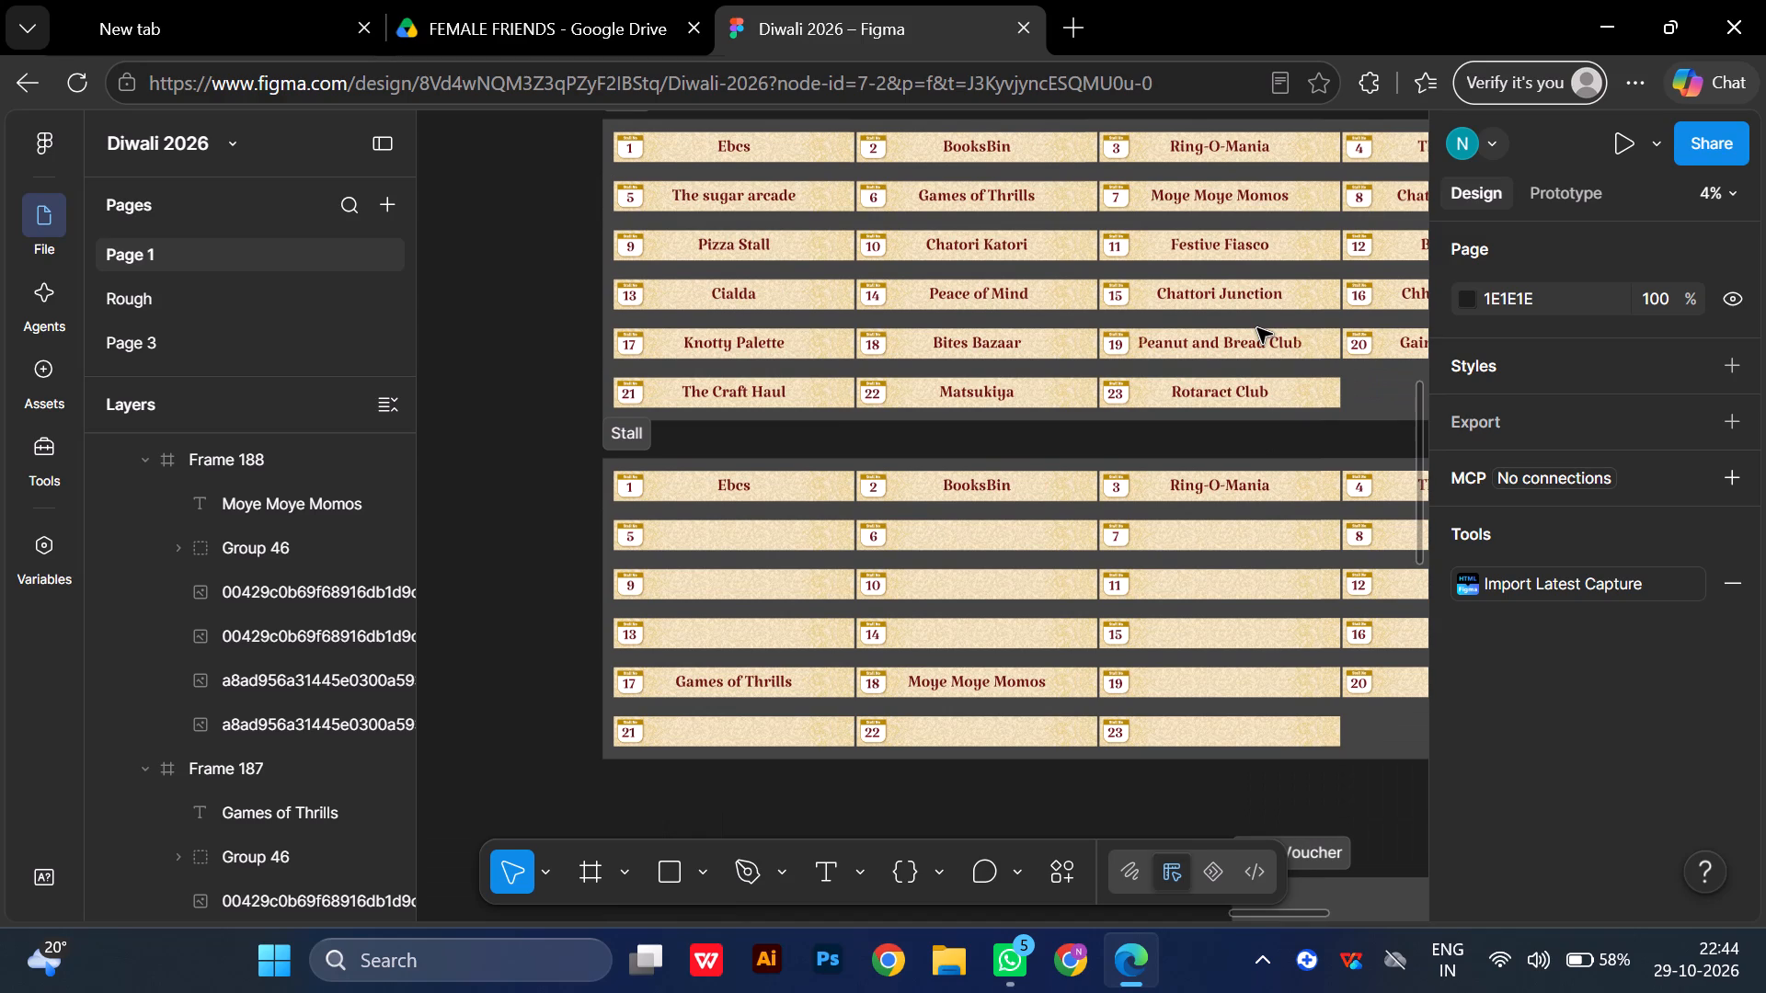
scroll(1257, 328, "right", 1)
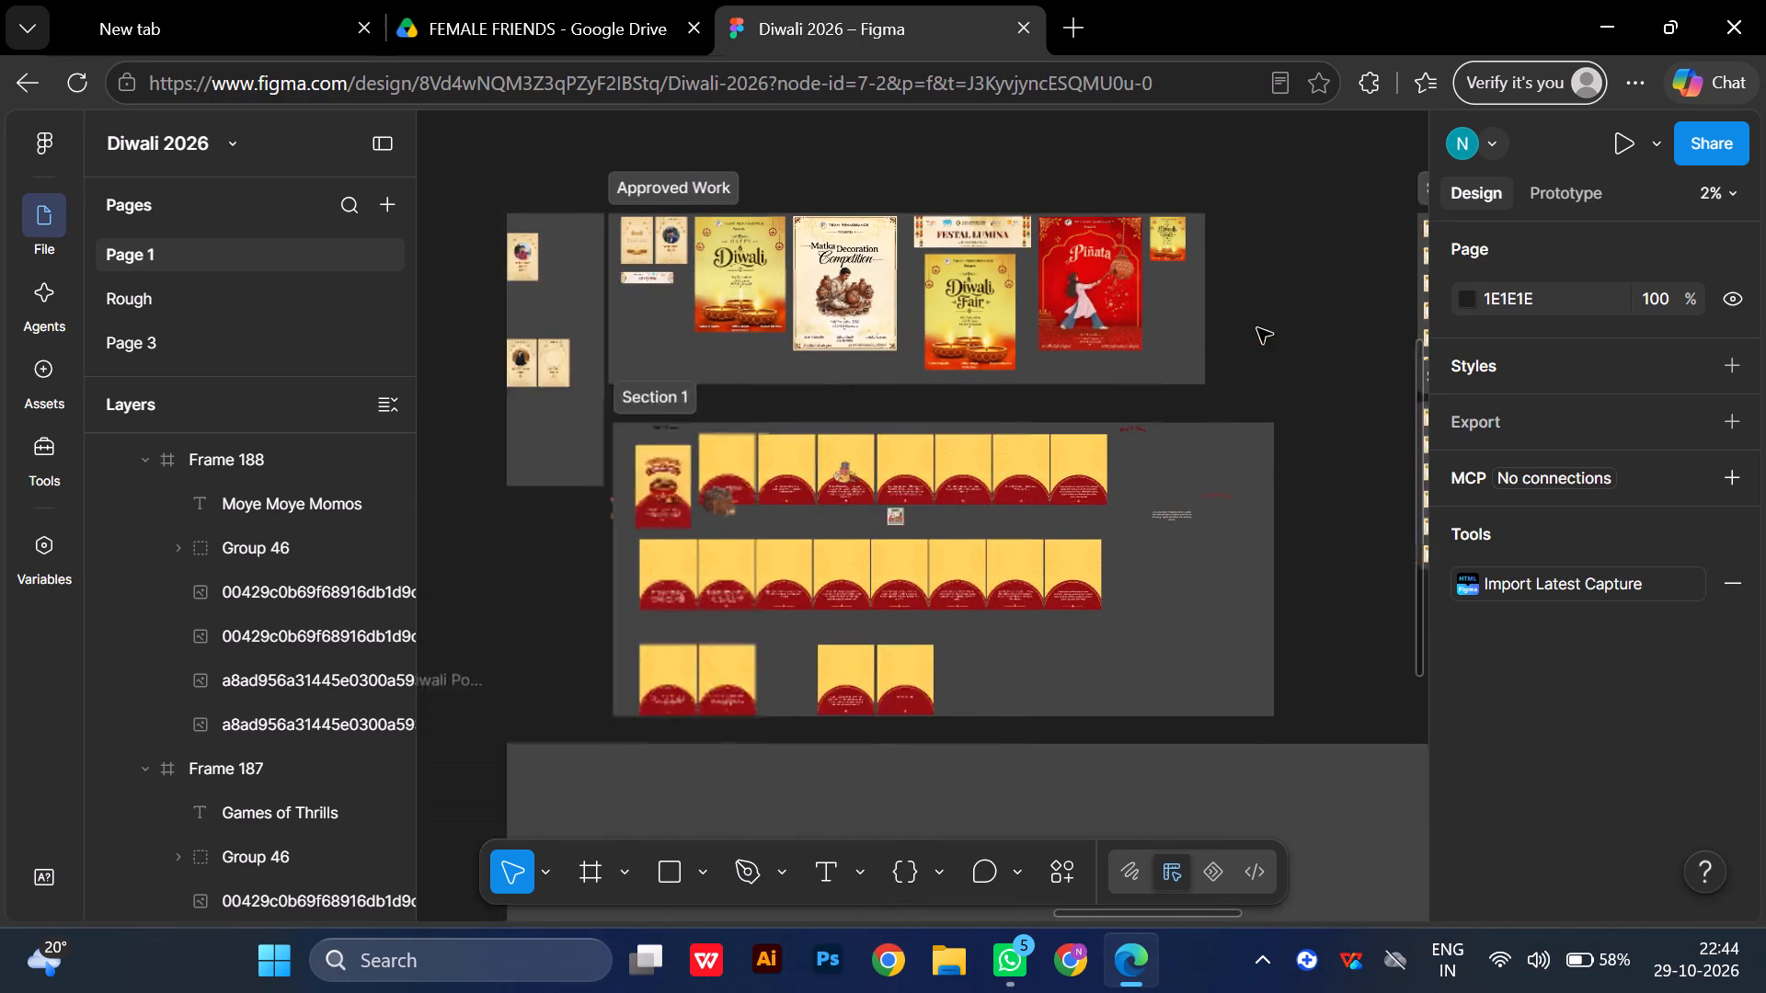
scroll(1257, 328, "right", 1)
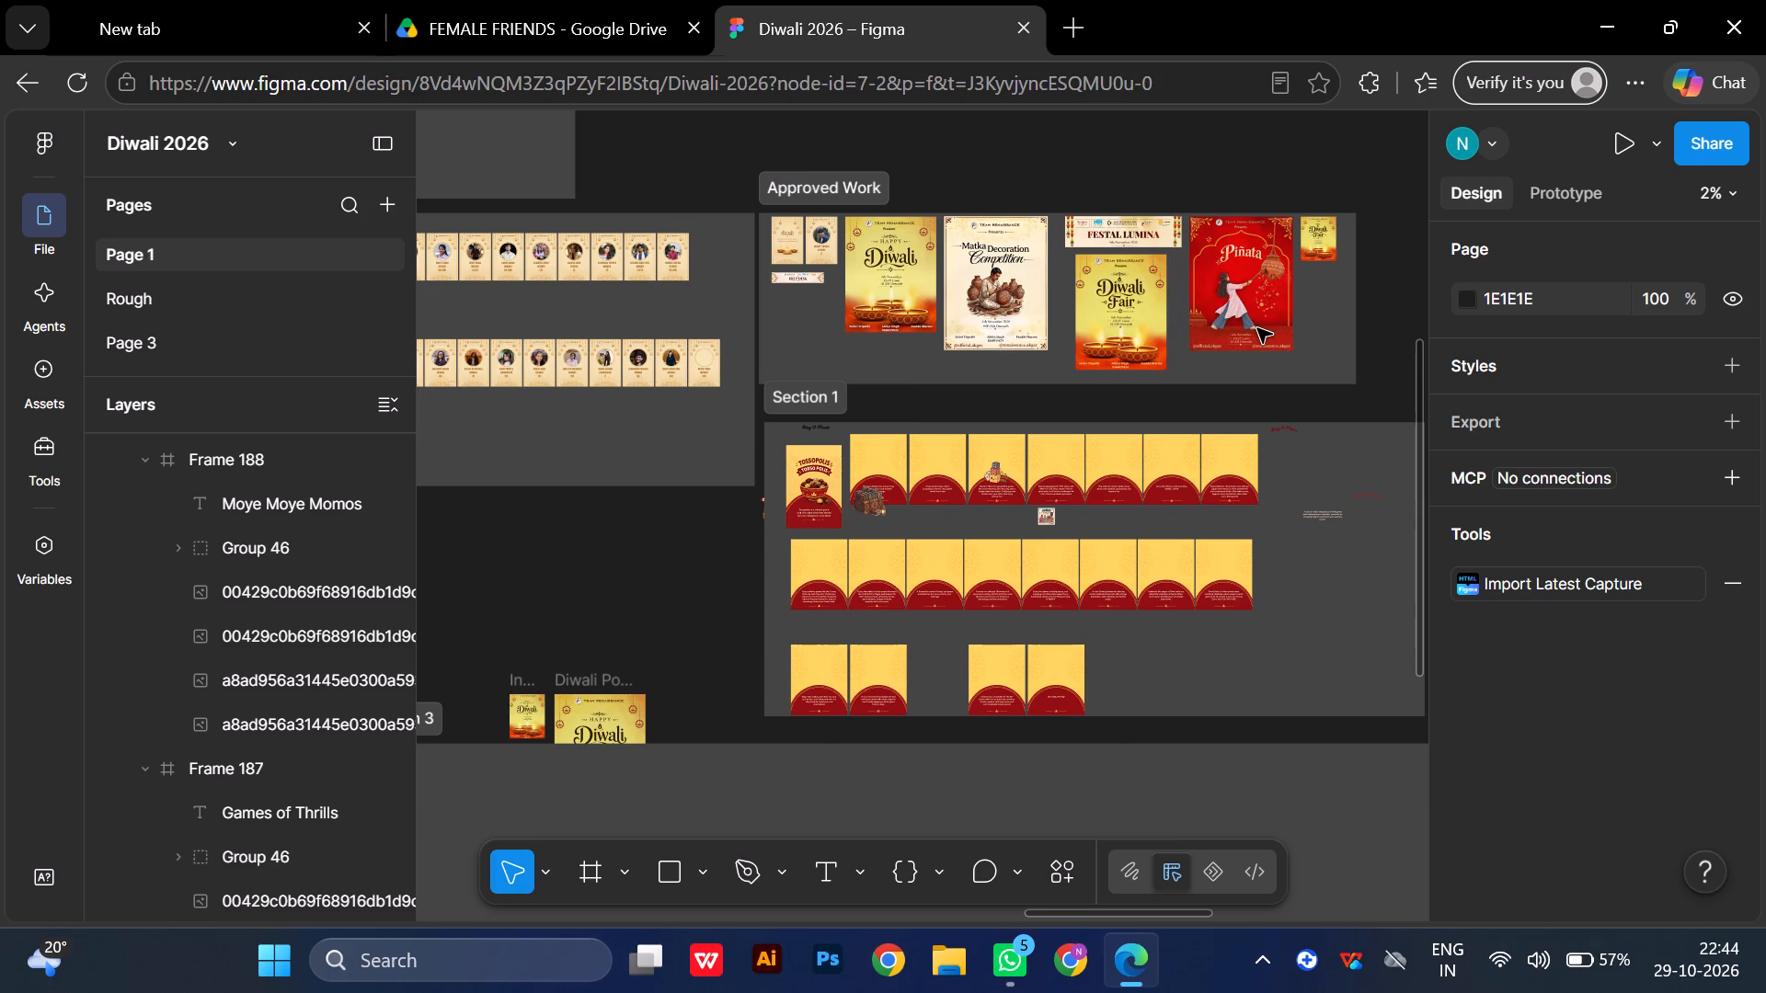
scroll(1257, 328, "down", 1)
scroll(1257, 328, "left", 1)
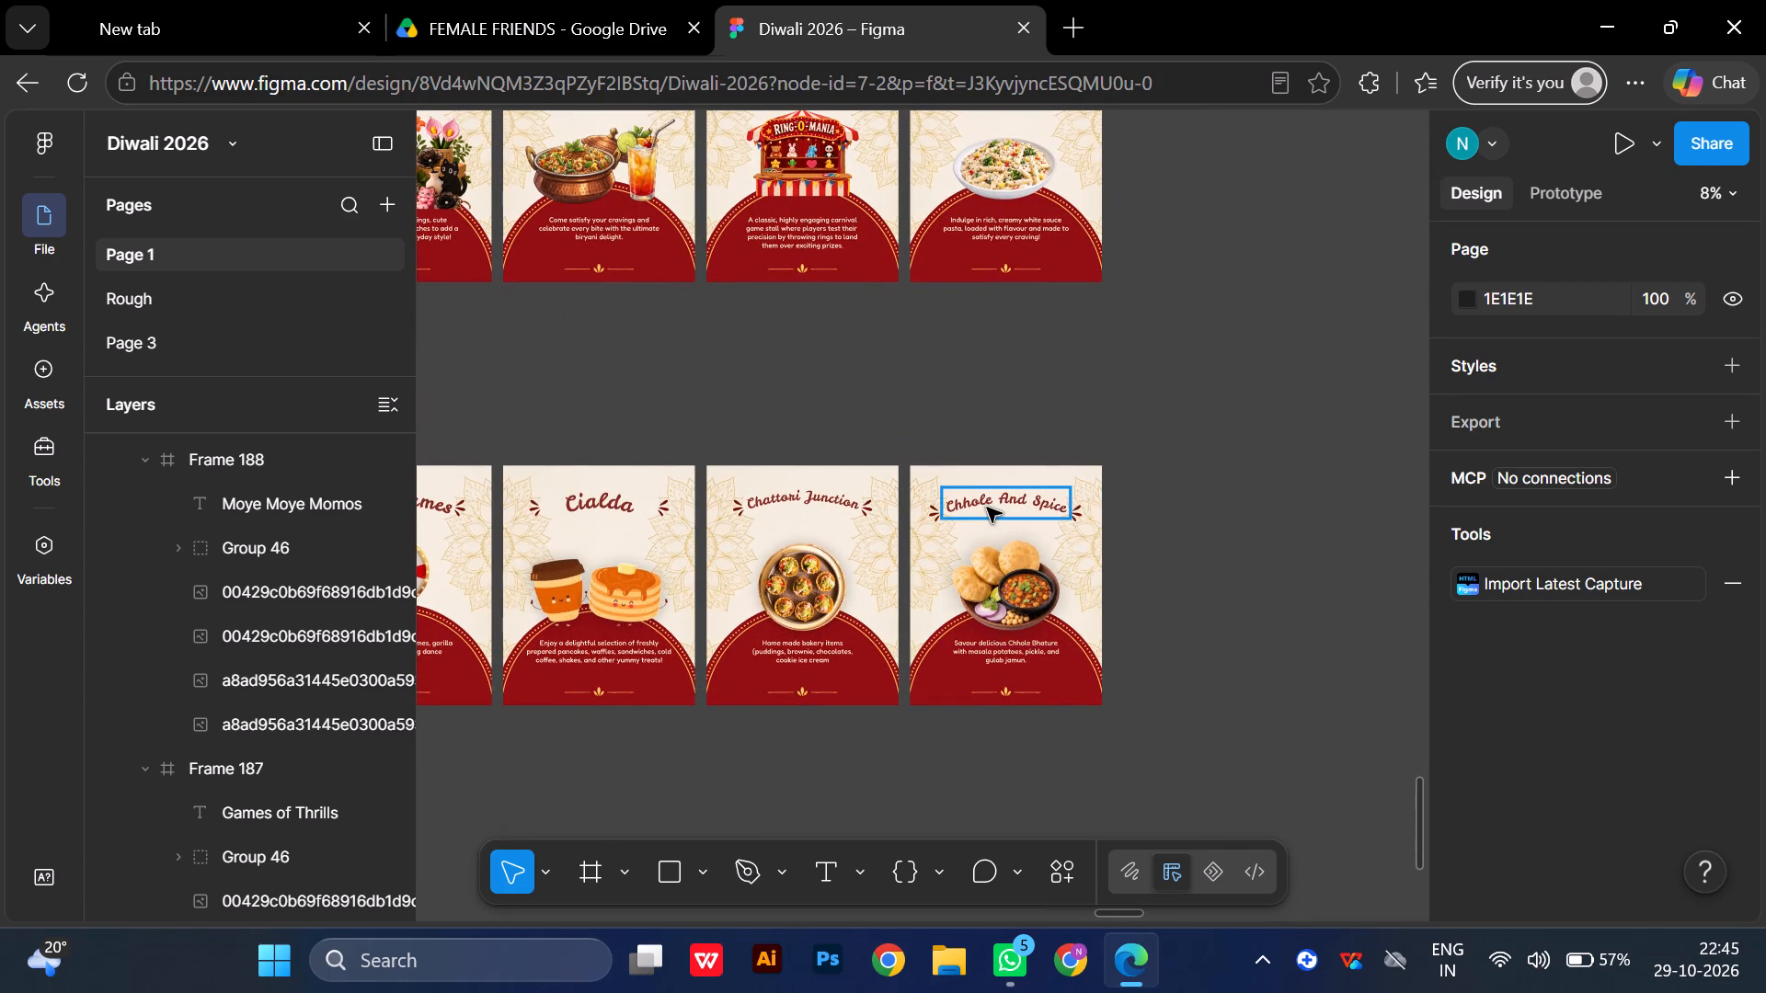
left_click(987, 506)
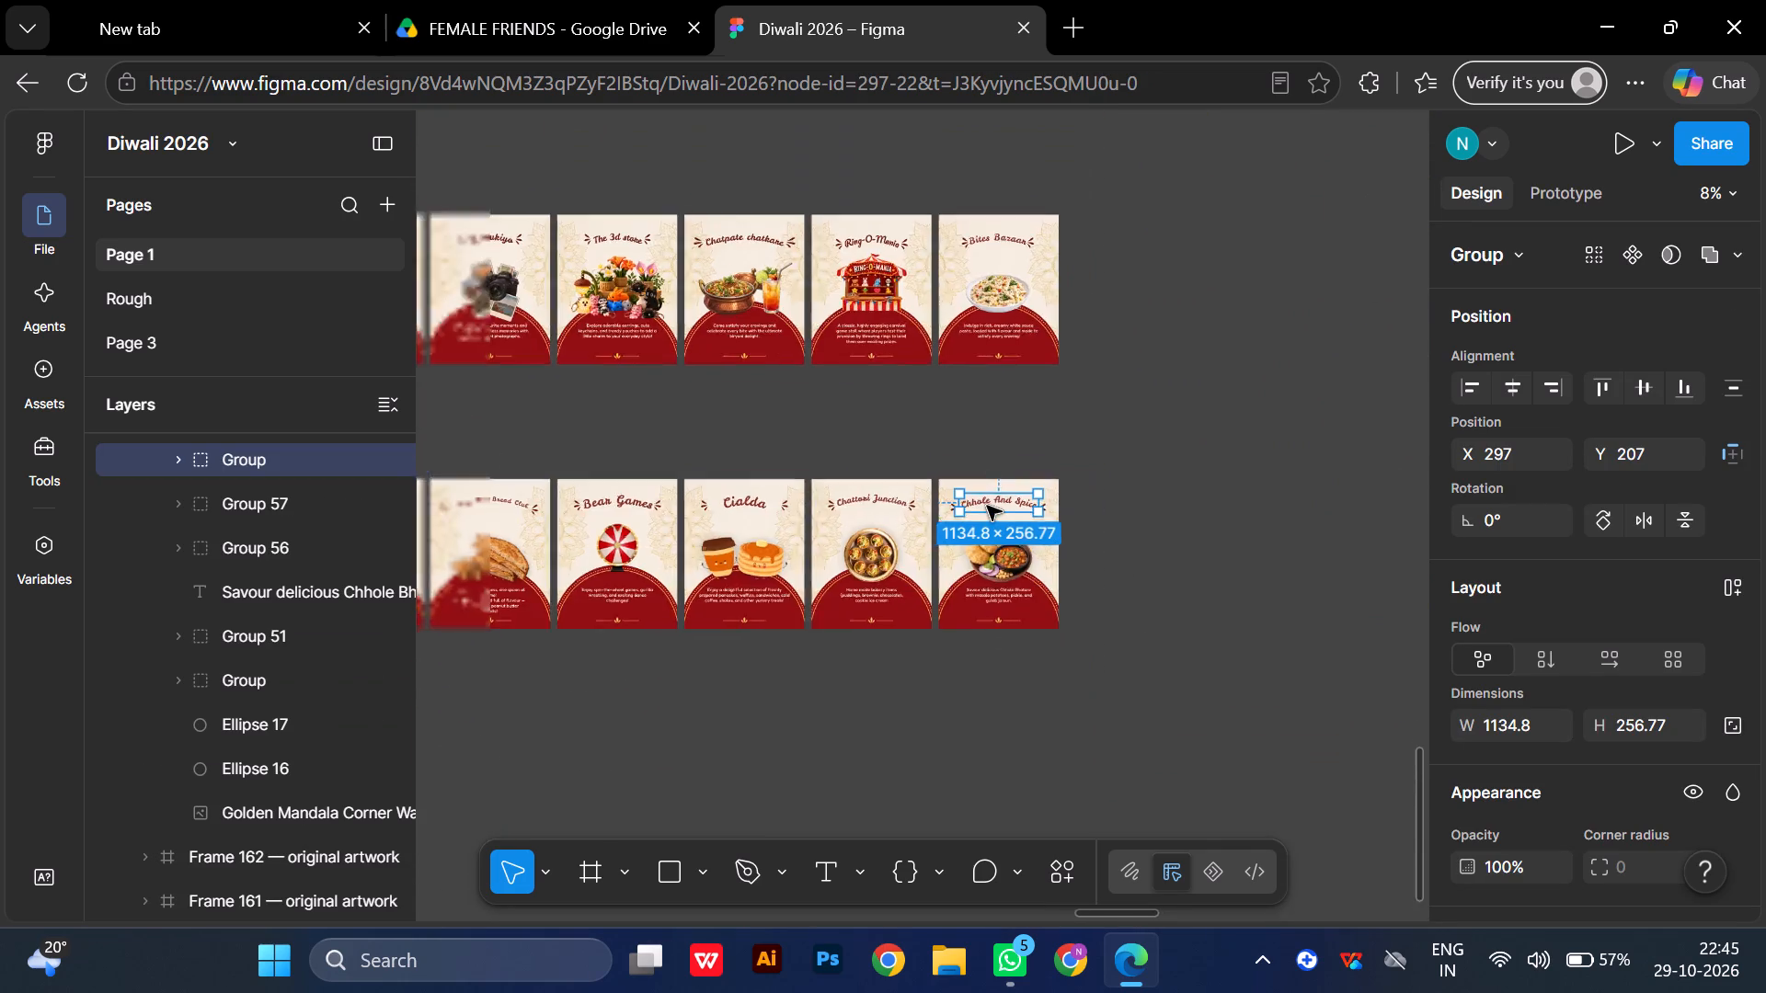
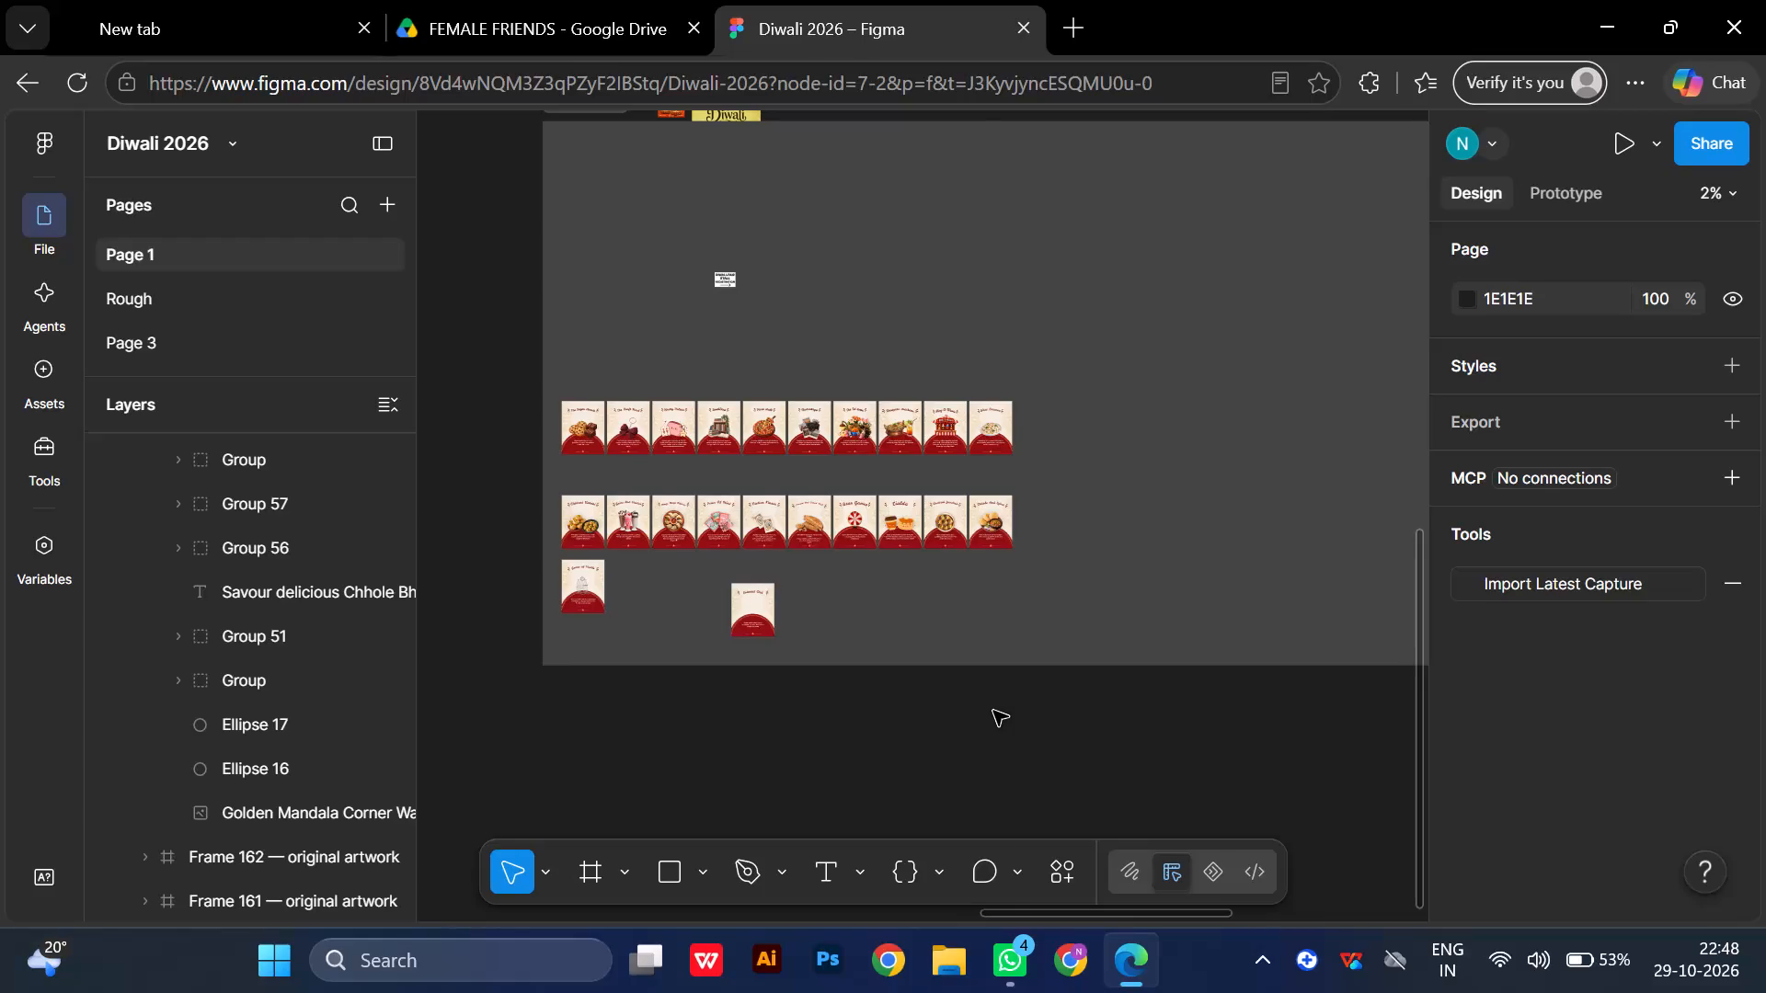
Compare the names in the original and copied Stall sections with the titles on the stall posters.
scroll(993, 711, "left", 1)
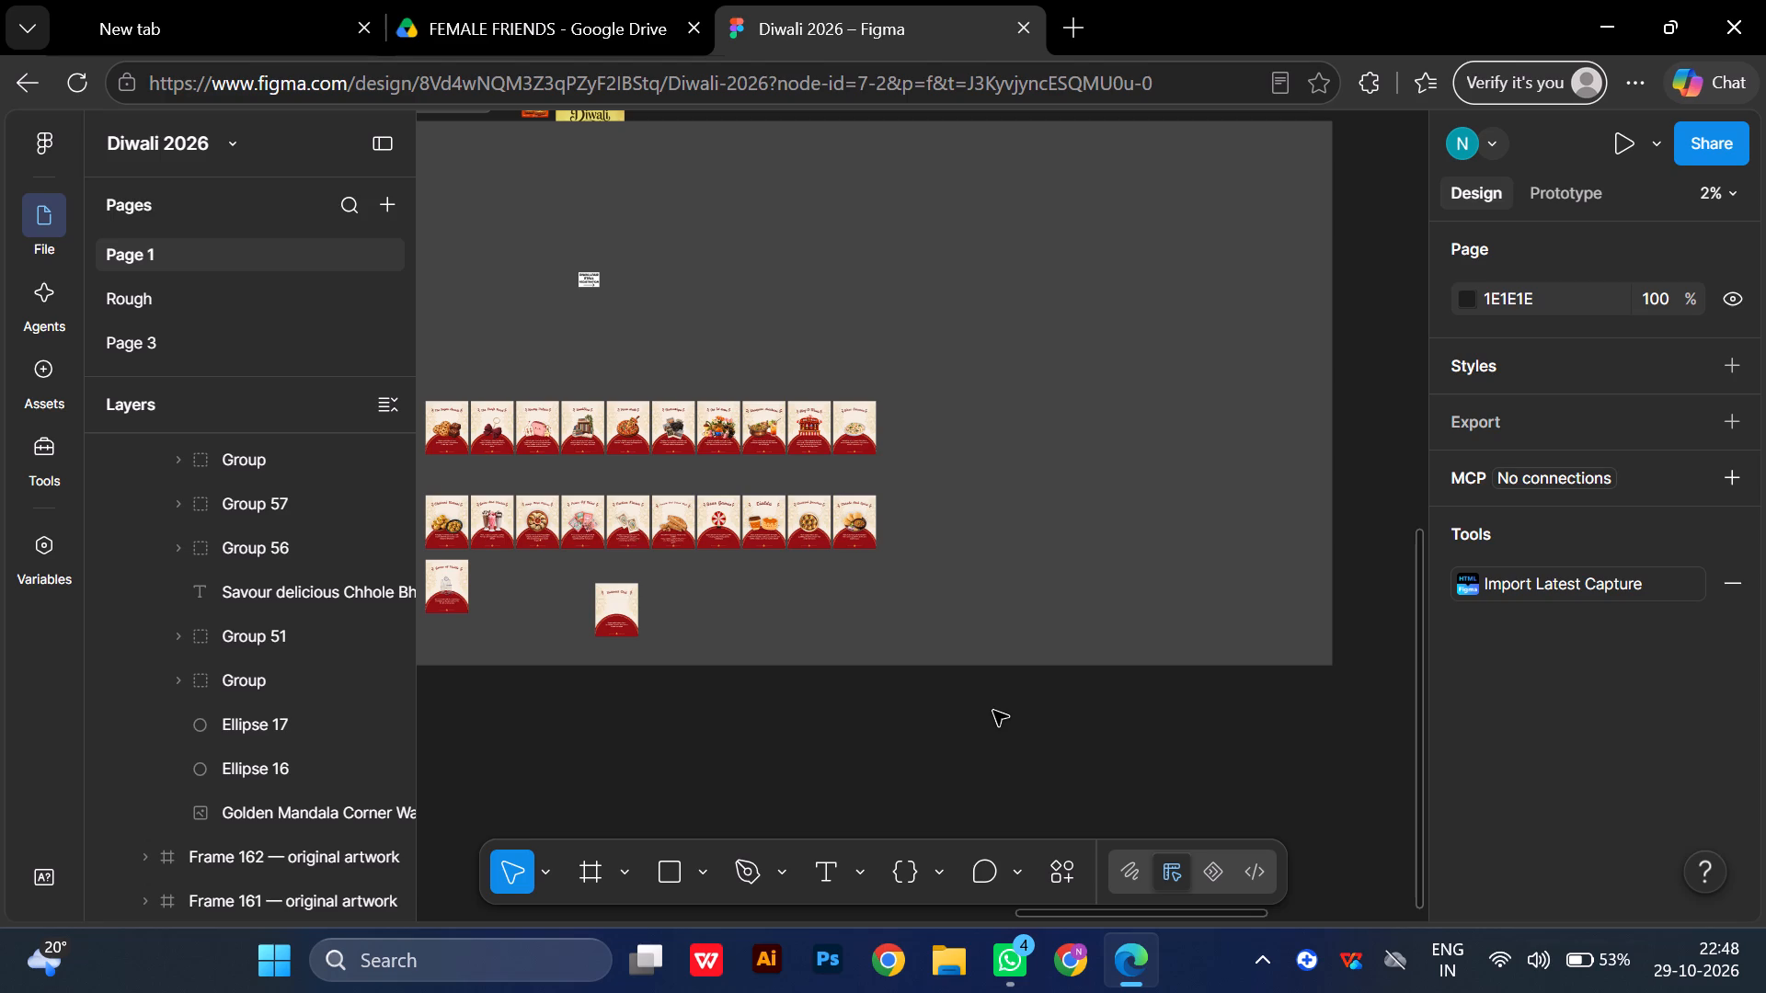
scroll(993, 711, "left", 2)
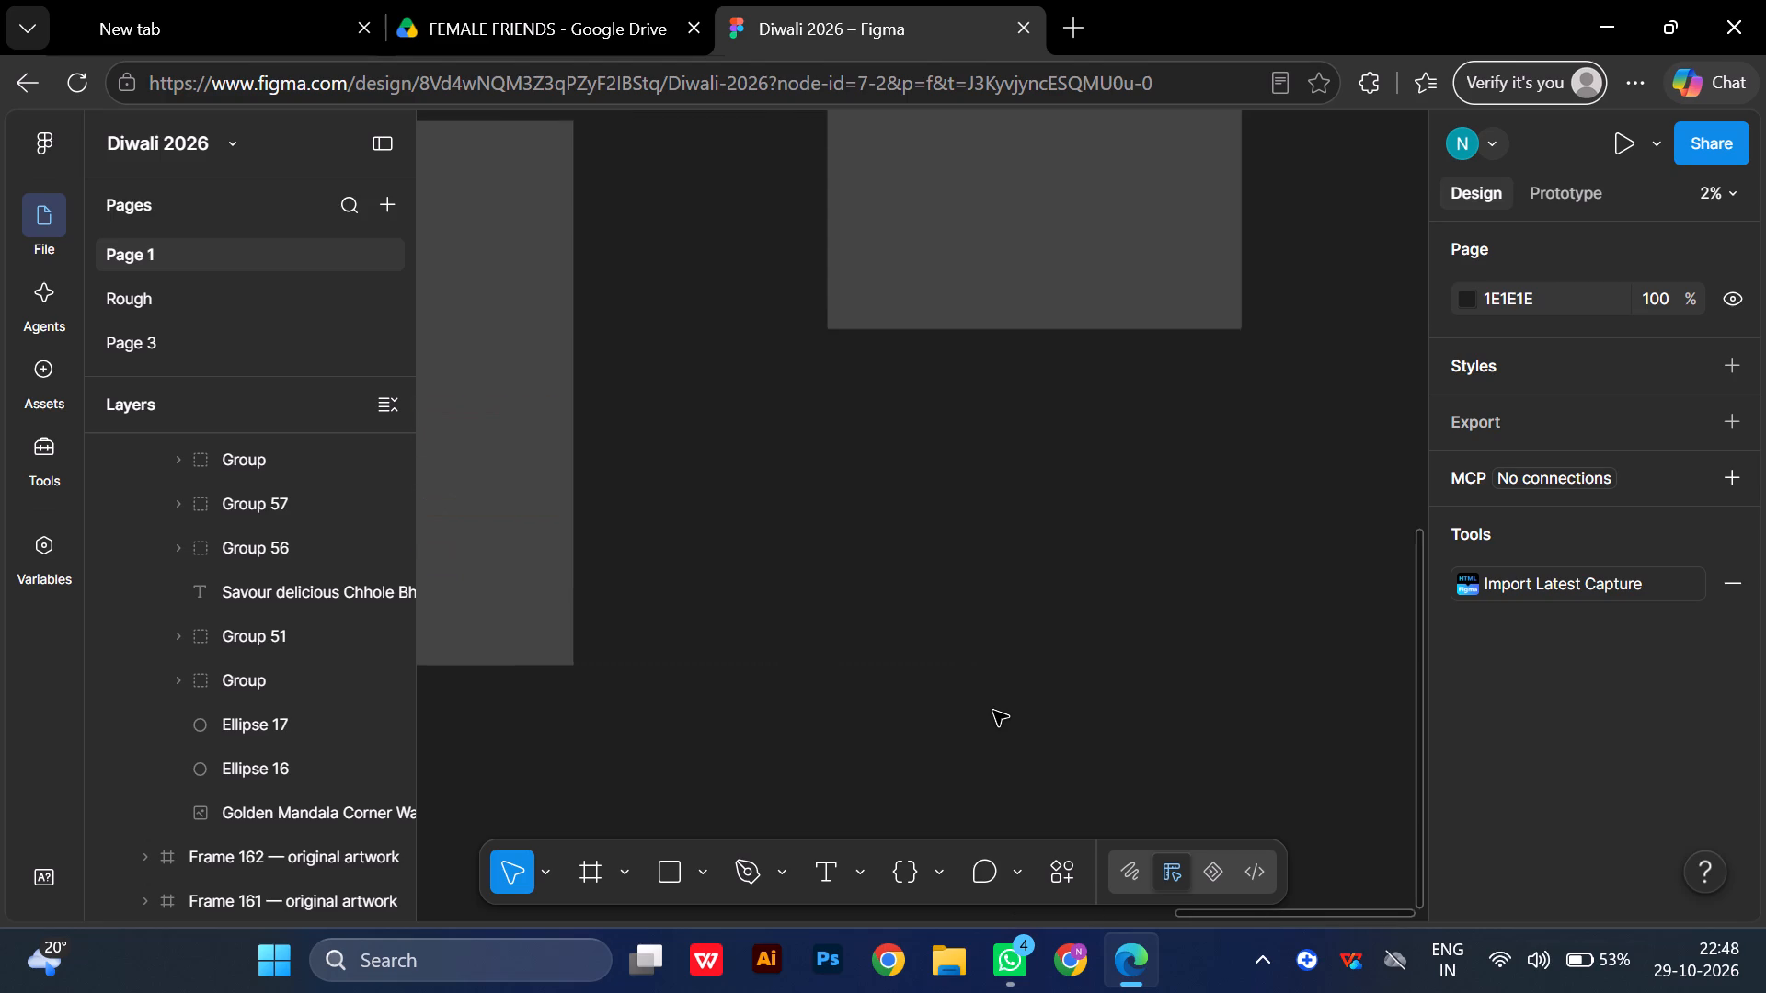
scroll(993, 711, "left", 1)
scroll(993, 711, "up", 2)
scroll(993, 711, "right", 1)
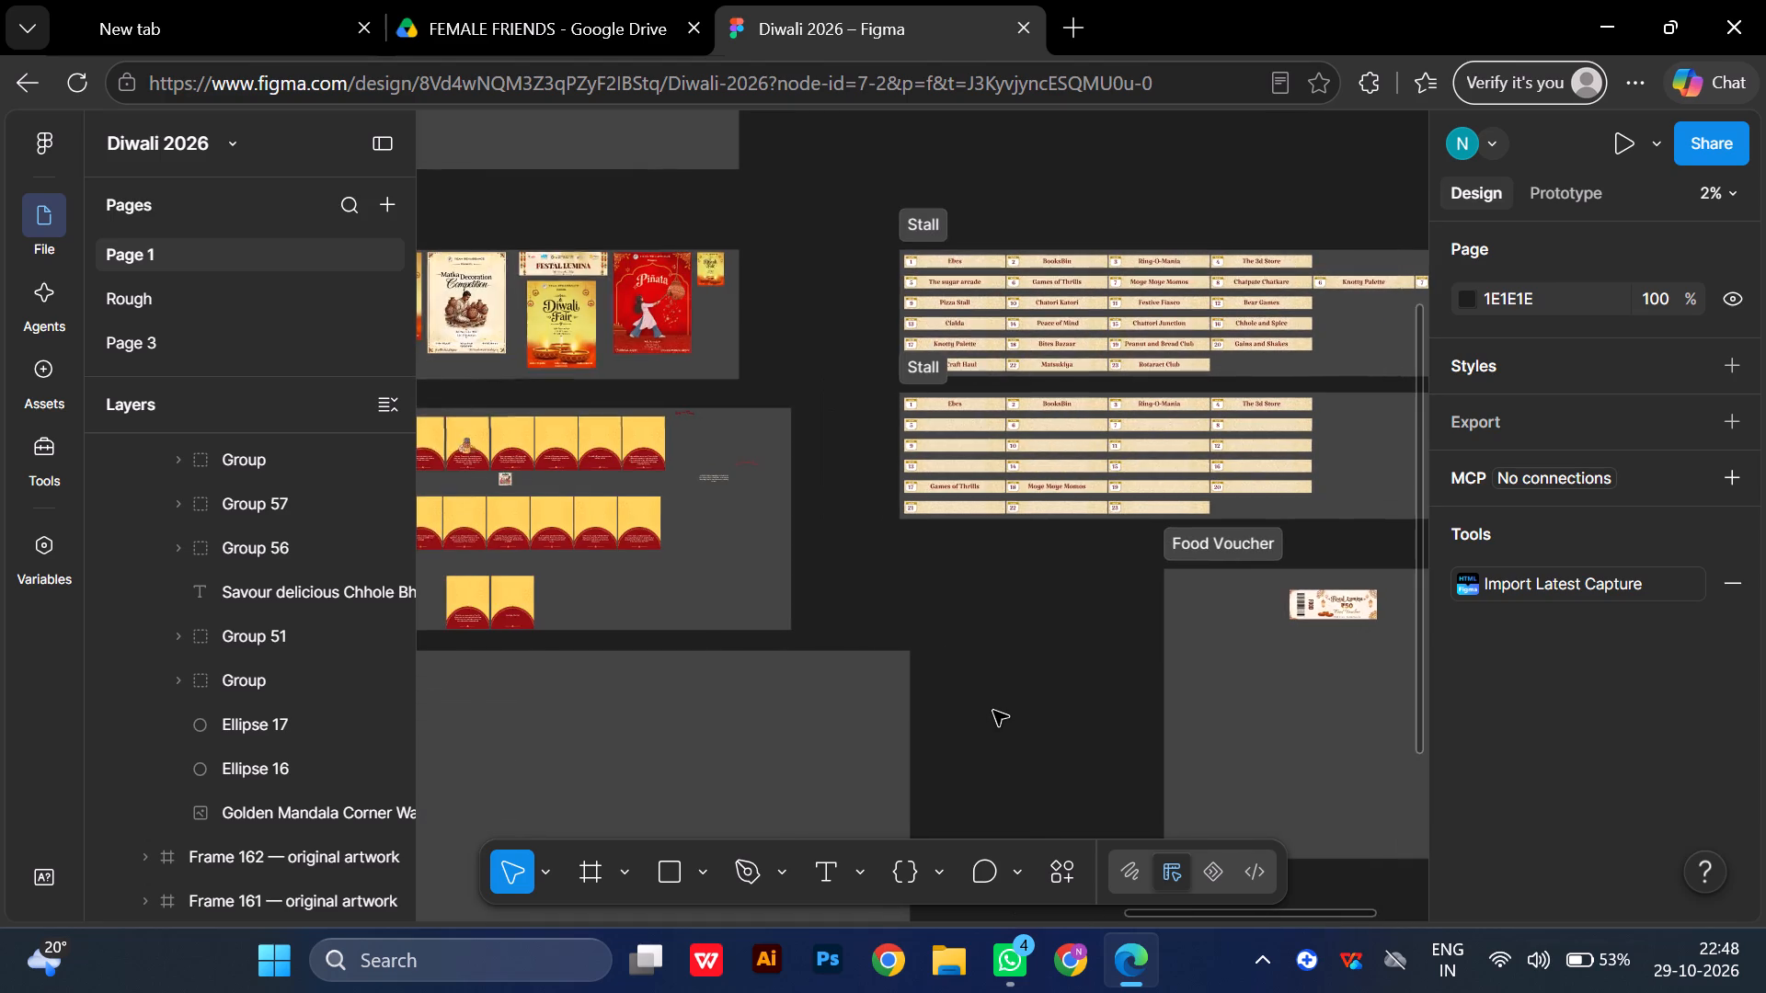
scroll(993, 711, "up", 1)
scroll(993, 711, "left", 1)
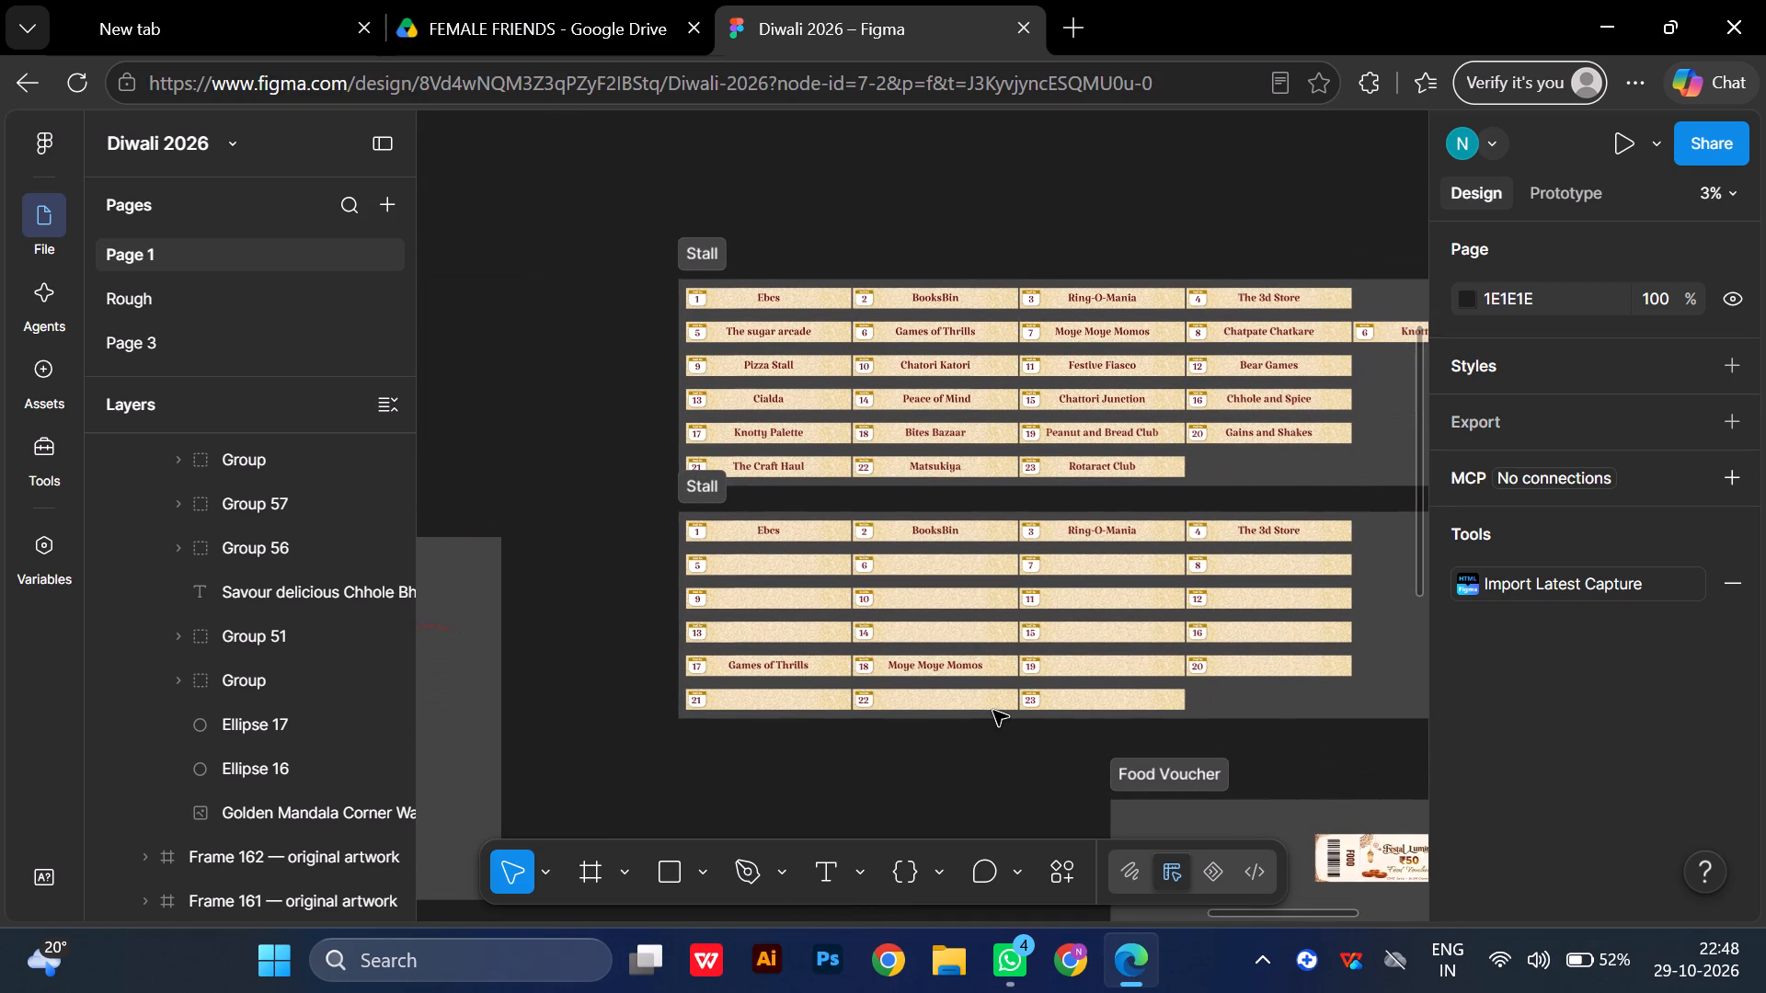
scroll(993, 711, "down", 1)
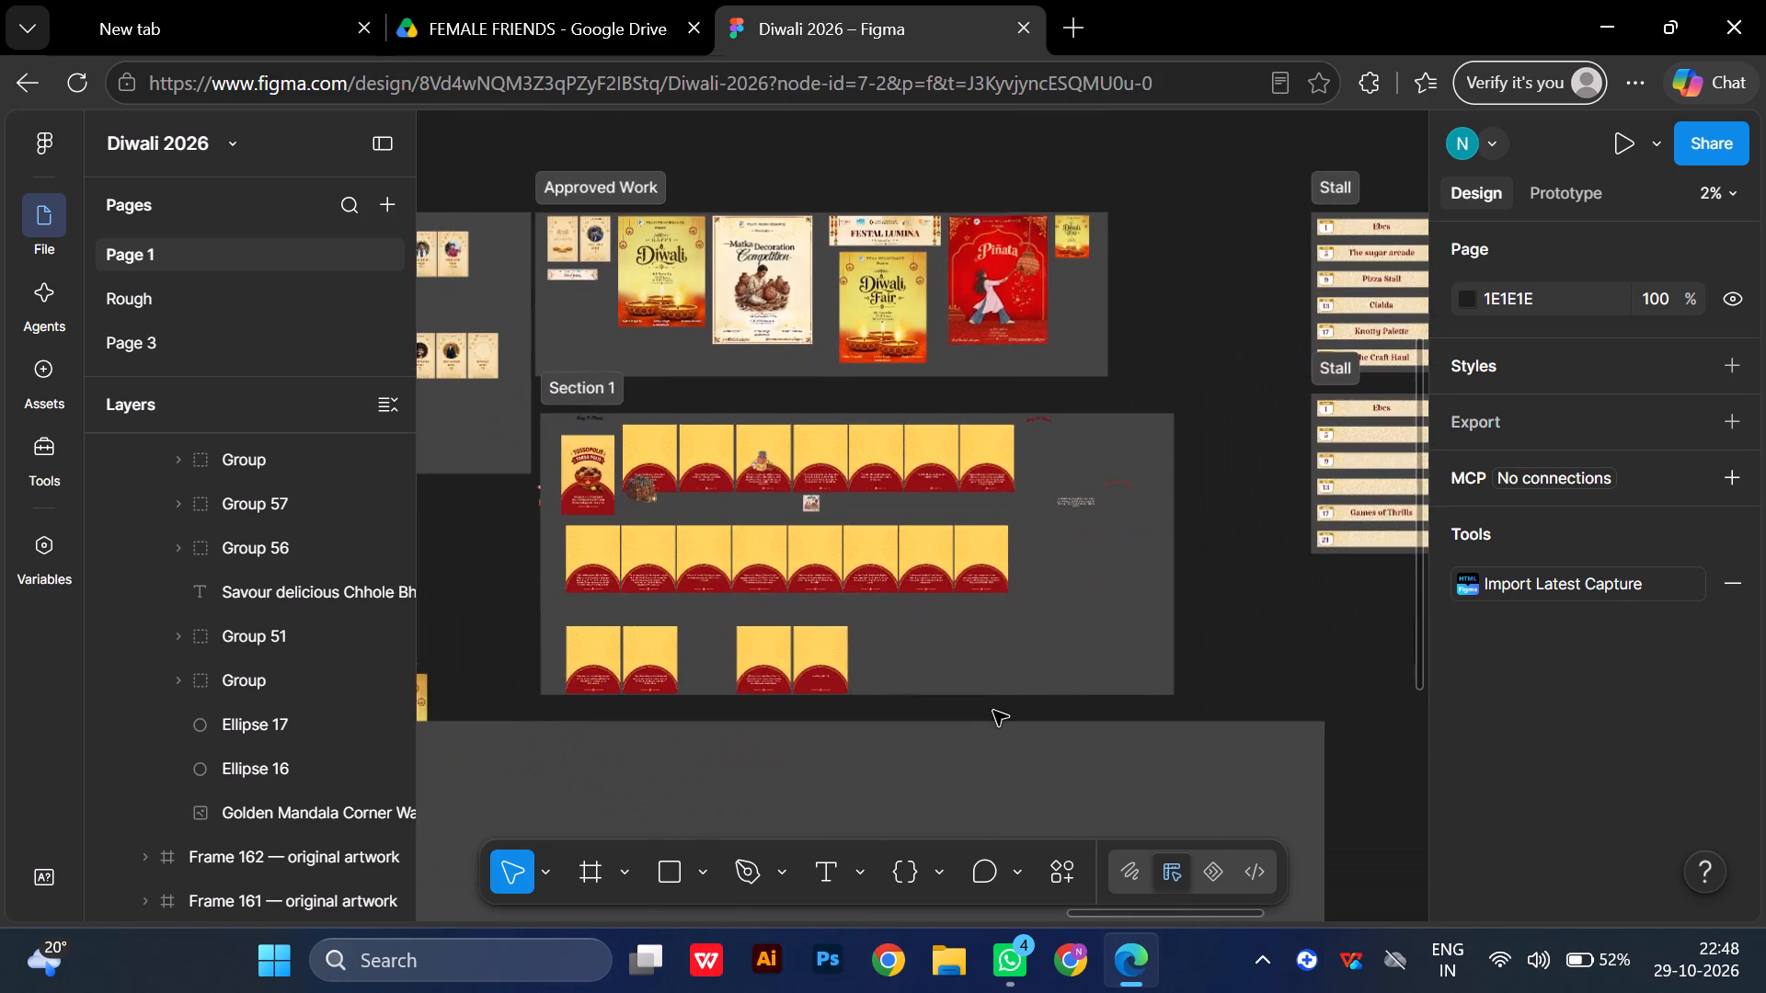
scroll(993, 711, "down", 1)
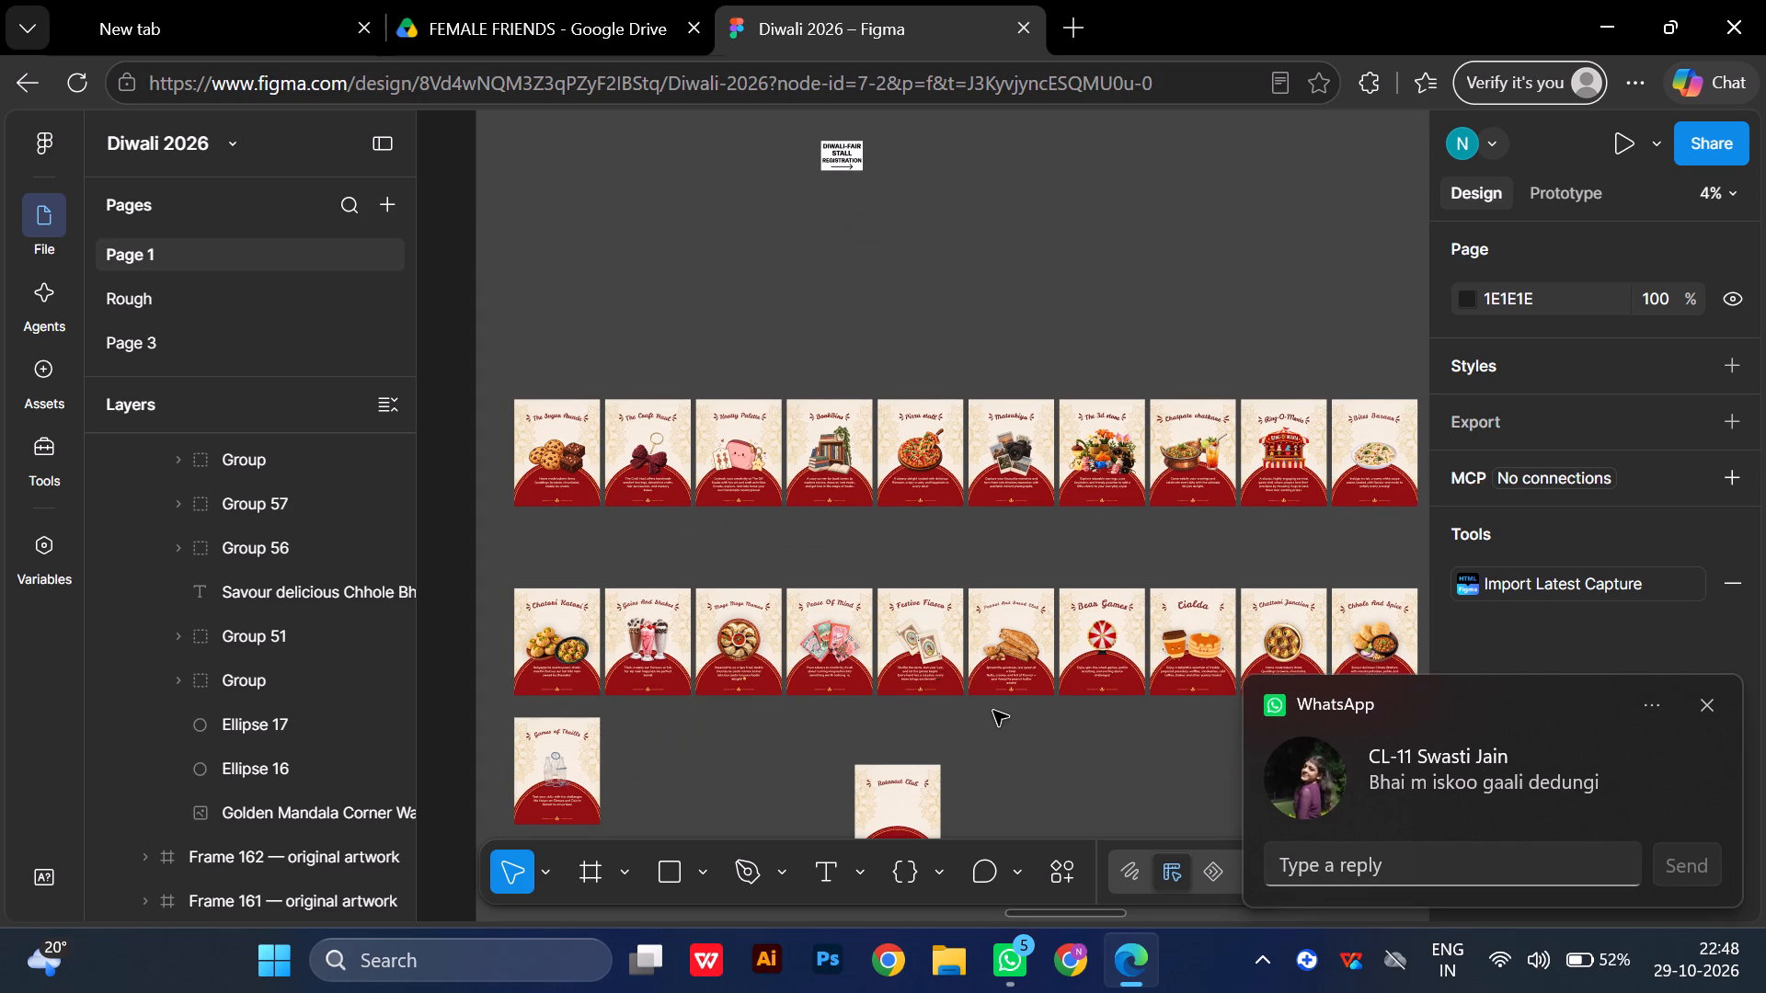
scroll(993, 711, "left", 2)
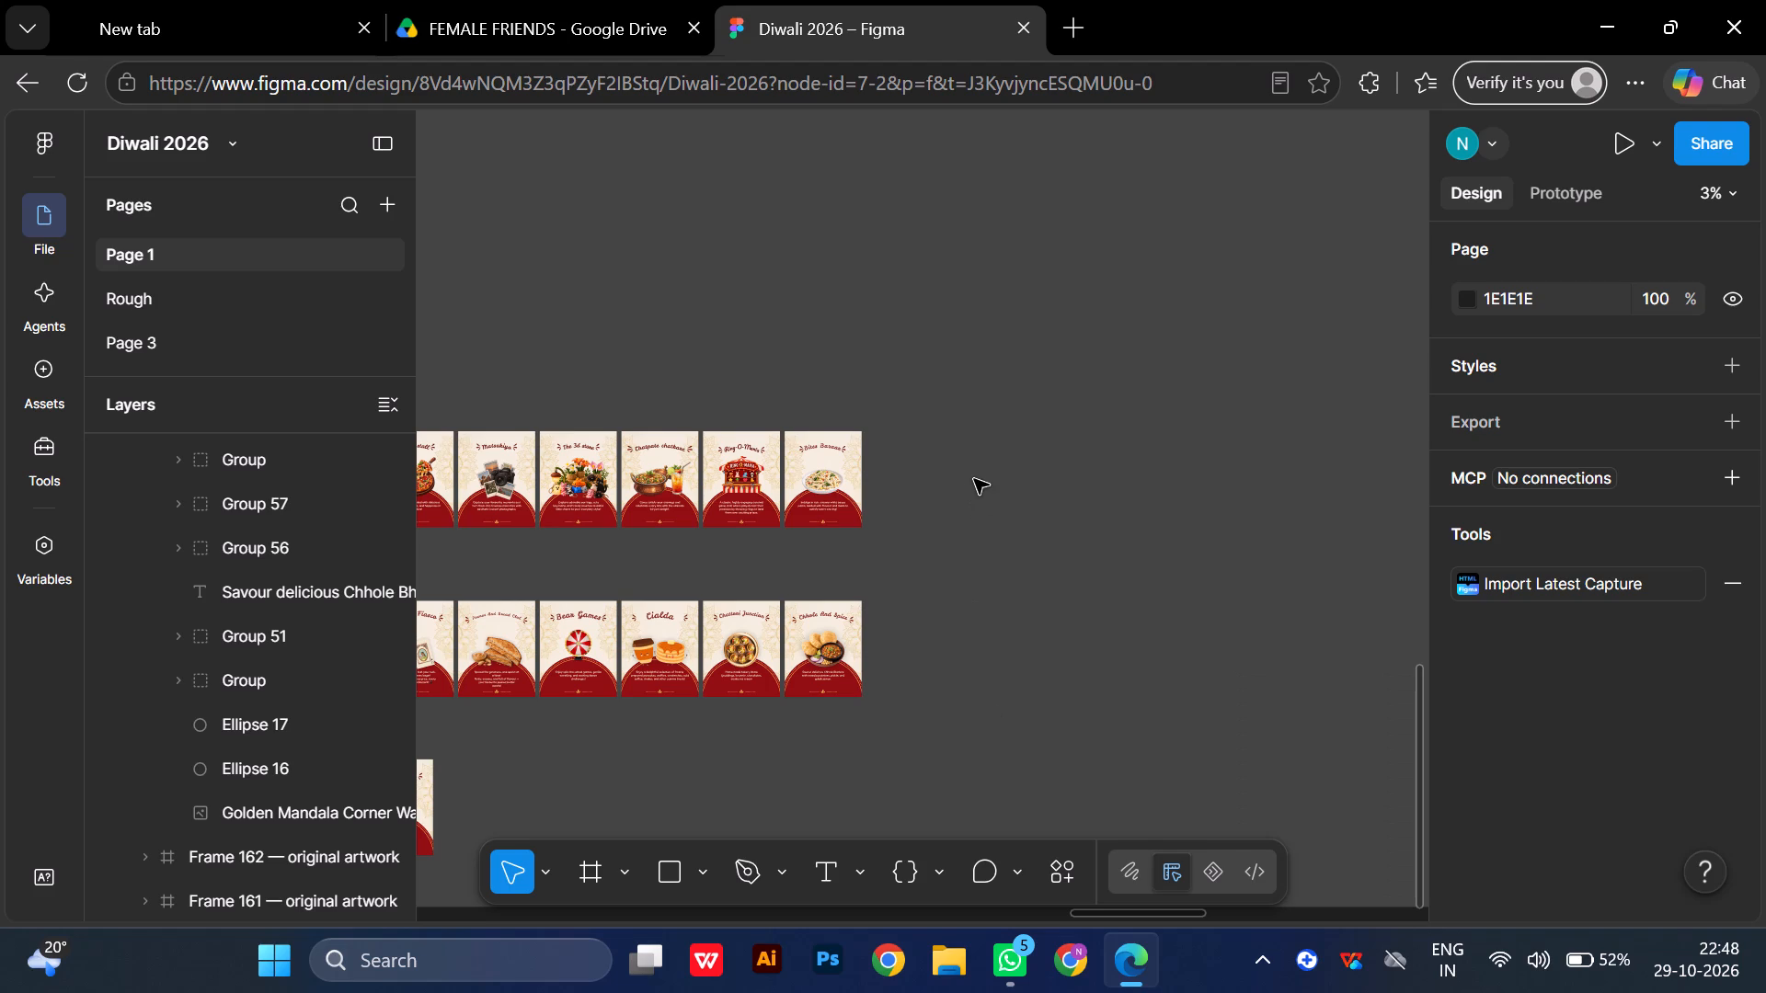
scroll(975, 476, "right", 1)
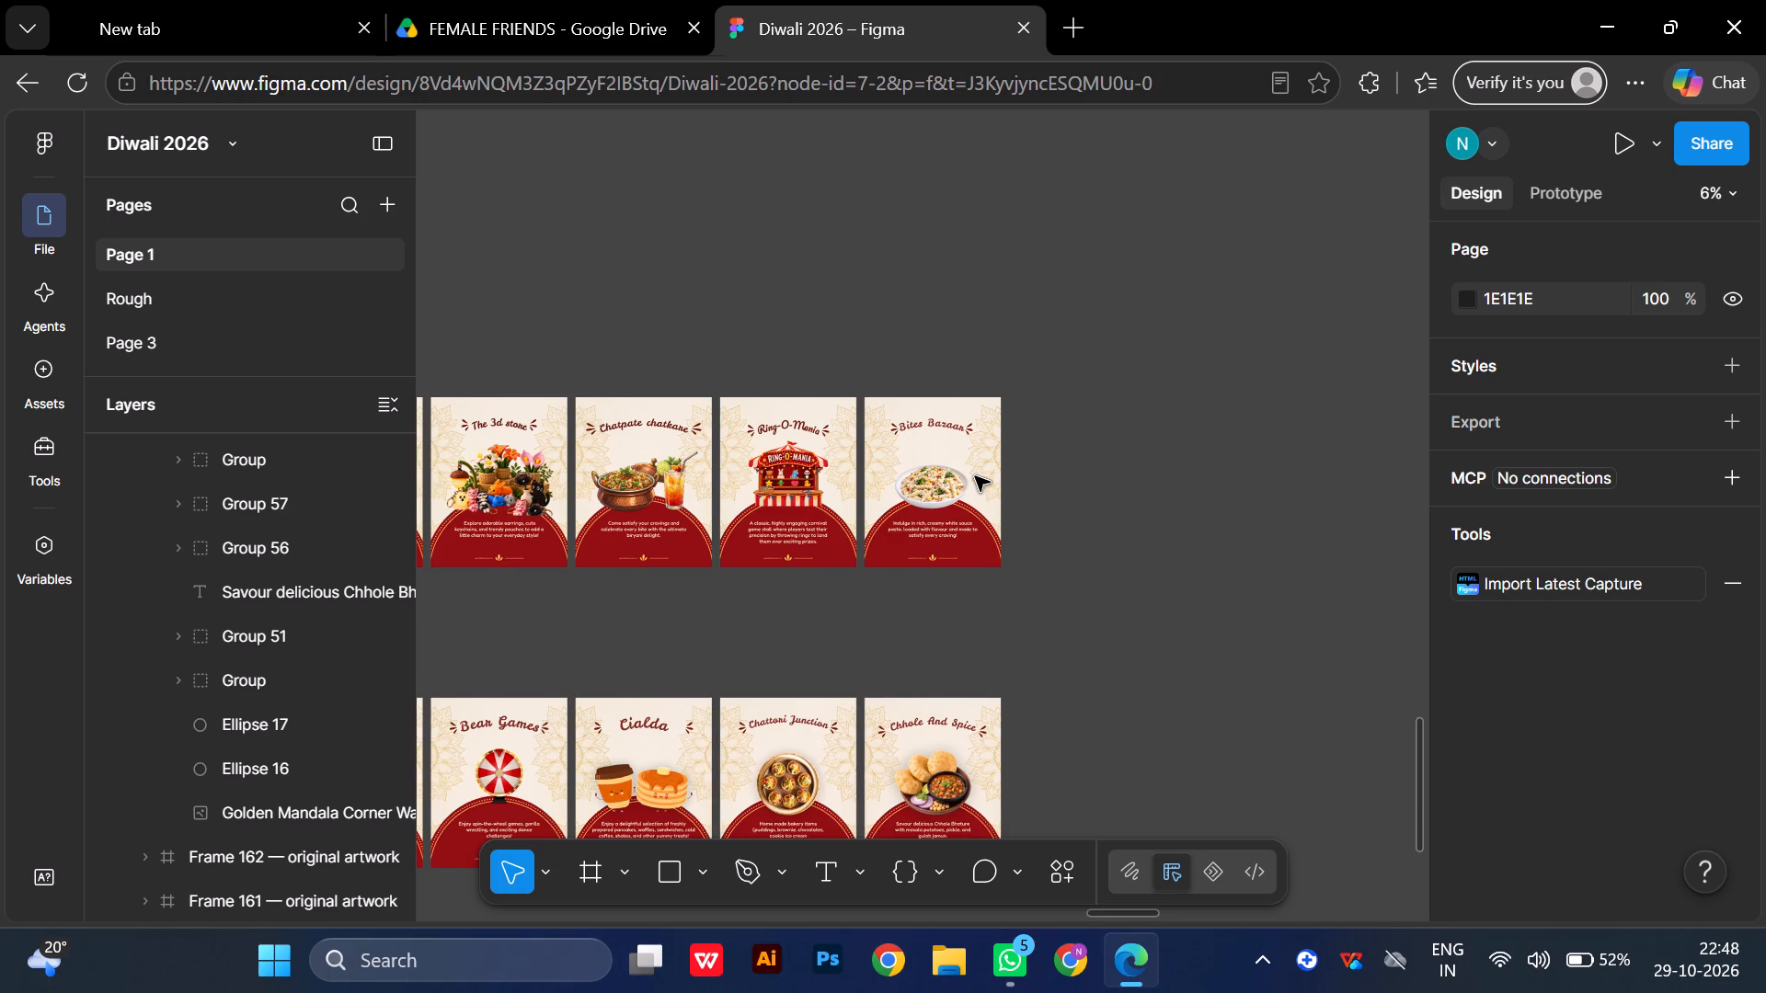
scroll(975, 476, "right", 1)
scroll(970, 505, "left", 5)
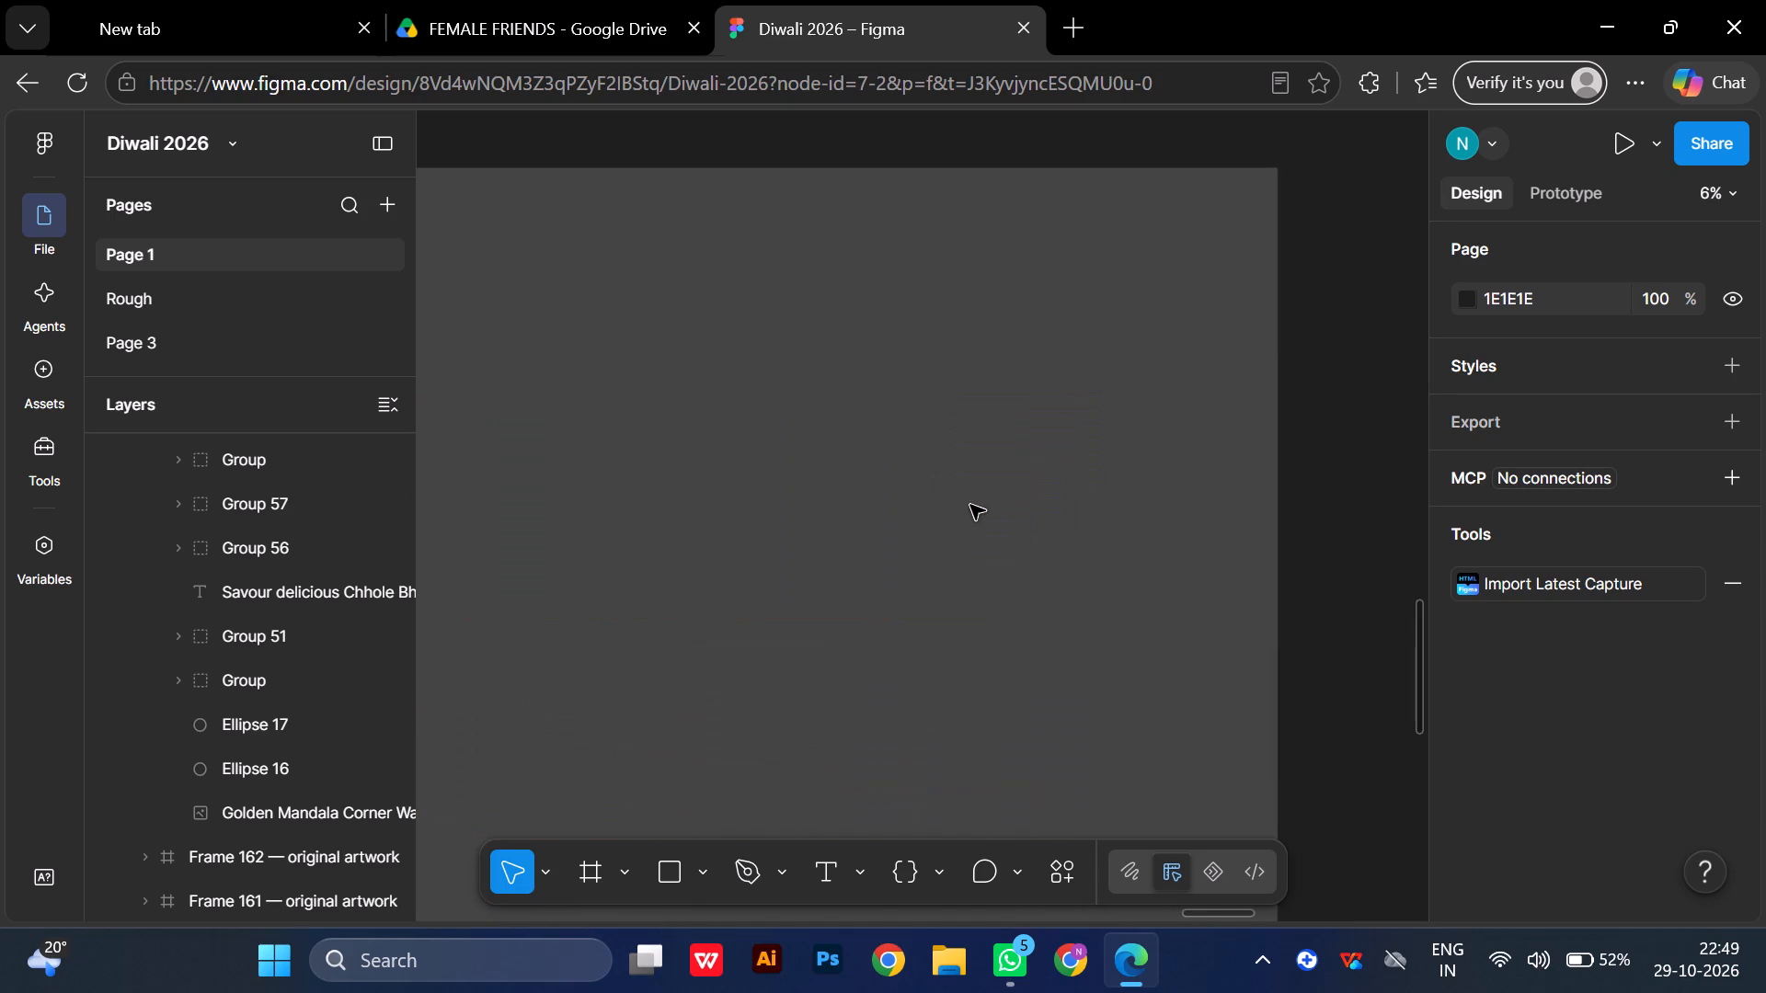
scroll(970, 505, "left", 3)
scroll(970, 505, "up", 1)
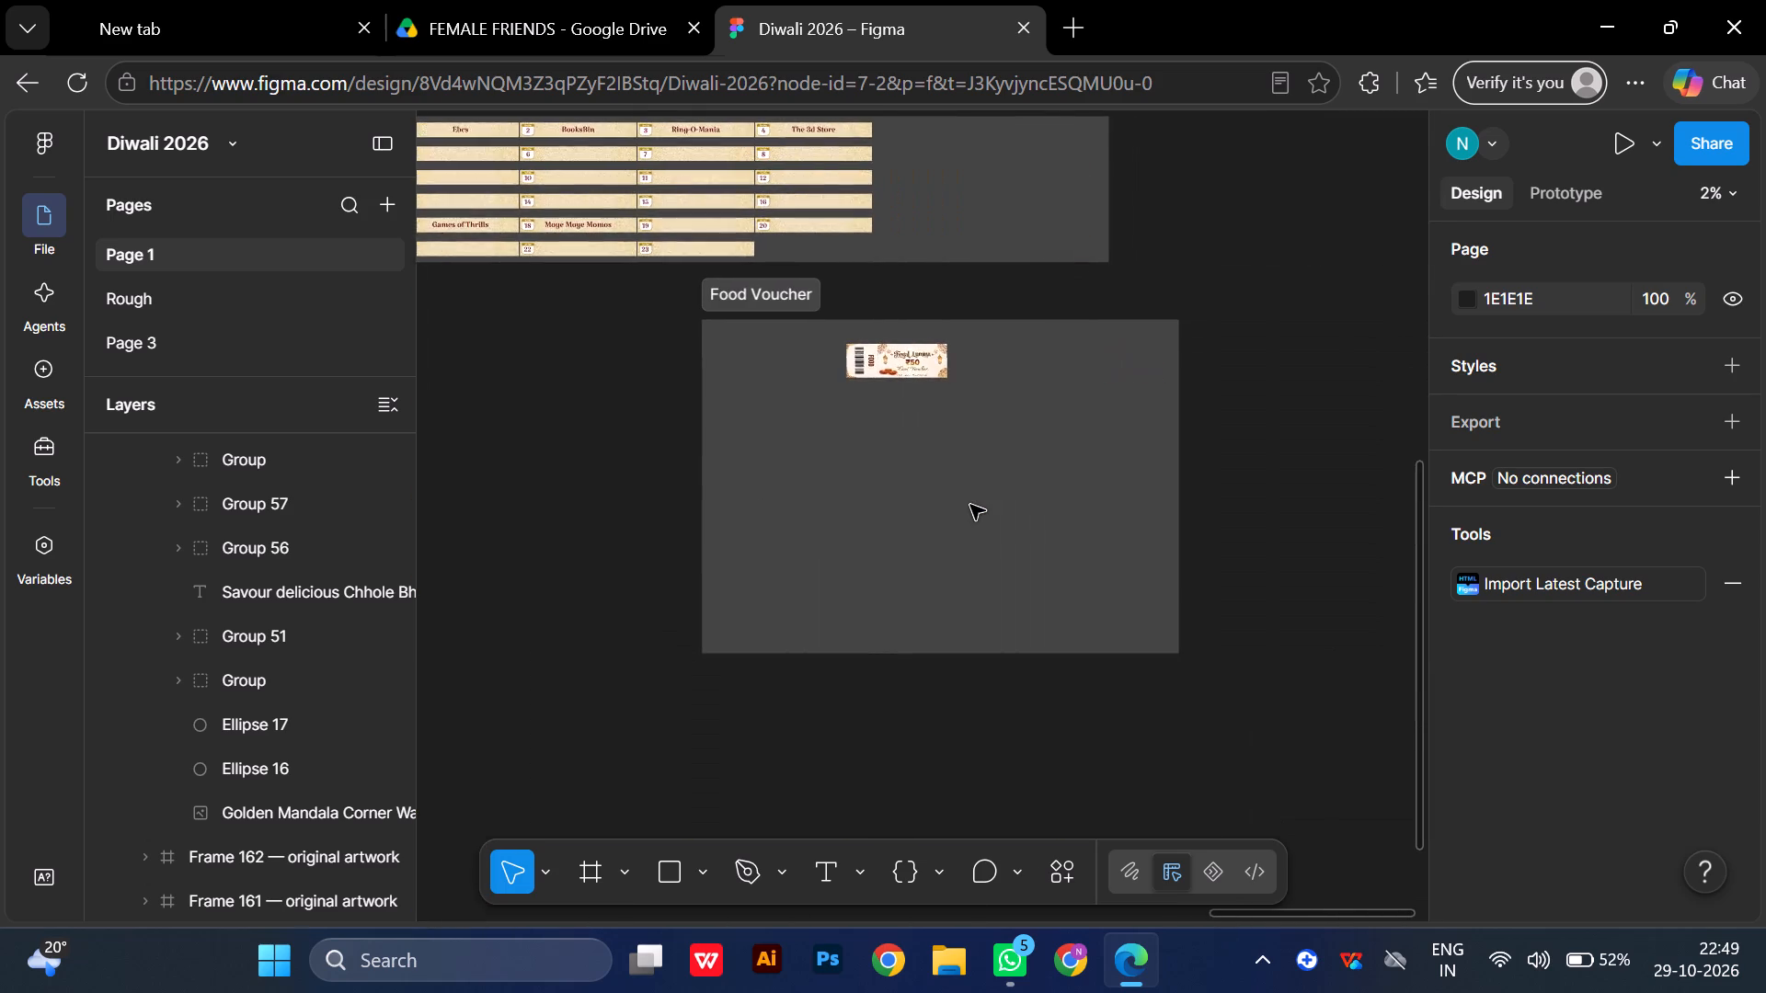
scroll(970, 505, "up", 1)
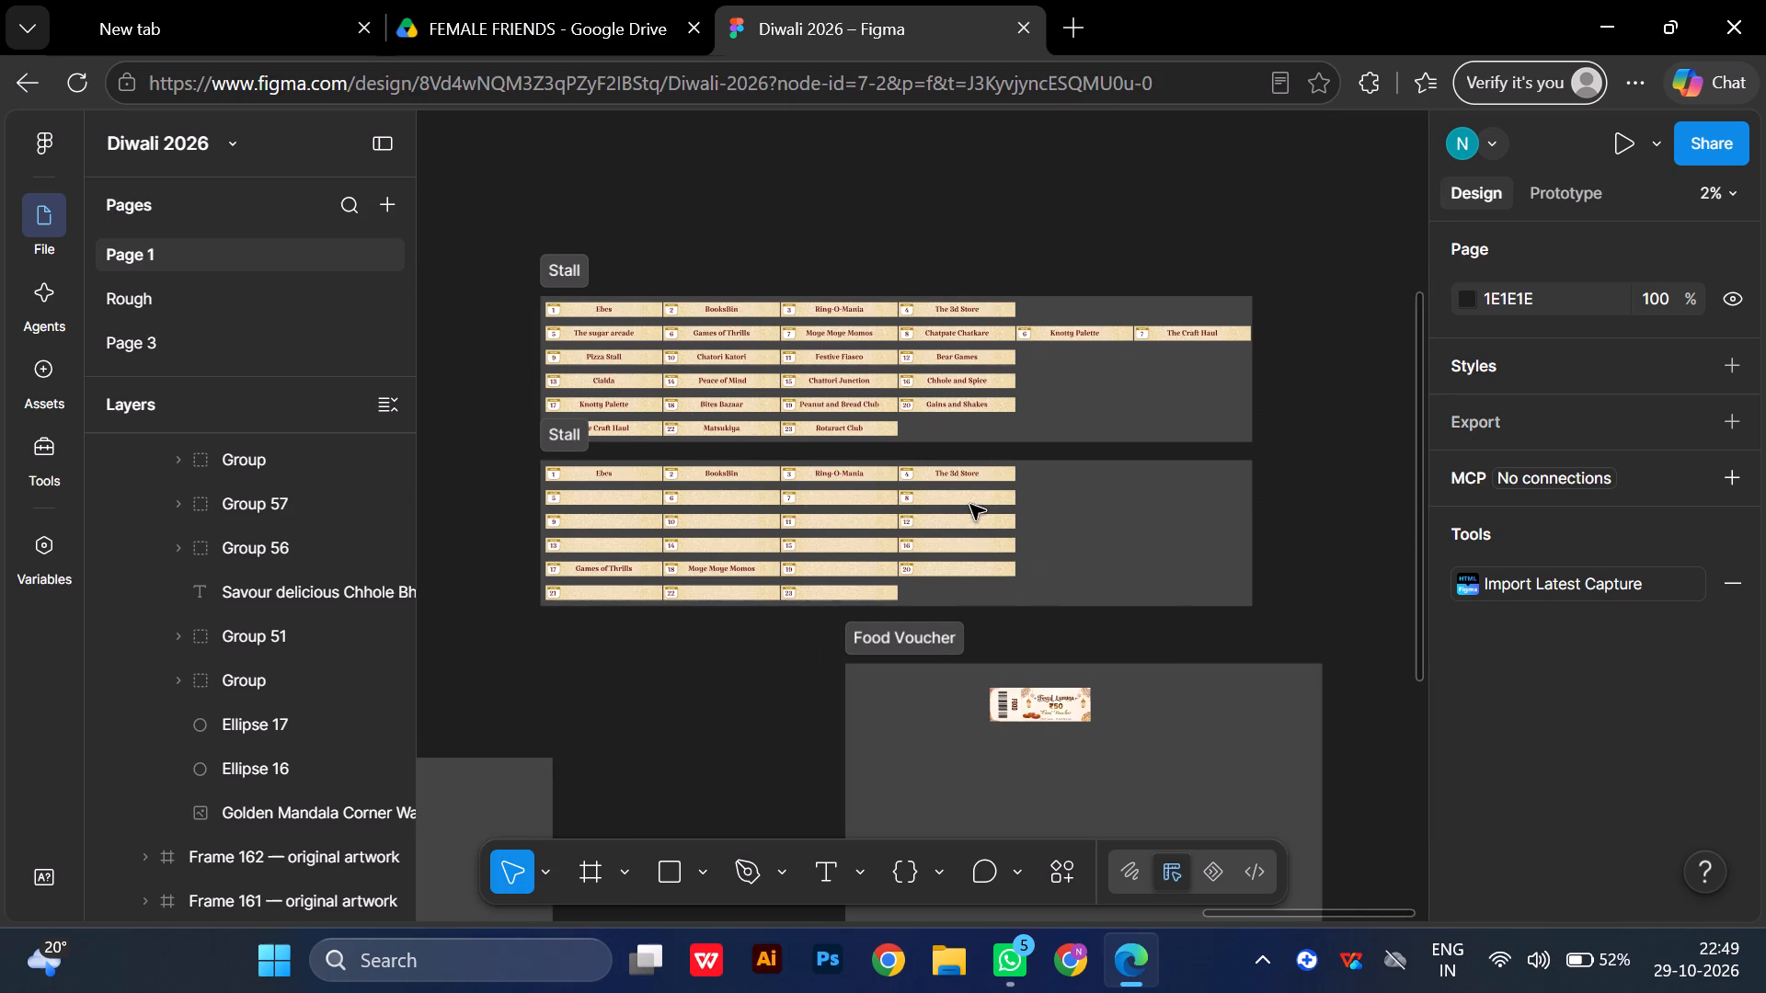
Check the stall posters against the name banners in the original and copied Stall sections.
scroll(970, 505, "down", 1)
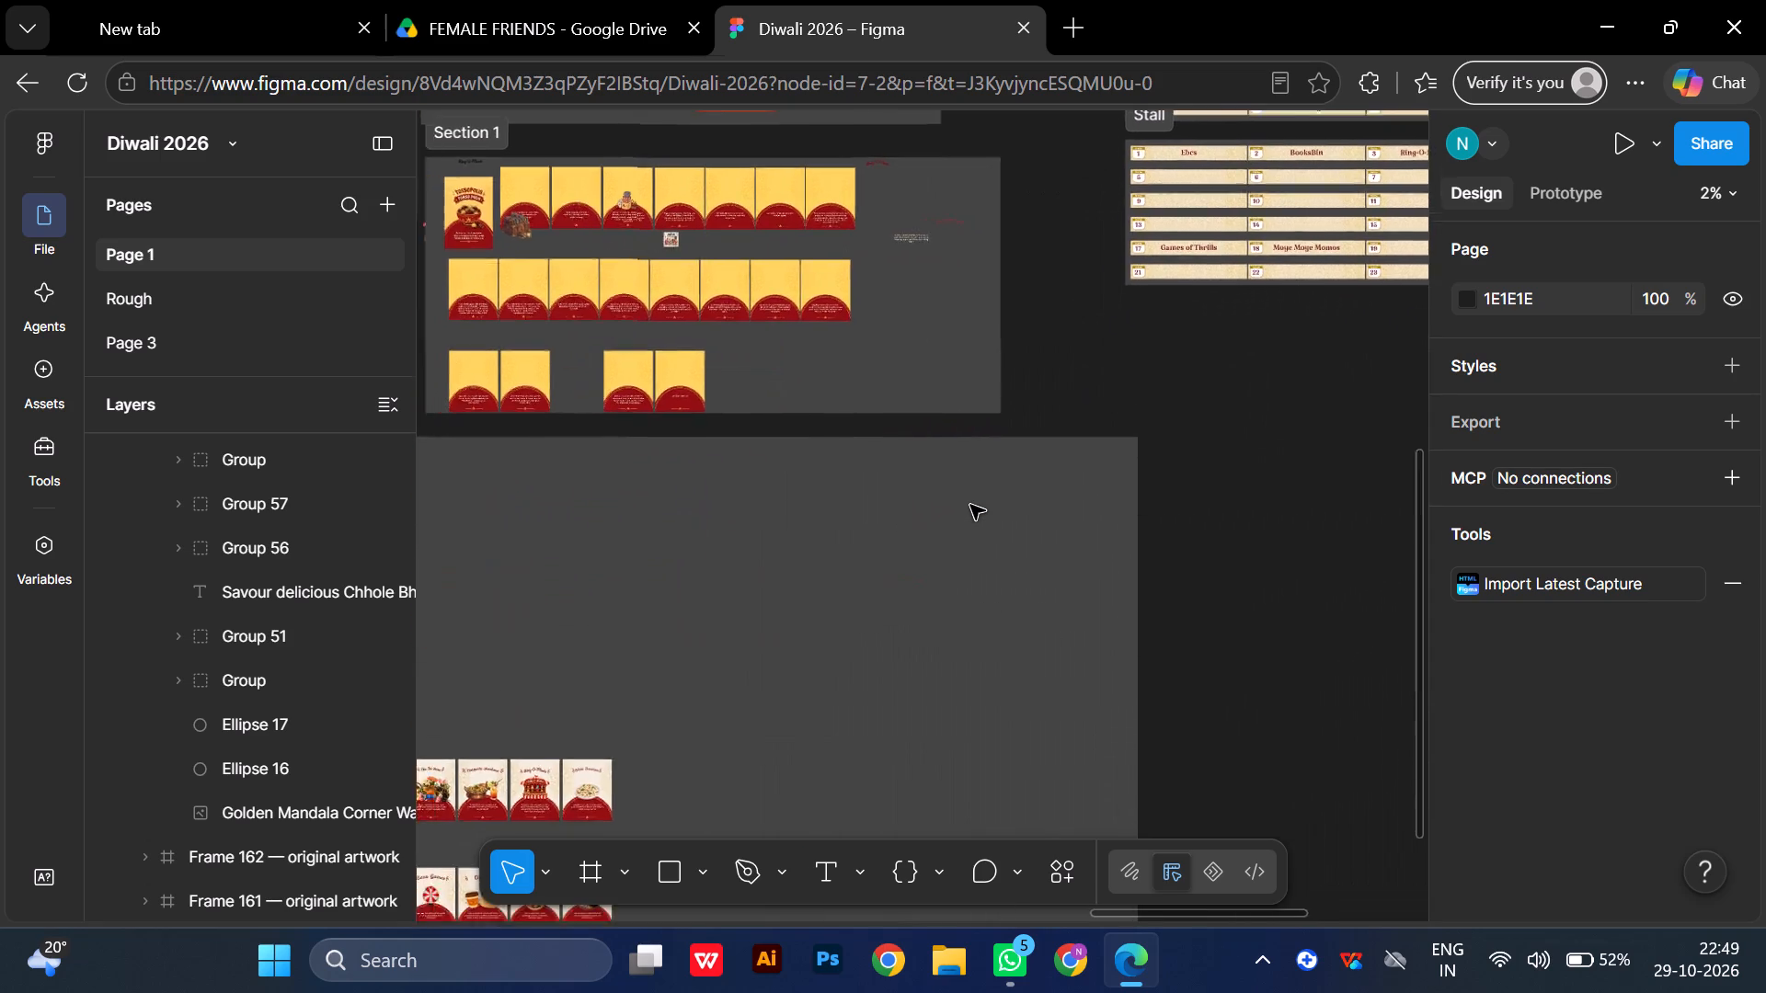
scroll(970, 505, "down", 1)
scroll(970, 505, "up", 1)
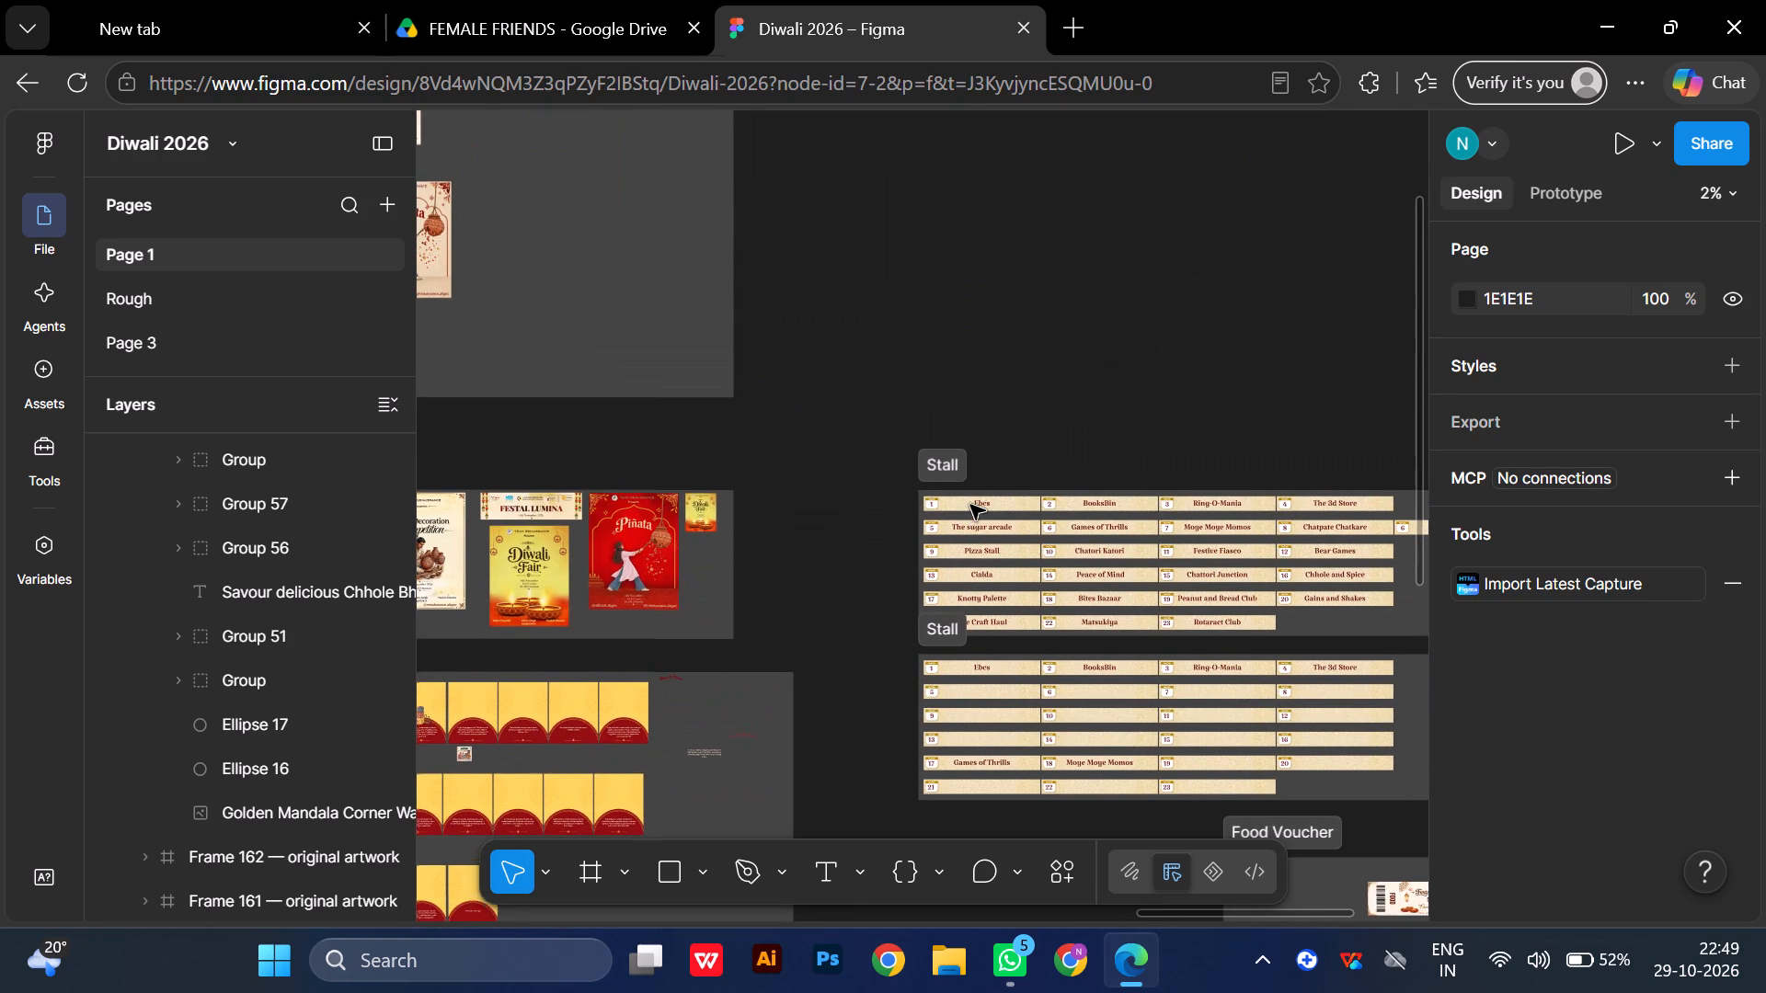
scroll(970, 505, "up", 1)
scroll(970, 505, "down", 2)
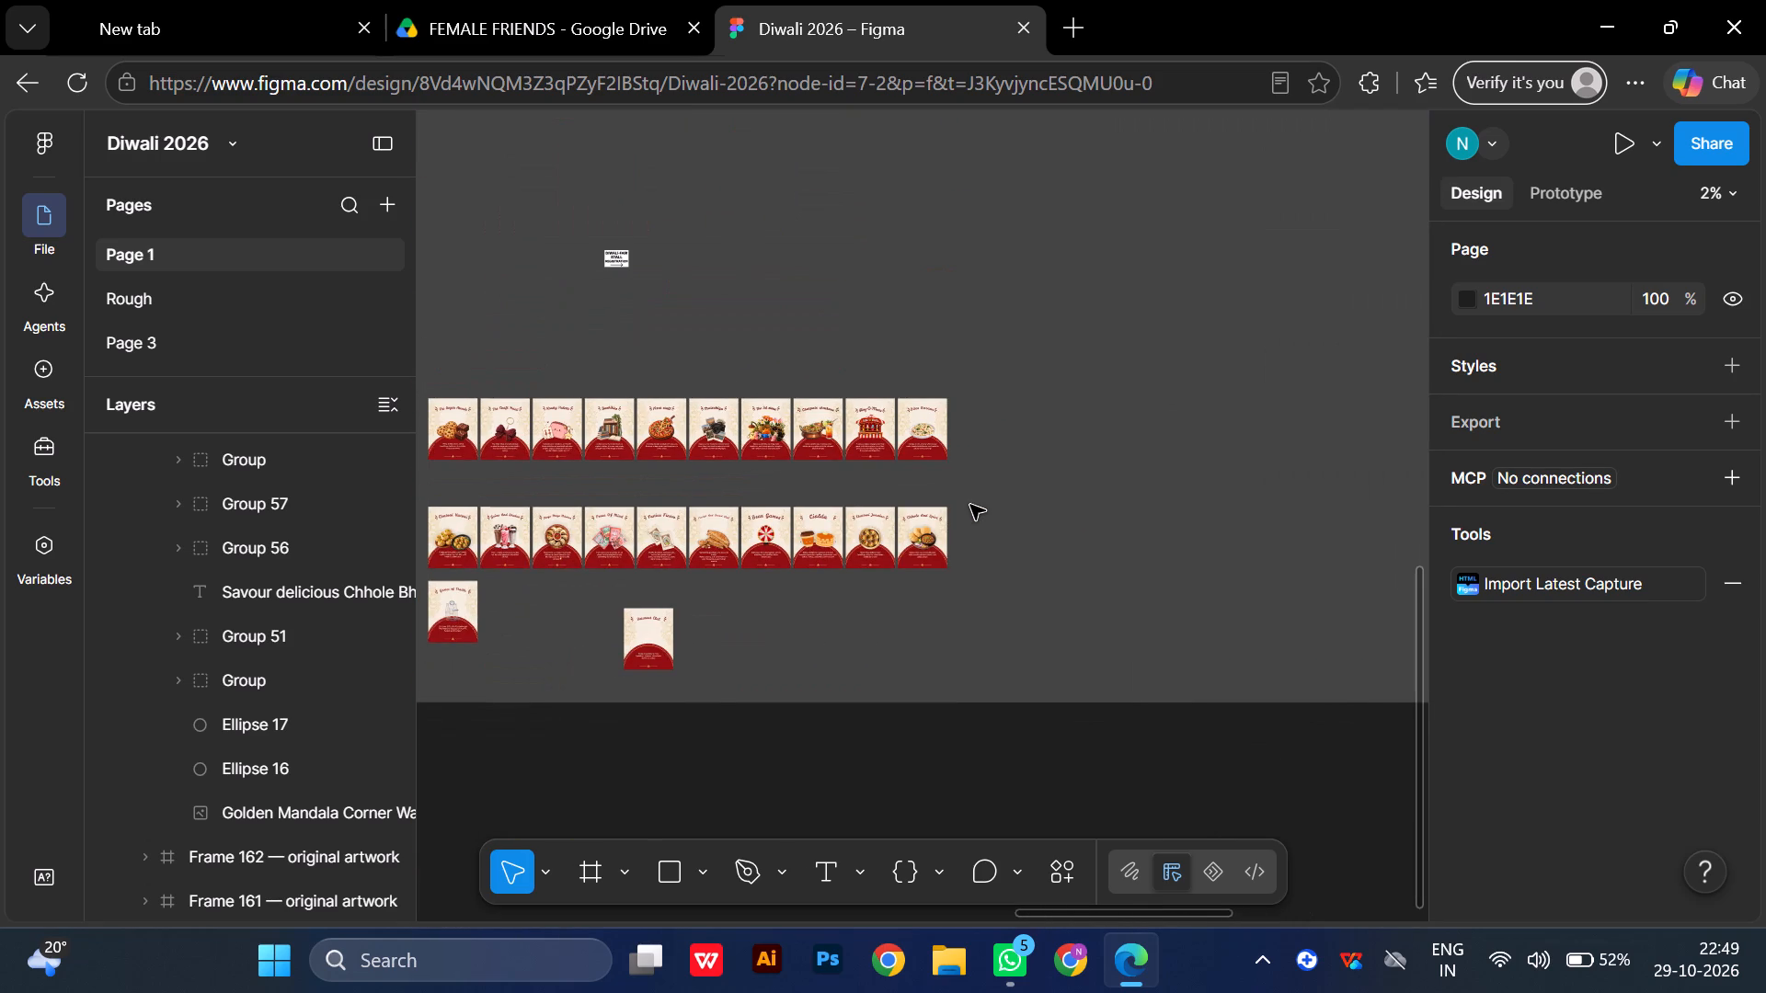
scroll(970, 505, "down", 1)
scroll(970, 505, "right", 1)
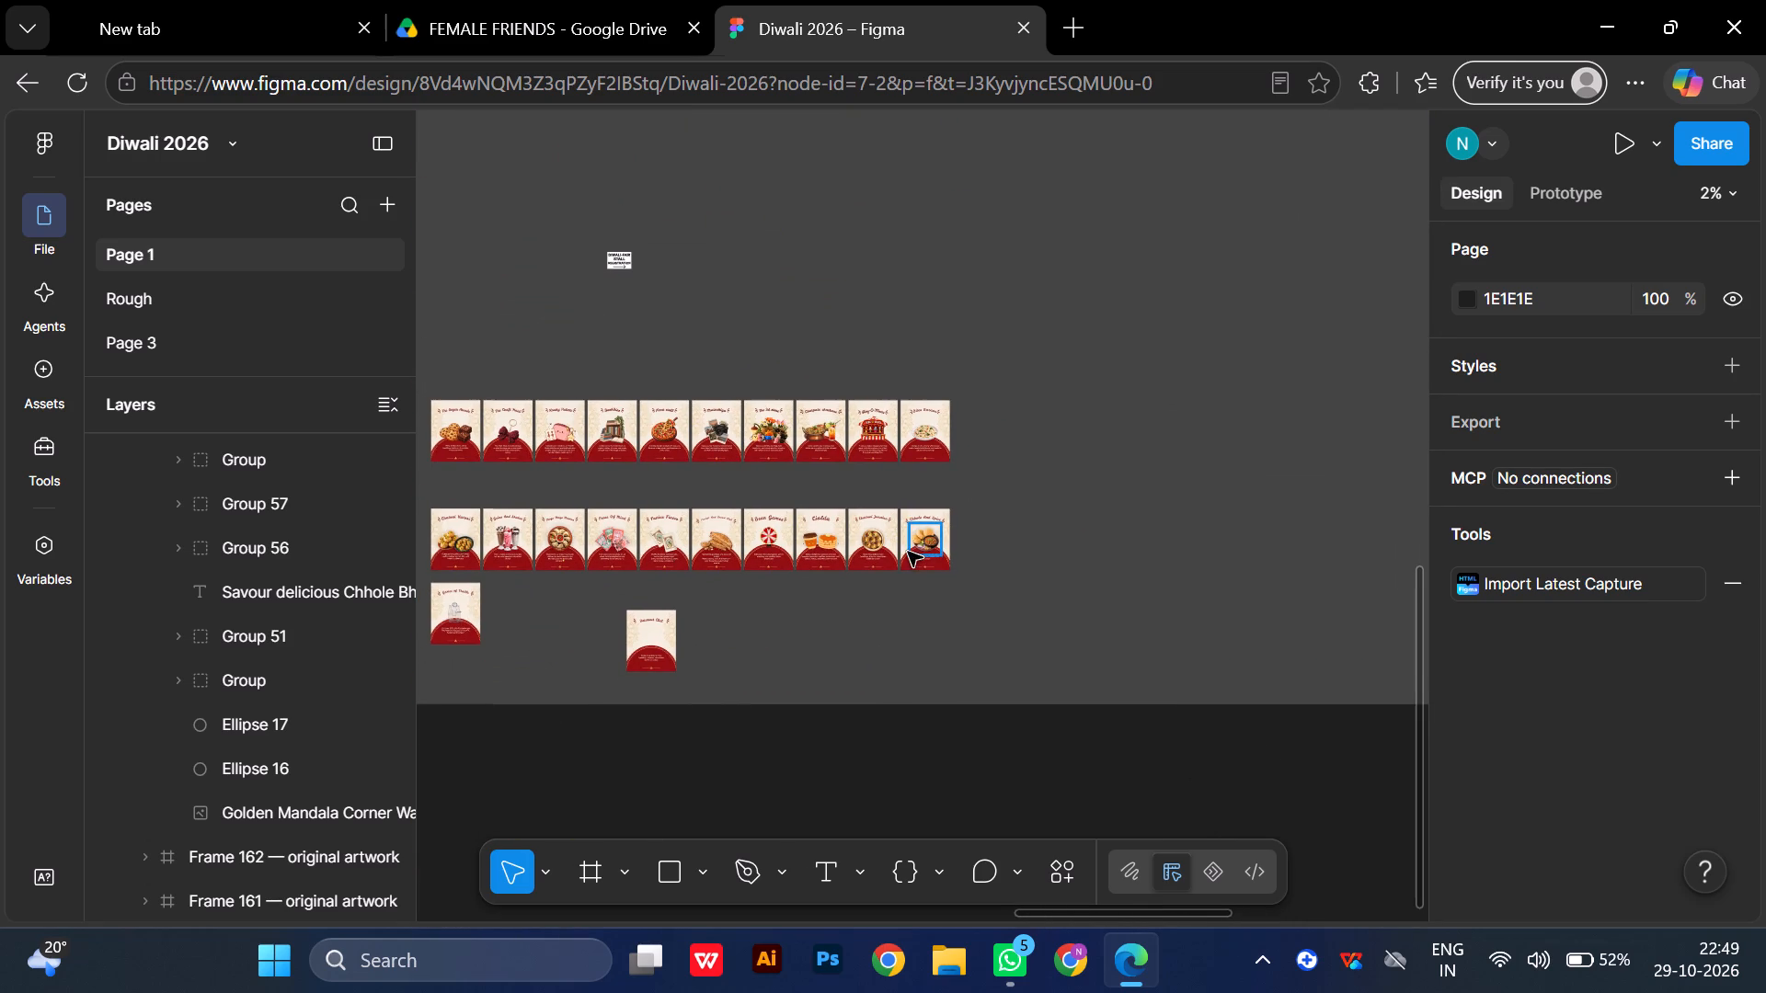
scroll(1110, 496, "up", 2)
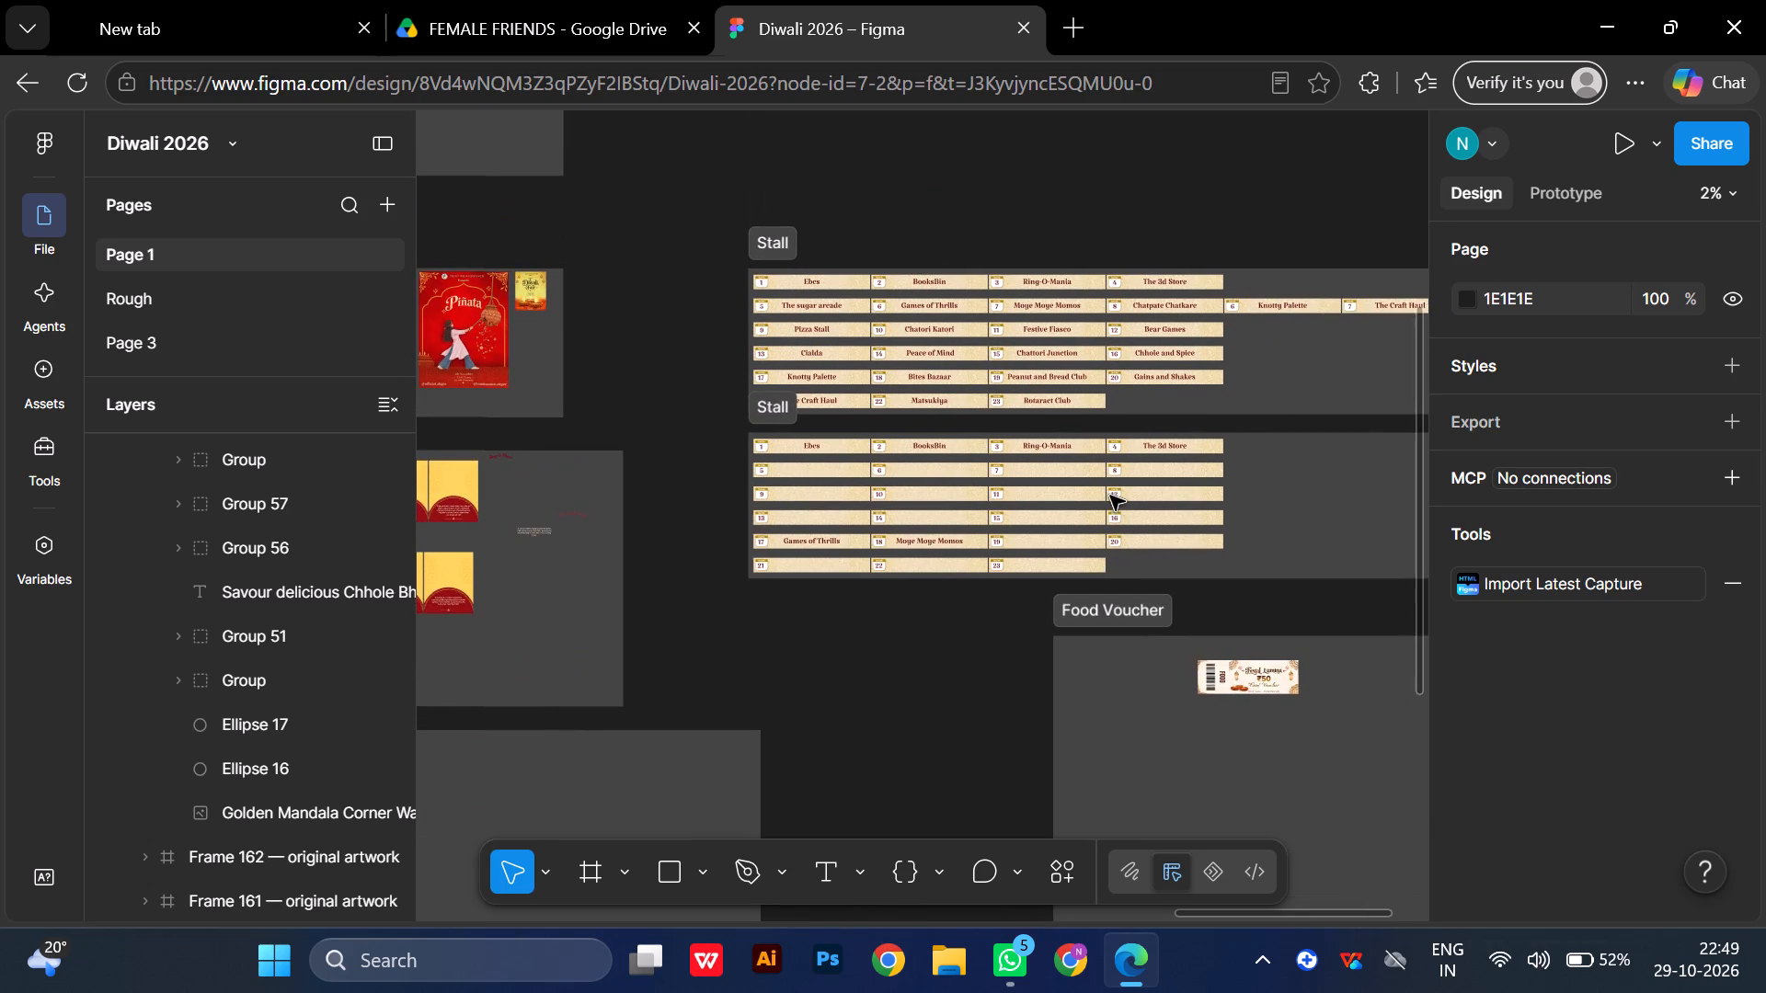
scroll(1110, 496, "up", 1)
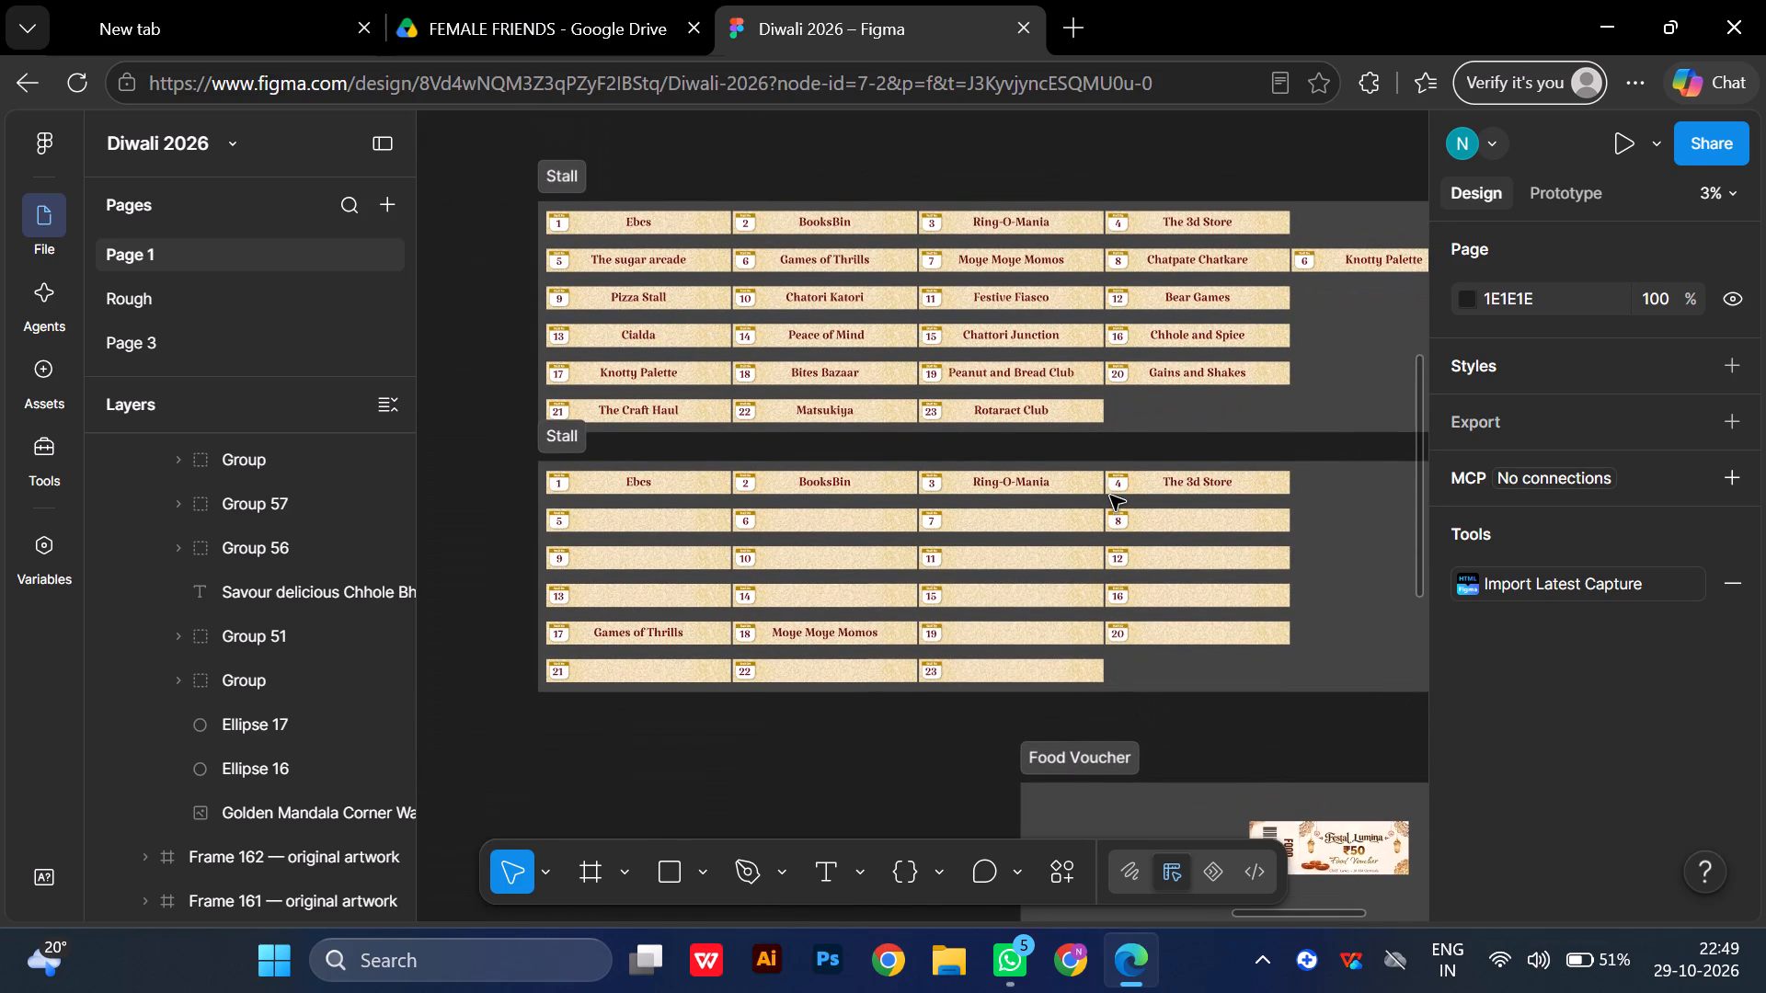
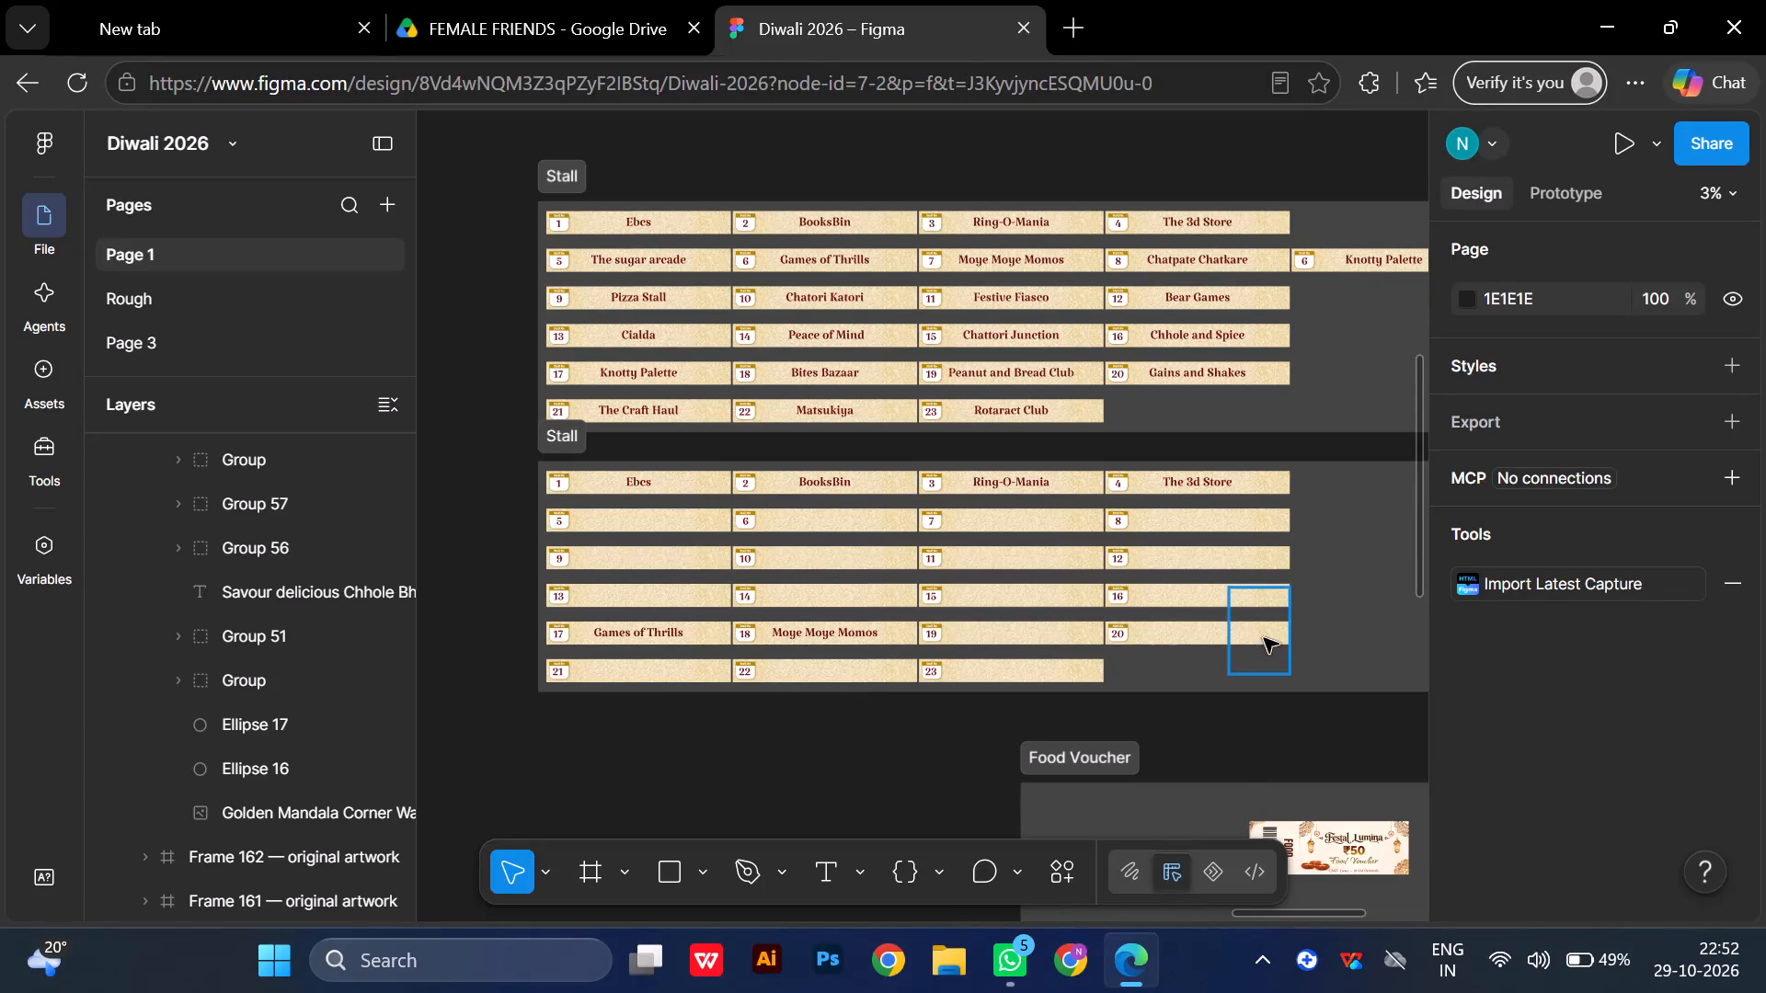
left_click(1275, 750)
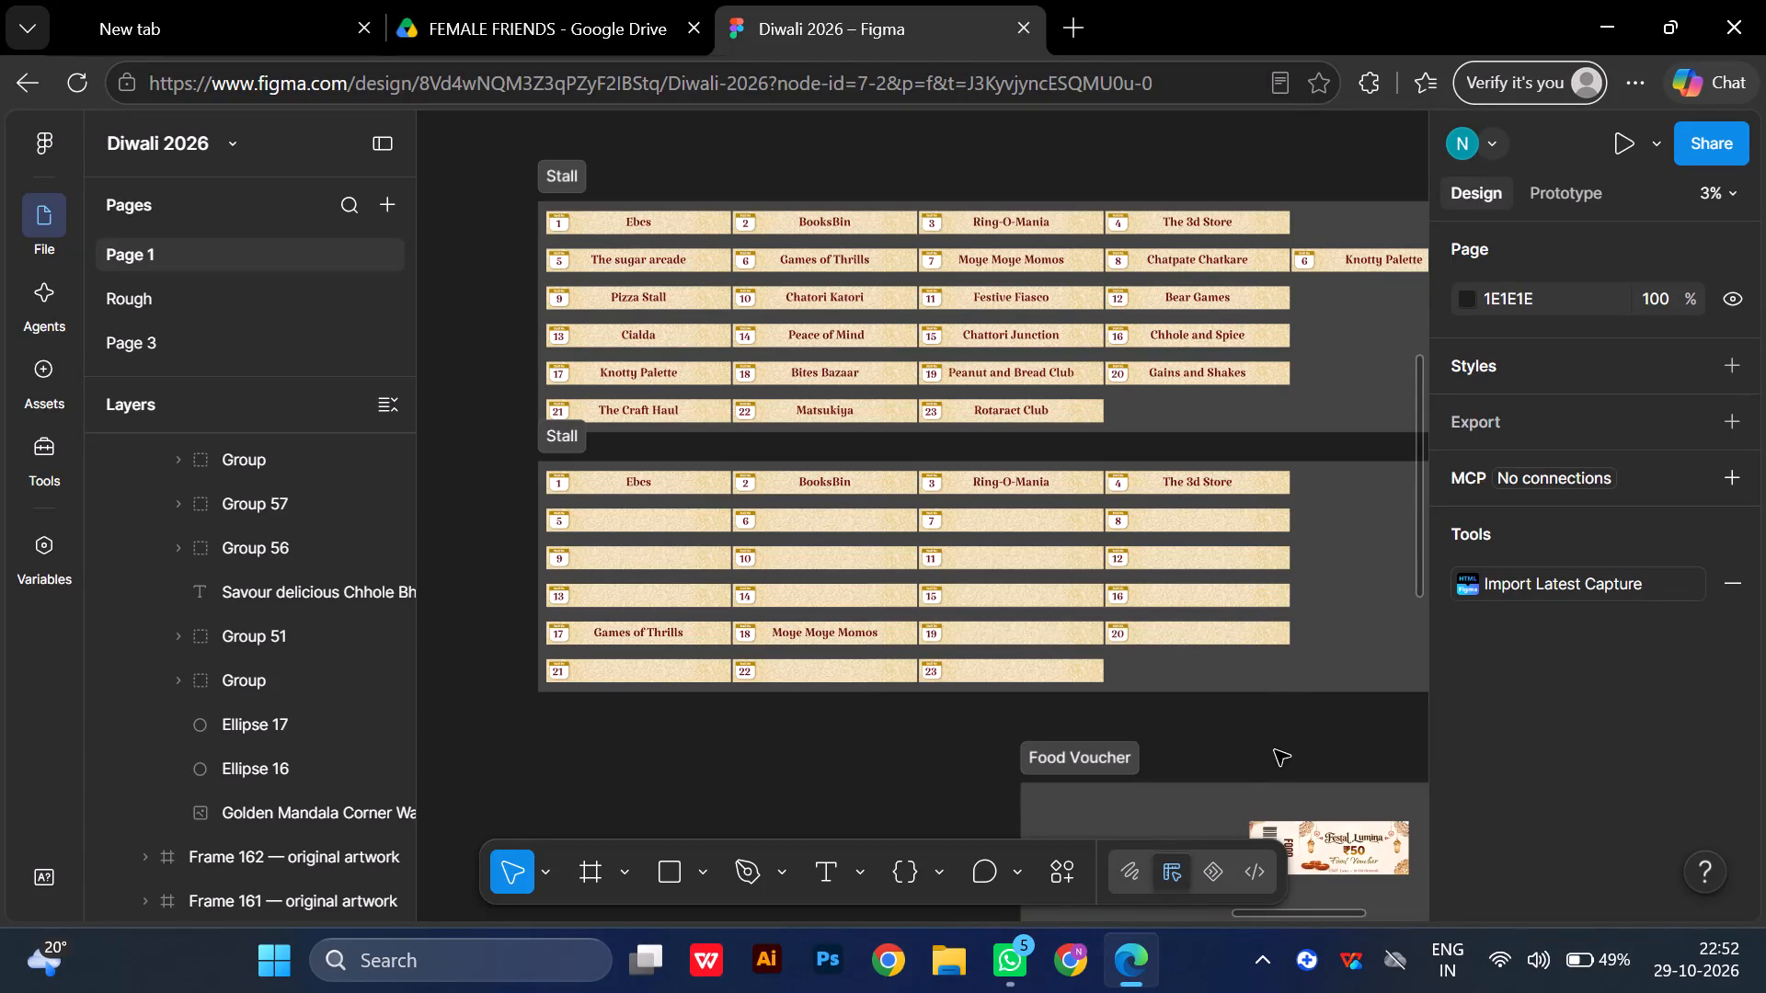
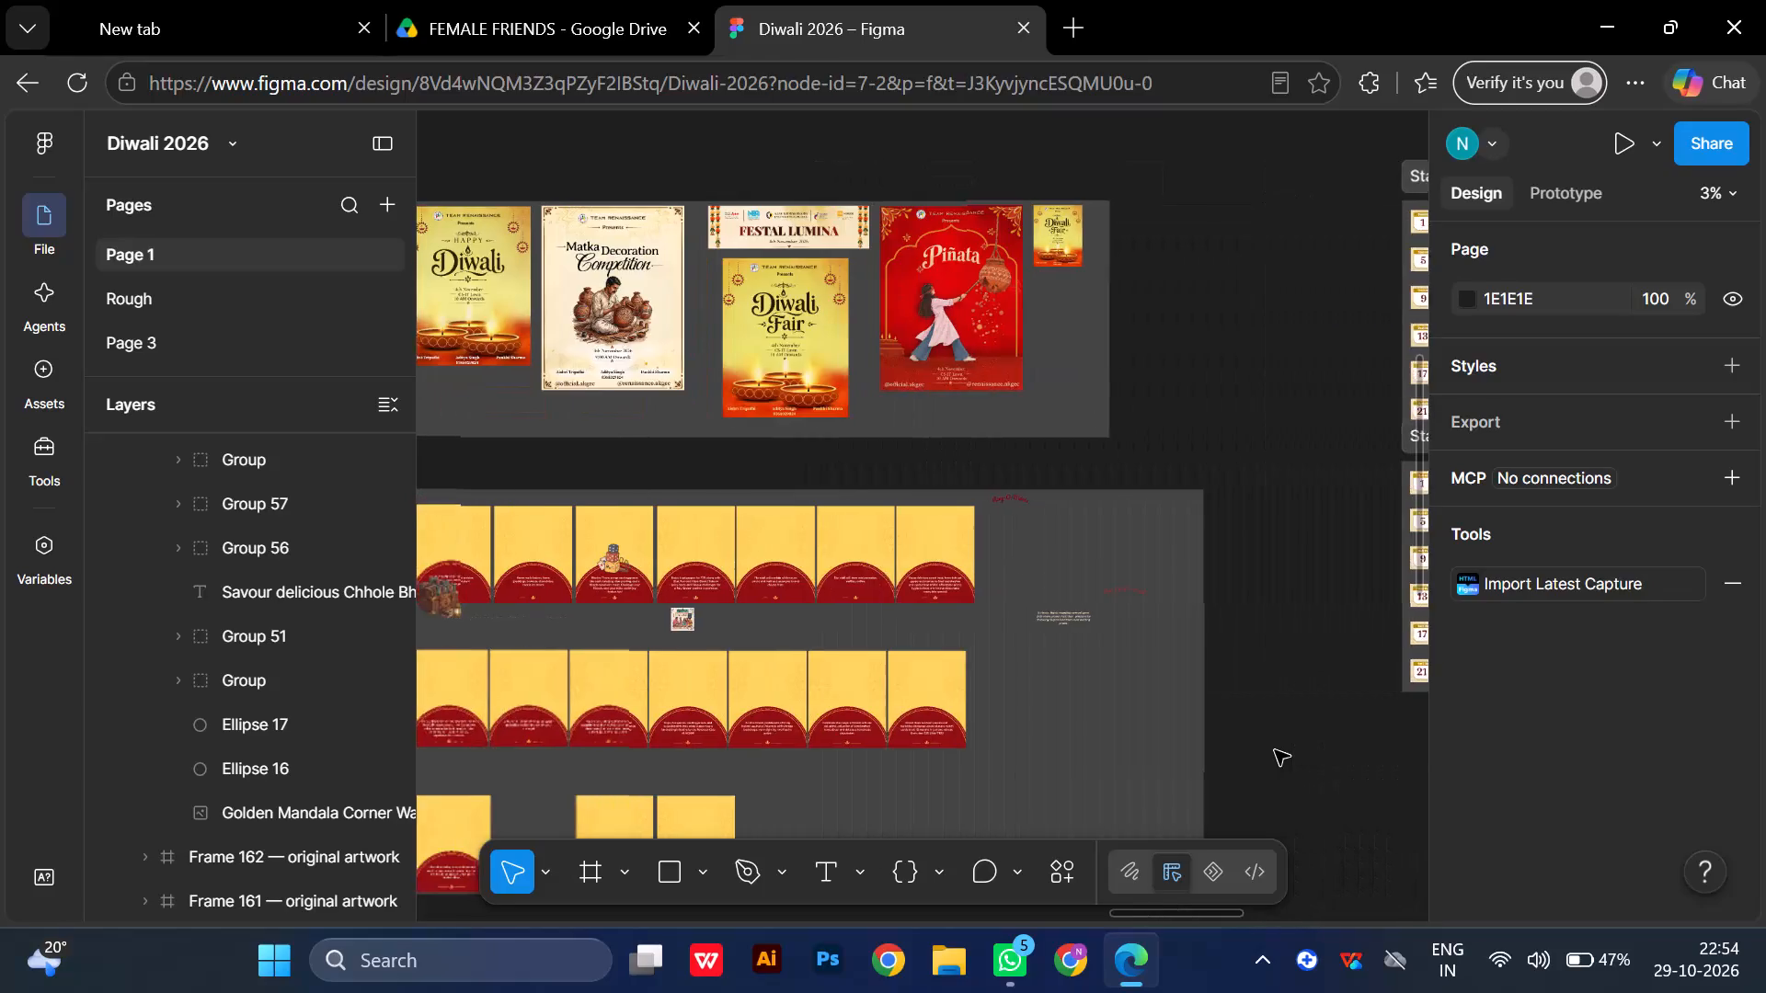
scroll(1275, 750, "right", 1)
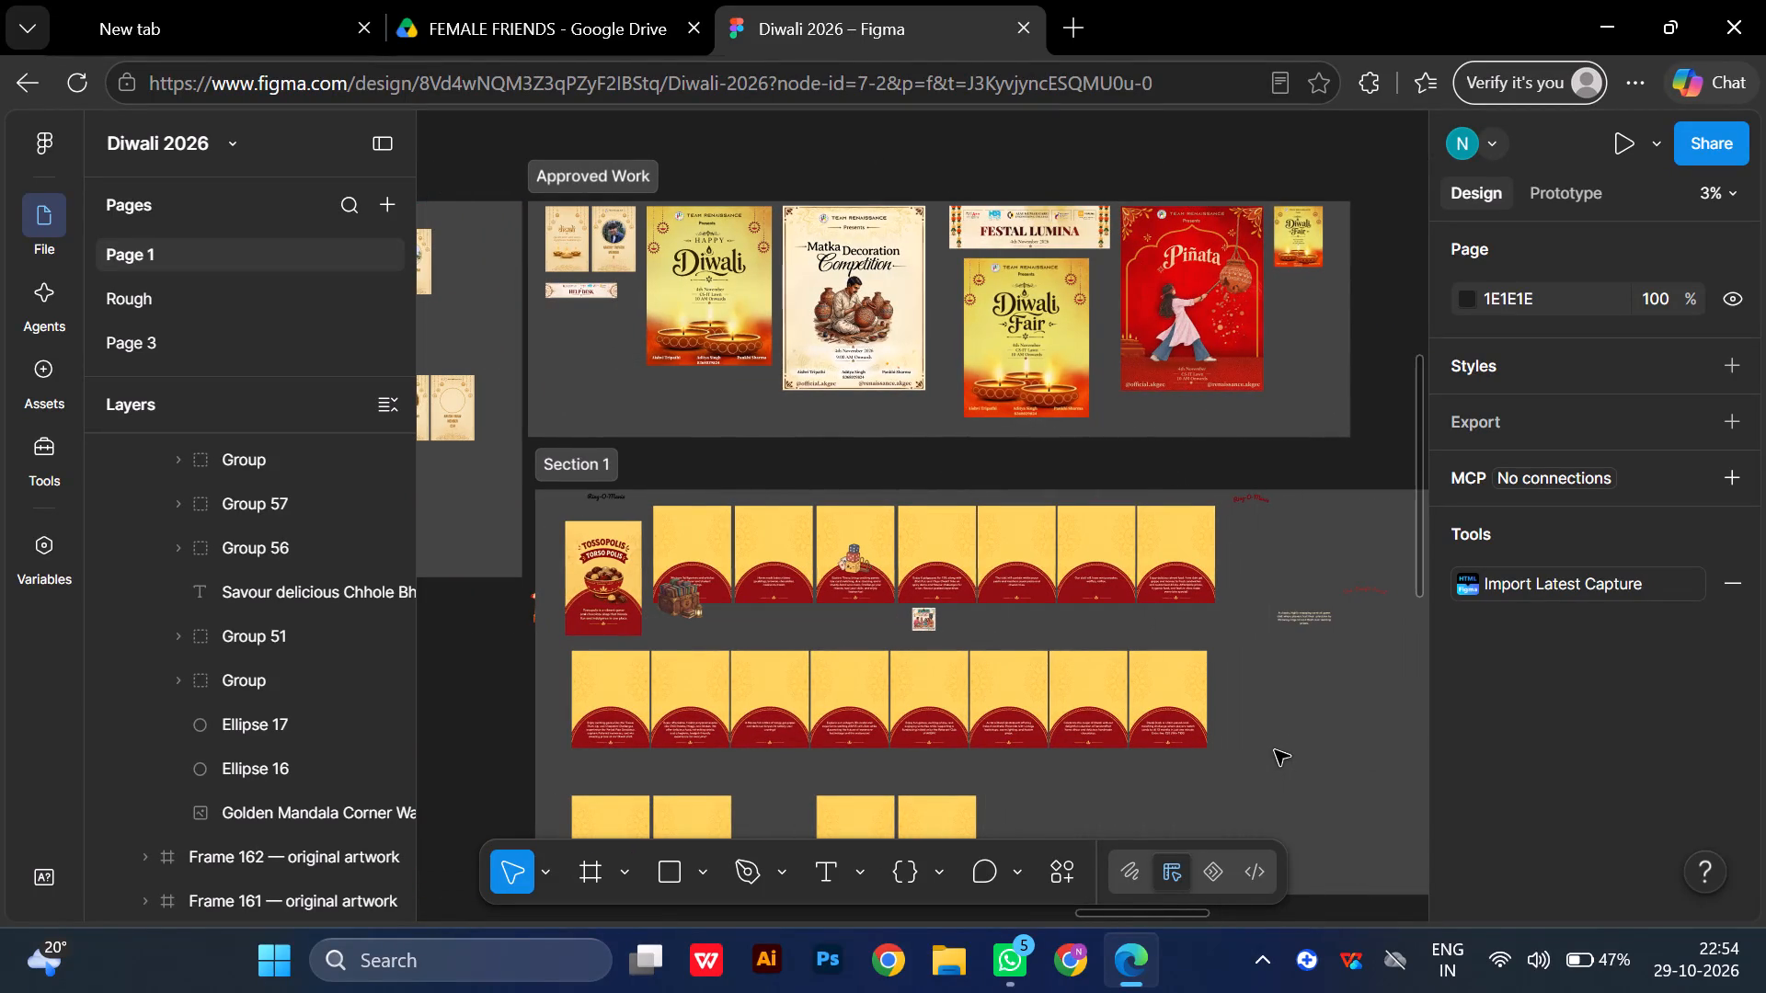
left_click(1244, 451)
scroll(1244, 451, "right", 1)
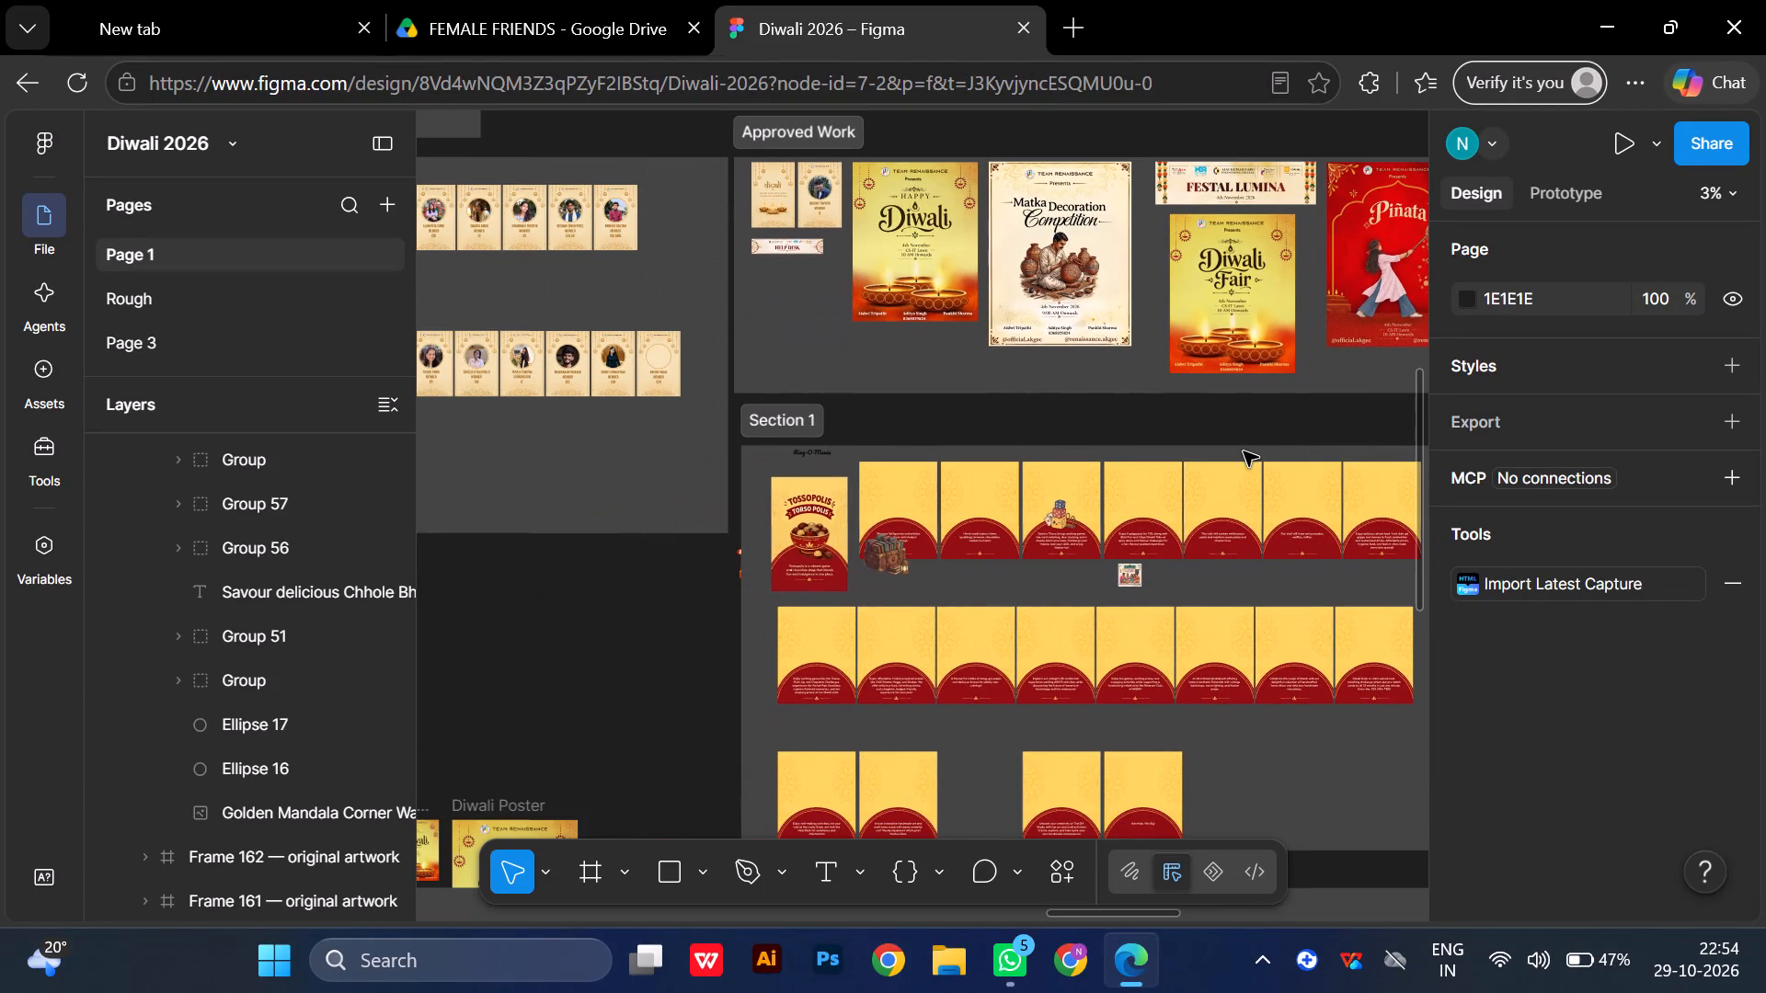
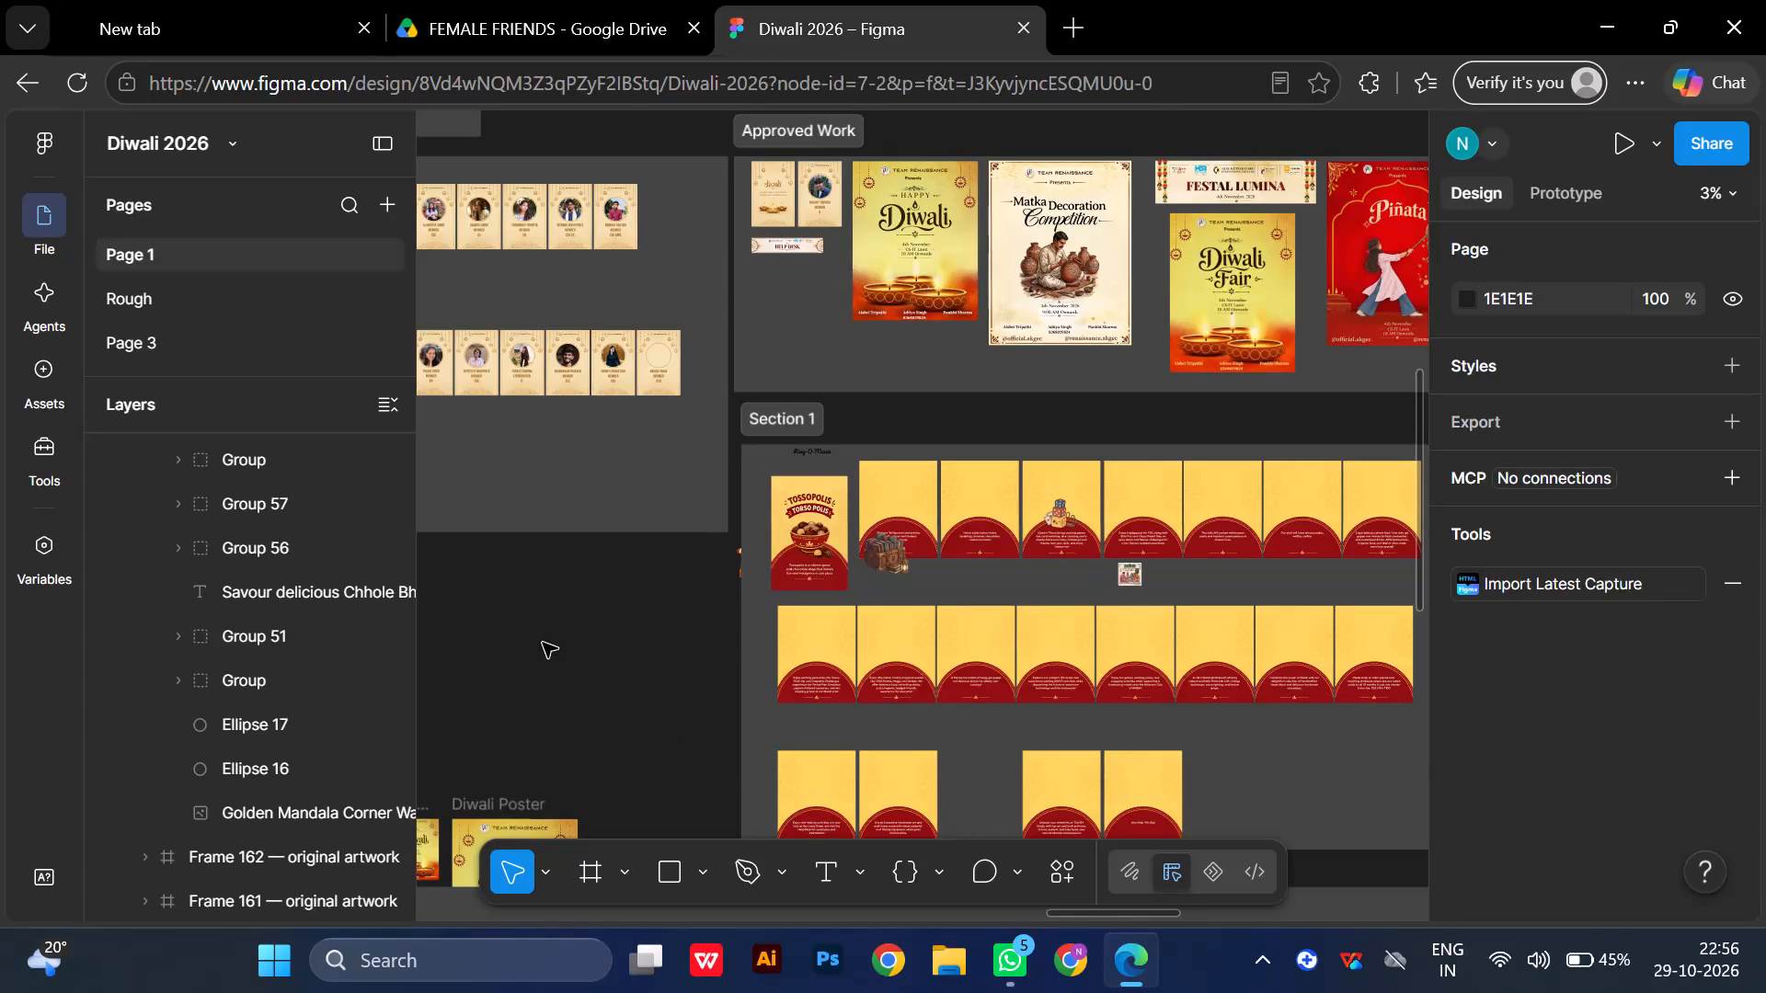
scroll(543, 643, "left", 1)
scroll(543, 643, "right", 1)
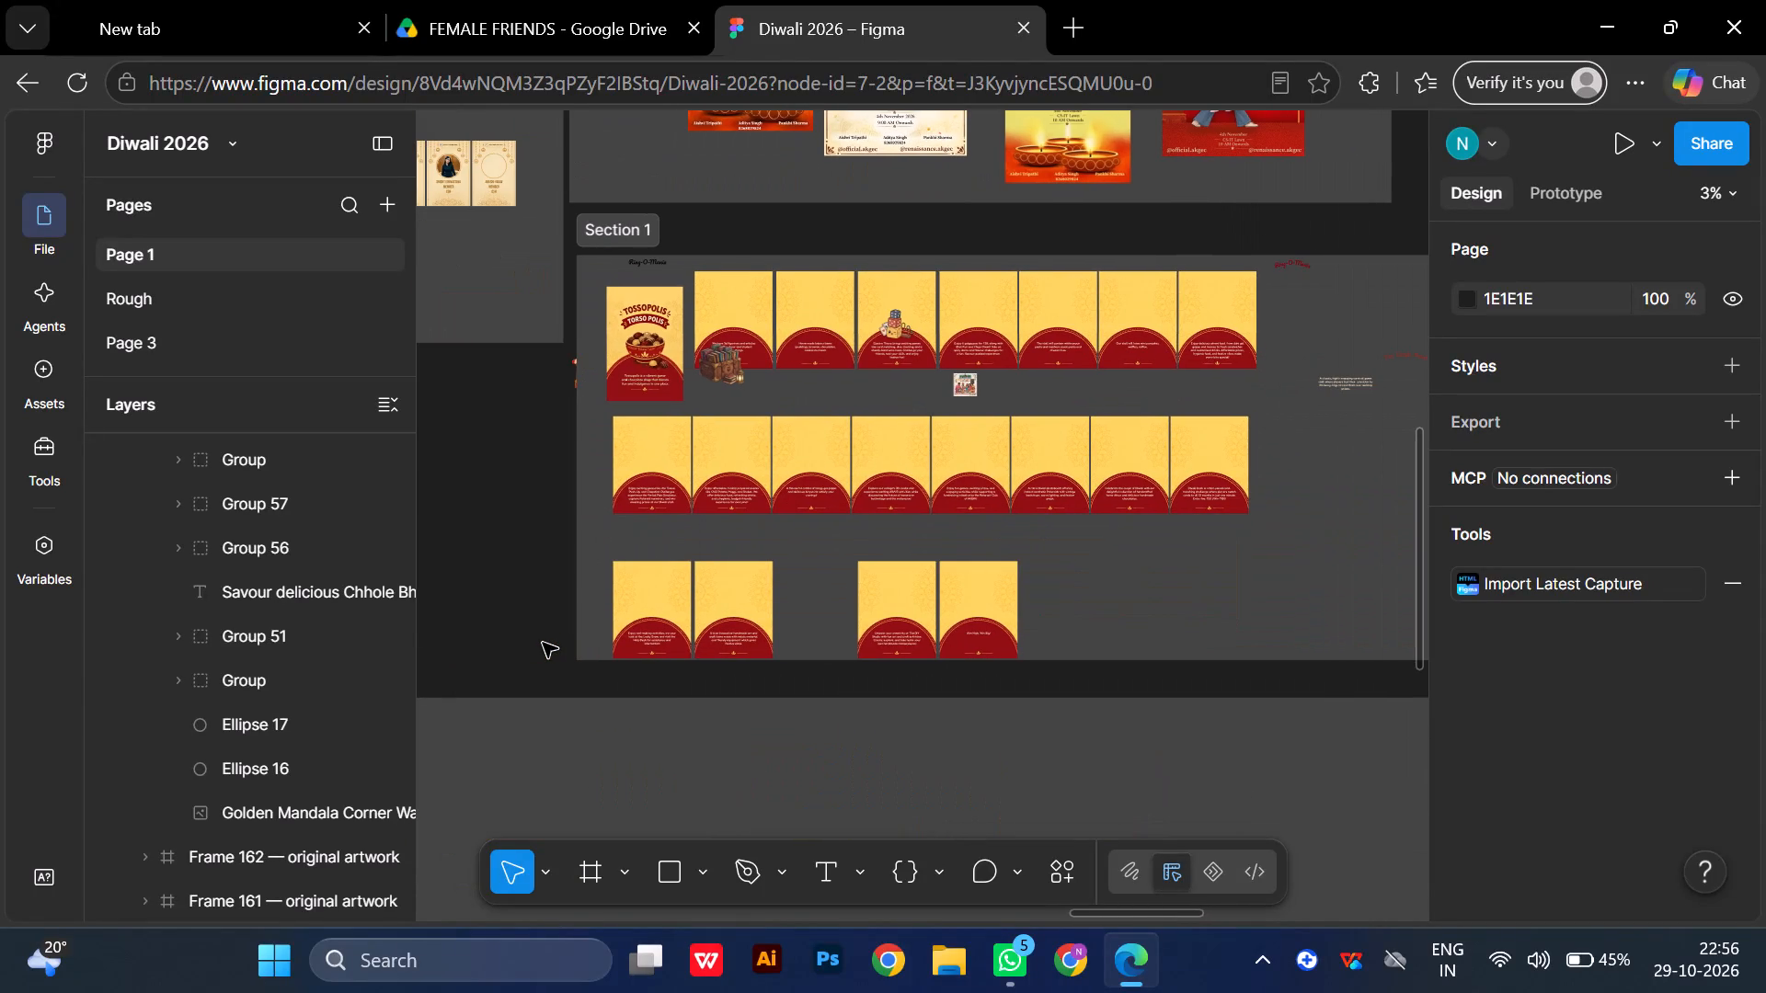
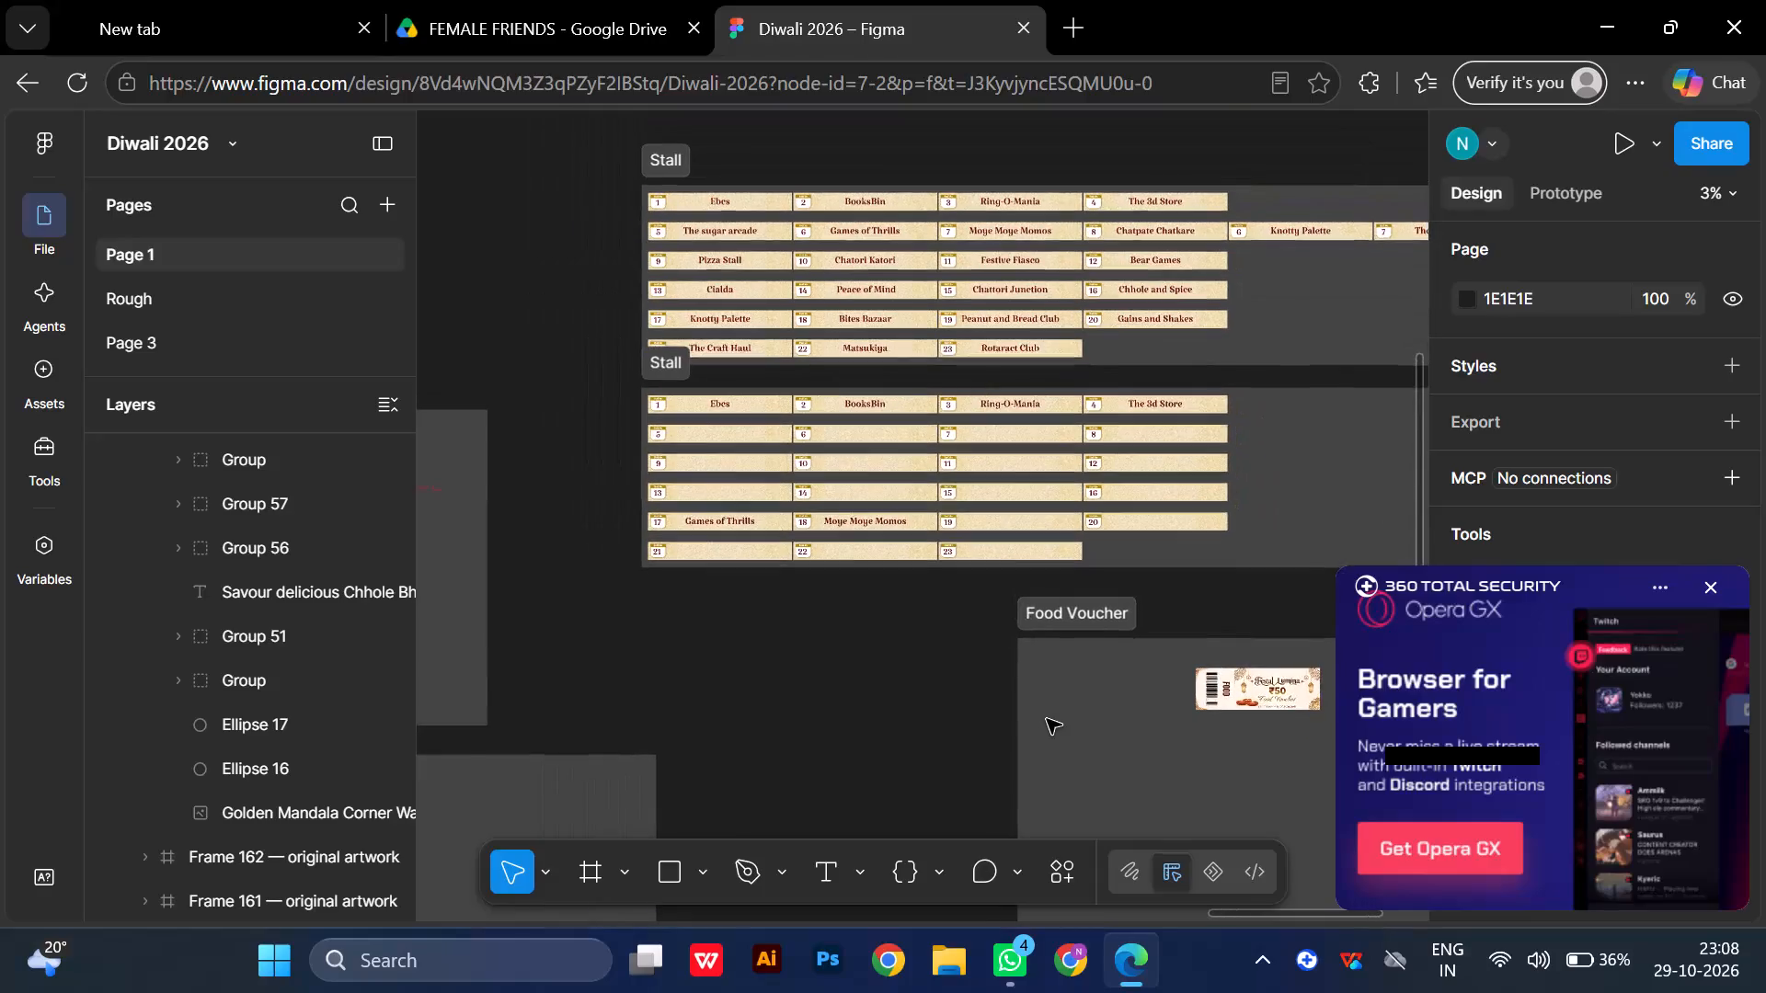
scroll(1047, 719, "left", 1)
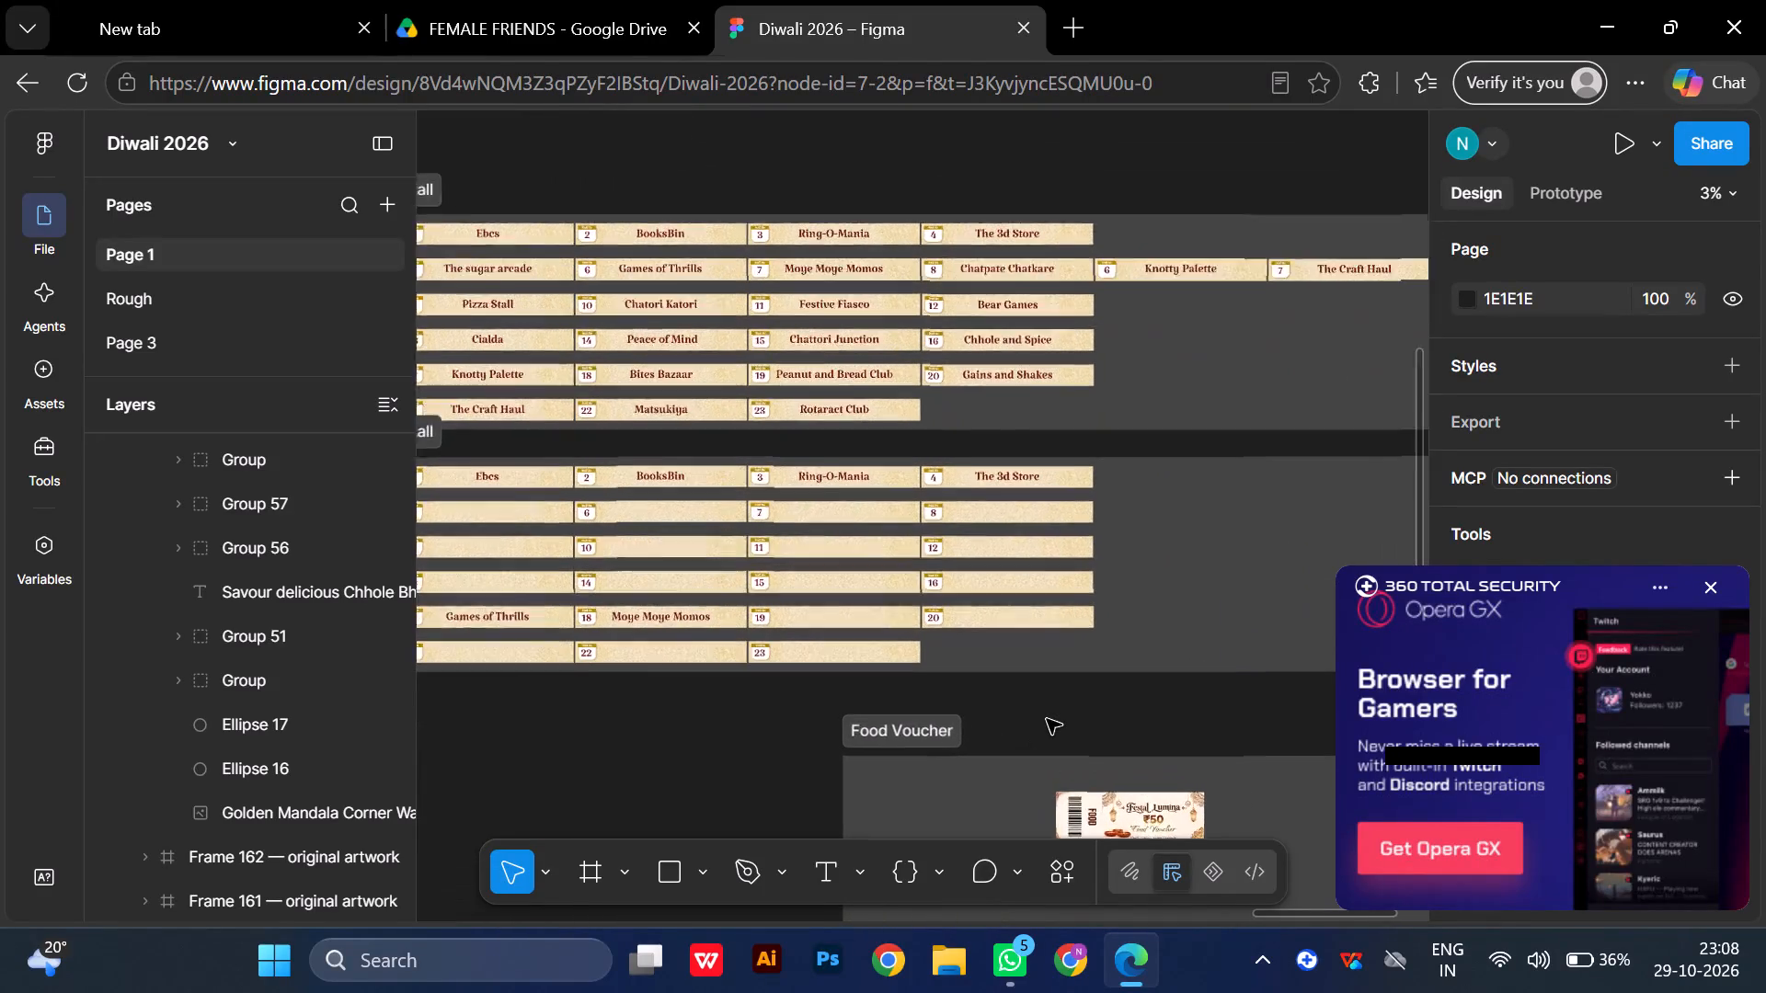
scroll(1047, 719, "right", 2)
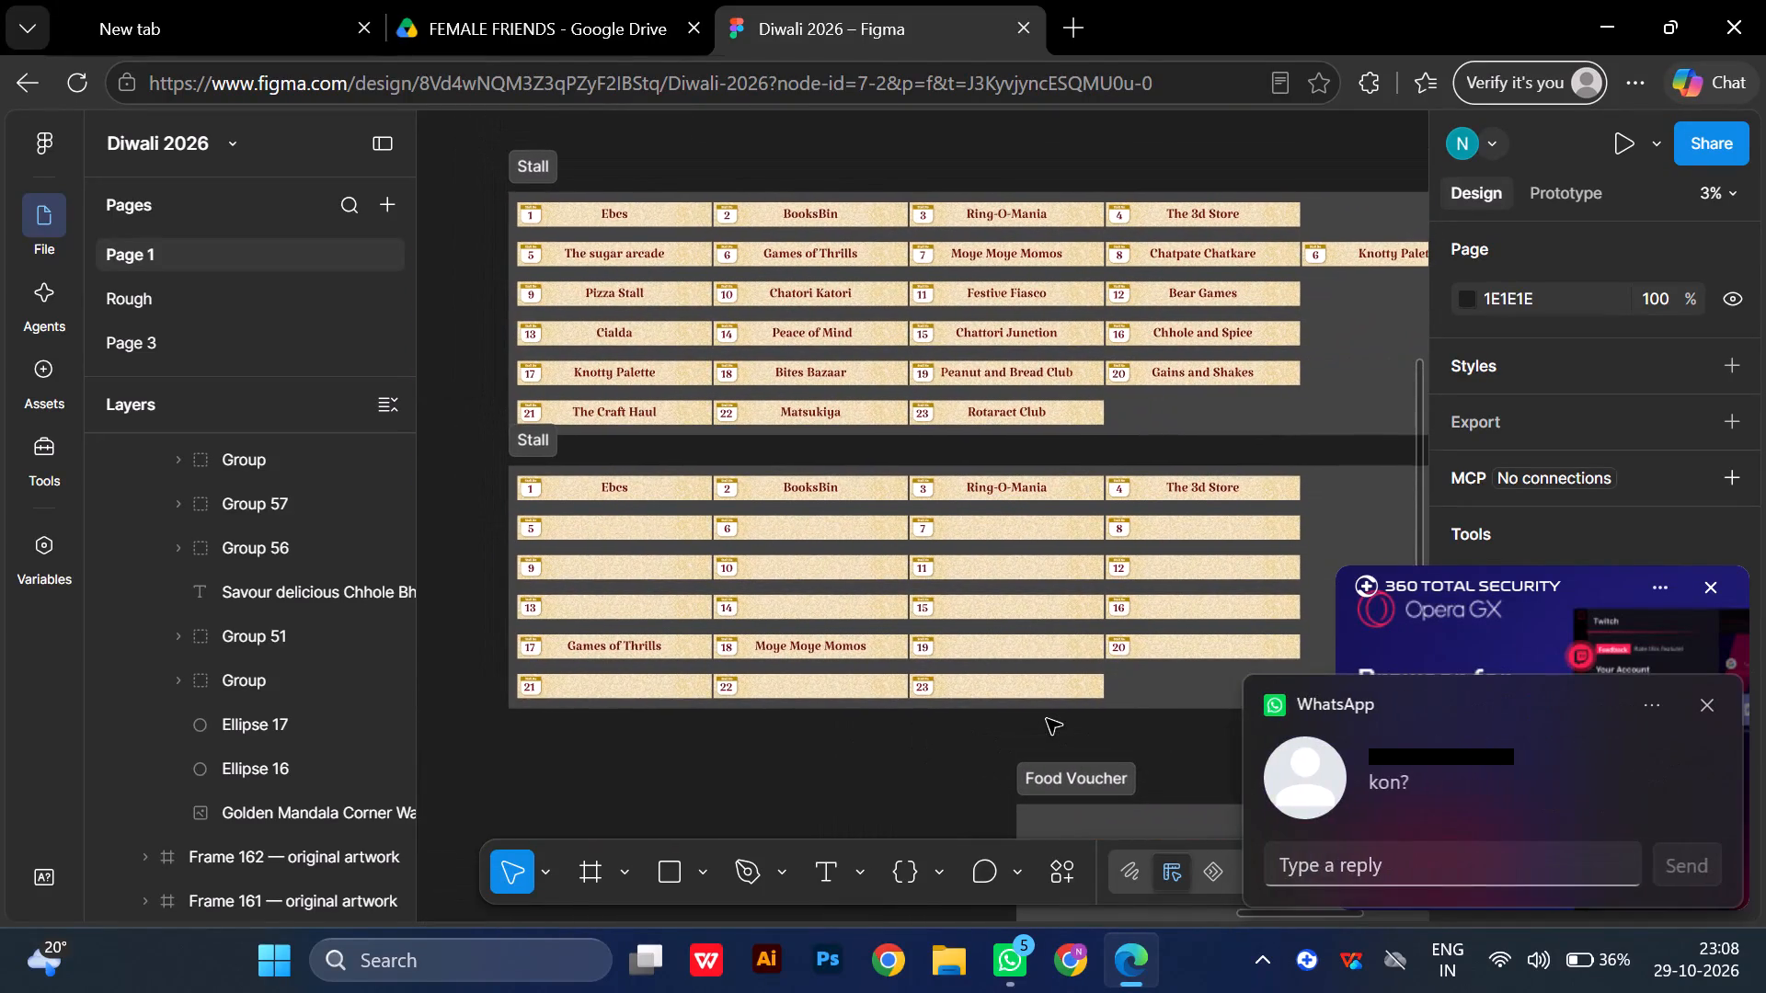
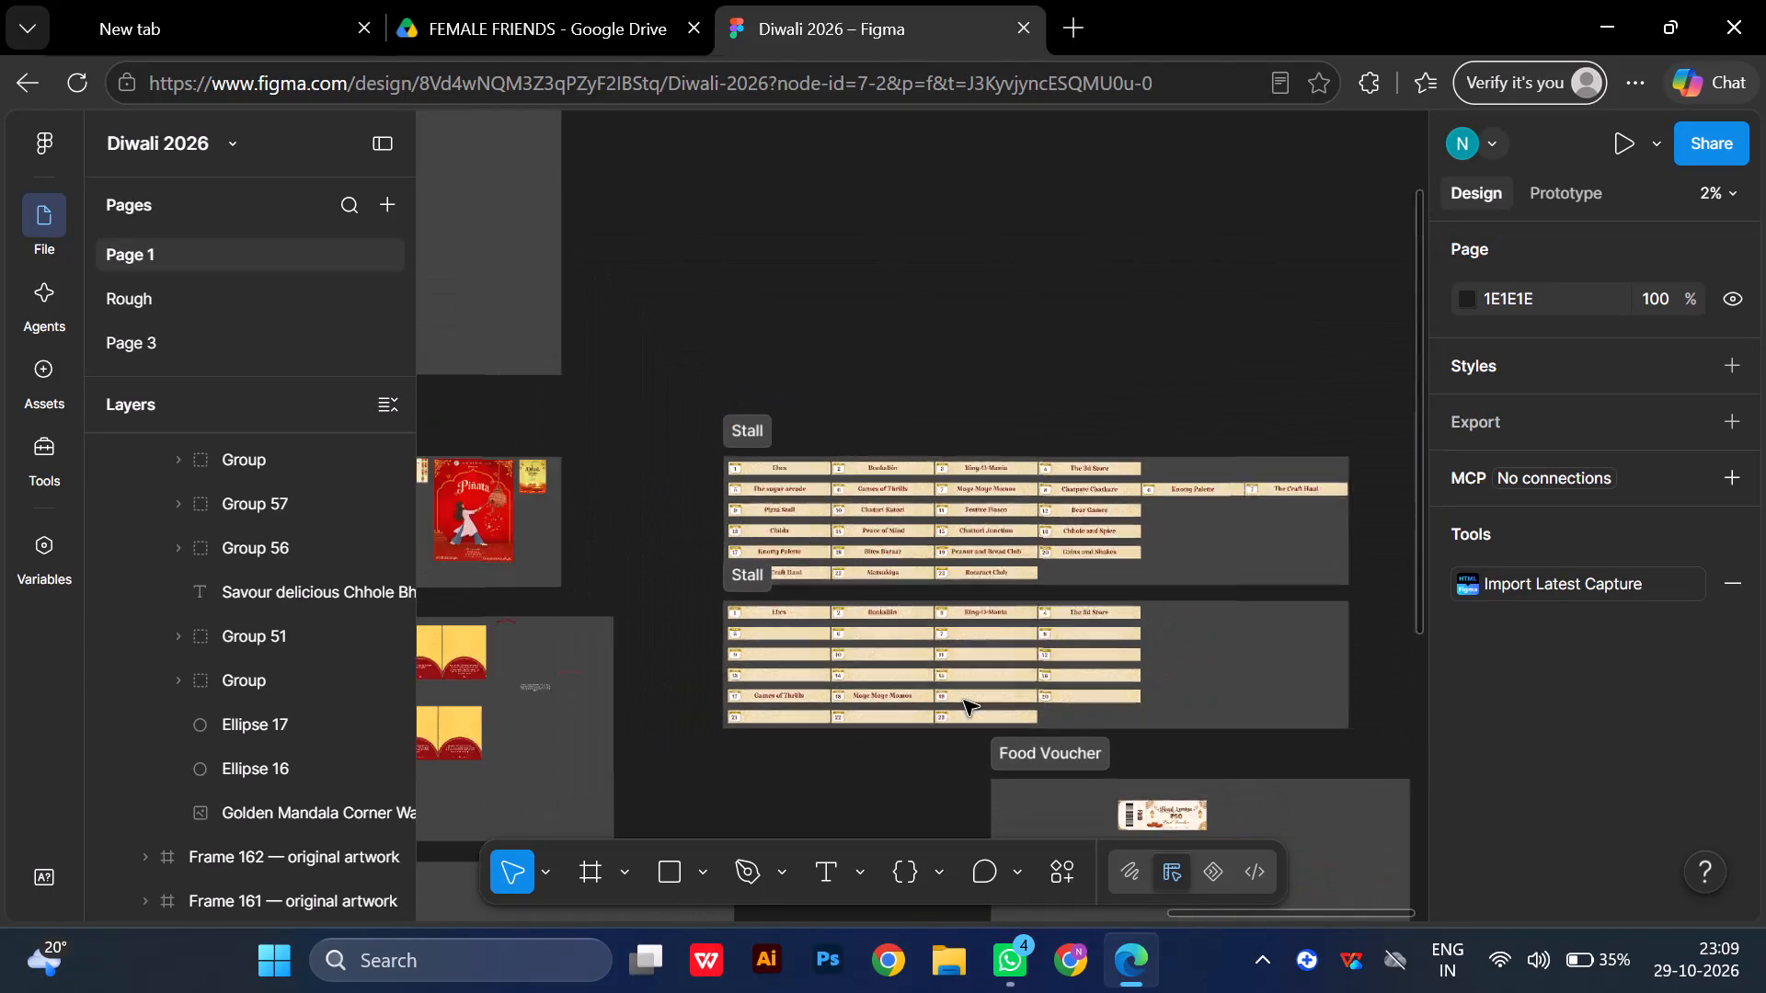
Switch from the Diwali 2026 design file to the Google Chrome profile window.
scroll(964, 701, "right", 1)
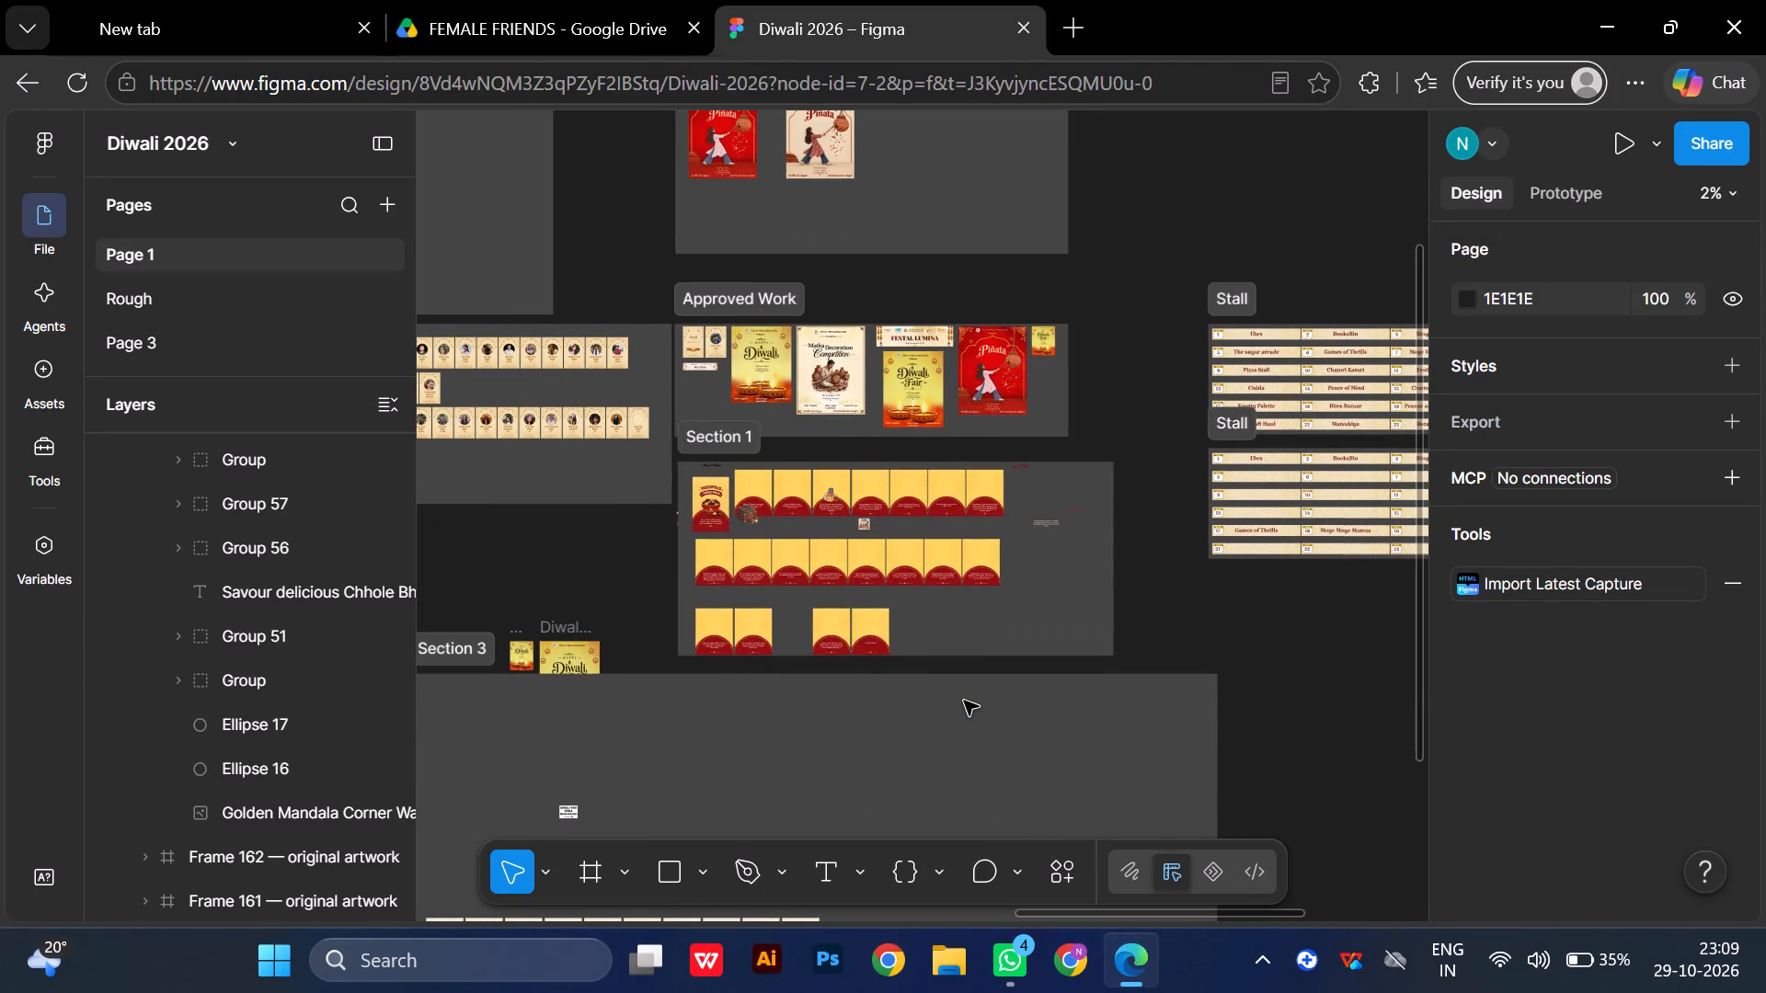
left_click(1081, 989)
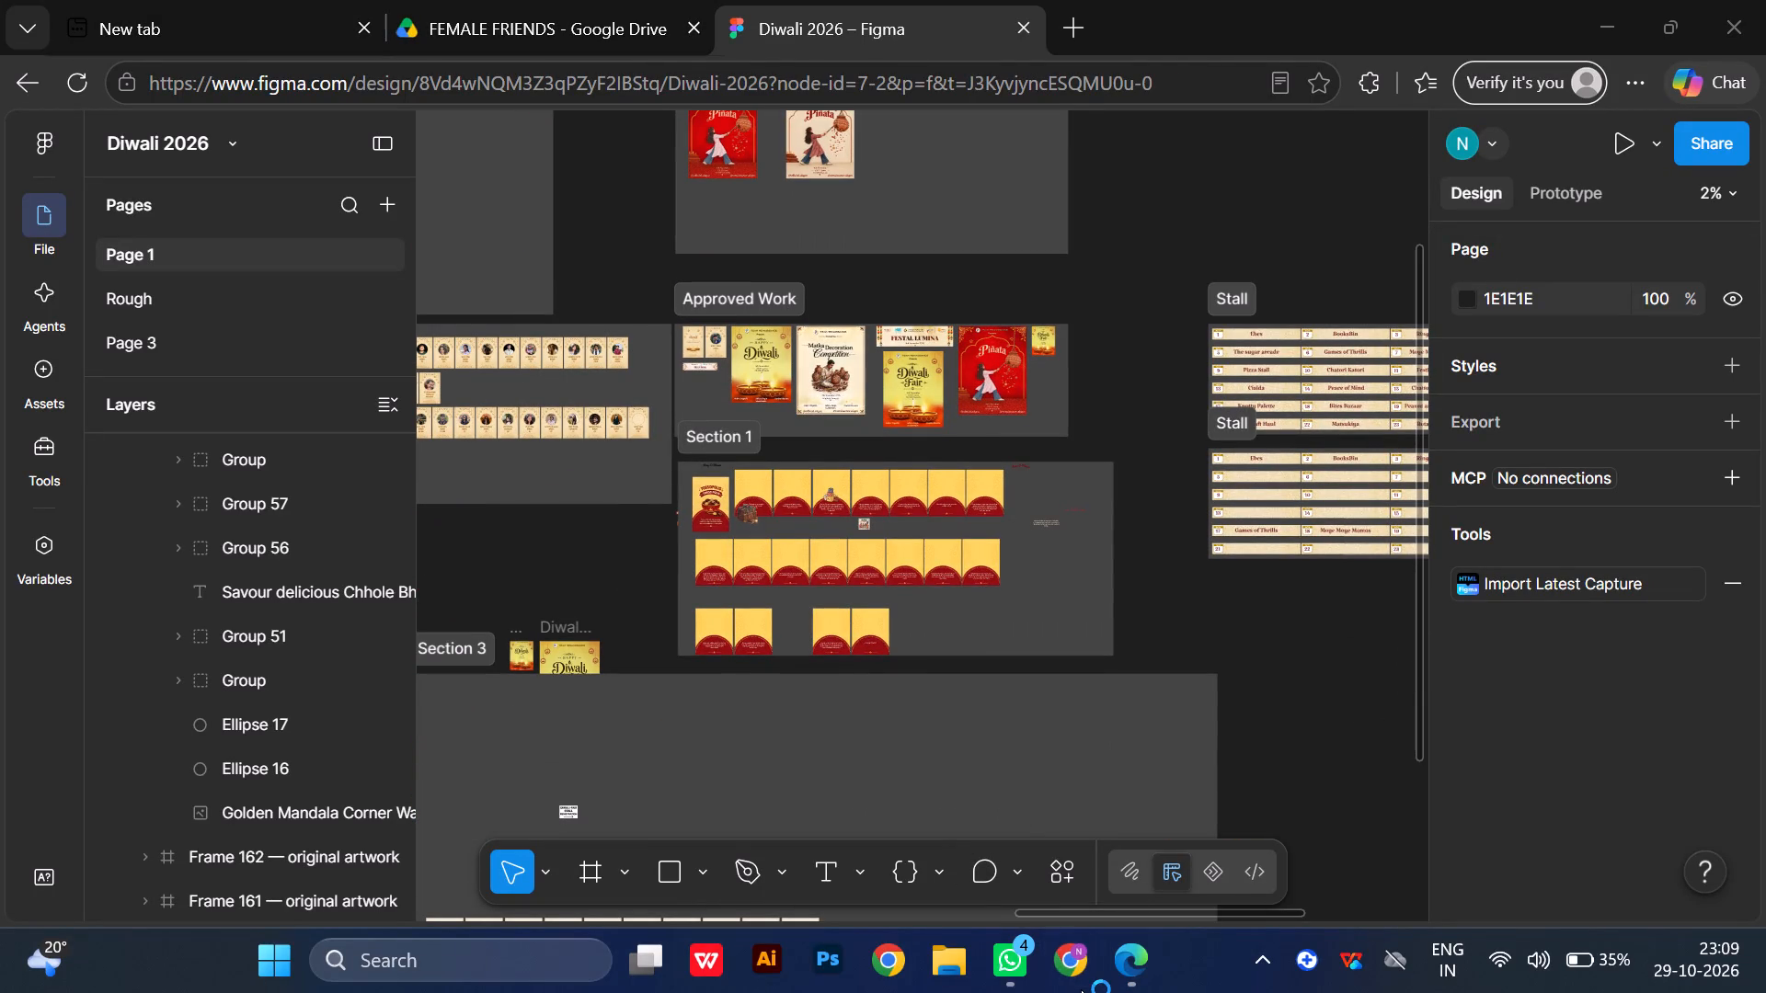
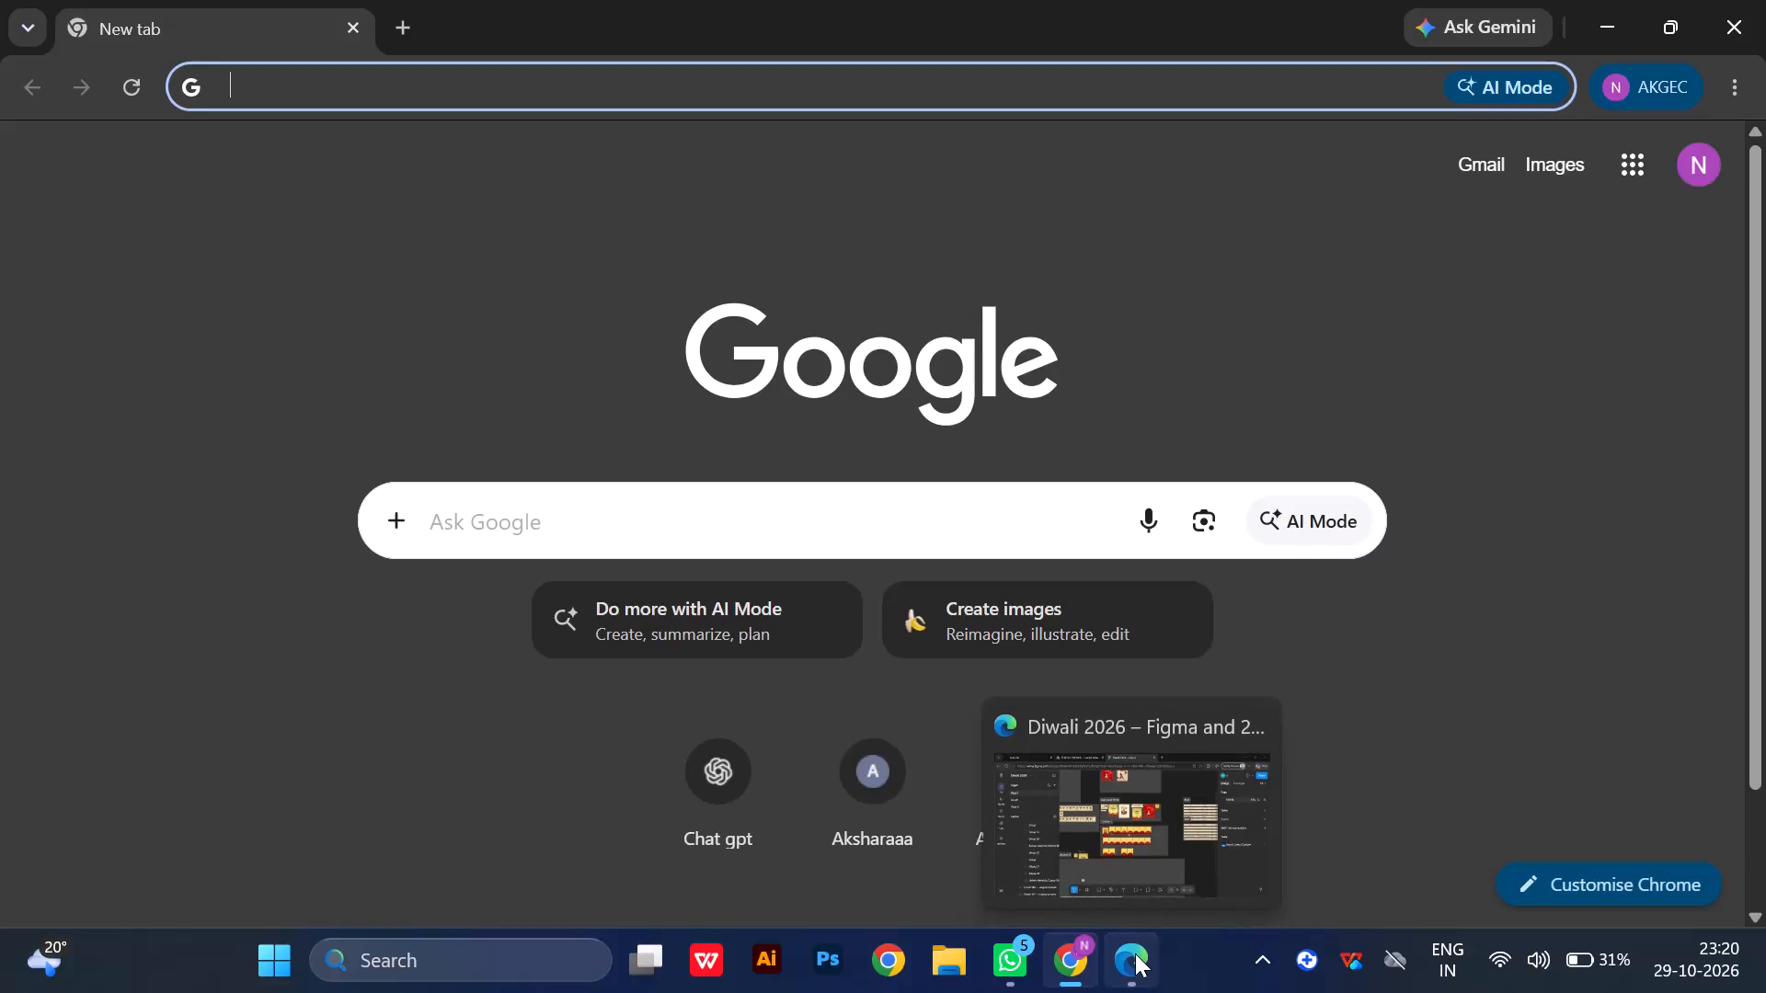
Switch to the Diwali 2026 Figma file in Microsoft Edge and locate the duplicated Stall section above Food Voucher.
left_click(1135, 953)
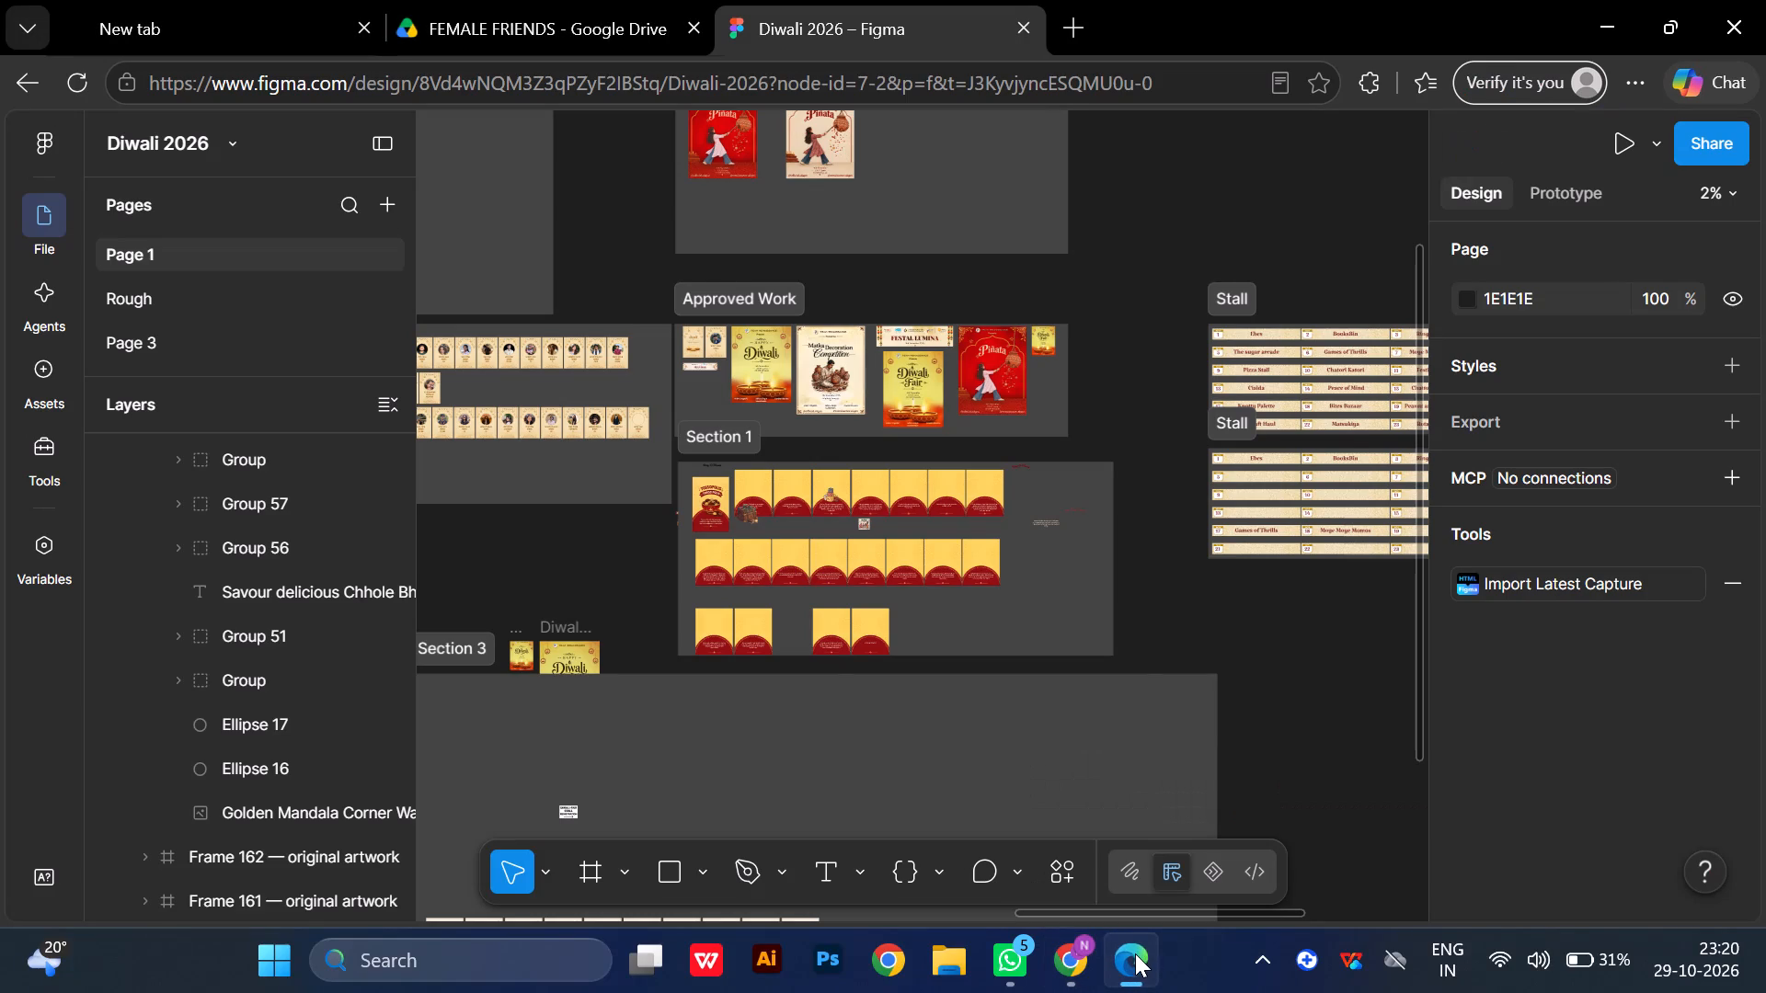
scroll(1179, 620, "left", 3)
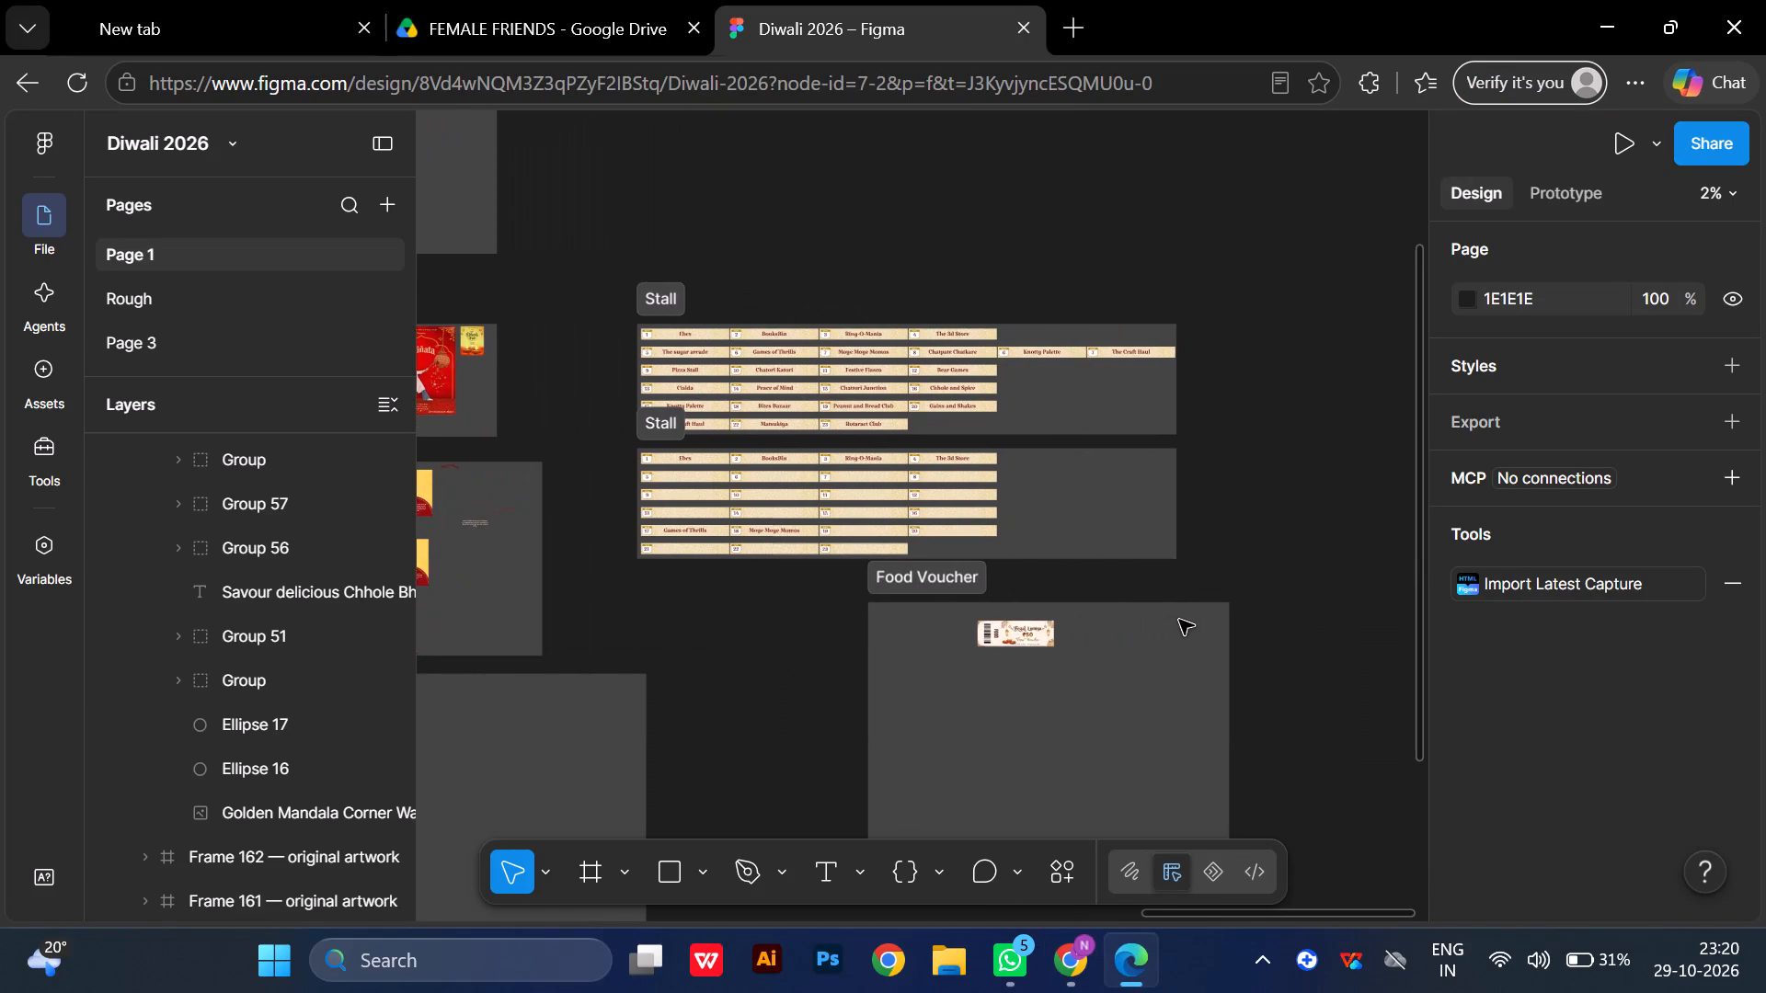
scroll(1179, 620, "right", 1)
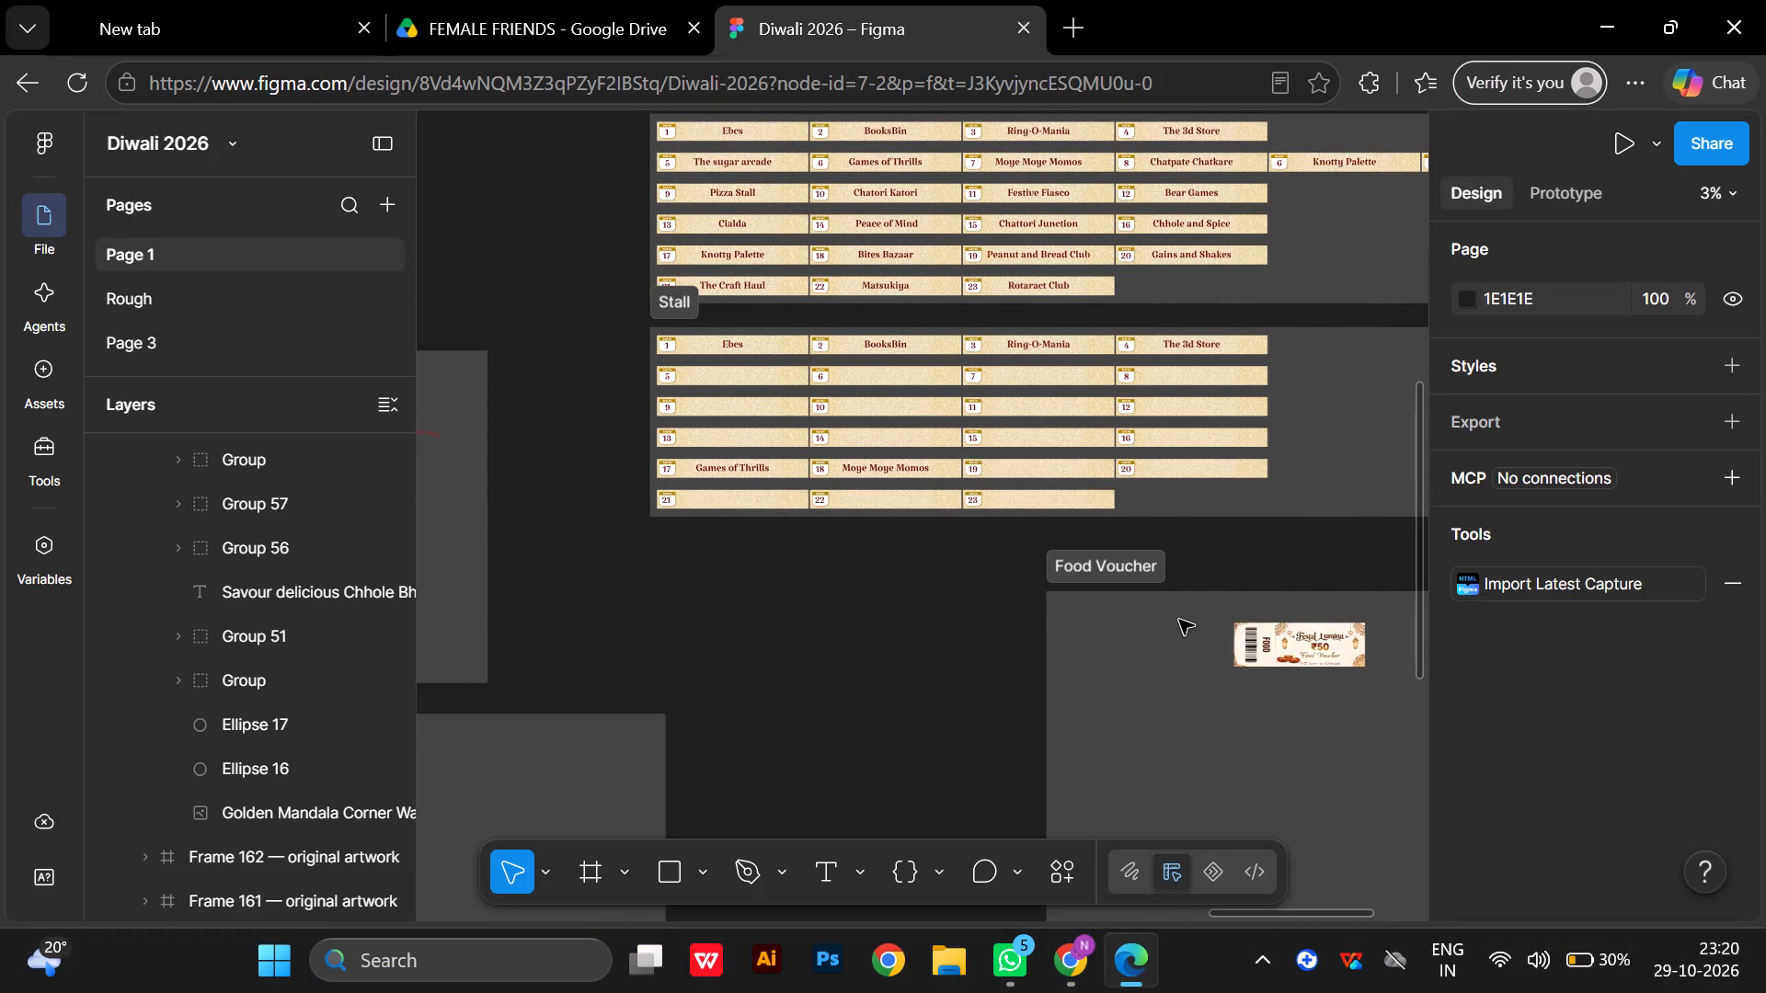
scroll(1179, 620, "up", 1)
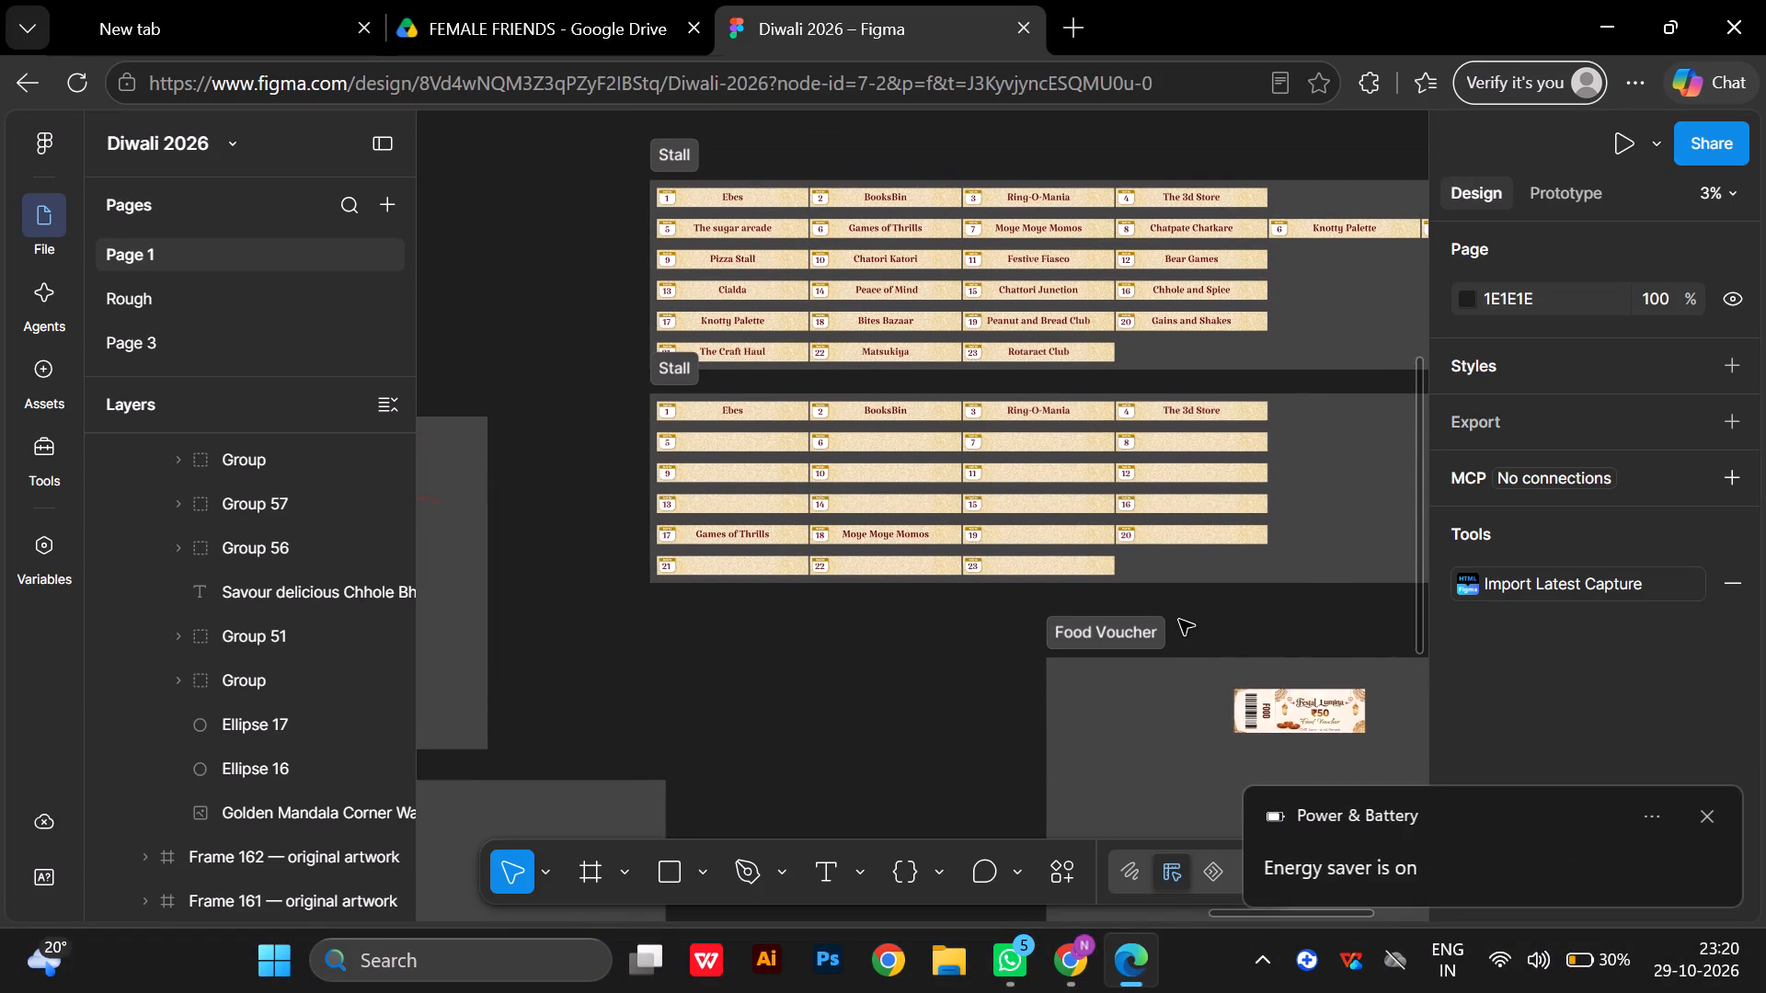
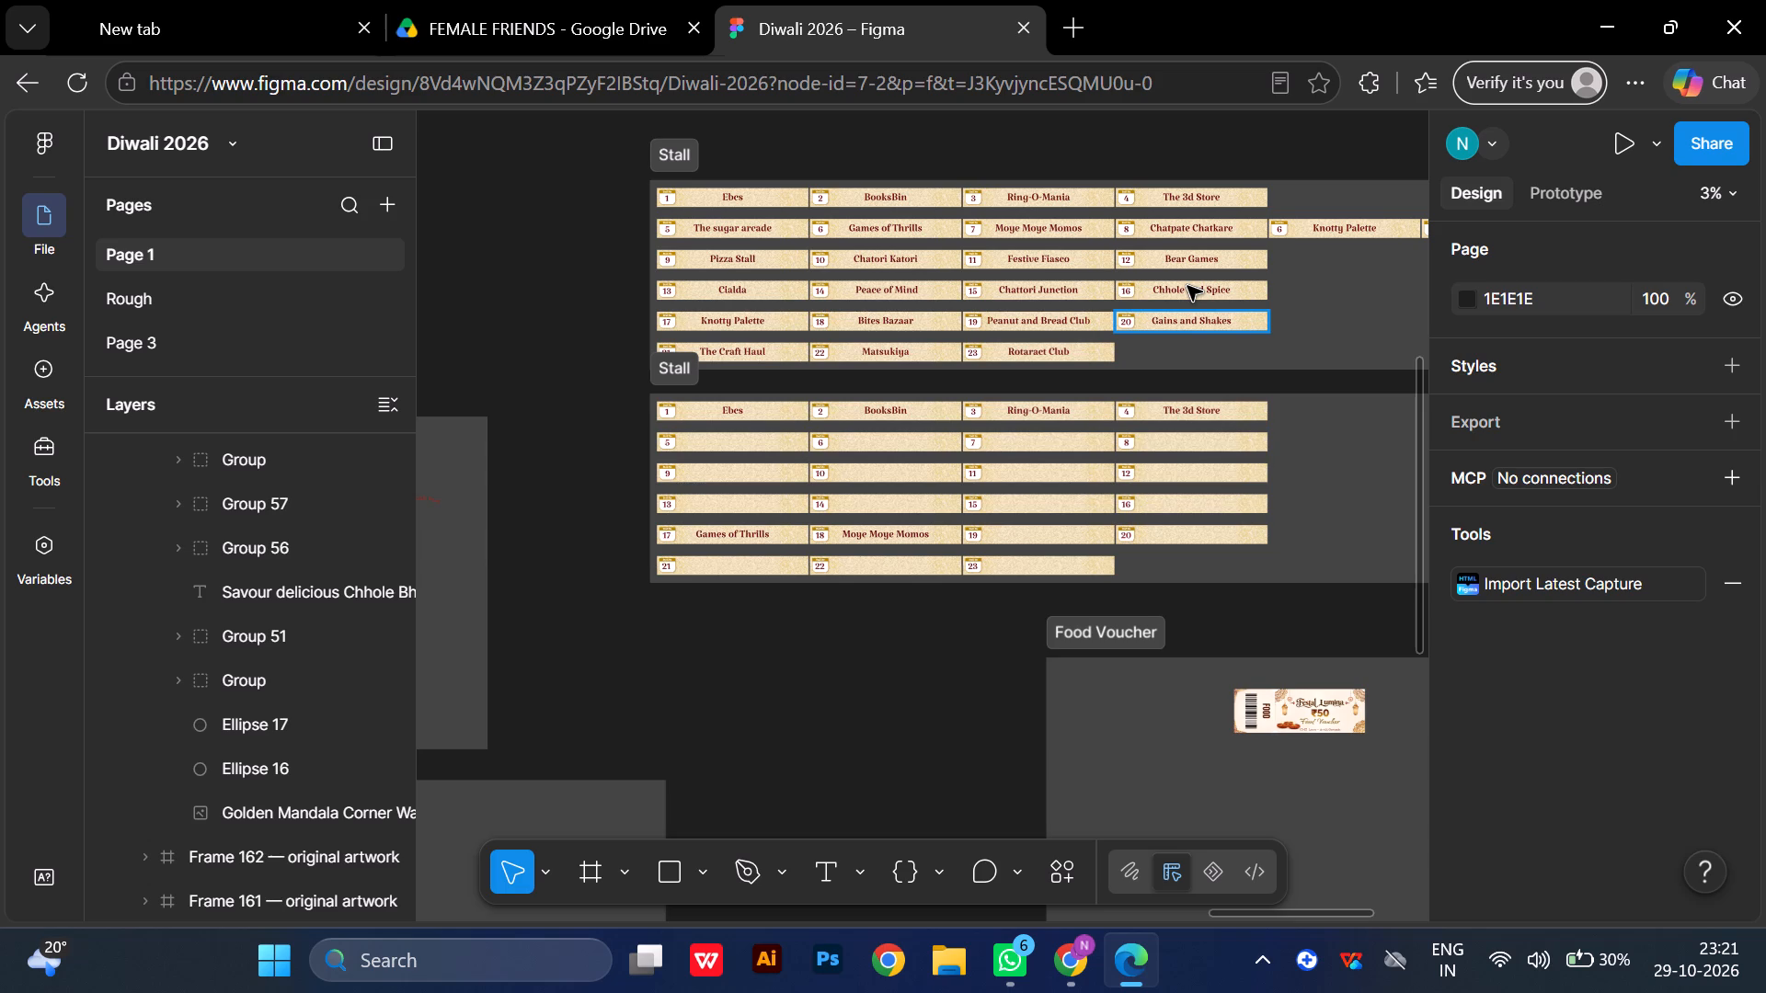
Copy the Chhole and Spice name from the original Stall section onto the stall 19 banner in the duplicated section.
left_click(1179, 294)
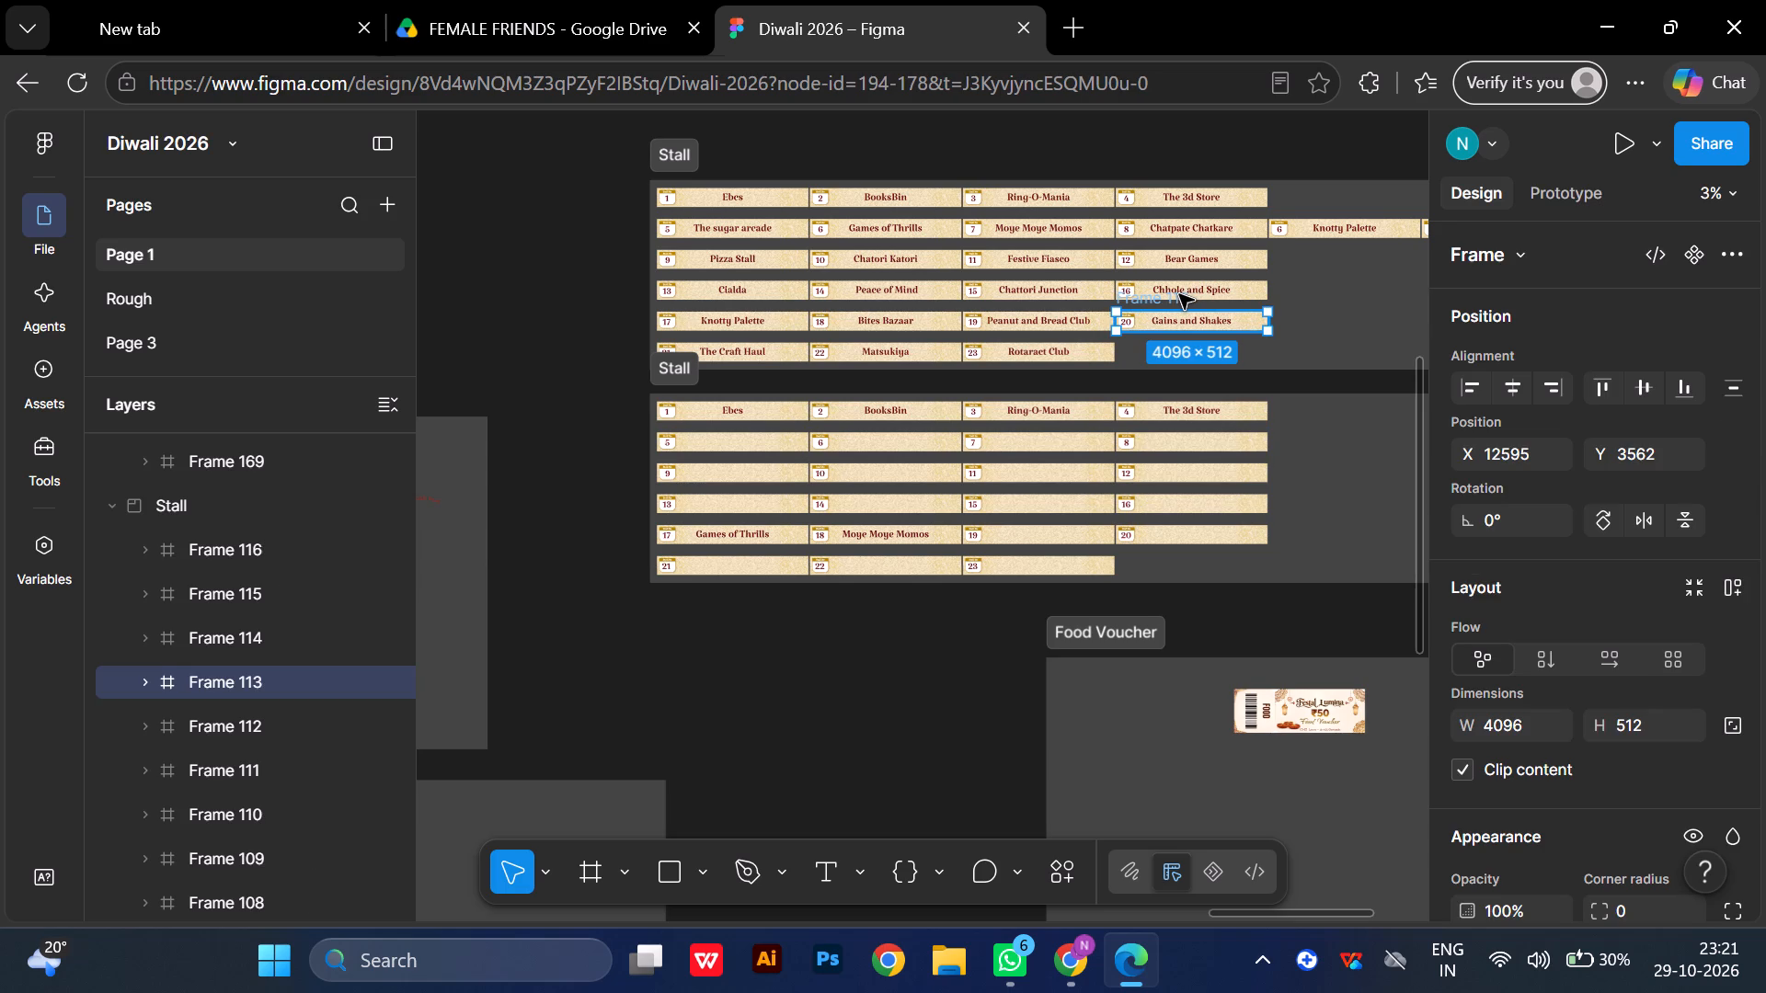
left_click(1205, 277)
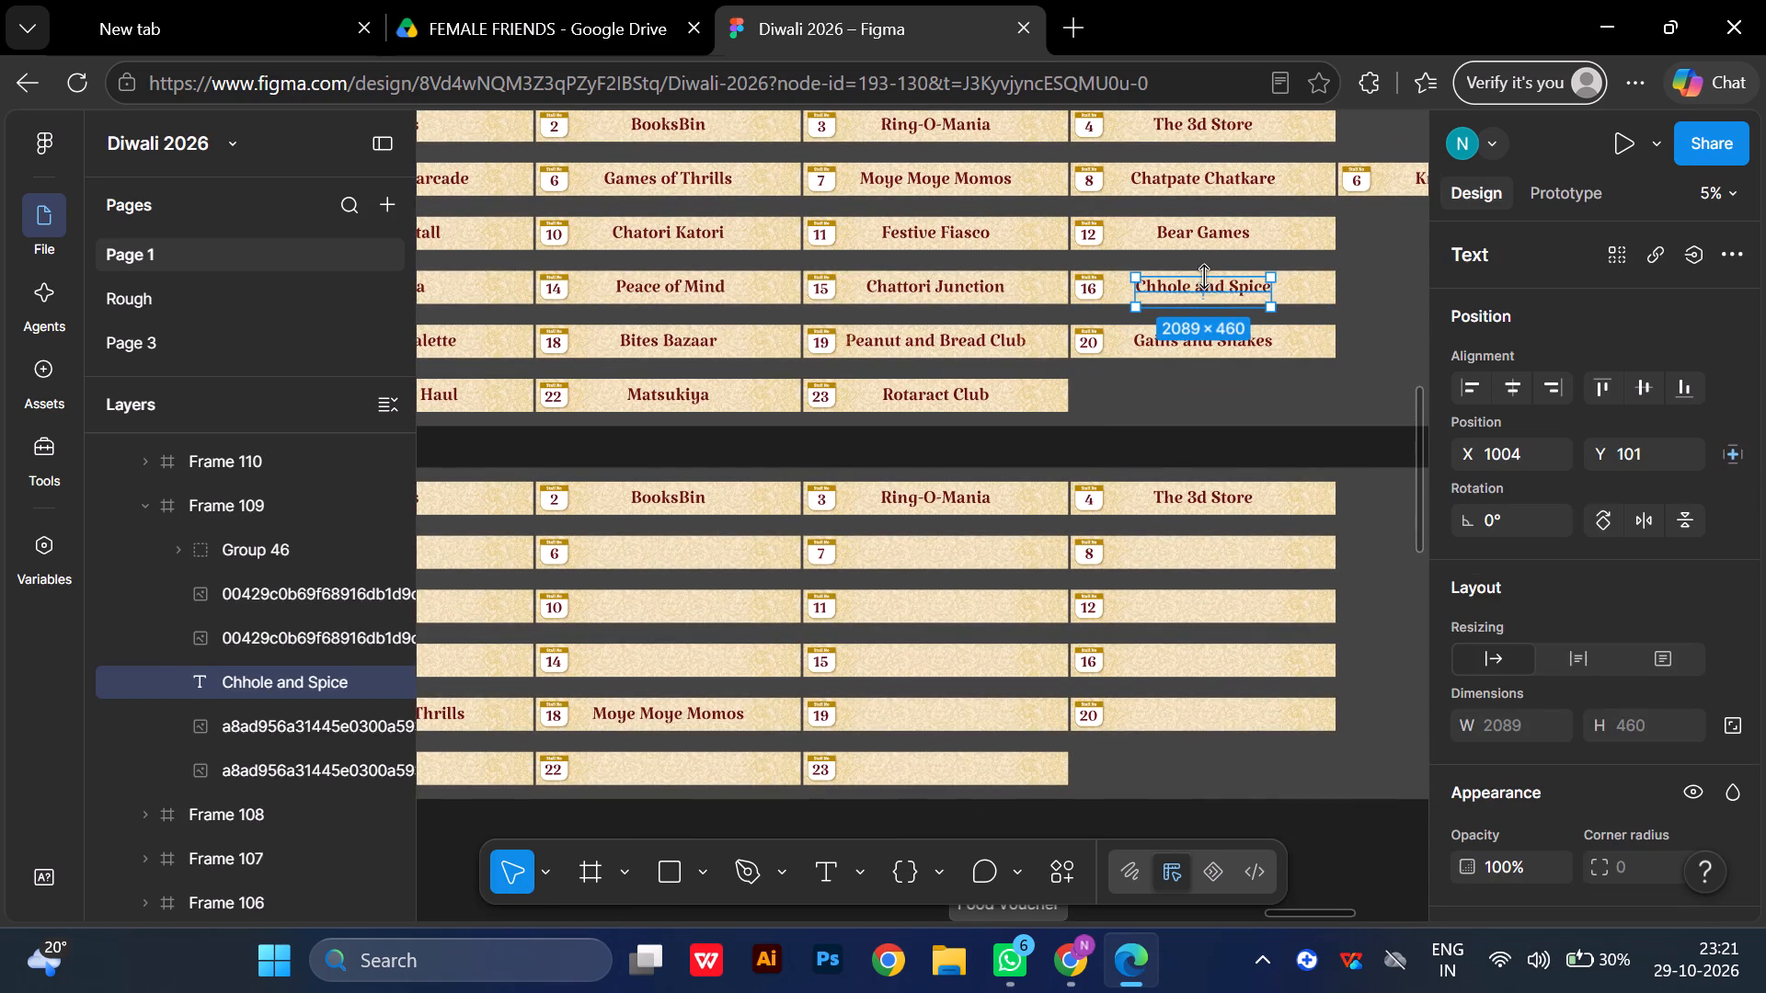
key("ctrl+c")
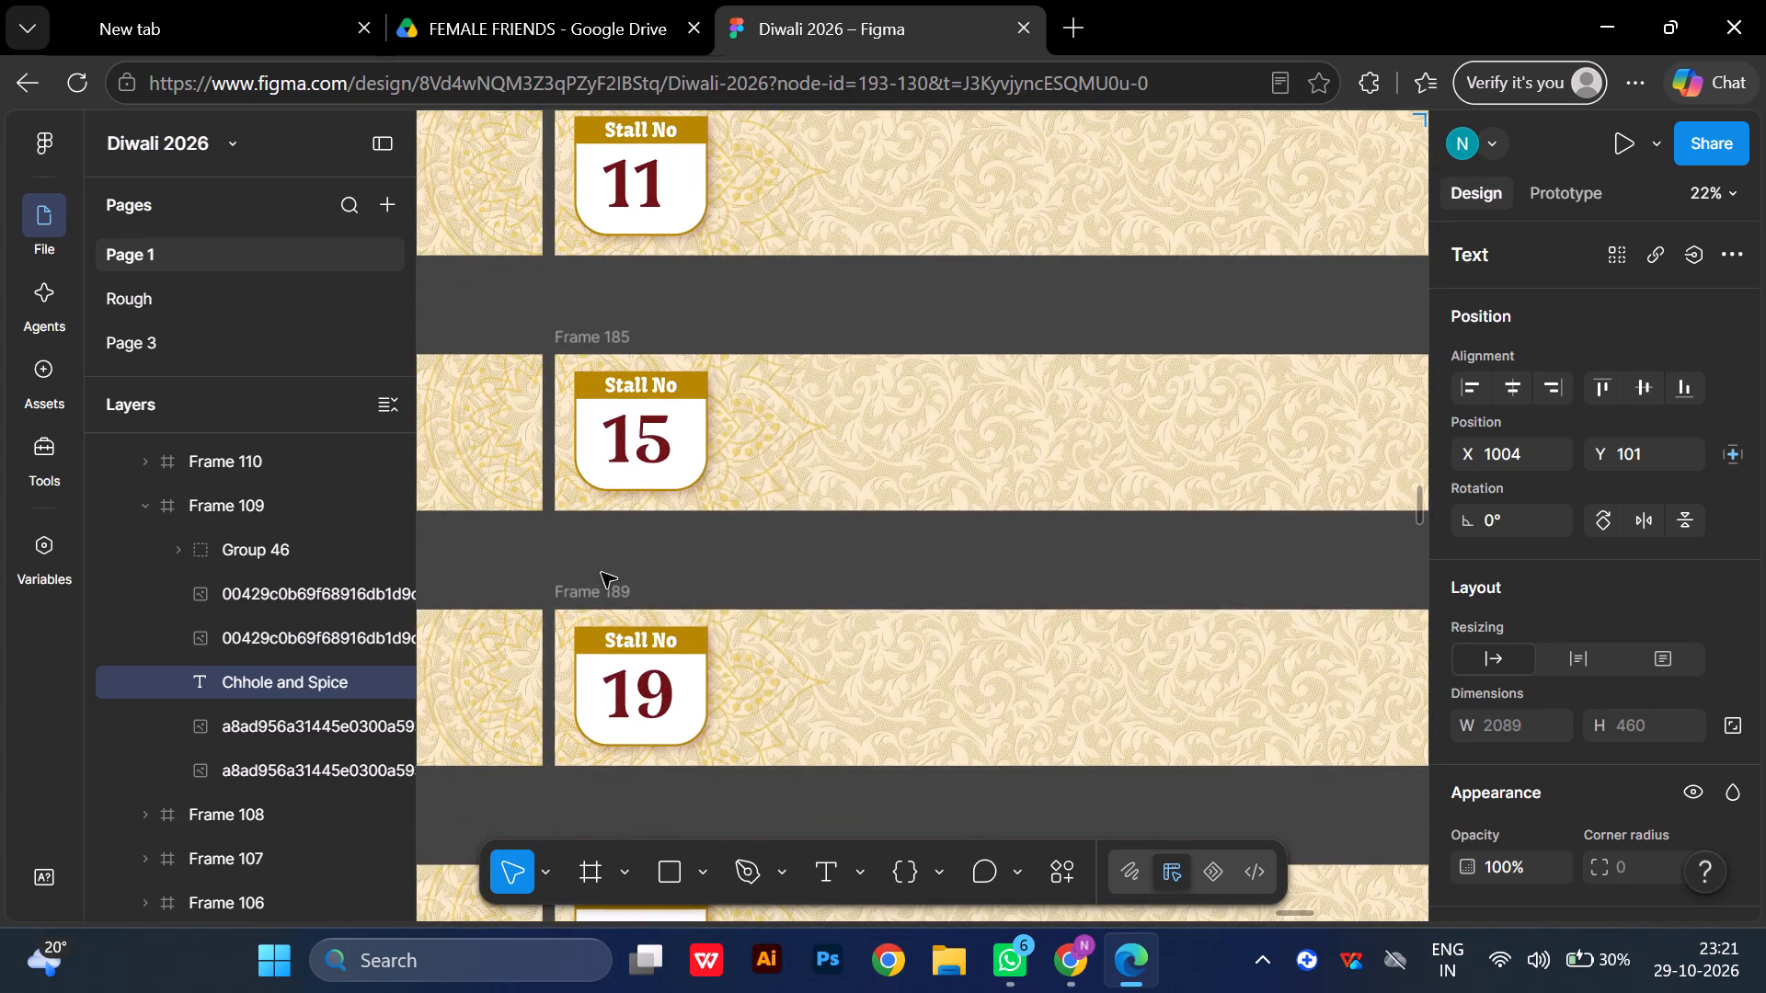
left_click(595, 586)
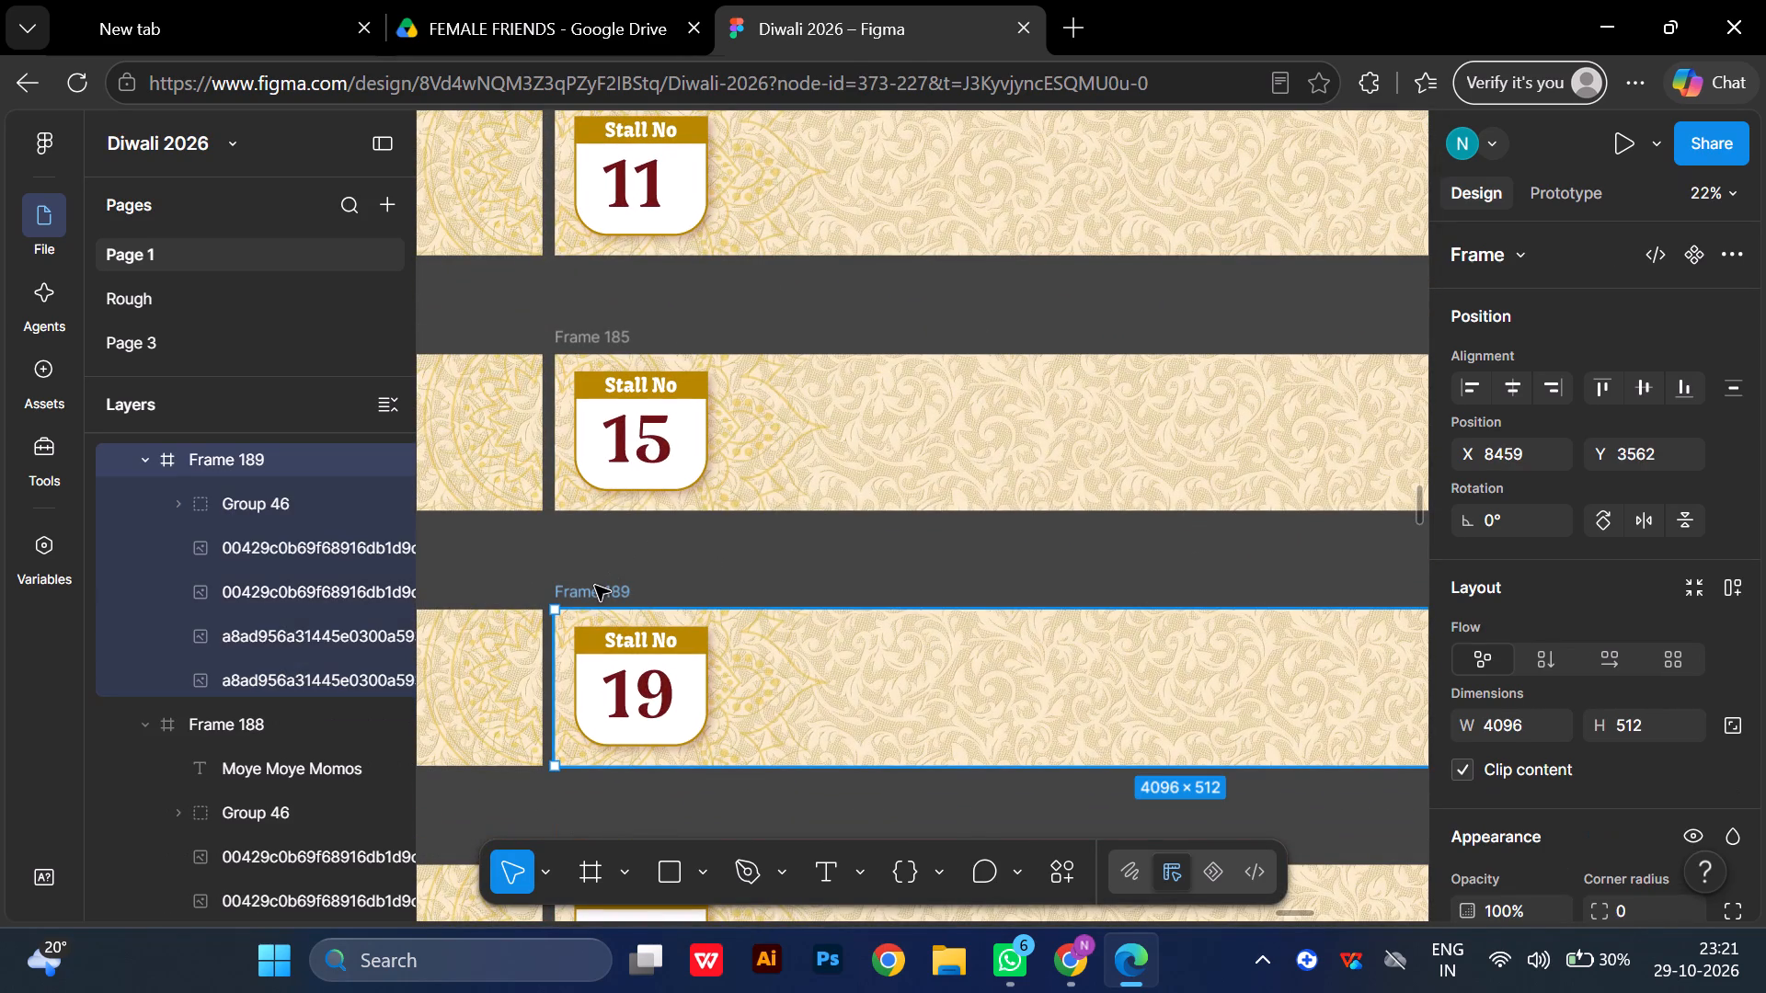
key("ctrl+v")
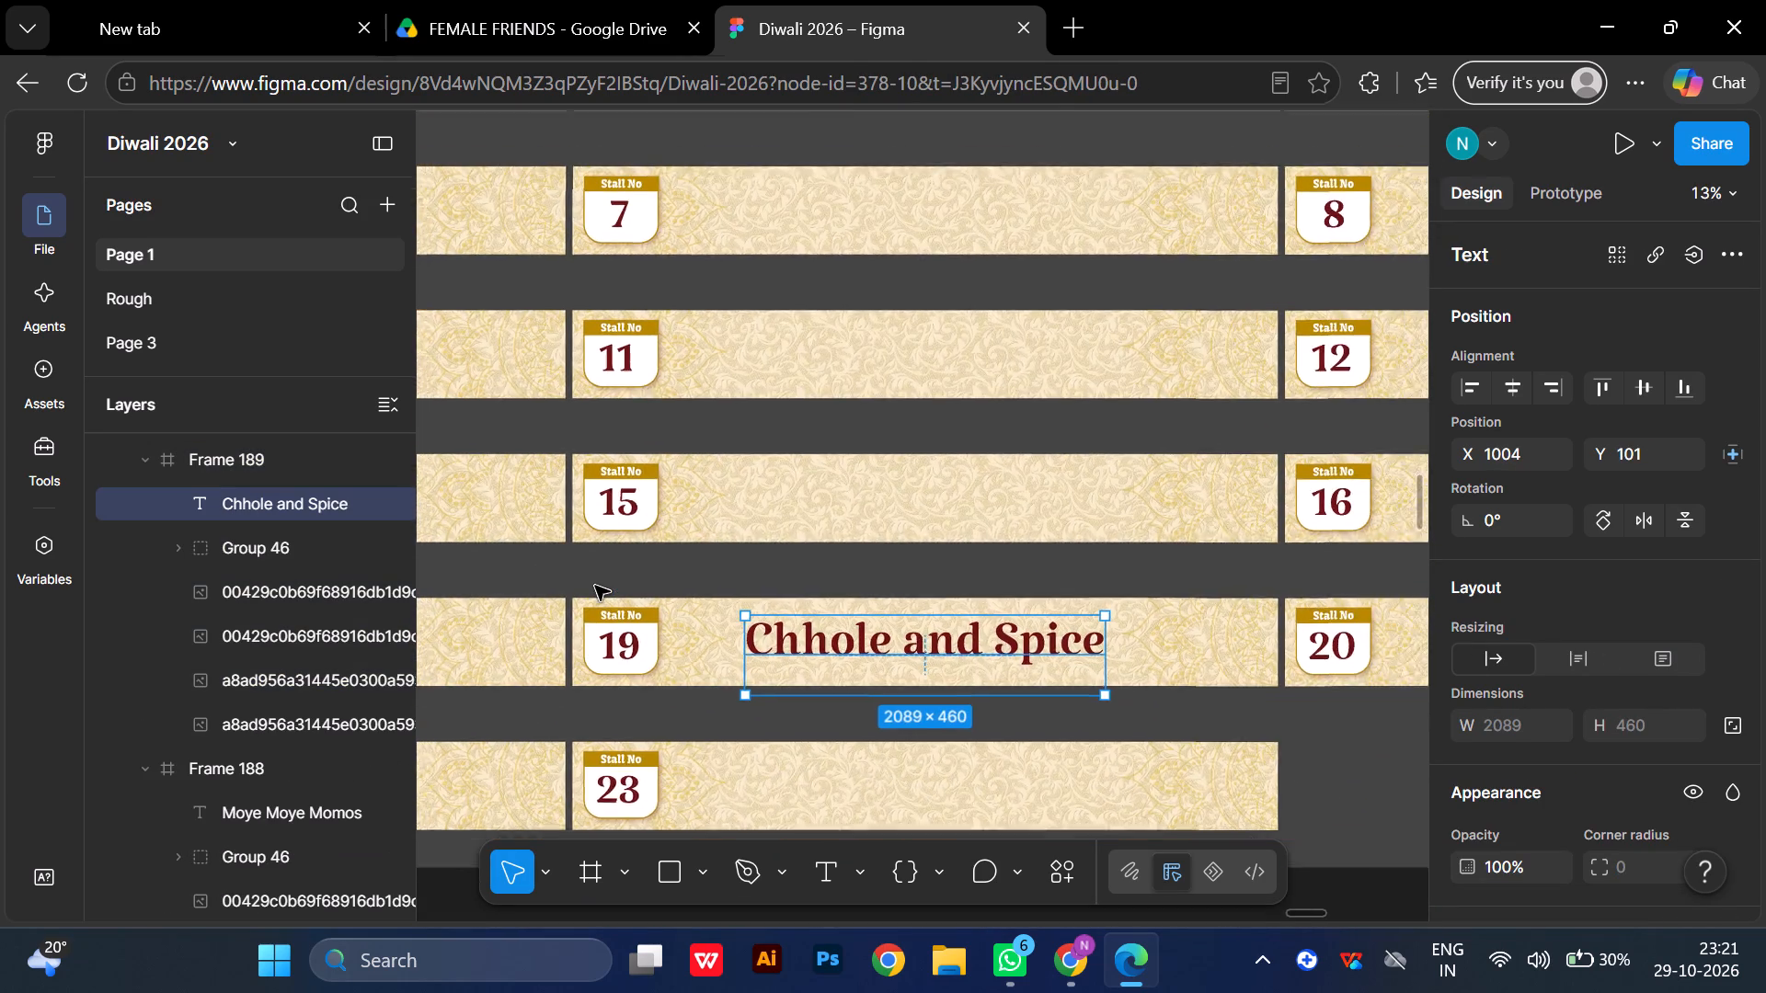
left_click(1177, 704)
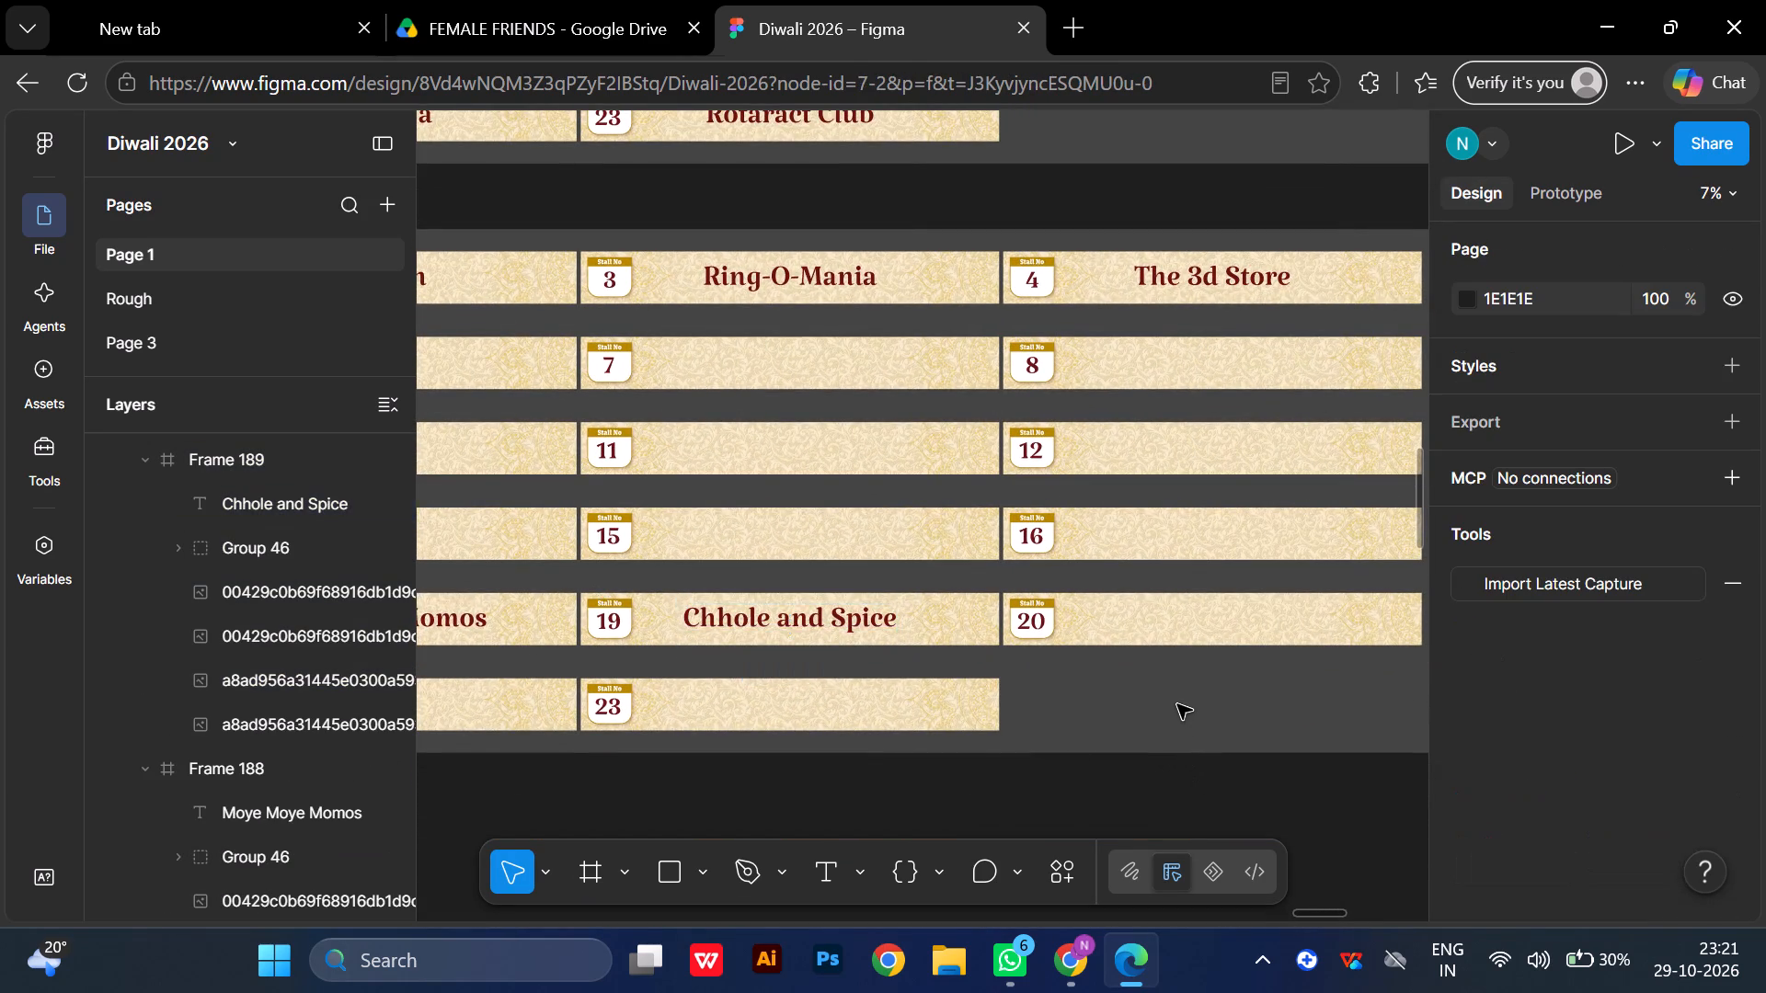
Copy the Peanut and Bread Club name from the original section onto the duplicated stall 20 banner and centre it horizontally.
scroll(1177, 704, "up", 1)
scroll(1177, 704, "right", 1)
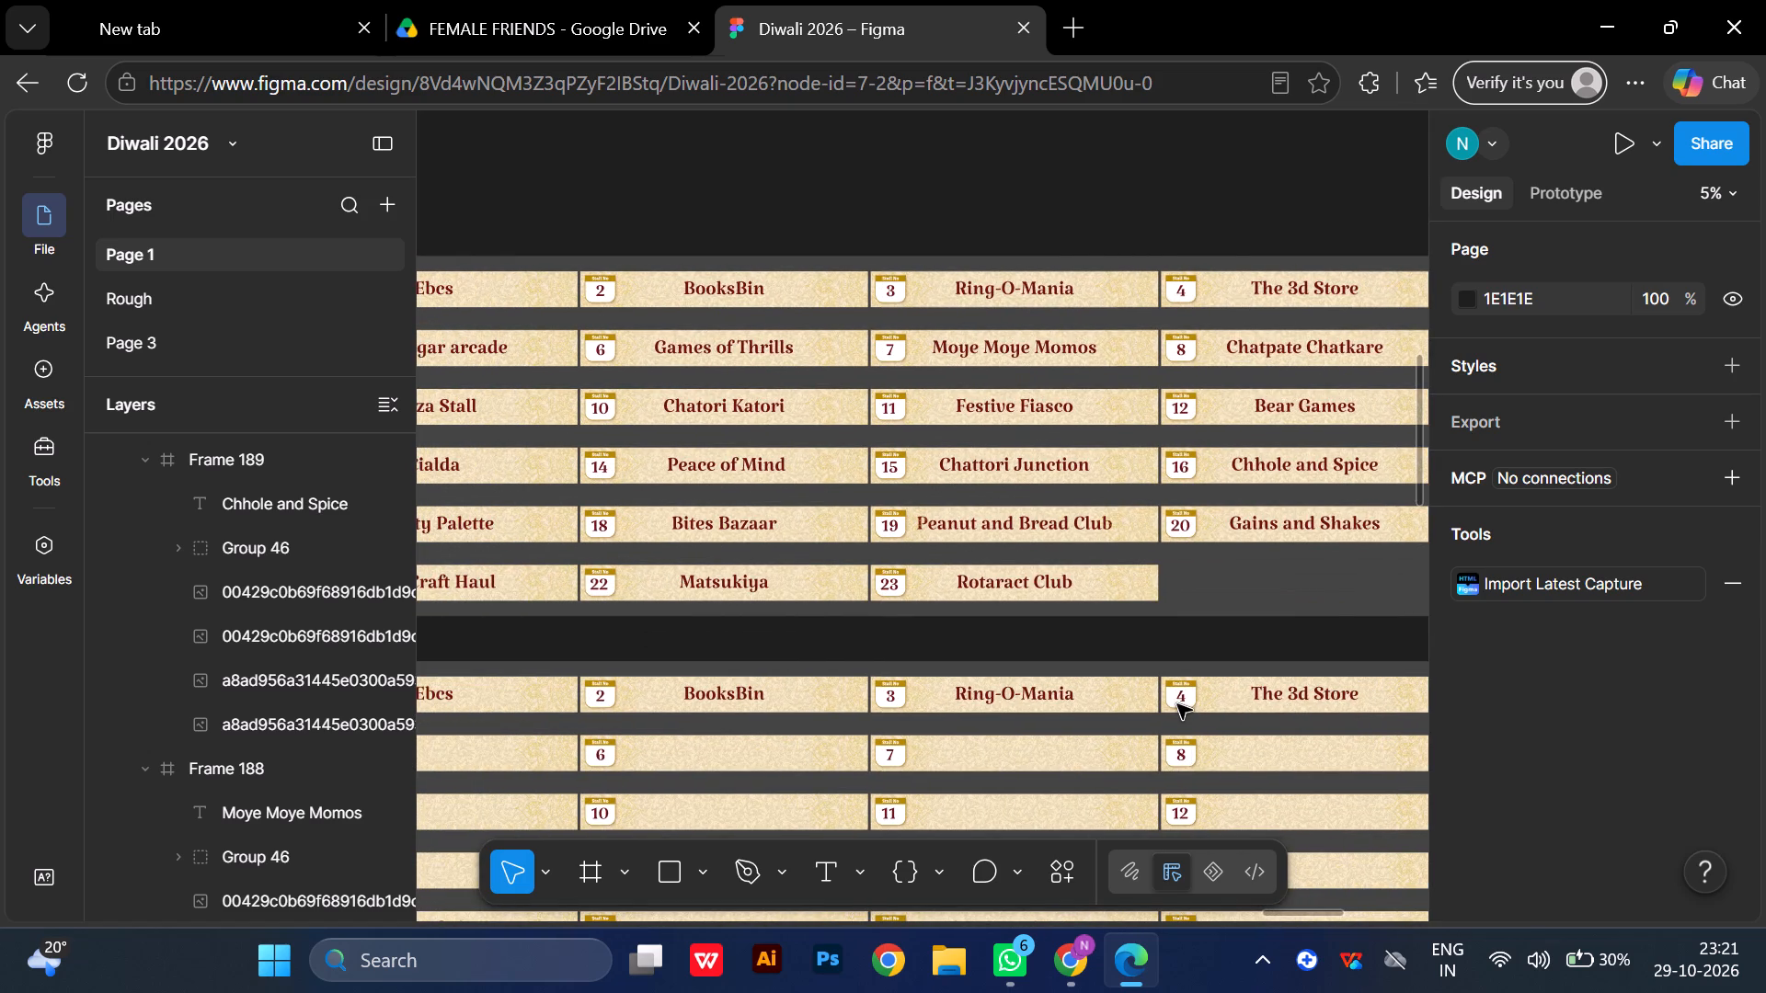
left_click(1005, 518)
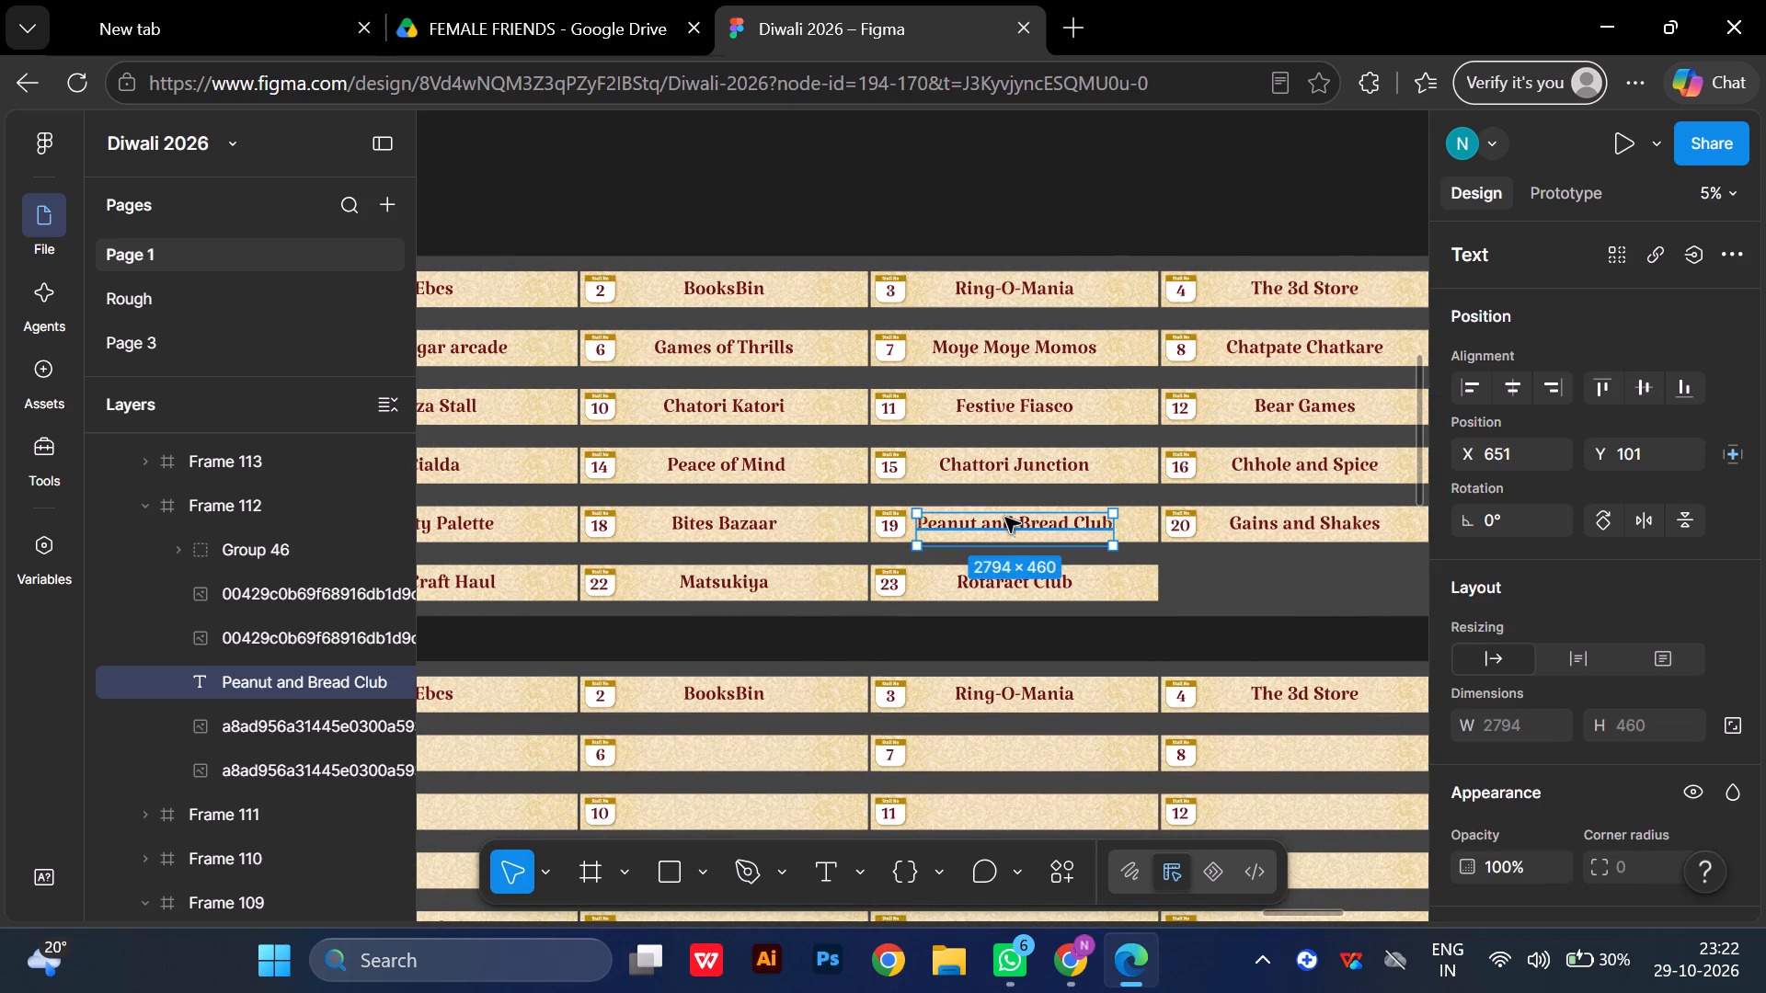
key("ctrl+c")
scroll(1005, 518, "down", 2)
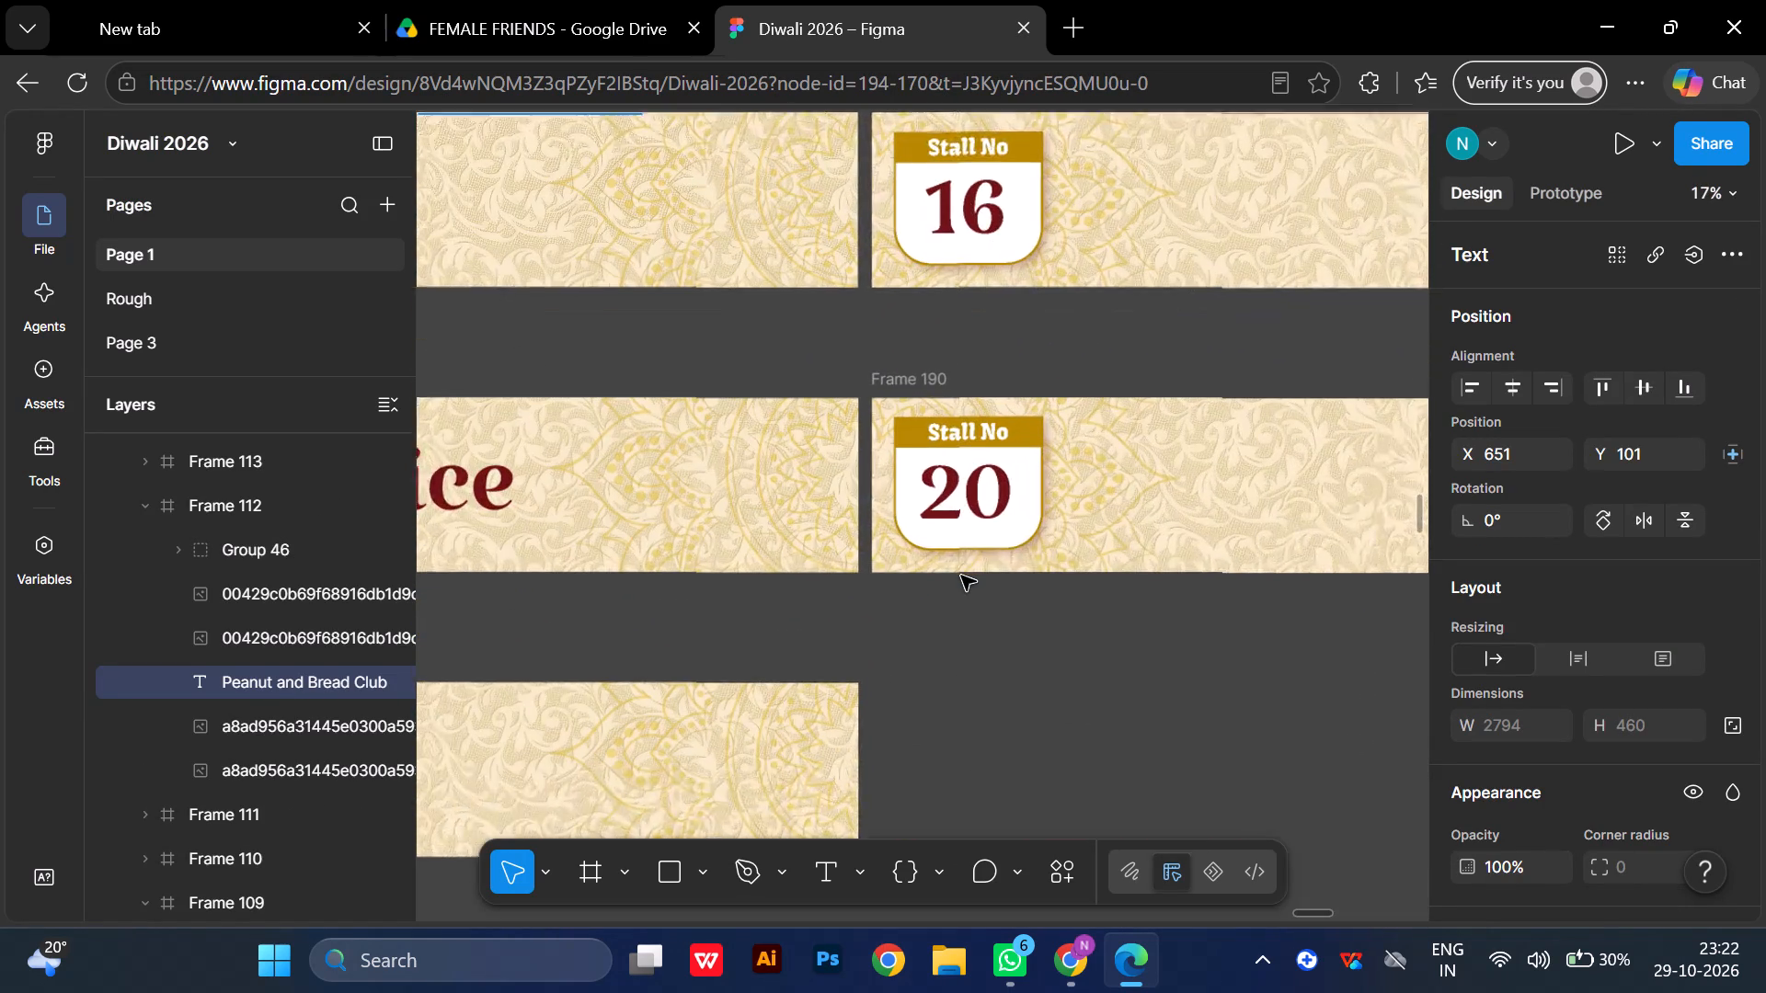
left_click(910, 351)
scroll(910, 351, "left", 1)
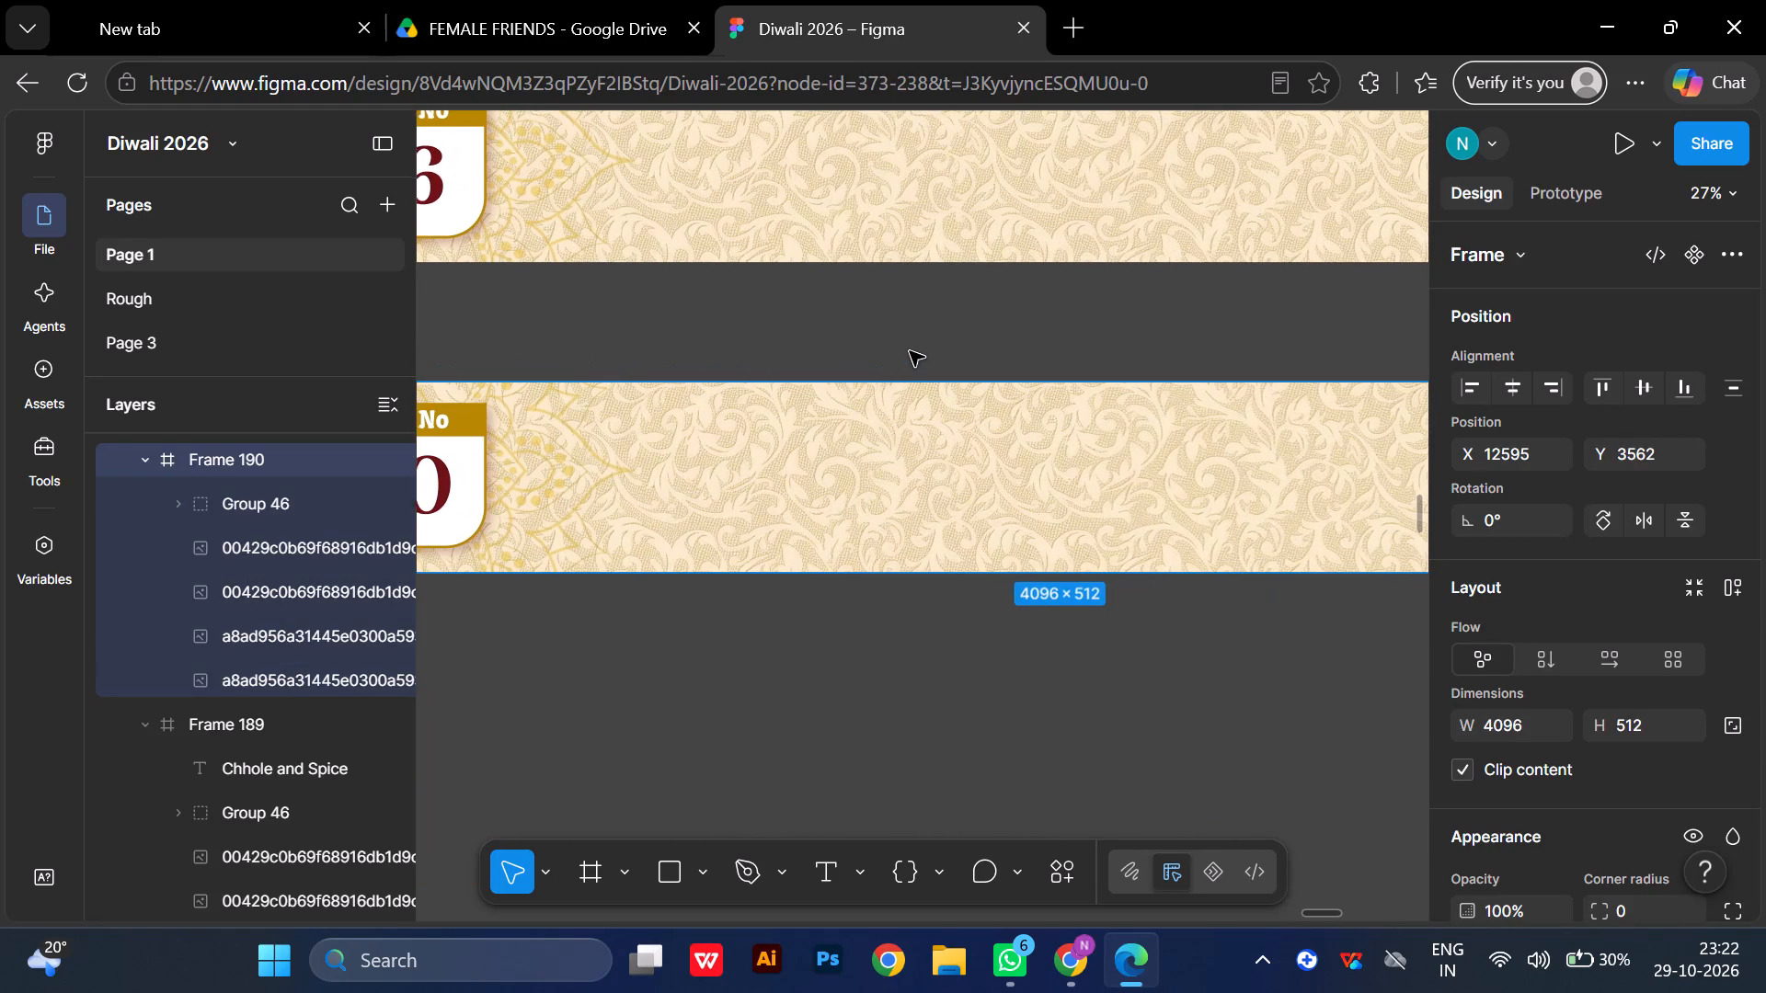
scroll(910, 351, "left", 1)
key("ctrl+v")
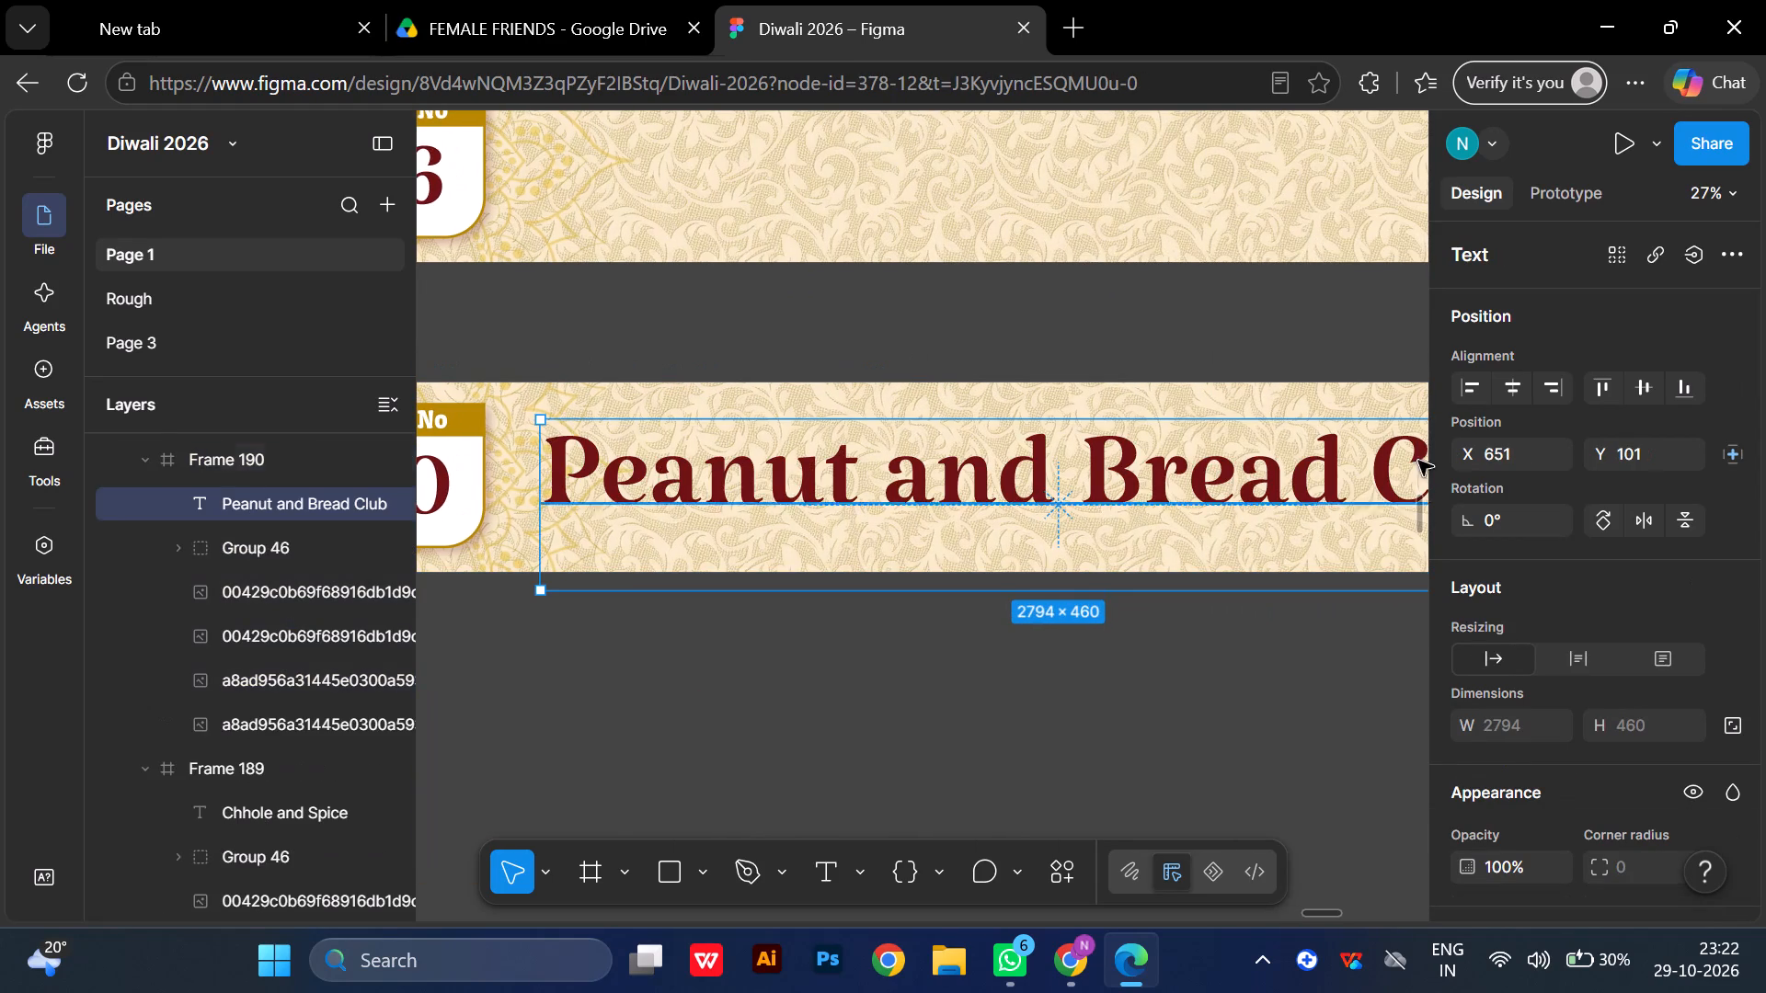
left_click(1504, 395)
left_click(998, 341)
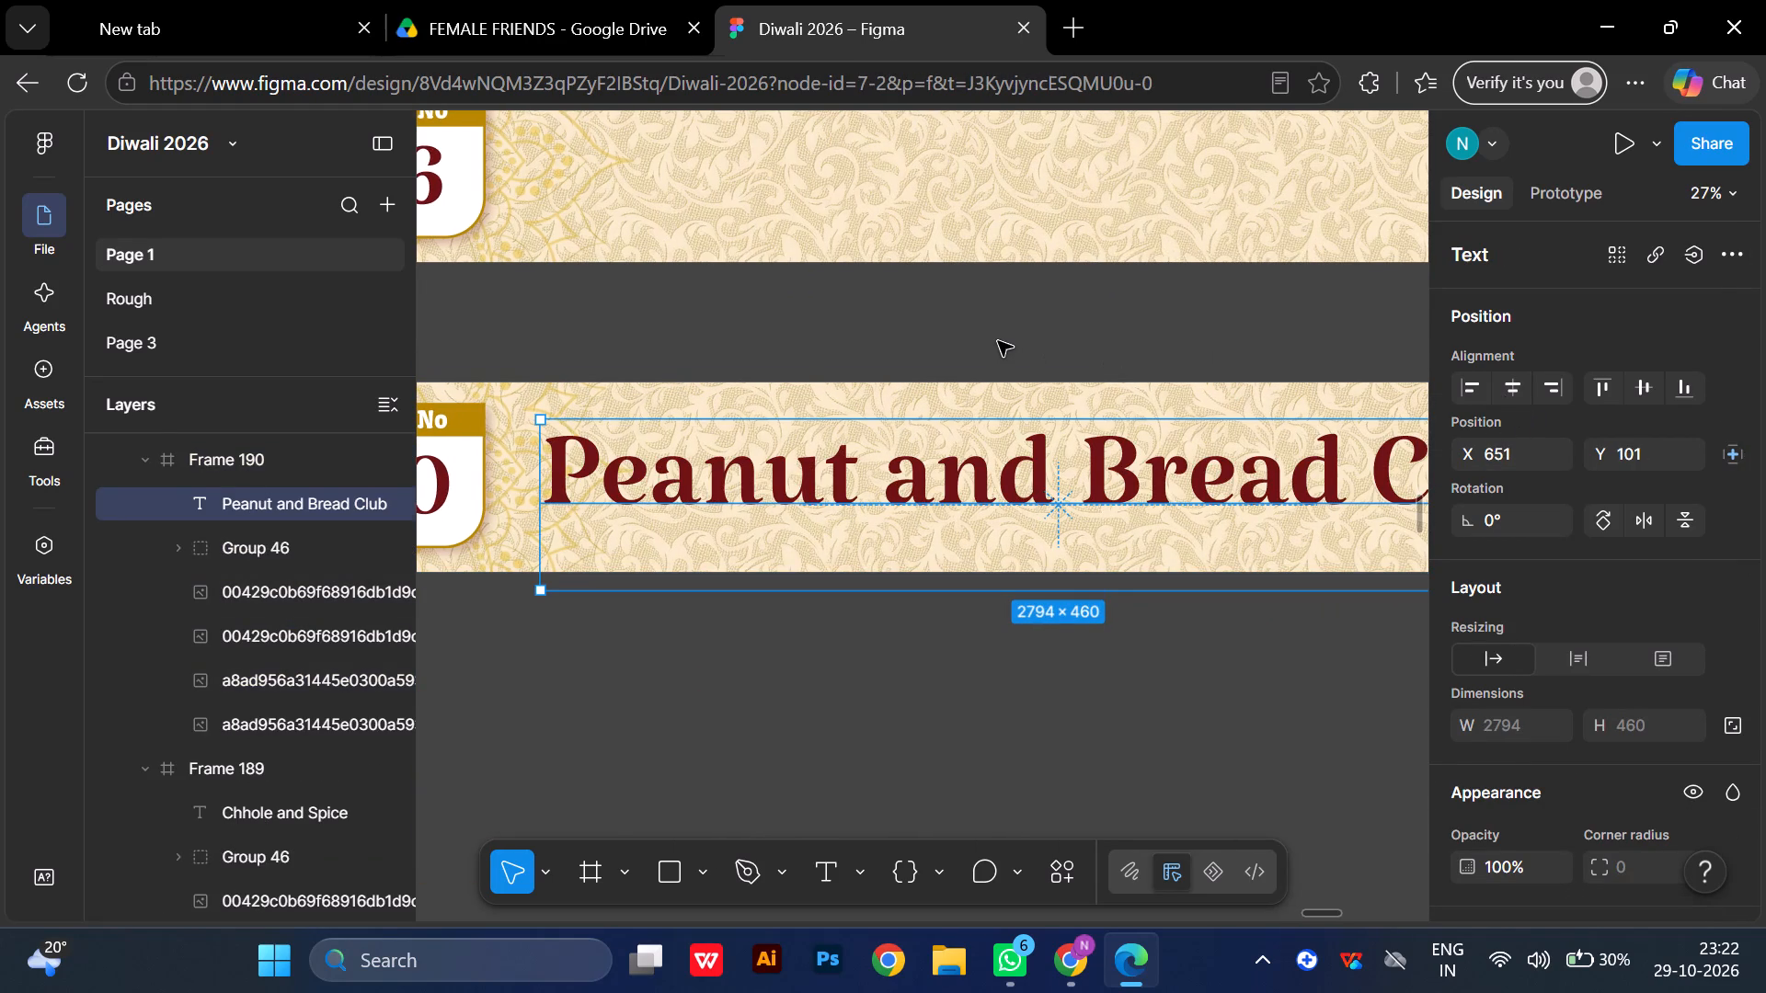
Copy the Chattori Junction name from original stall 15 onto the duplicated stall 23 banner and centre it horizontally.
scroll(998, 341, "right", 1)
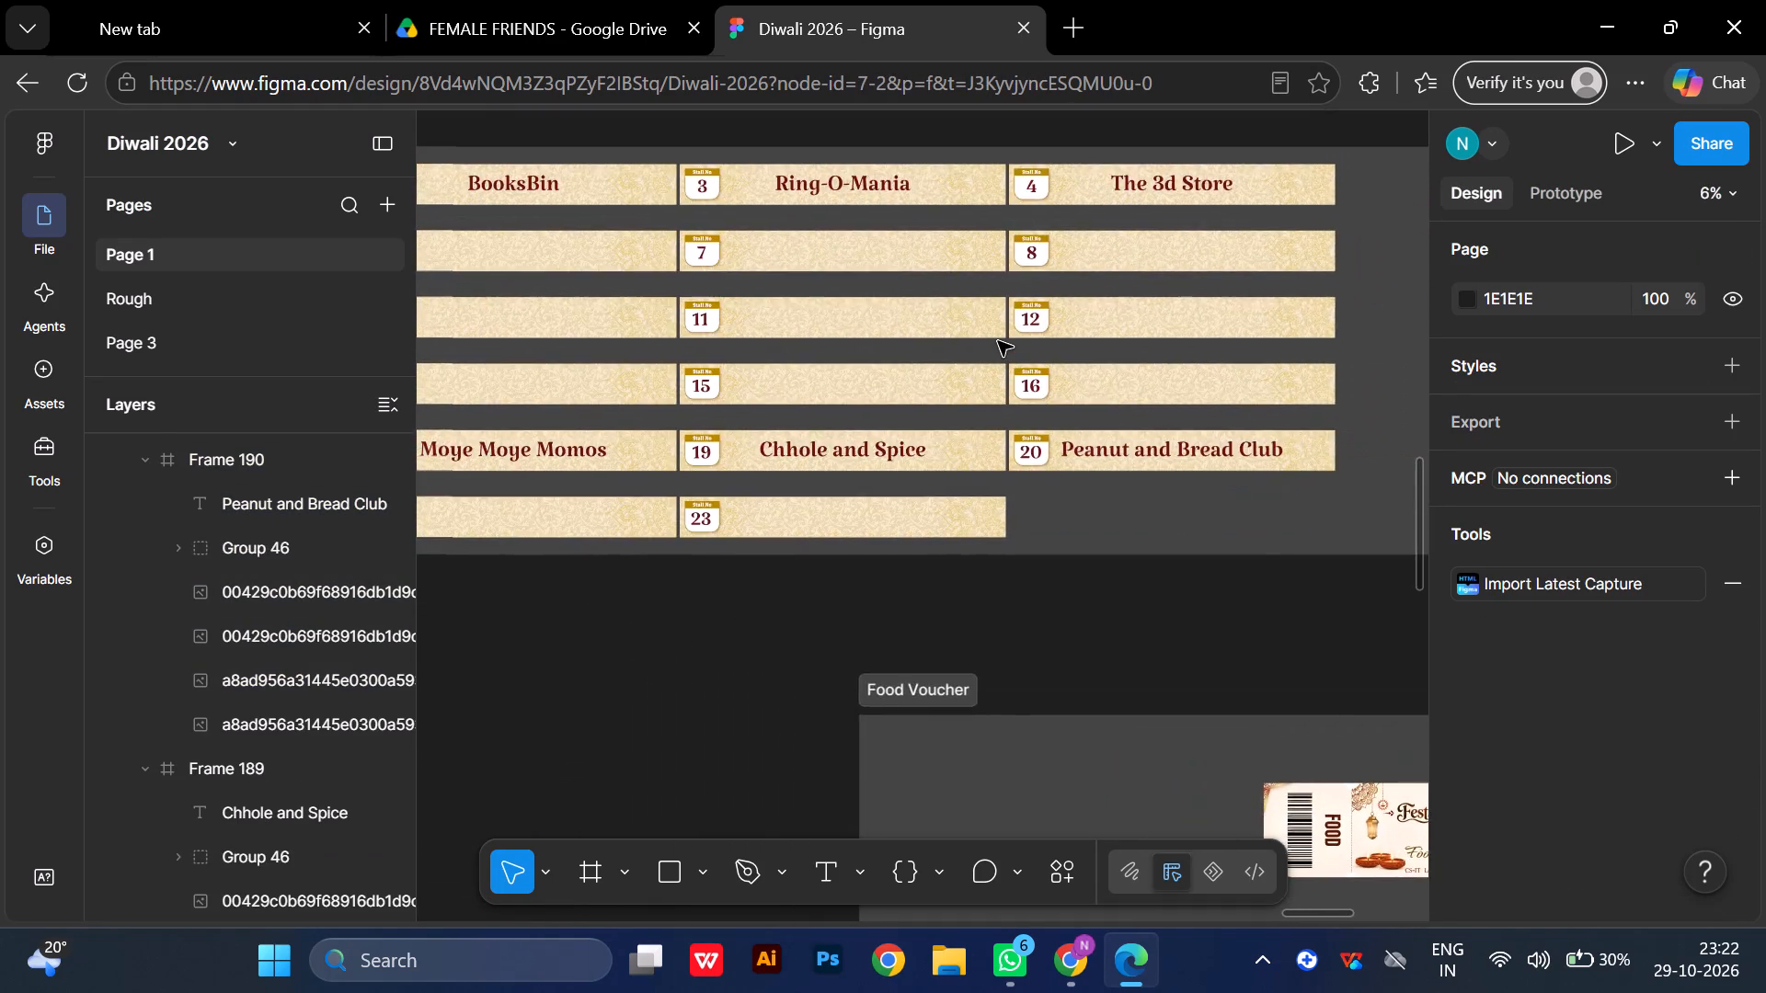
scroll(998, 341, "up", 1)
scroll(998, 341, "right", 2)
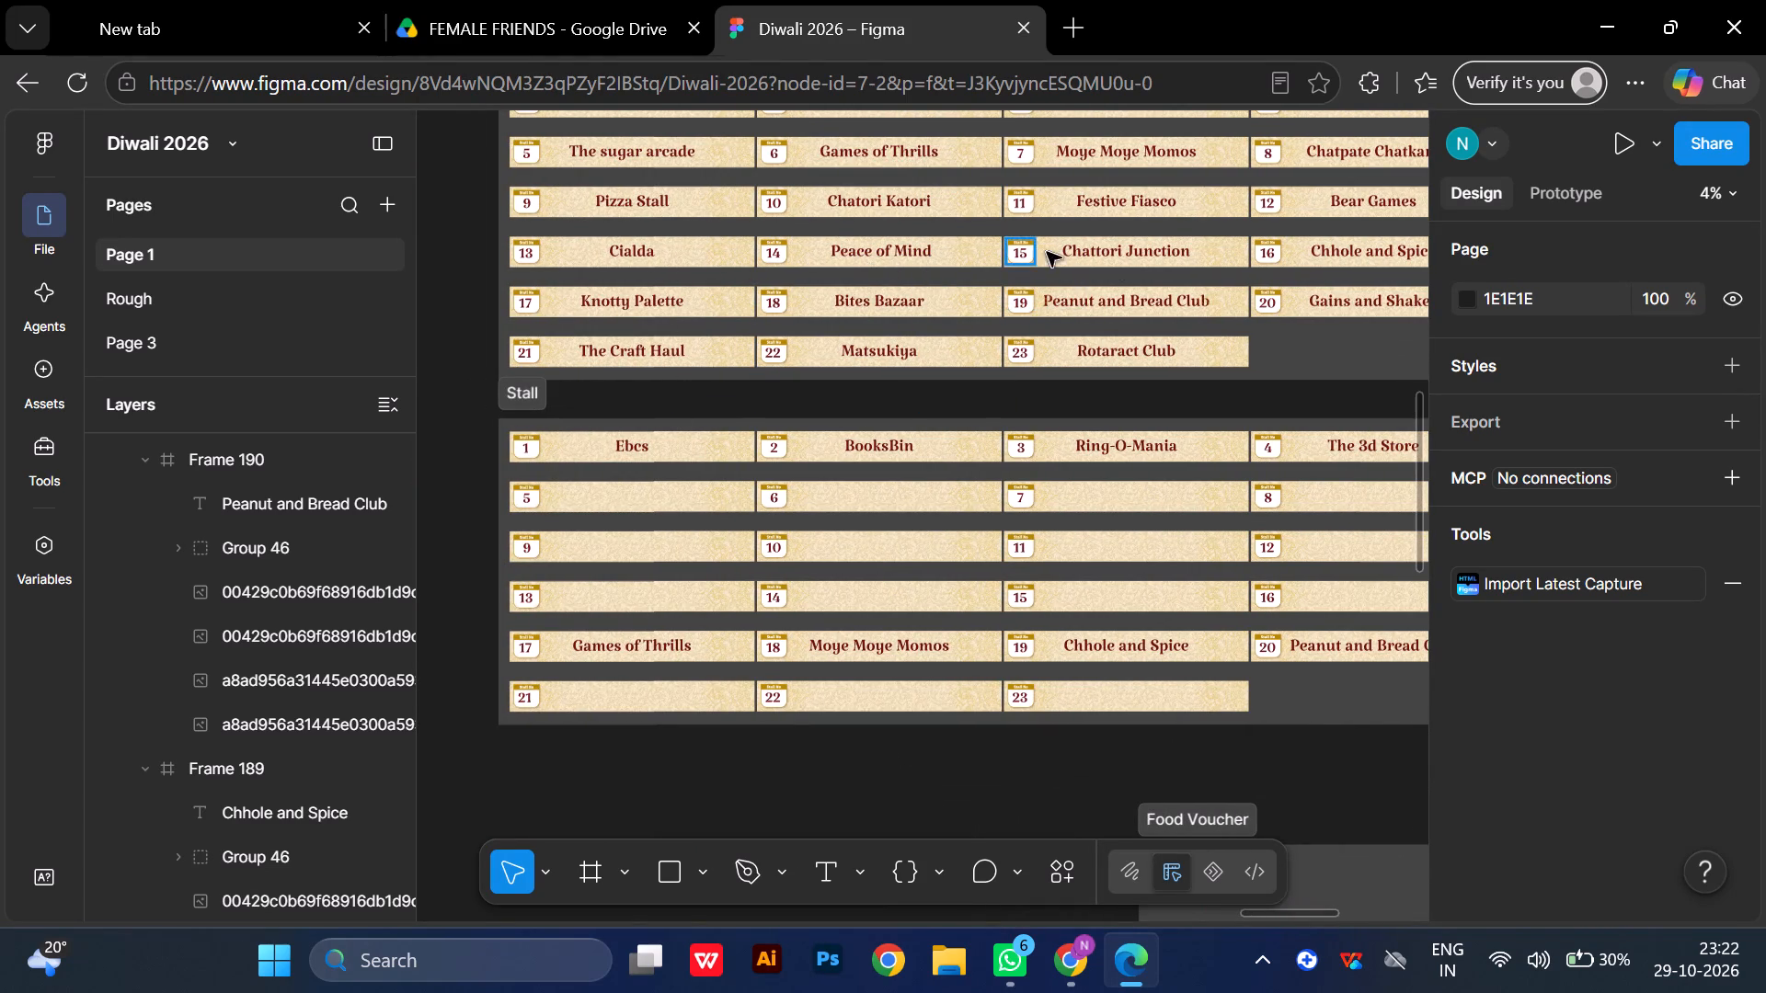
left_click(1141, 251)
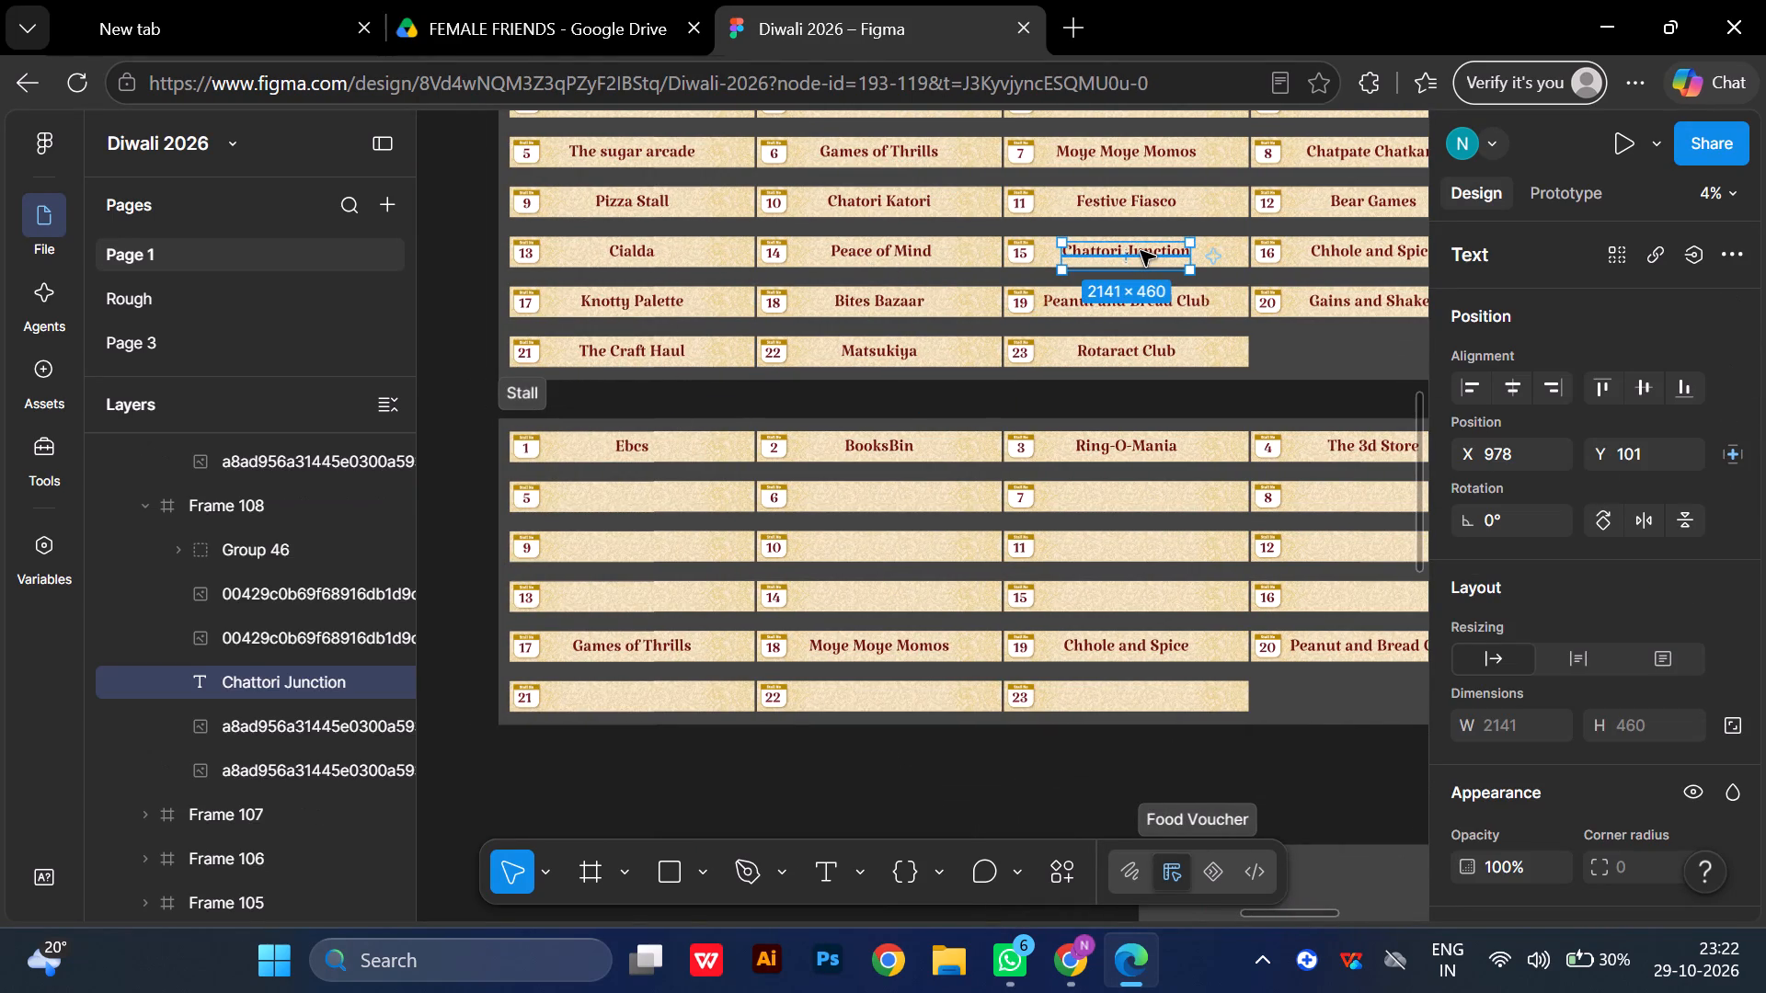
key("ctrl+c")
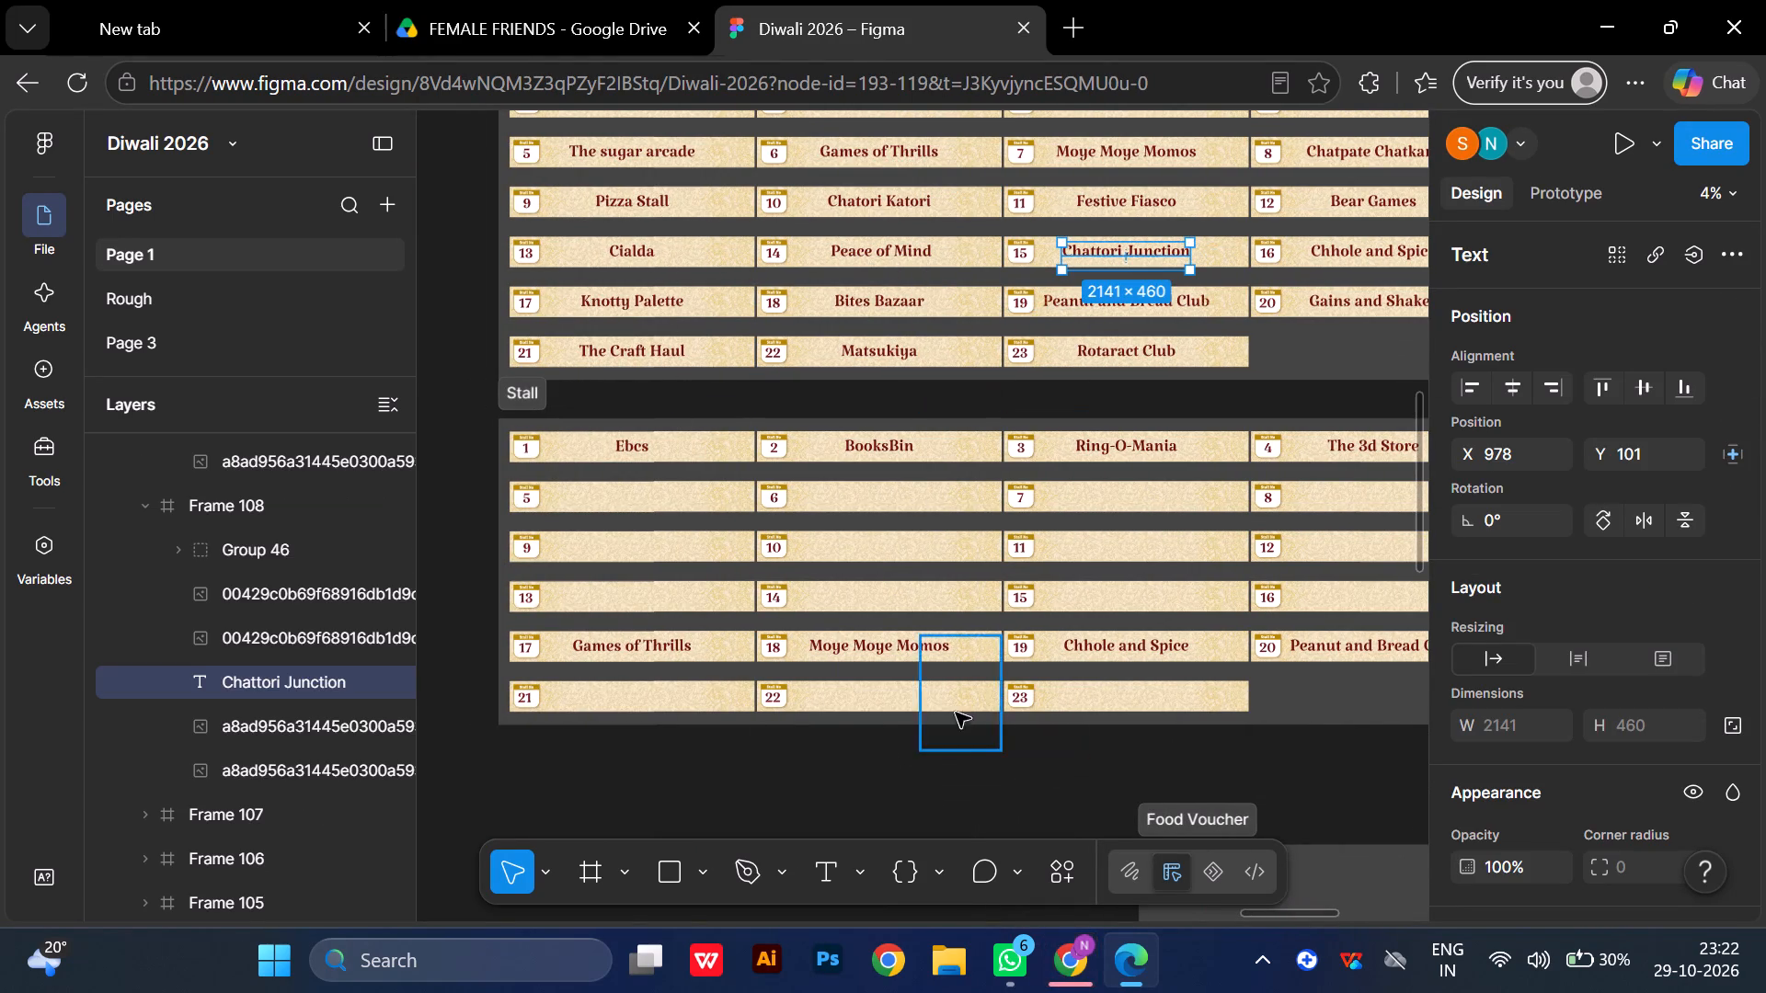
left_click(1137, 693)
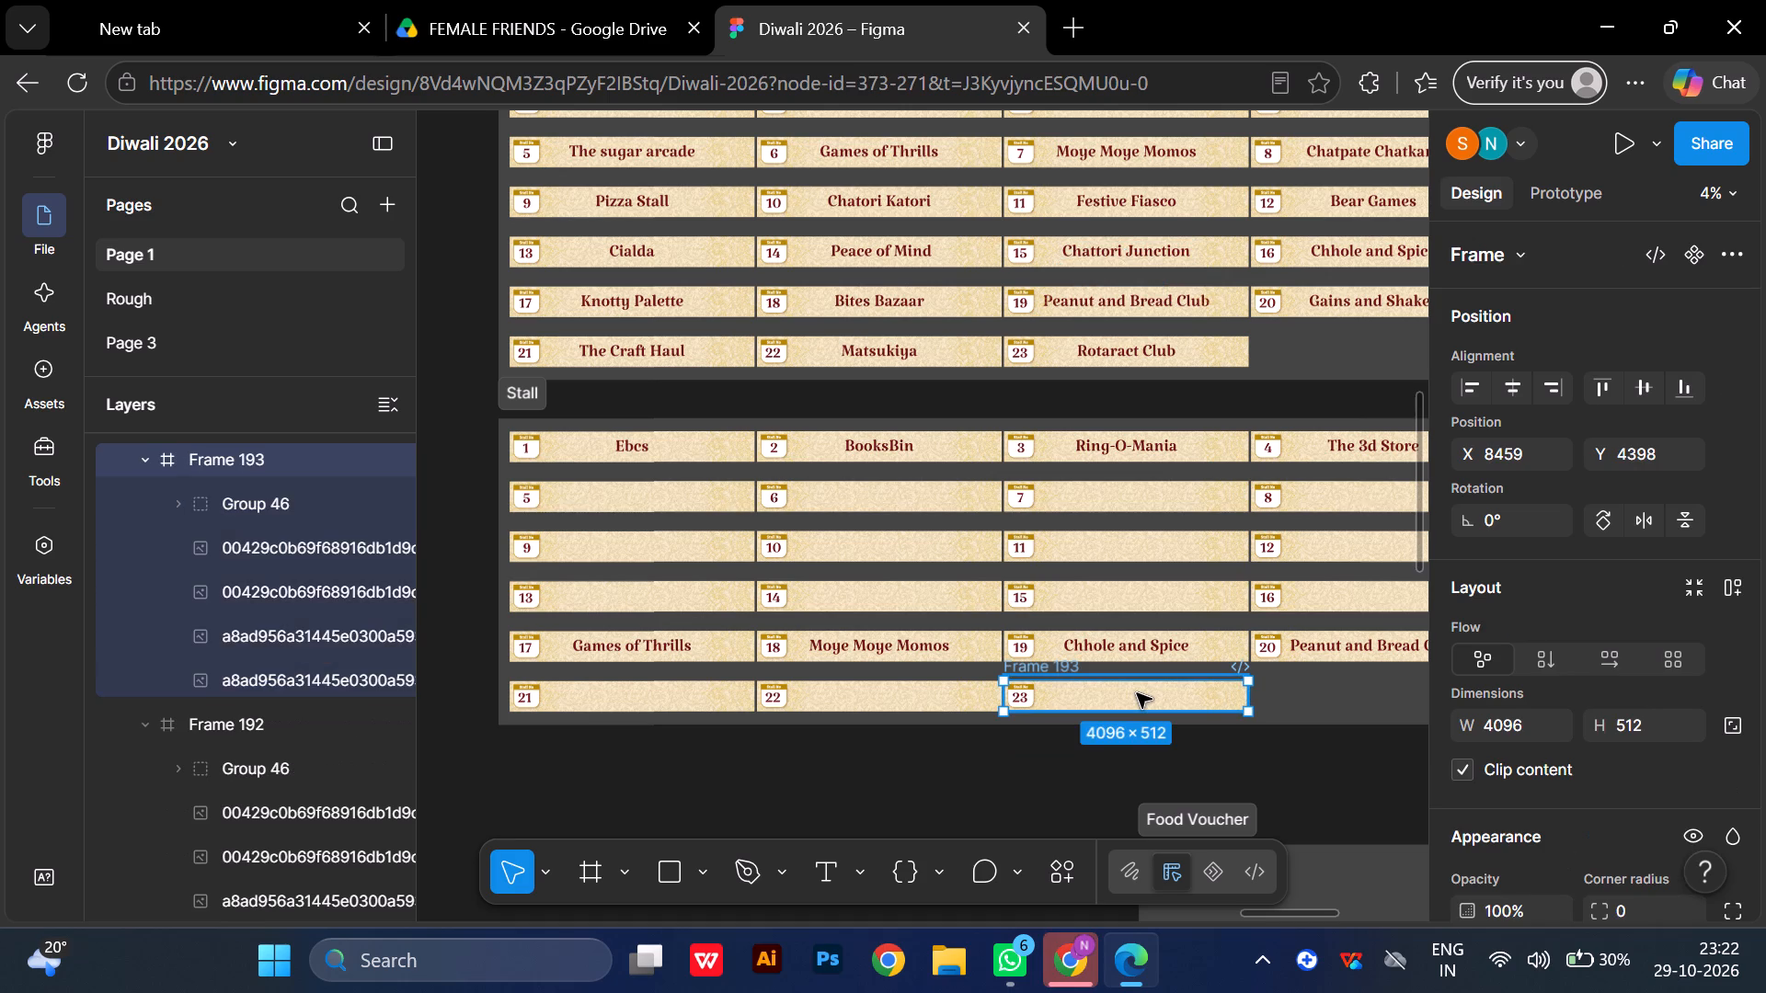
key("ctrl+v")
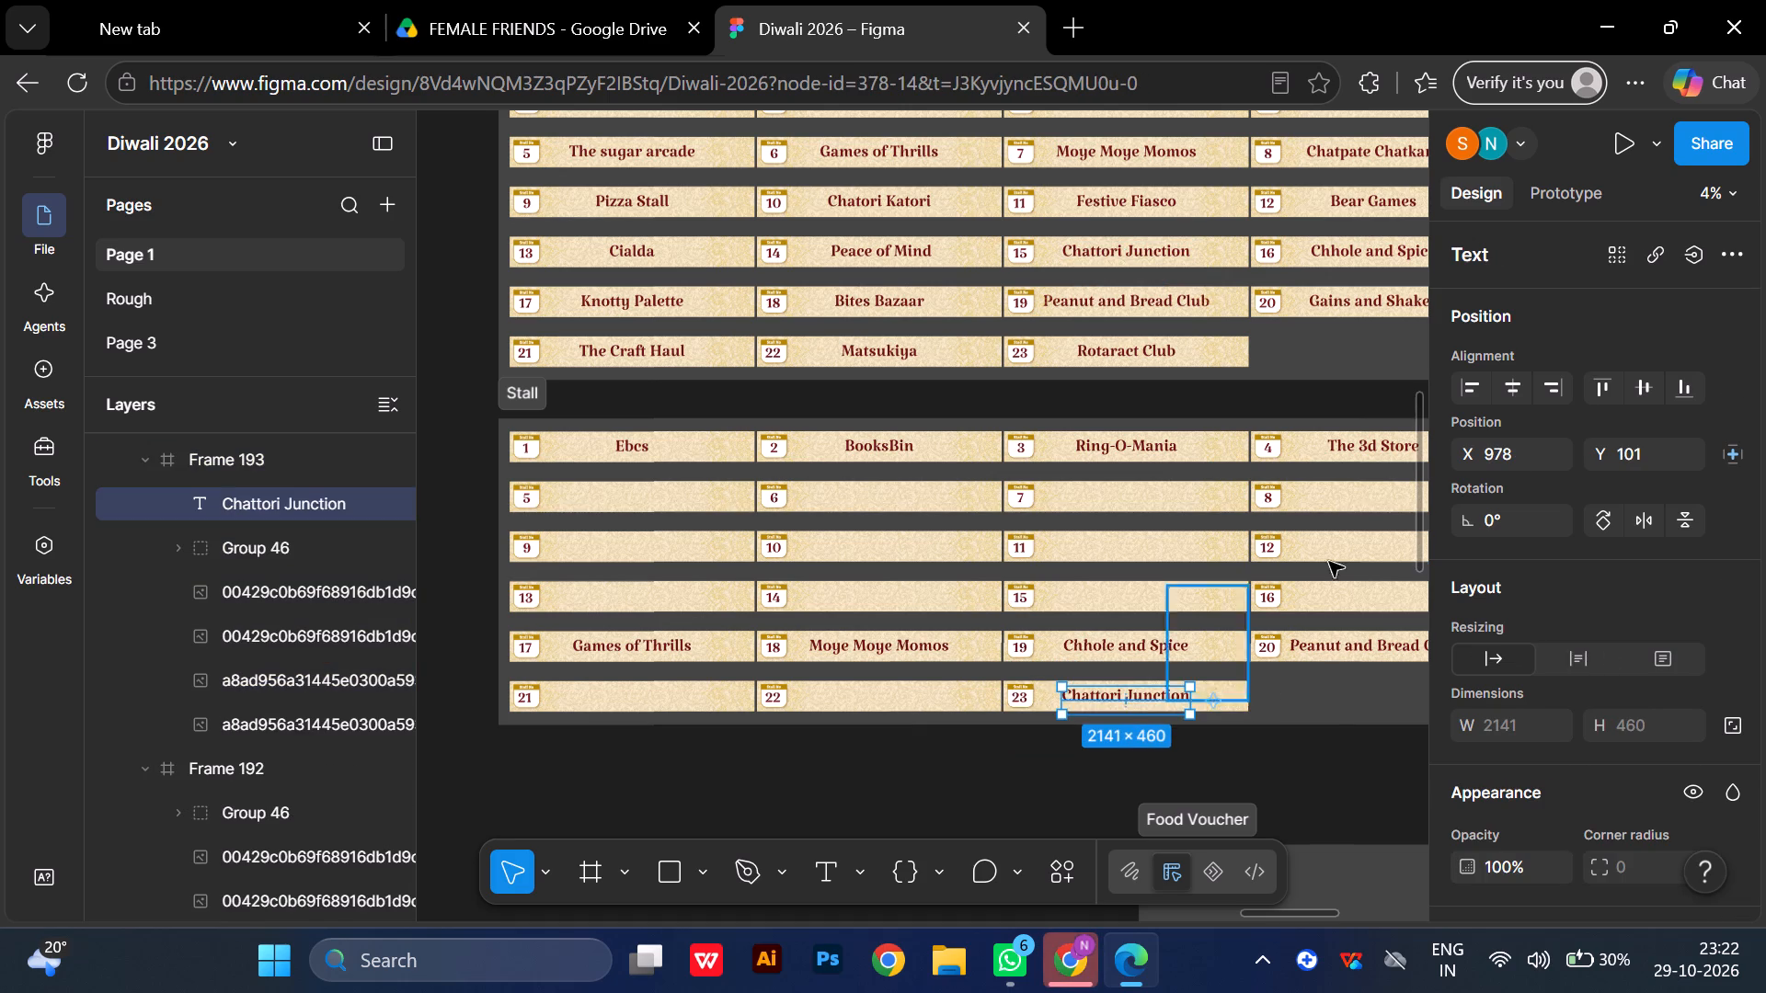
left_click(1498, 387)
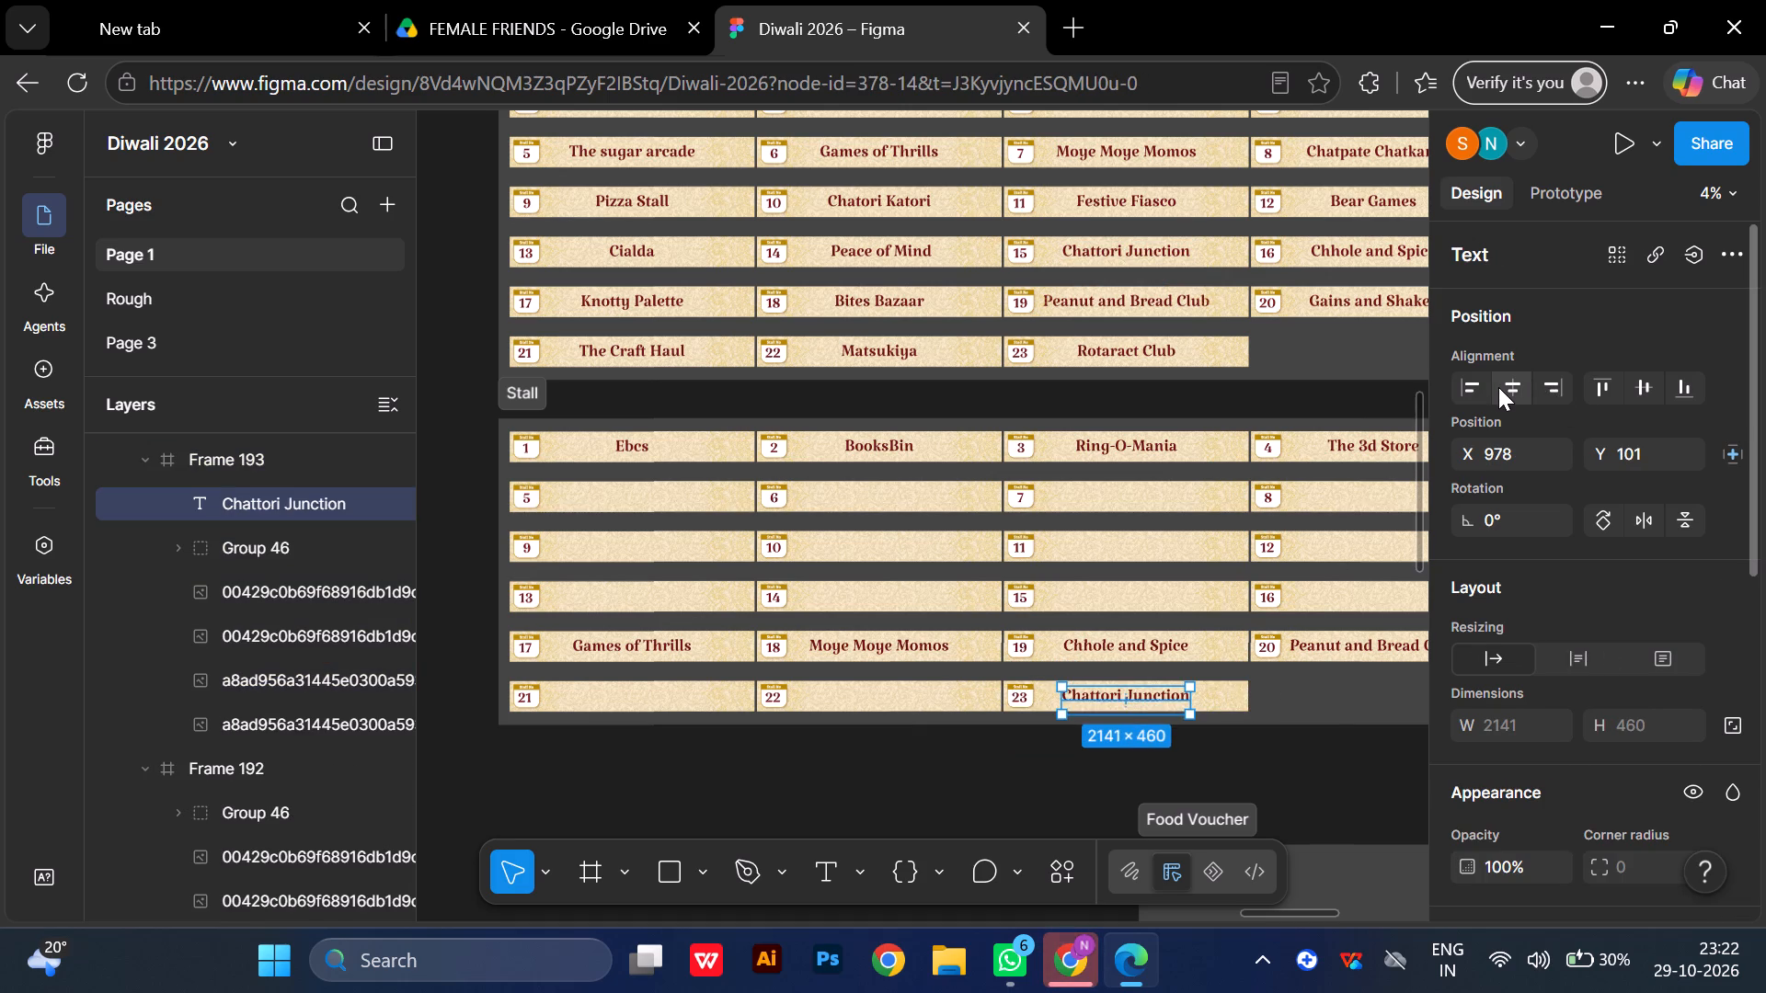
left_click(1324, 782)
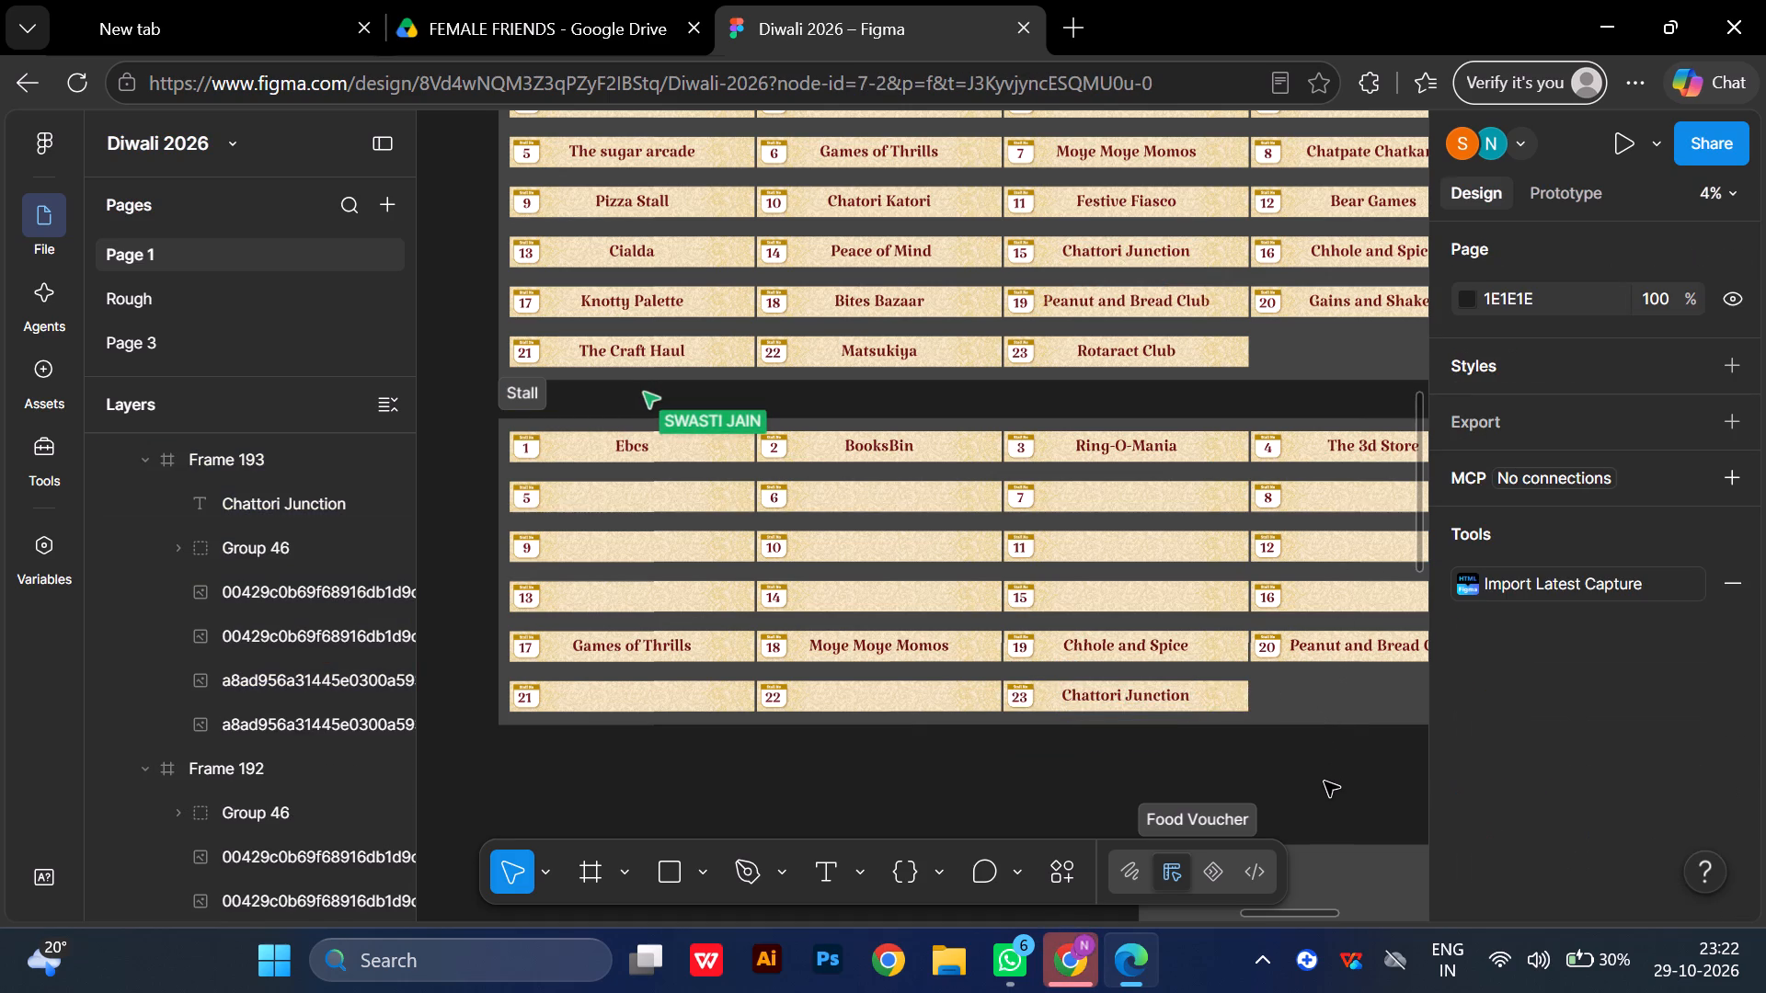
Copy The sugar arcade name from original stall 5 onto the duplicated stall 22 banner and centre it horizontally.
scroll(1324, 782, "up", 1)
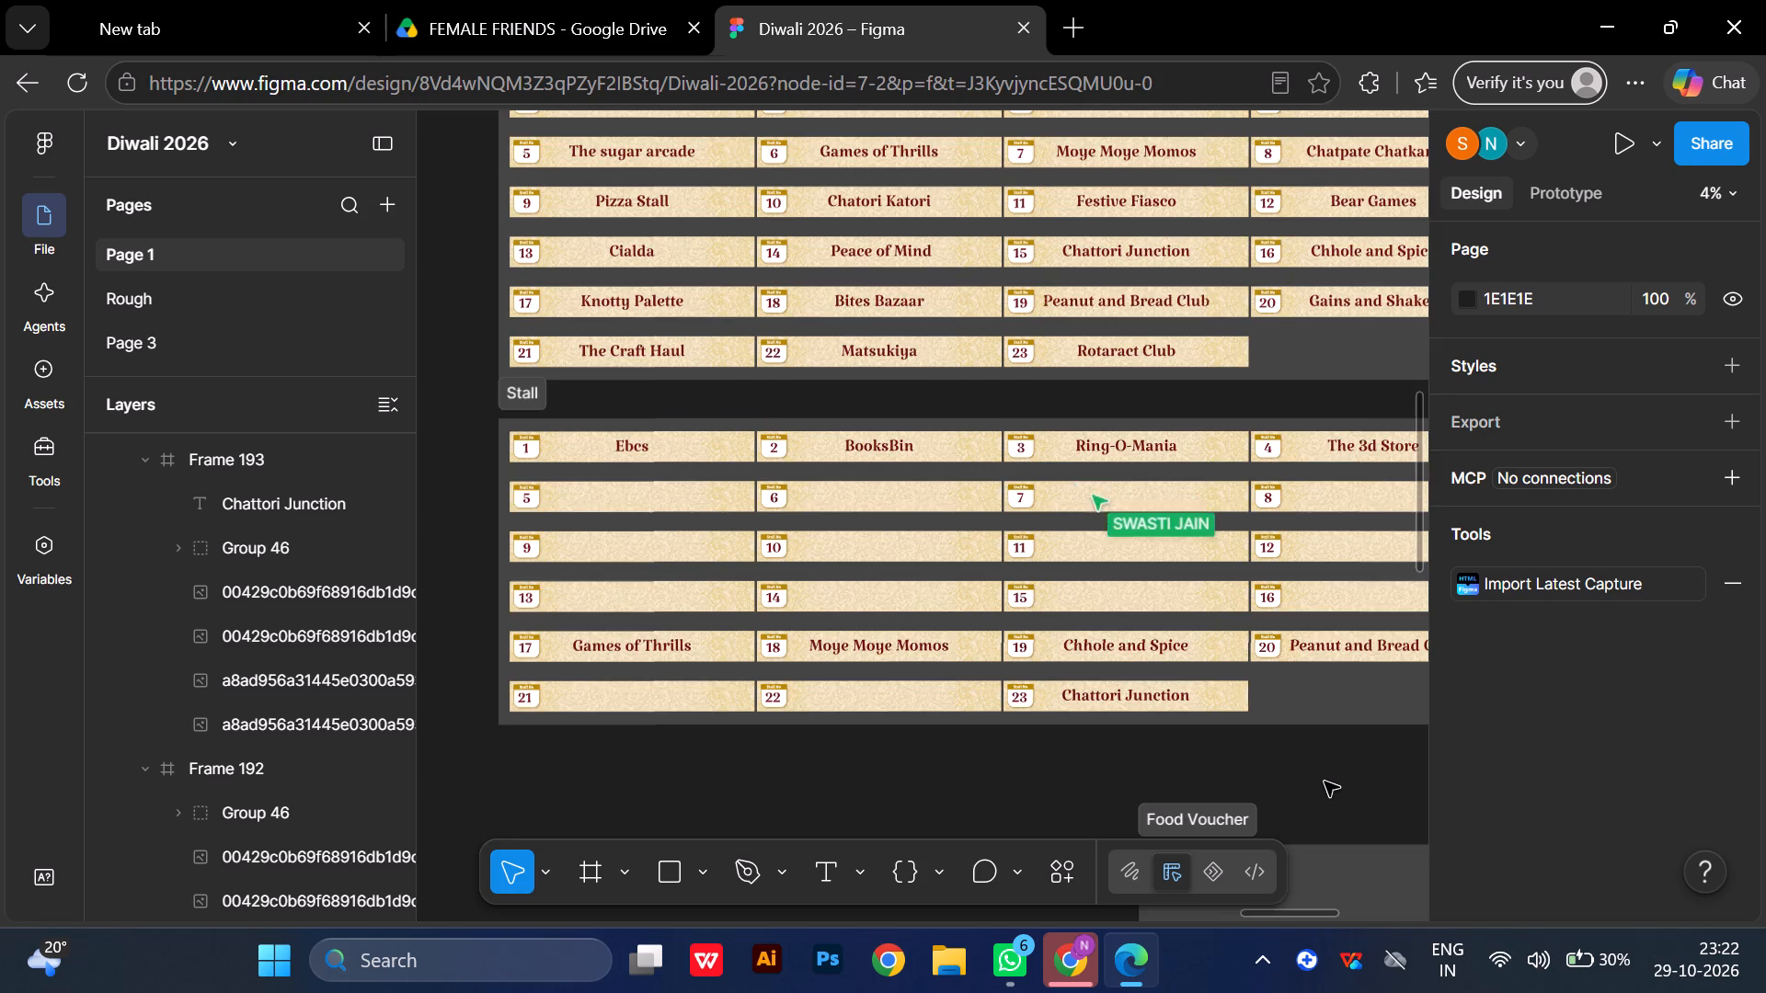
scroll(1324, 782, "up", 1)
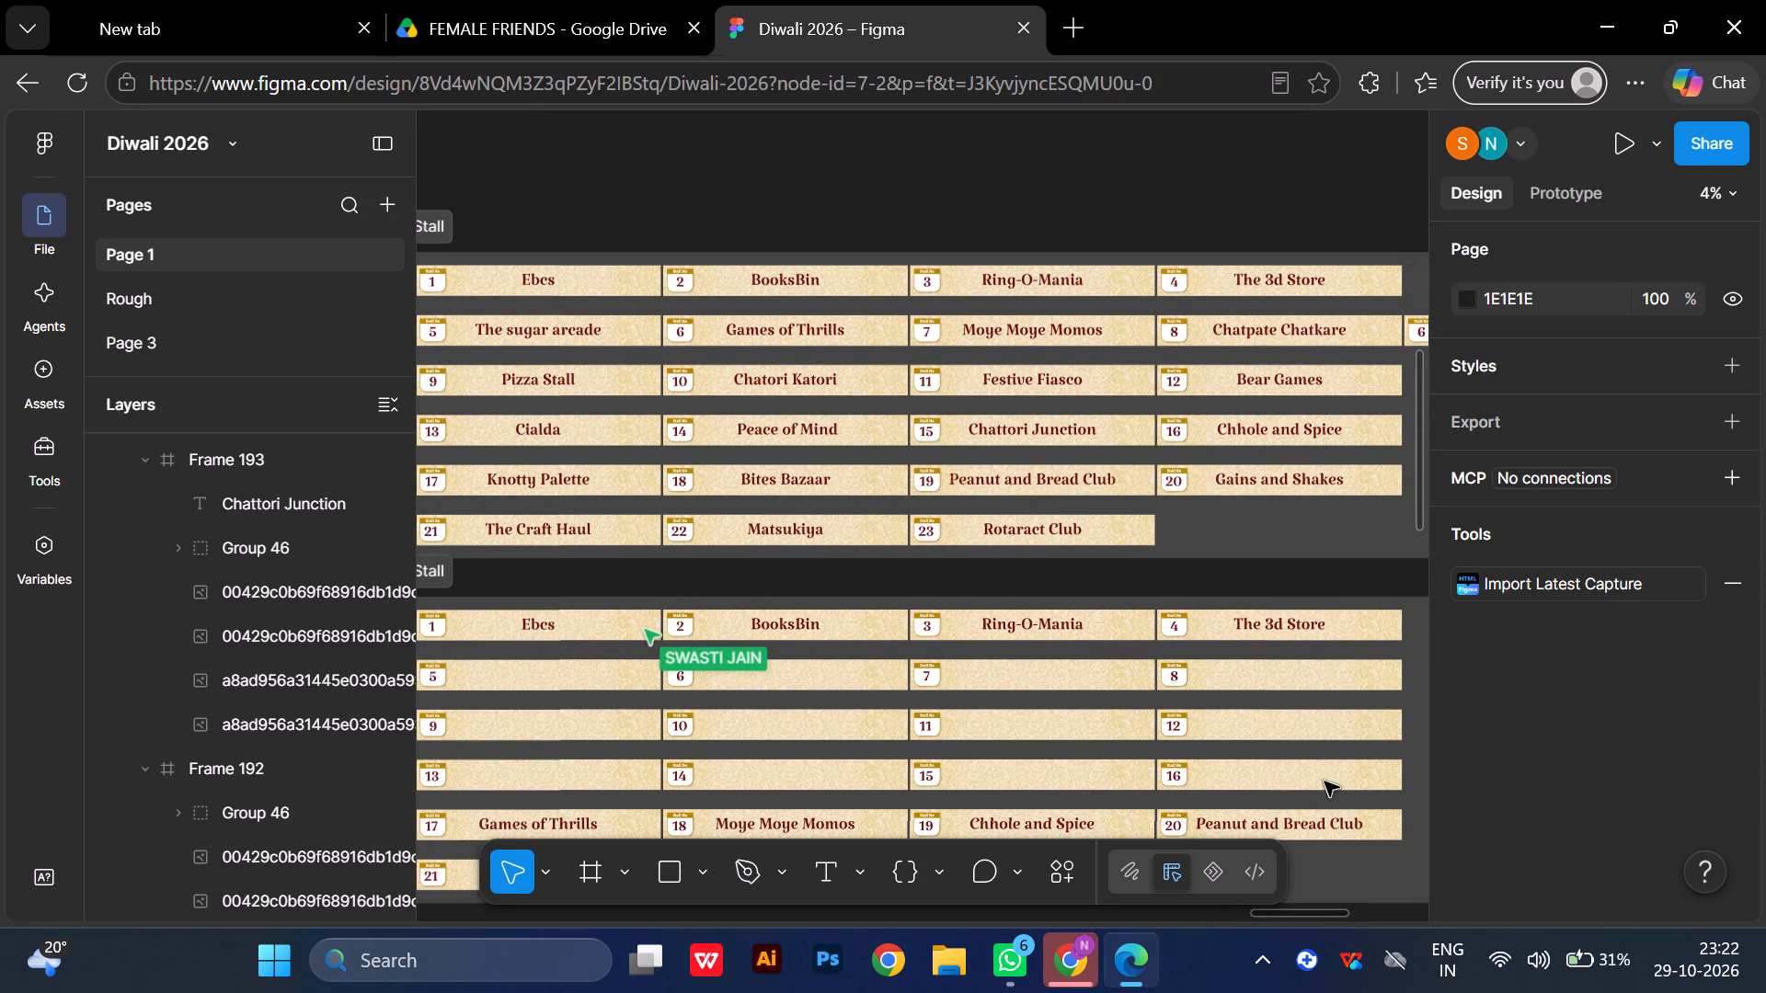
scroll(1324, 782, "right", 1)
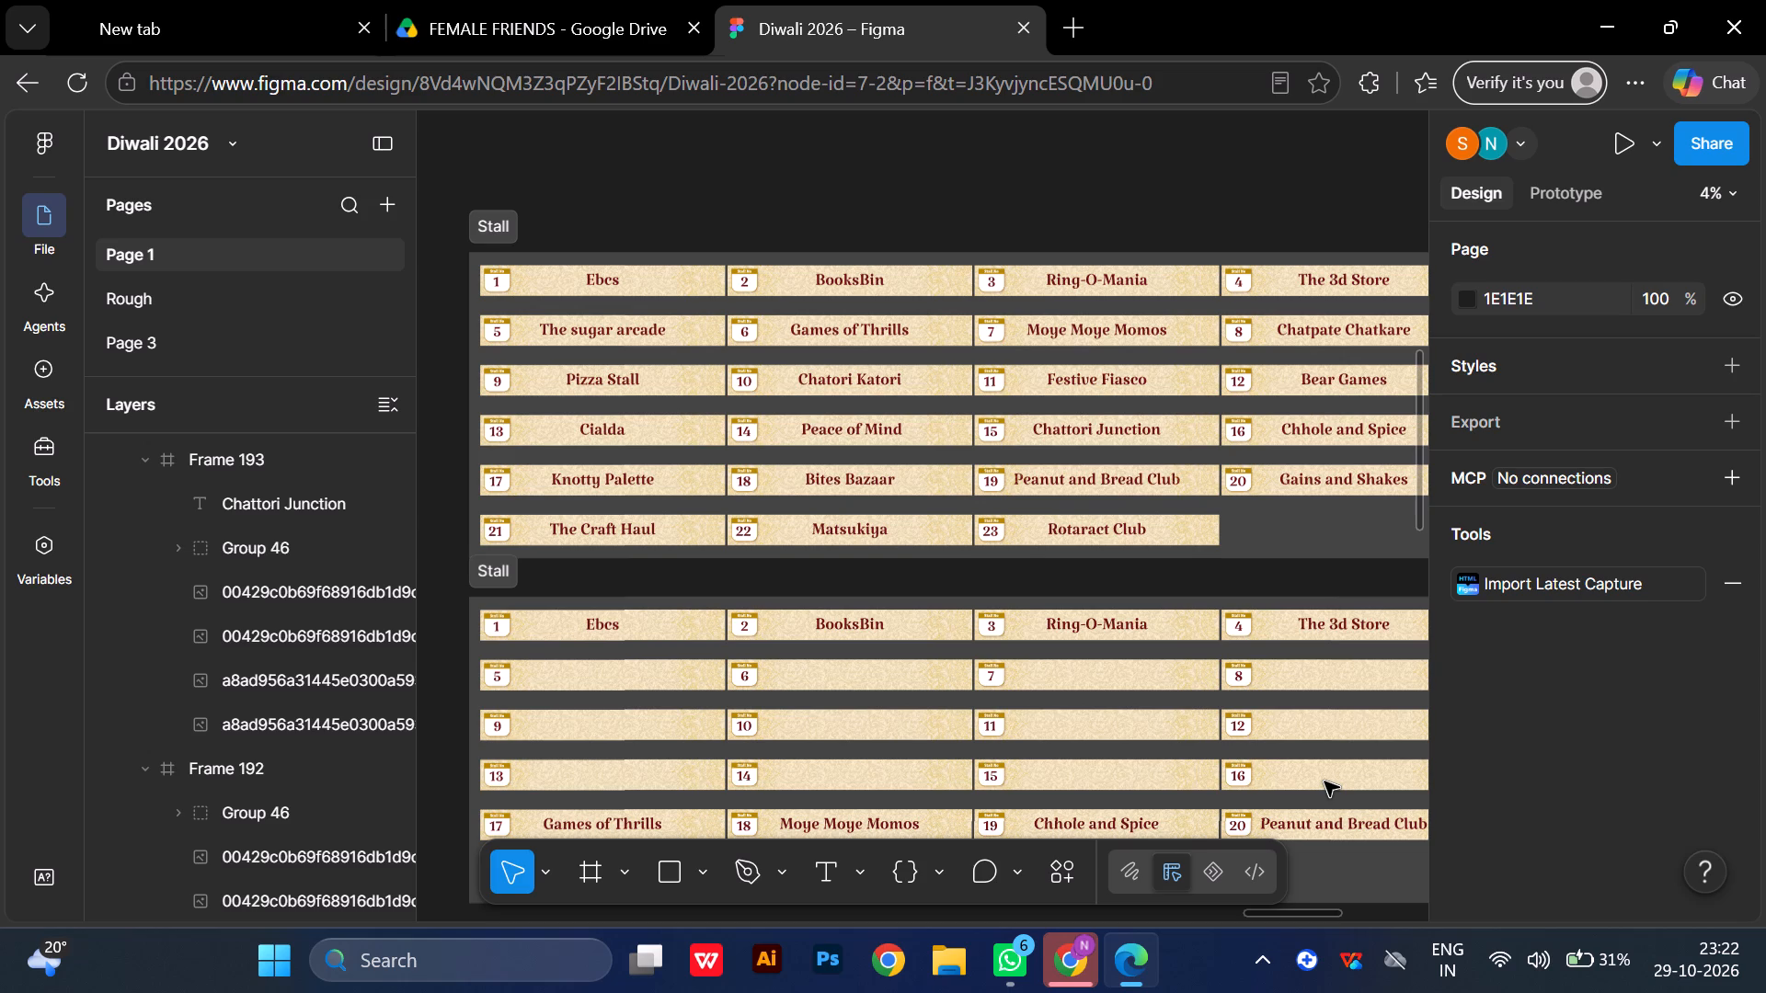
left_click(617, 328)
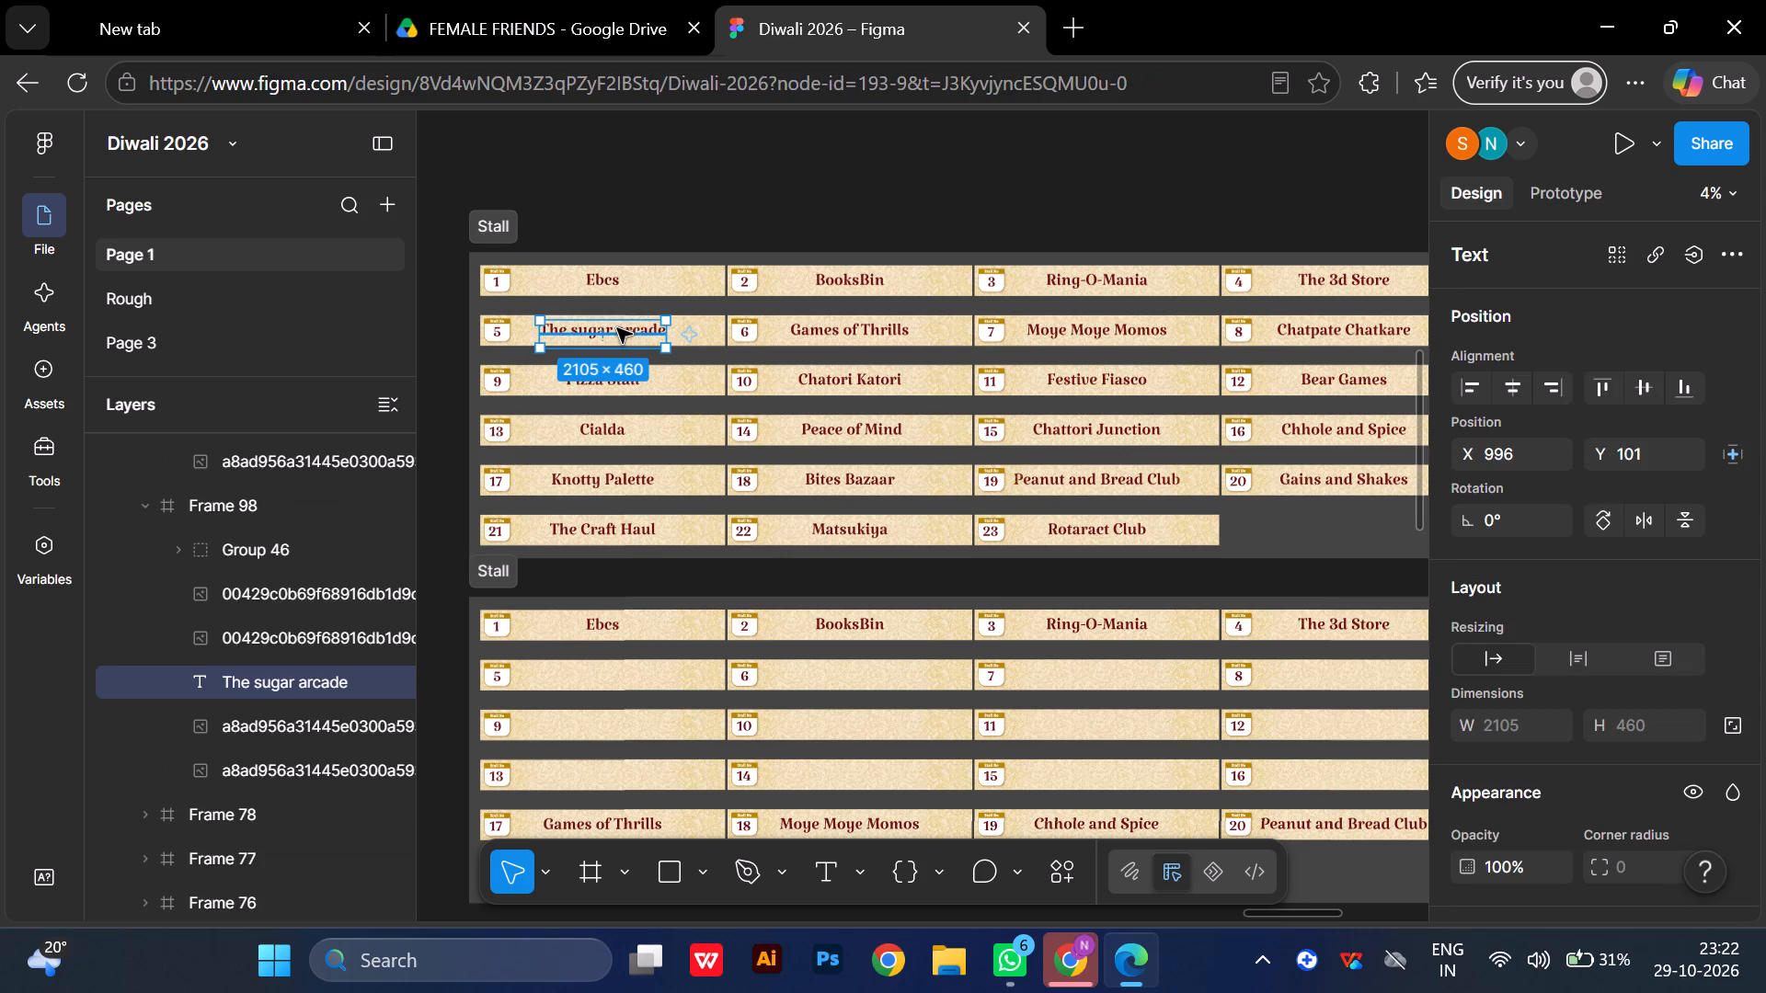
key("ctrl+c")
scroll(617, 328, "down", 2)
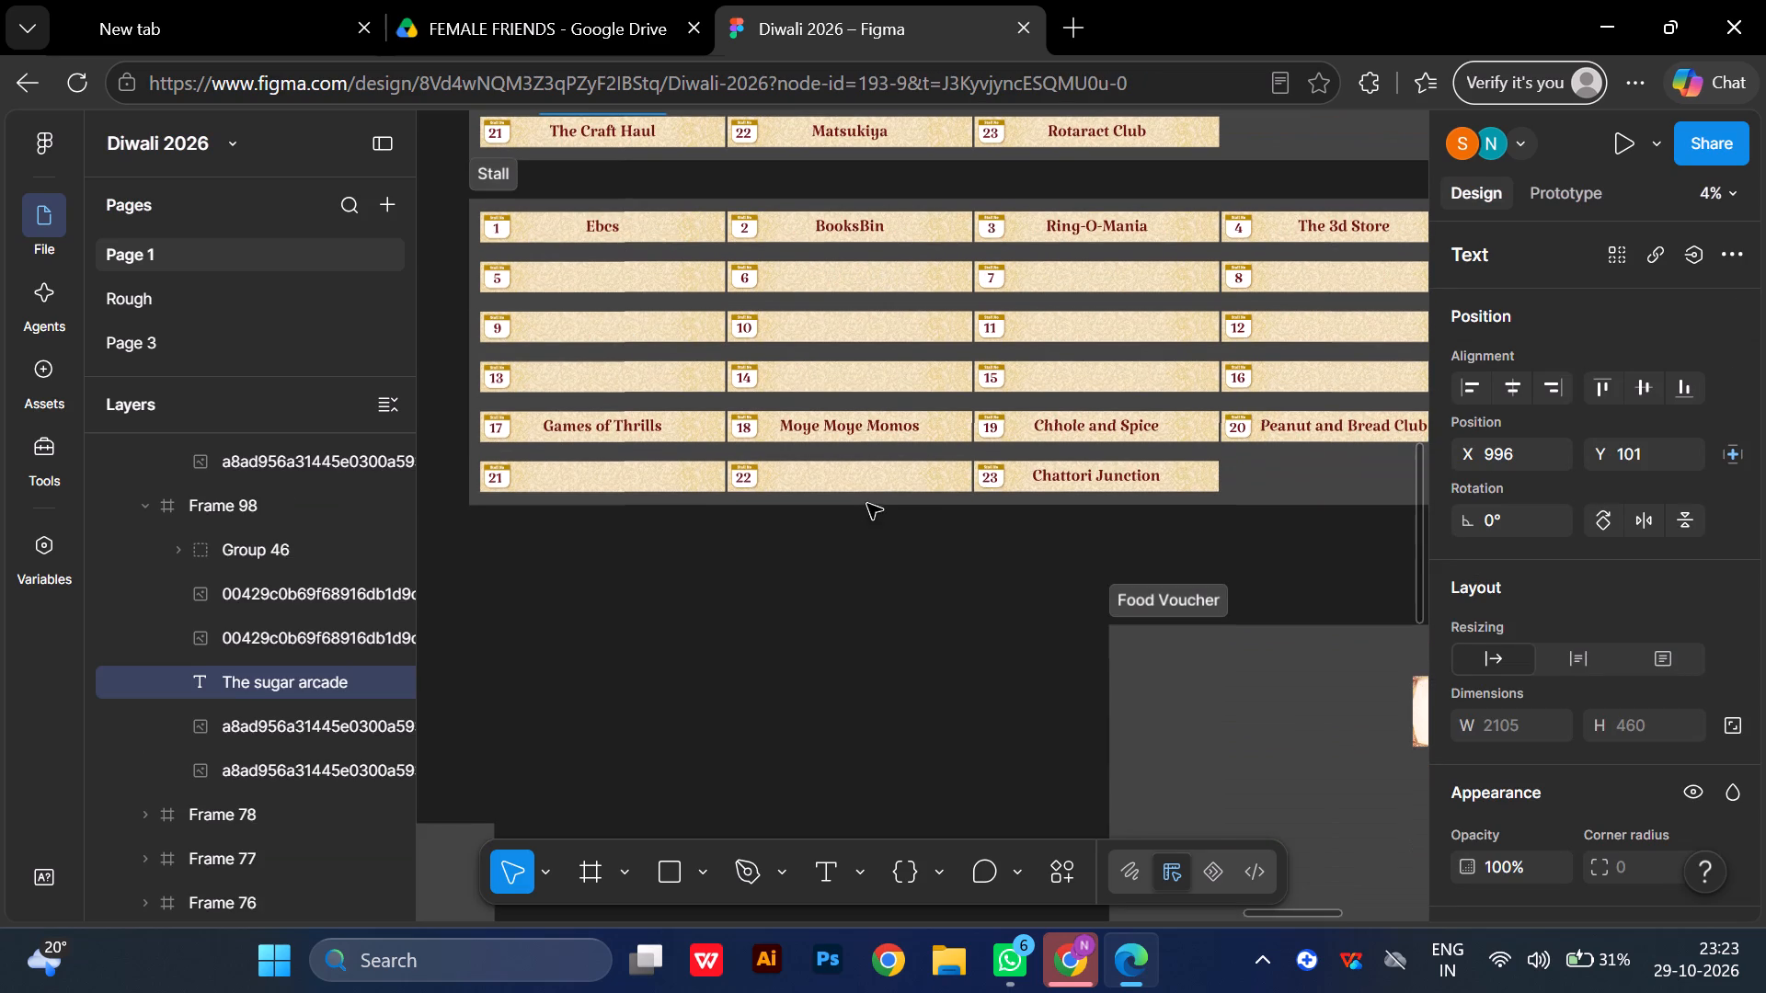
left_click(849, 480)
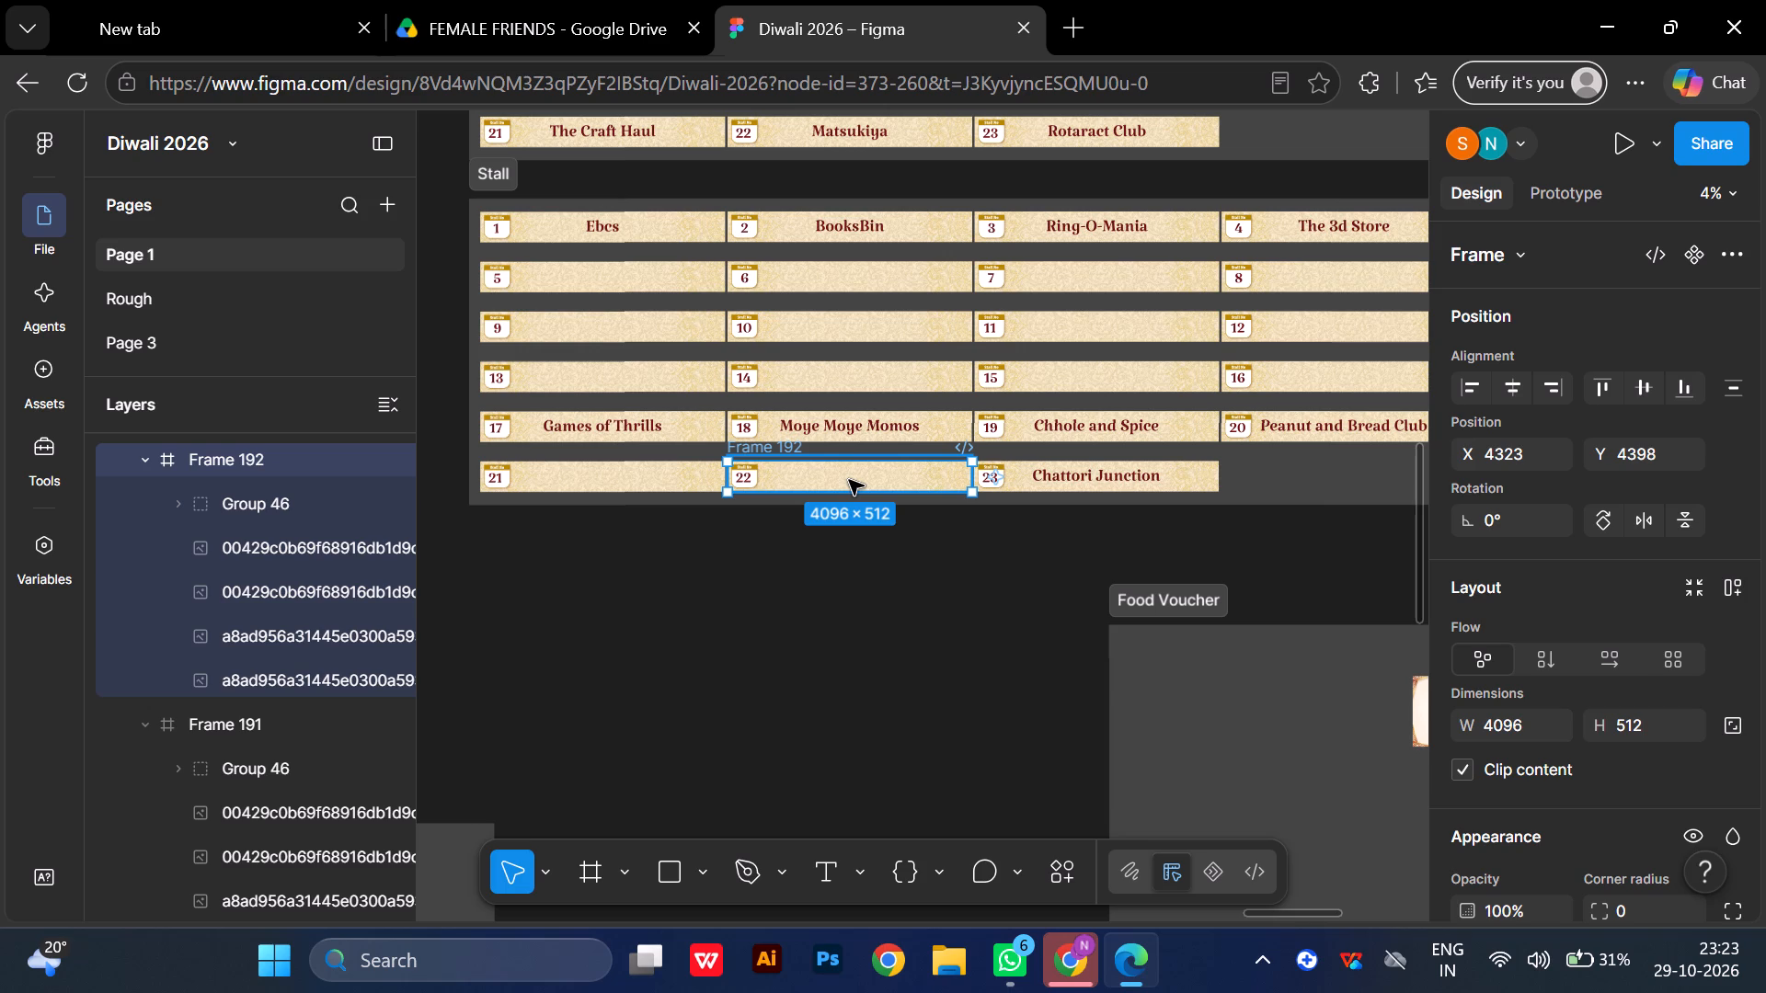
key("ctrl+v")
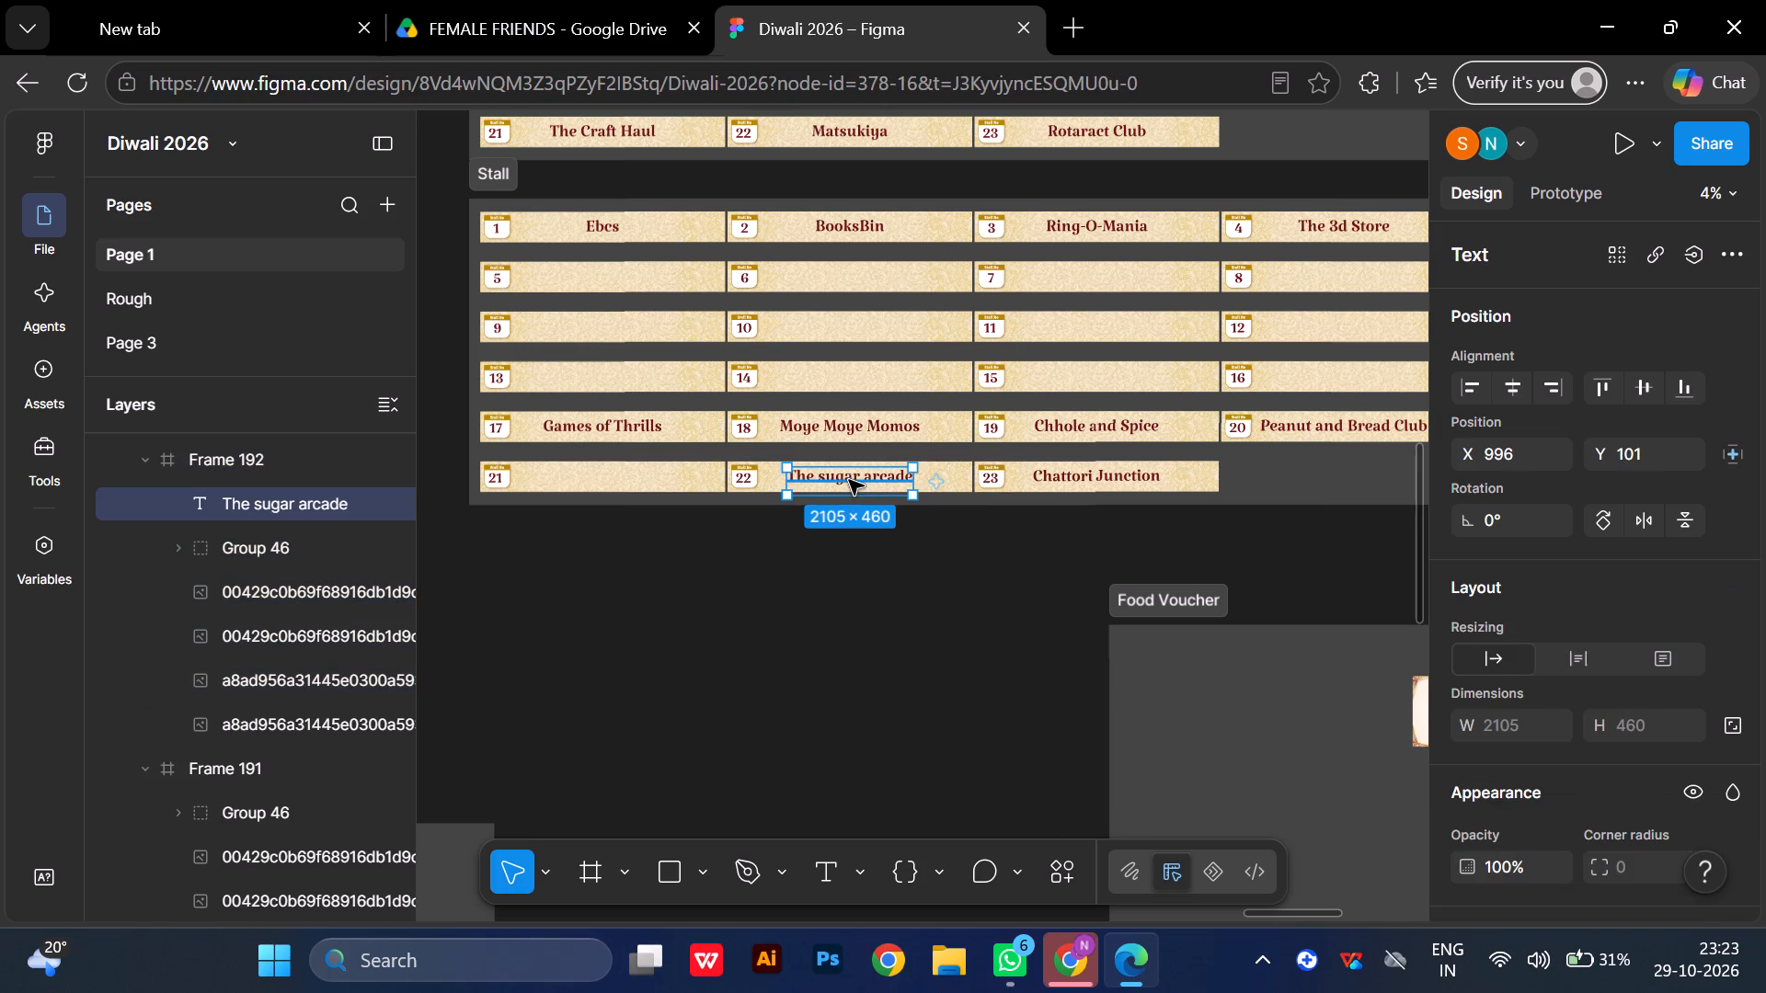
left_click(1519, 373)
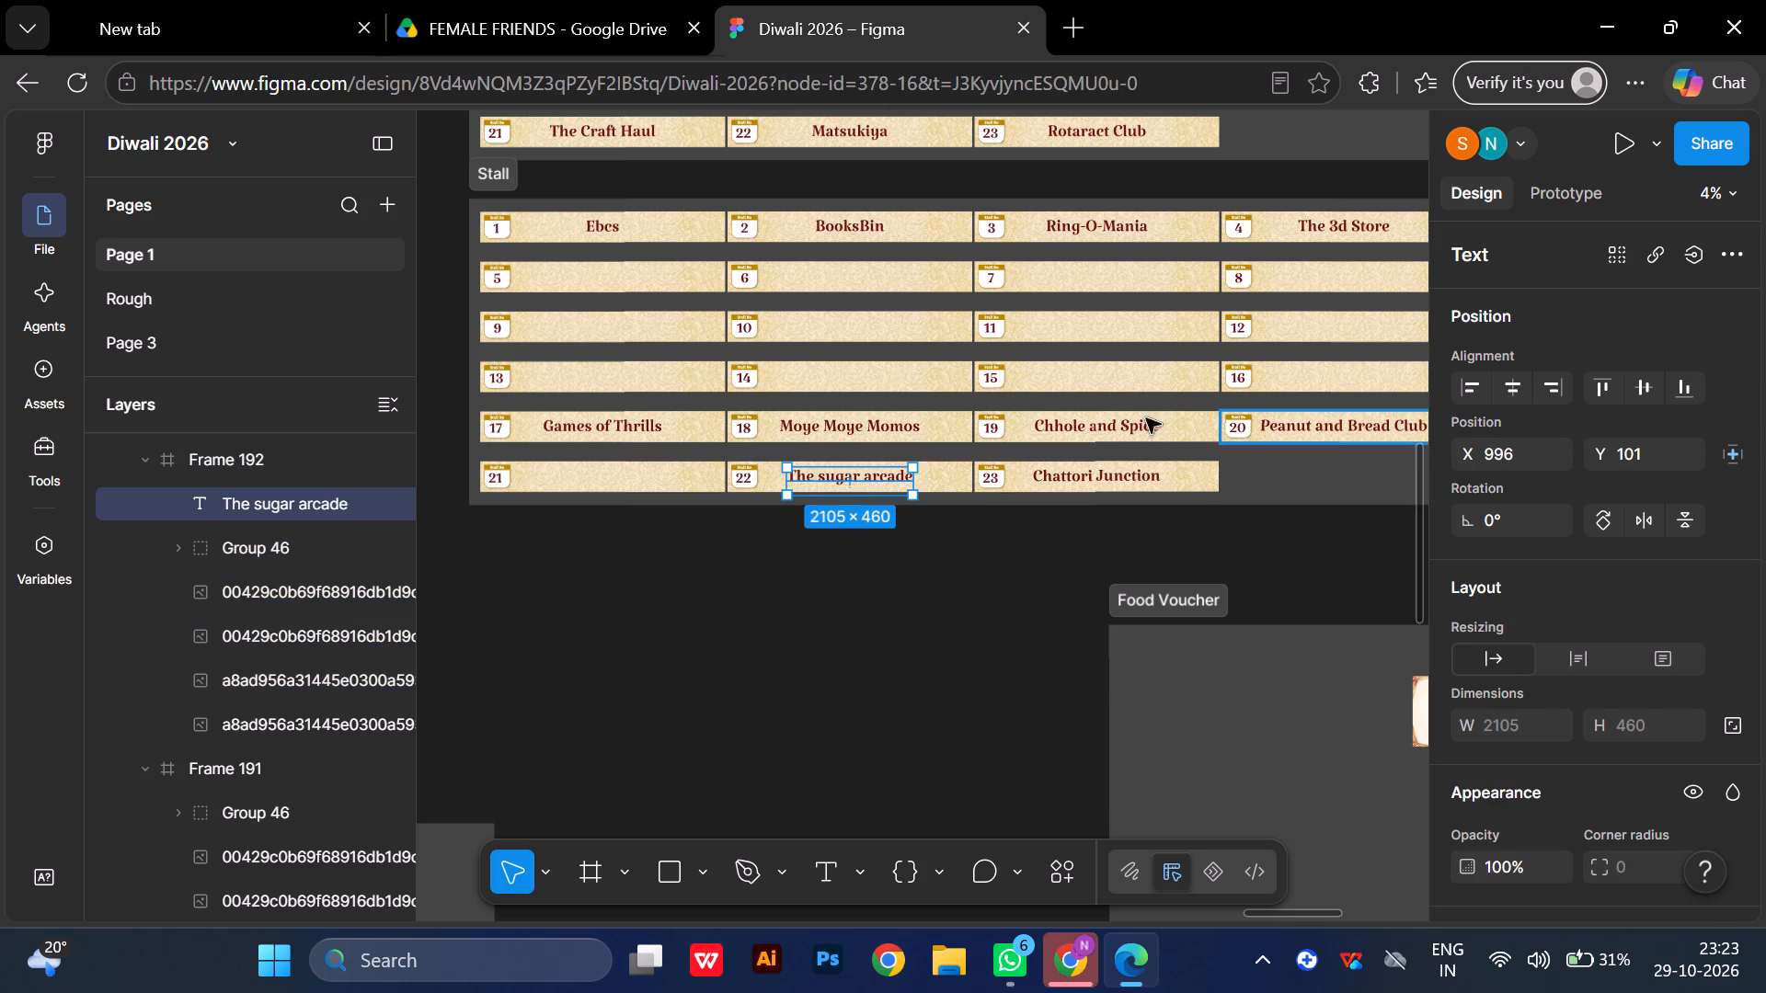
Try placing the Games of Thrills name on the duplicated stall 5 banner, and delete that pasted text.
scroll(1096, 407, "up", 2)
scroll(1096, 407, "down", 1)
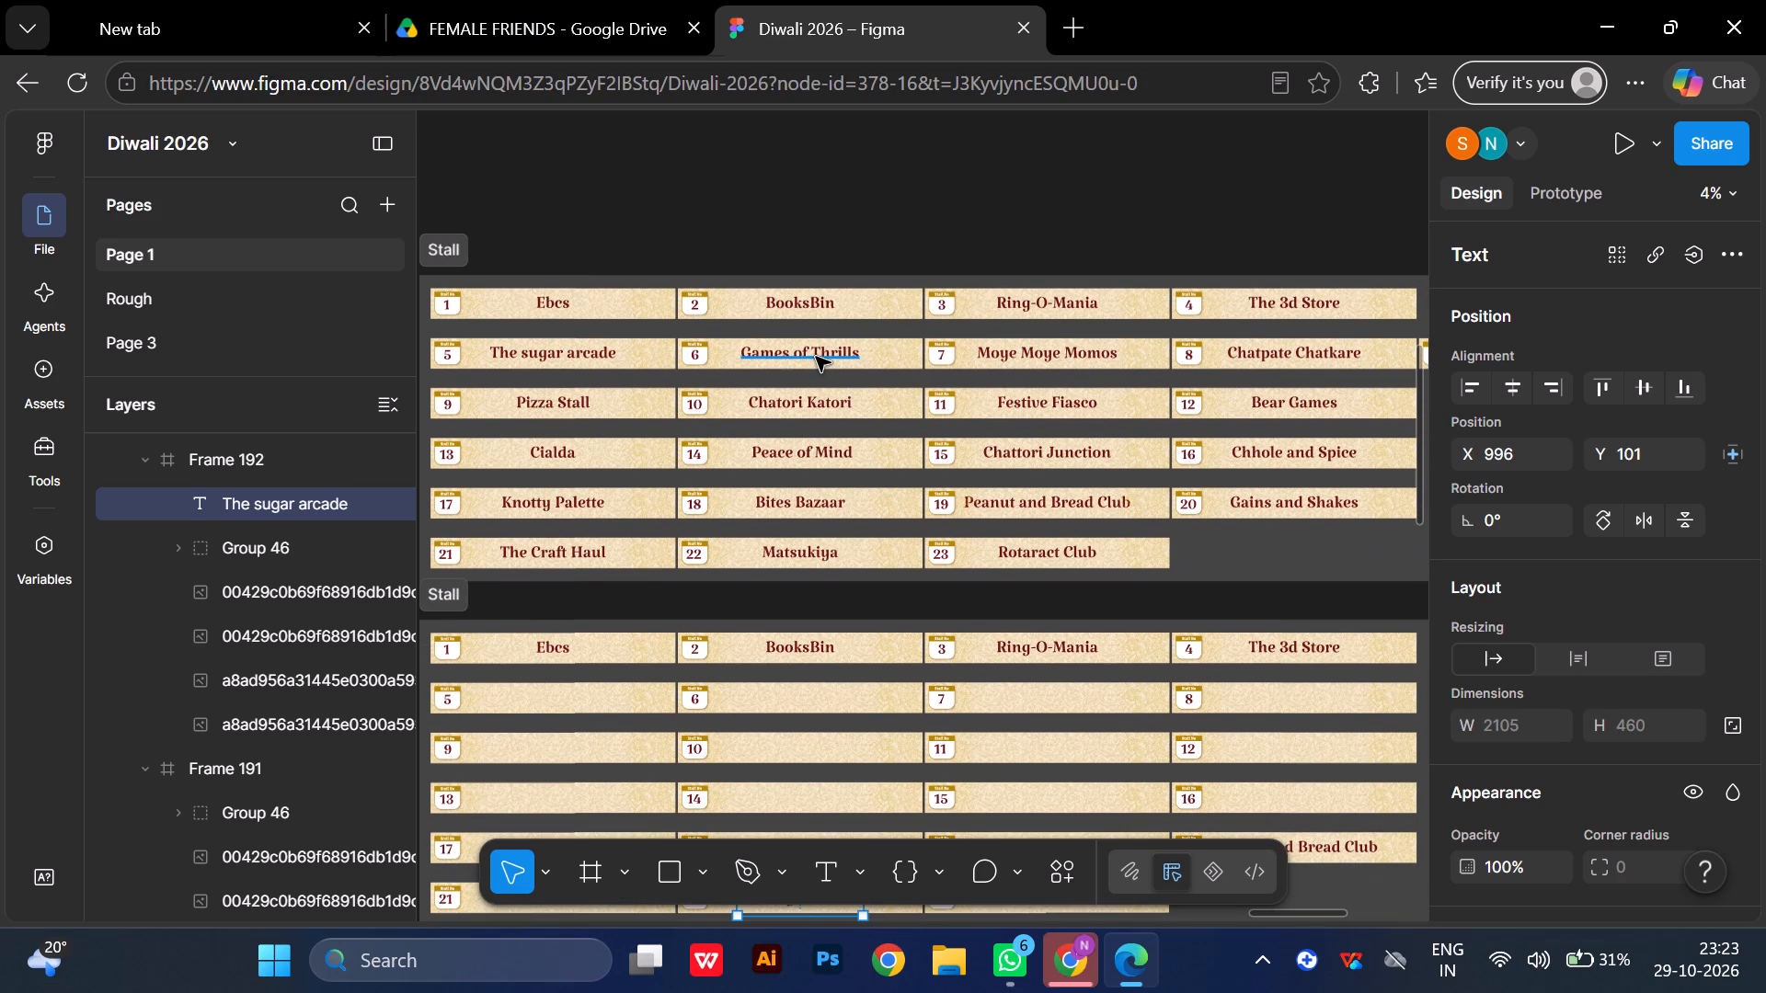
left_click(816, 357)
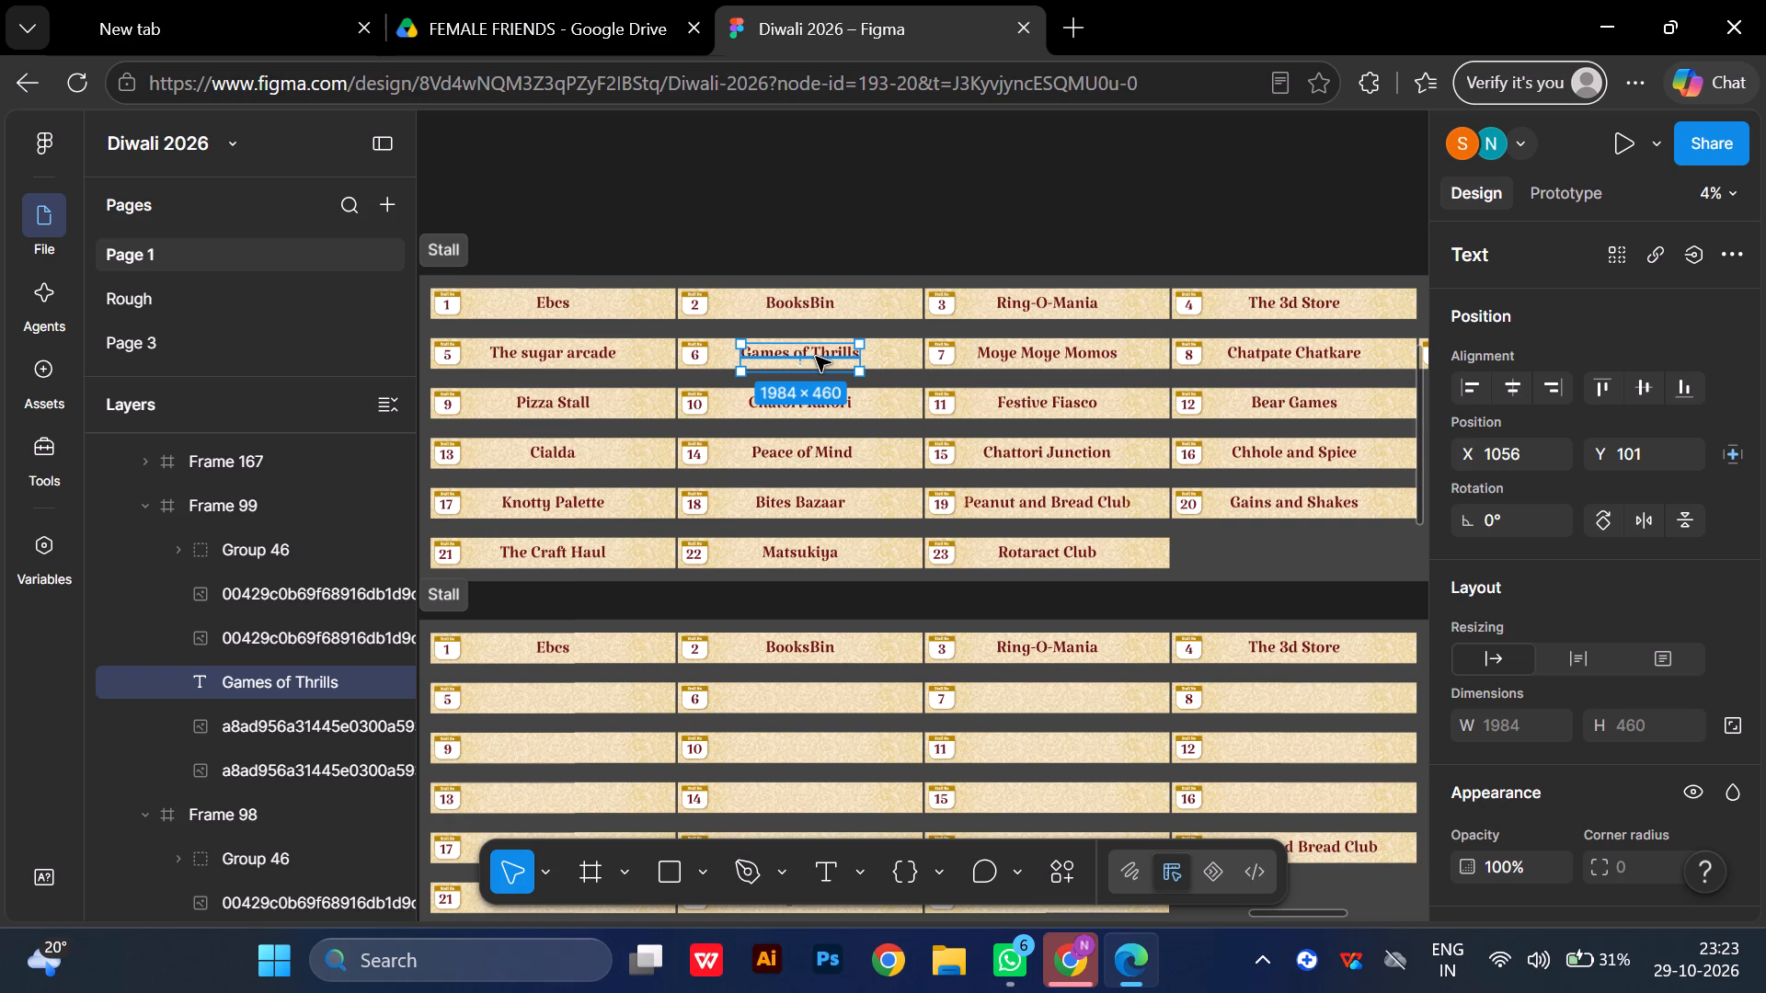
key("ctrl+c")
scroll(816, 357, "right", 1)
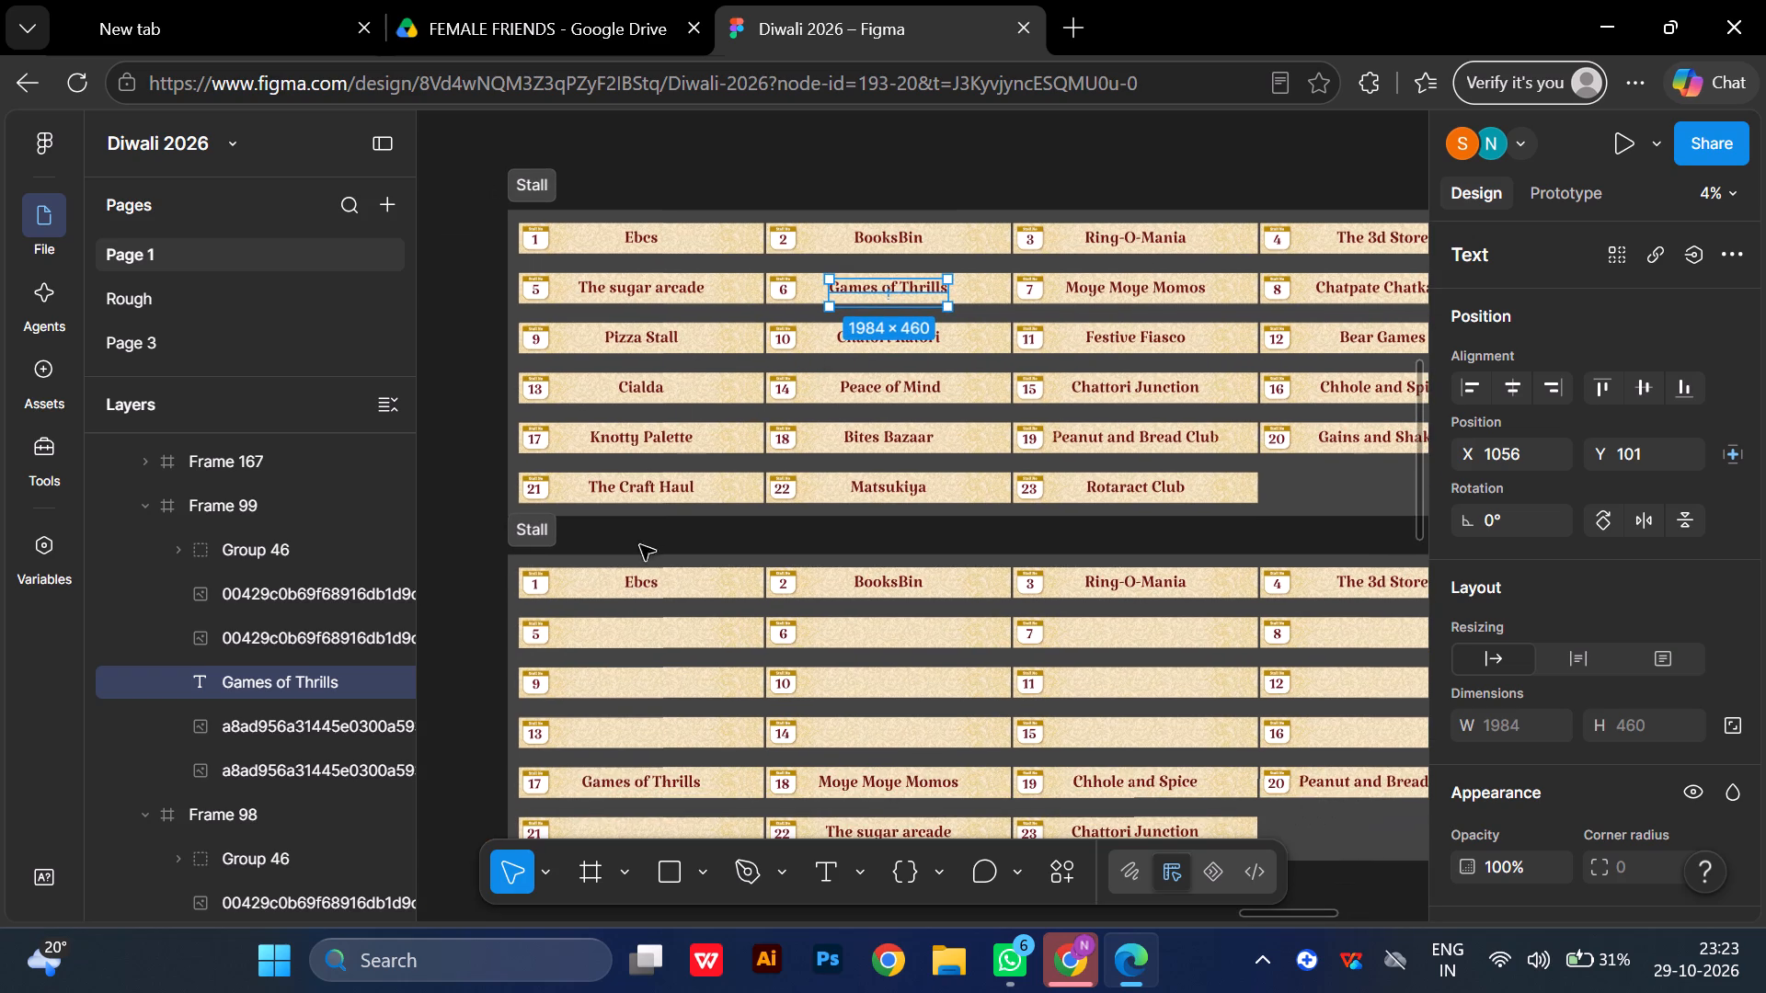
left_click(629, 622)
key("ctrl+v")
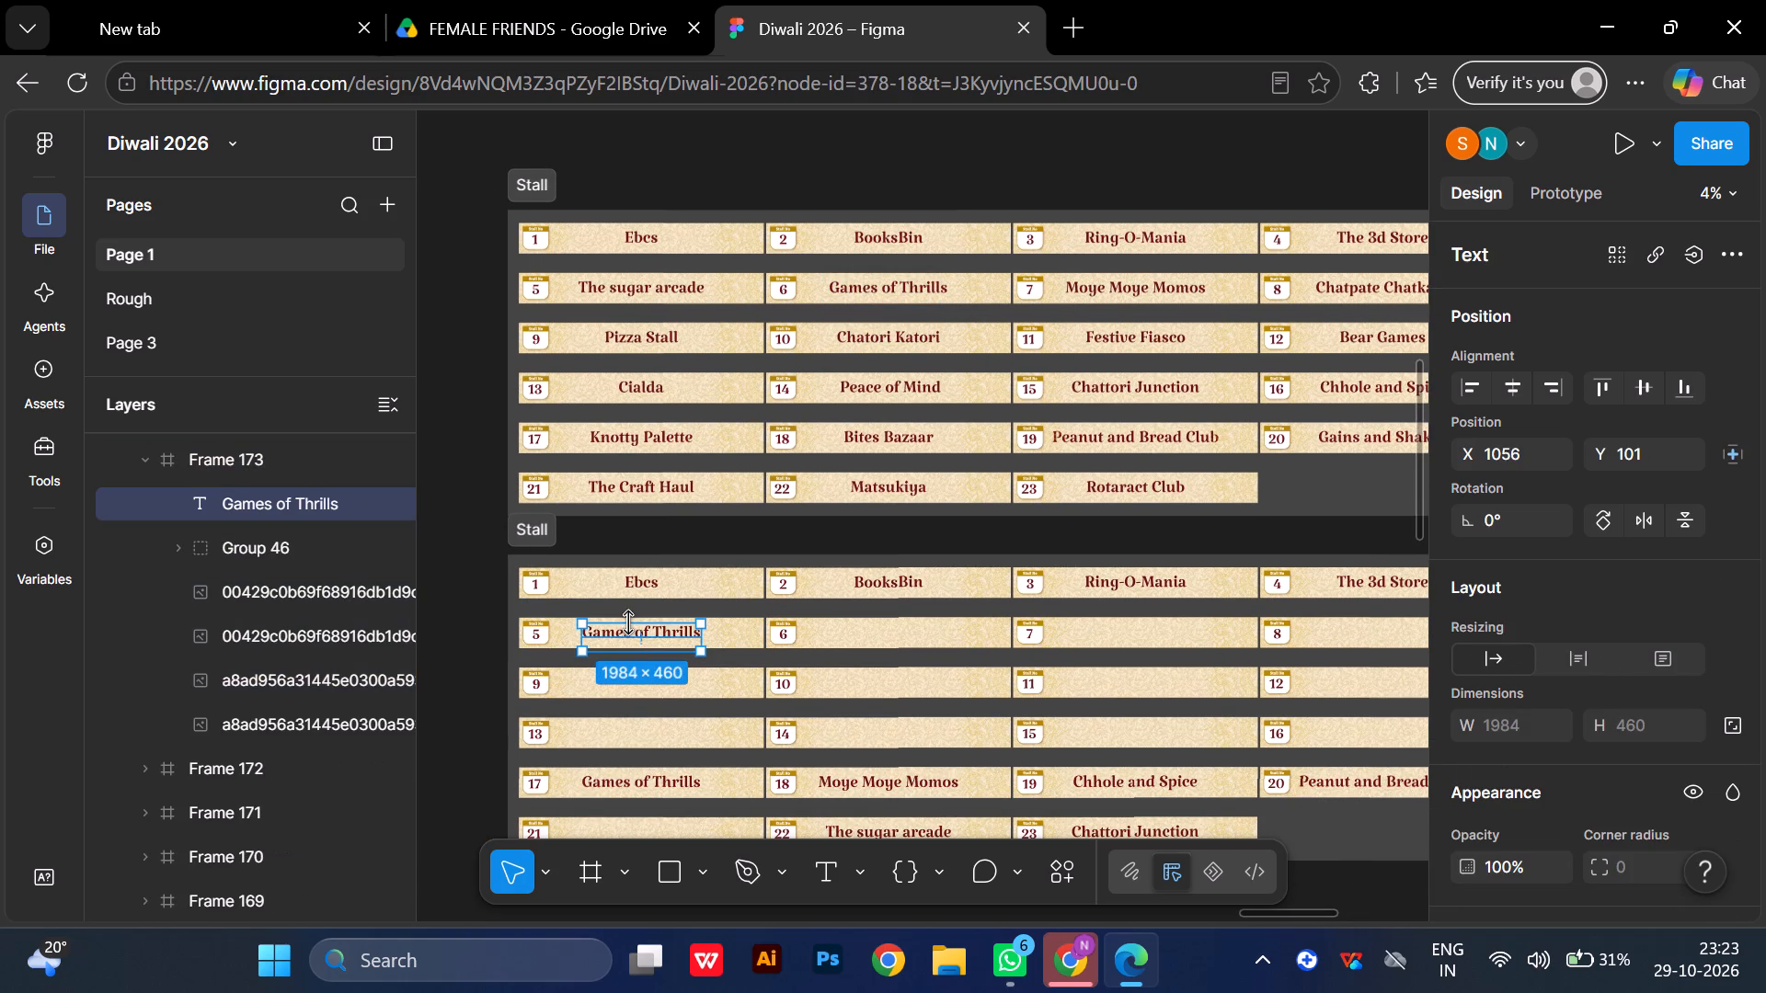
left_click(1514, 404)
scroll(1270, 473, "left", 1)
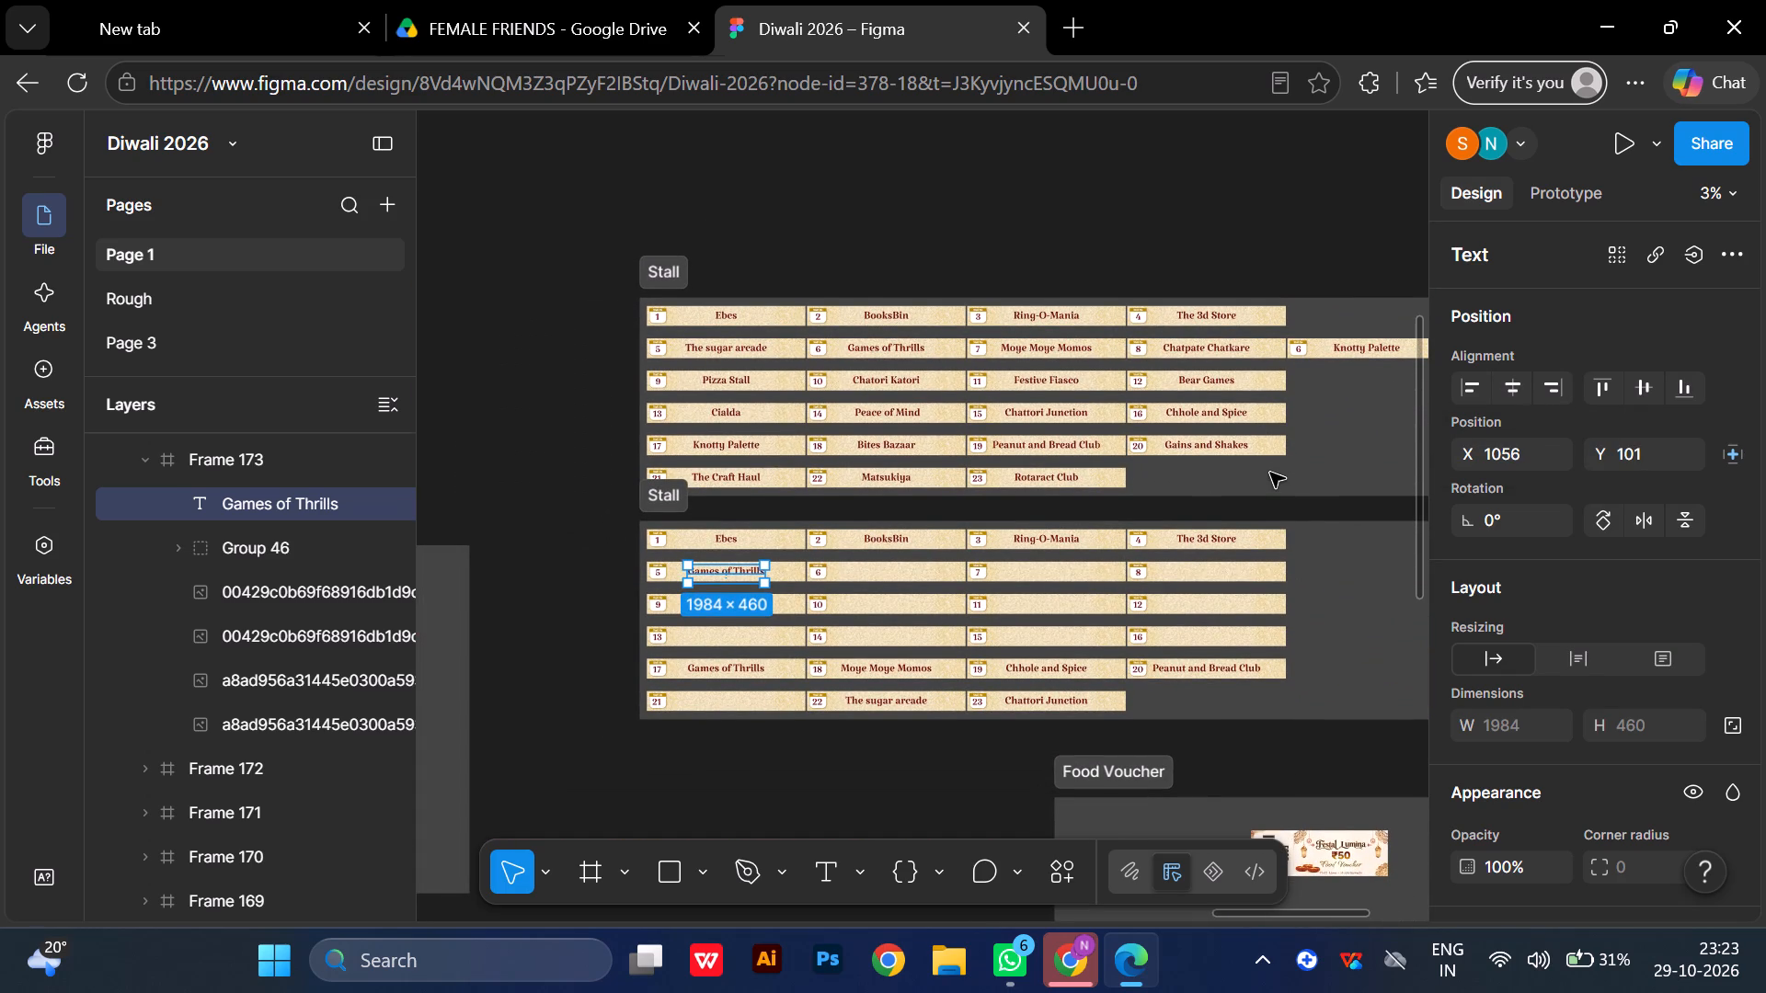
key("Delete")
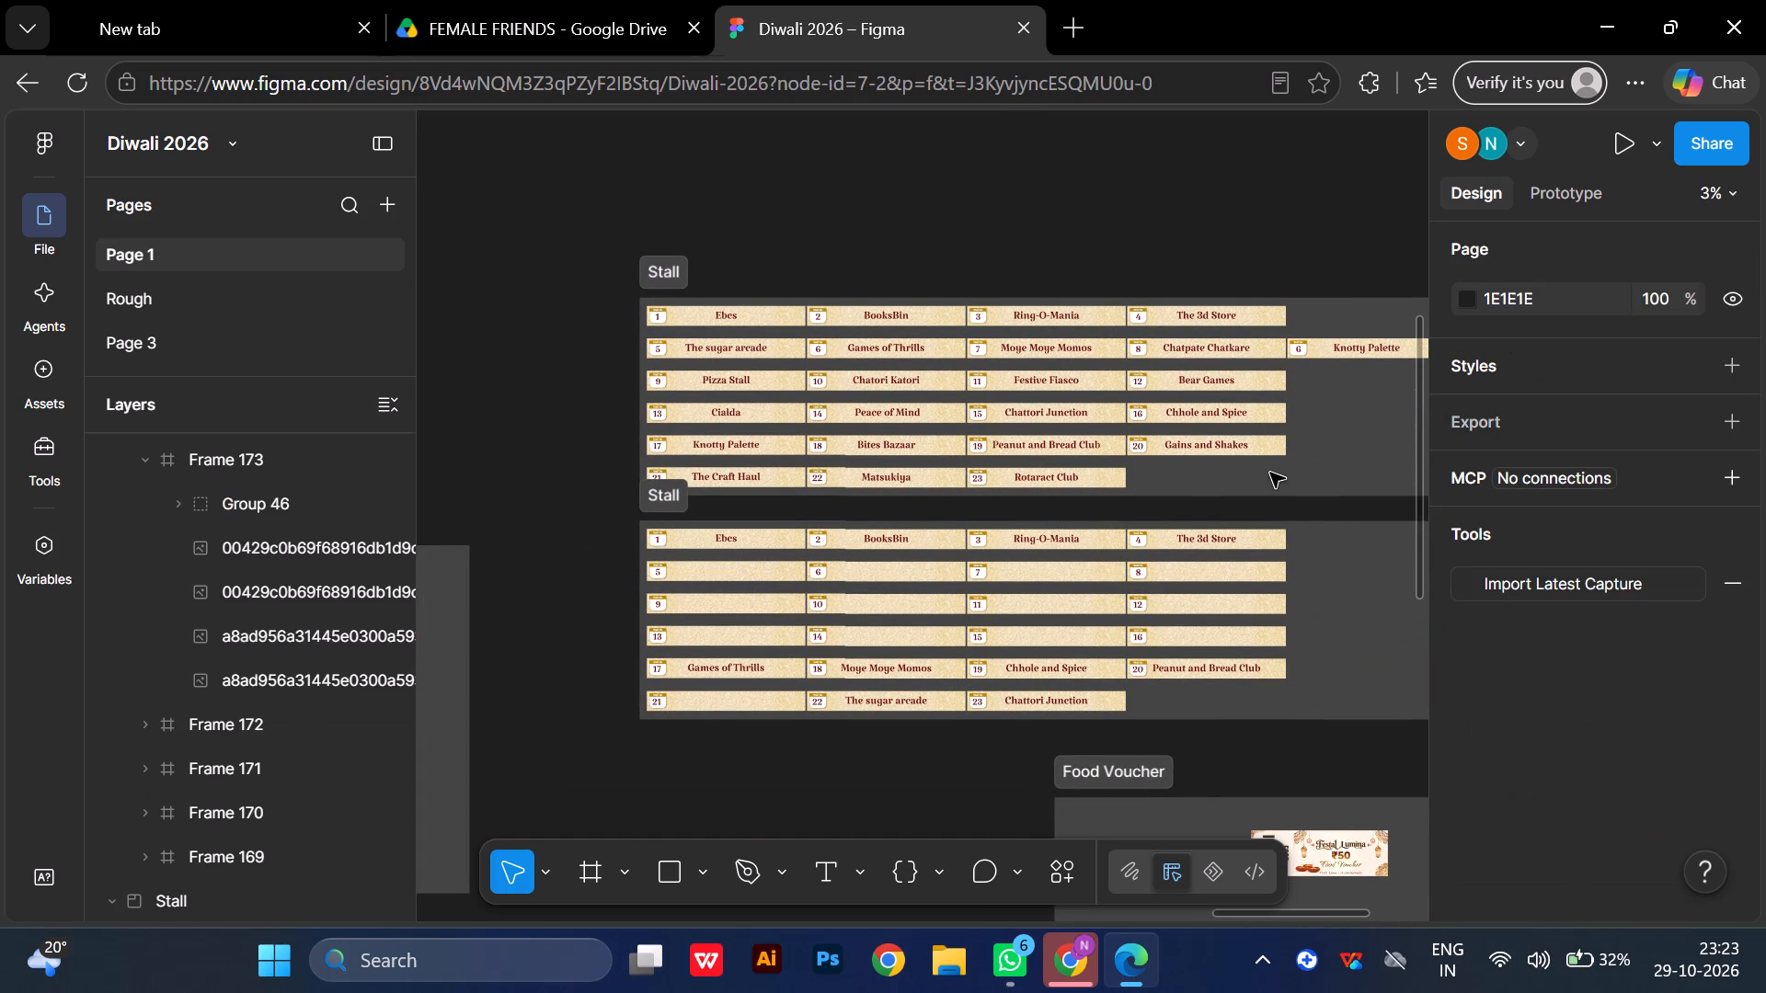
Copy the Chatpate Chatkare name from original stall 8 onto the duplicated stall 21 banner and centre it horizontally.
left_click(1210, 352)
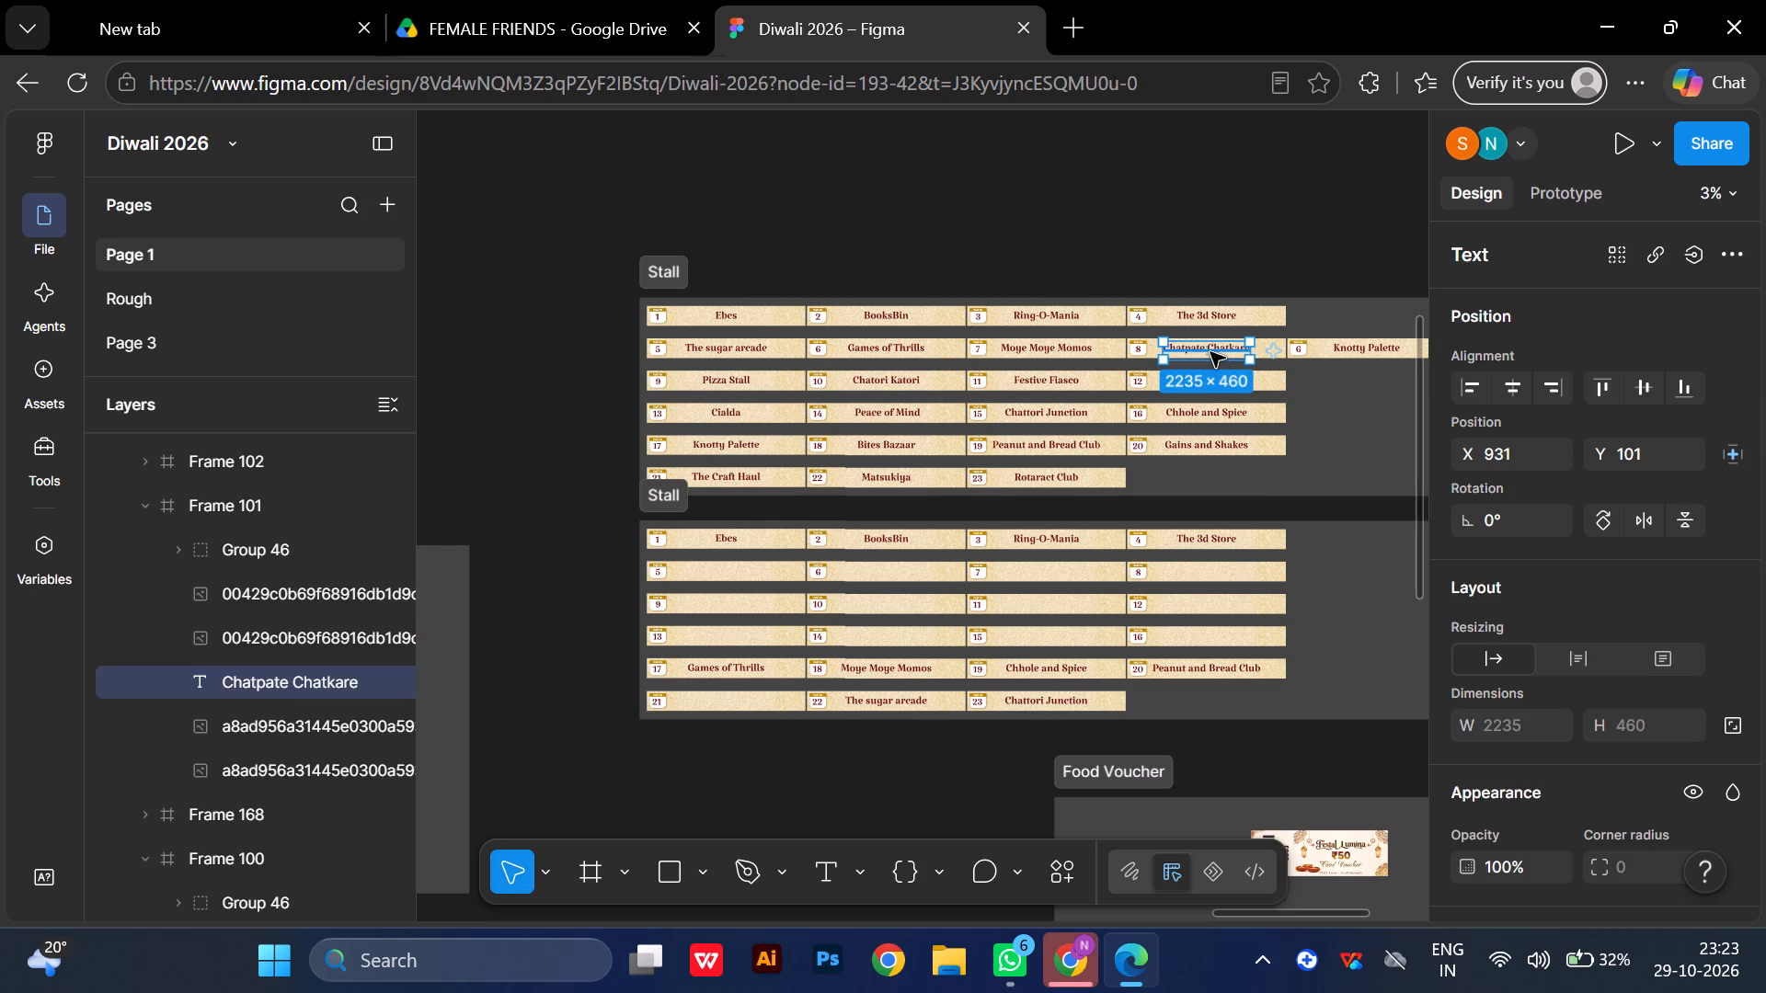
key("ctrl+c")
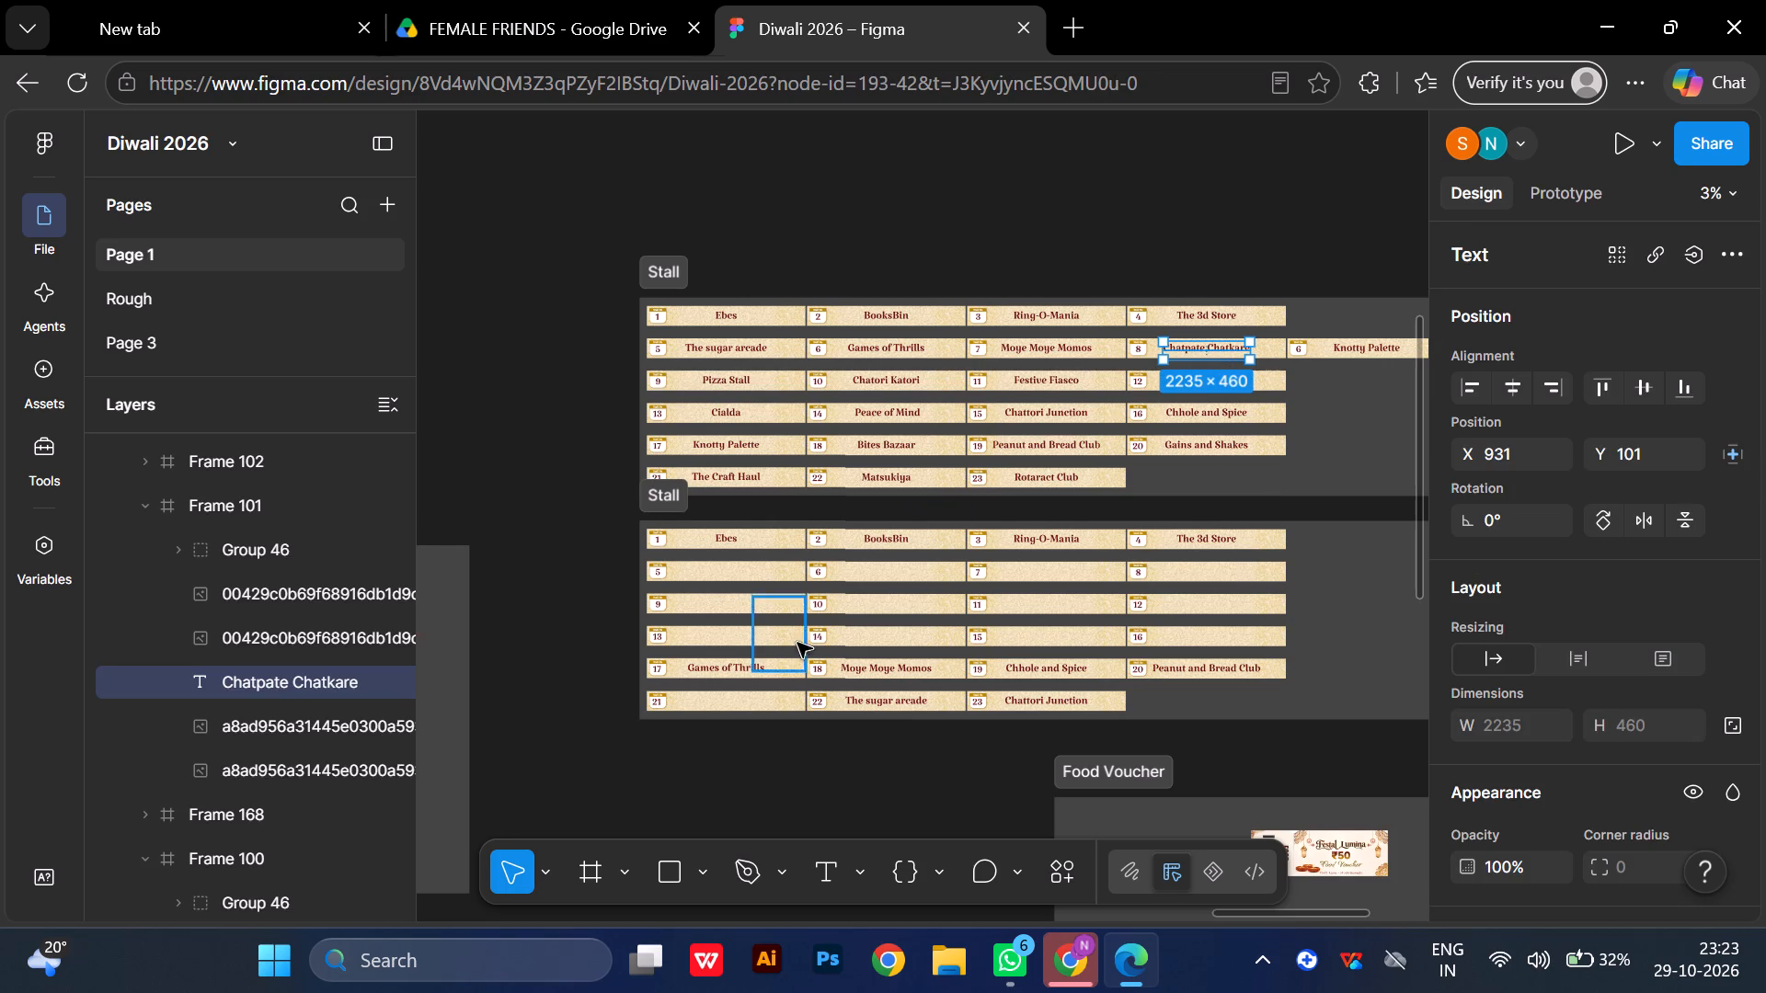
left_click(724, 700)
key("ctrl+v")
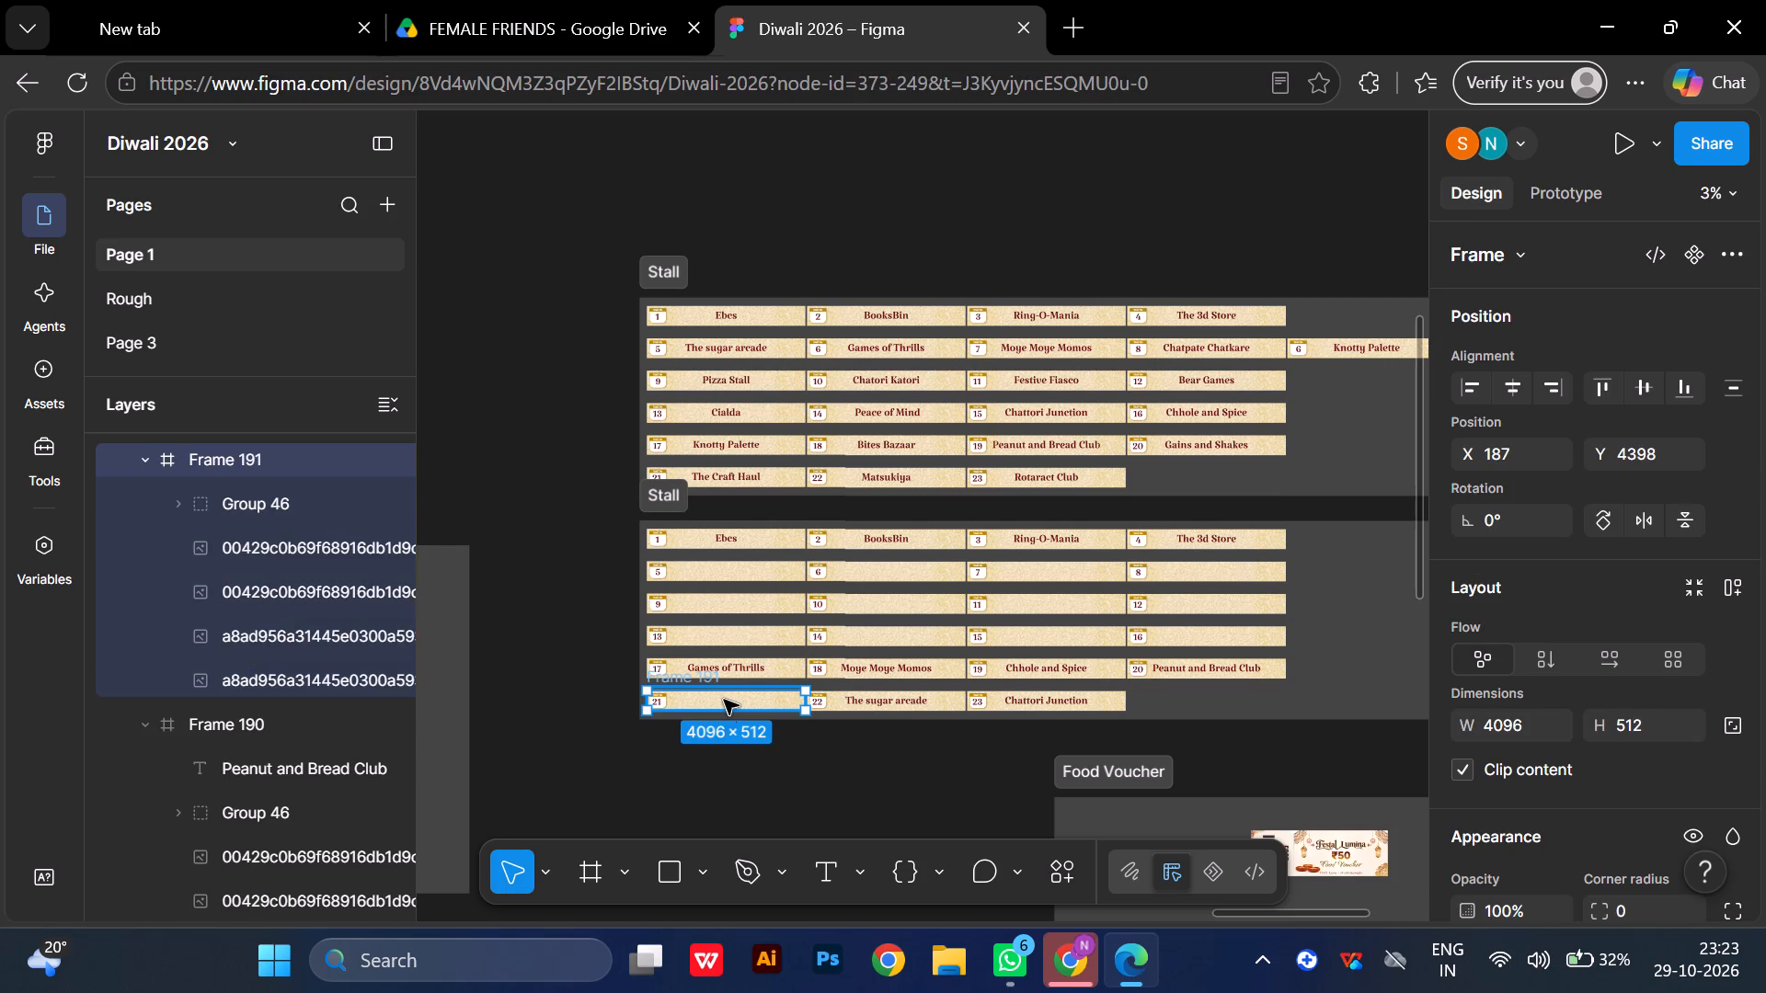
left_click(1517, 384)
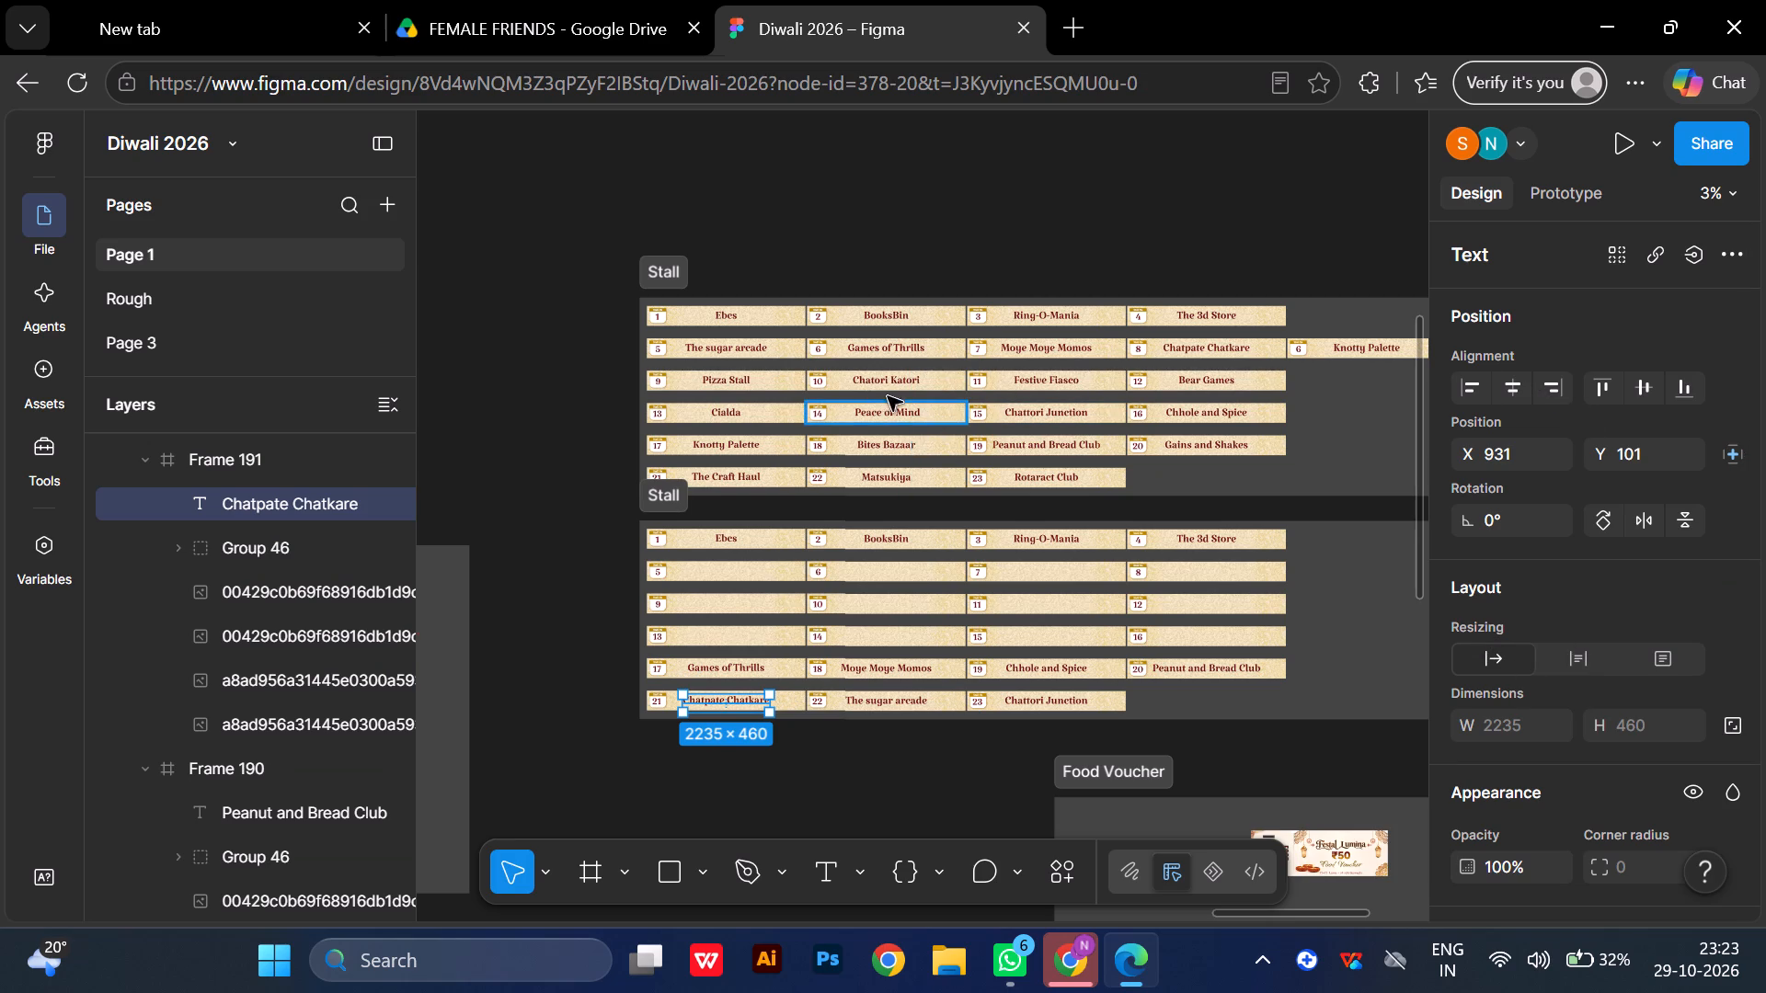
Copy the Pizza Stall name from original stall 9 onto the duplicated stall 16 banner.
left_click(738, 385)
key("ctrl+c")
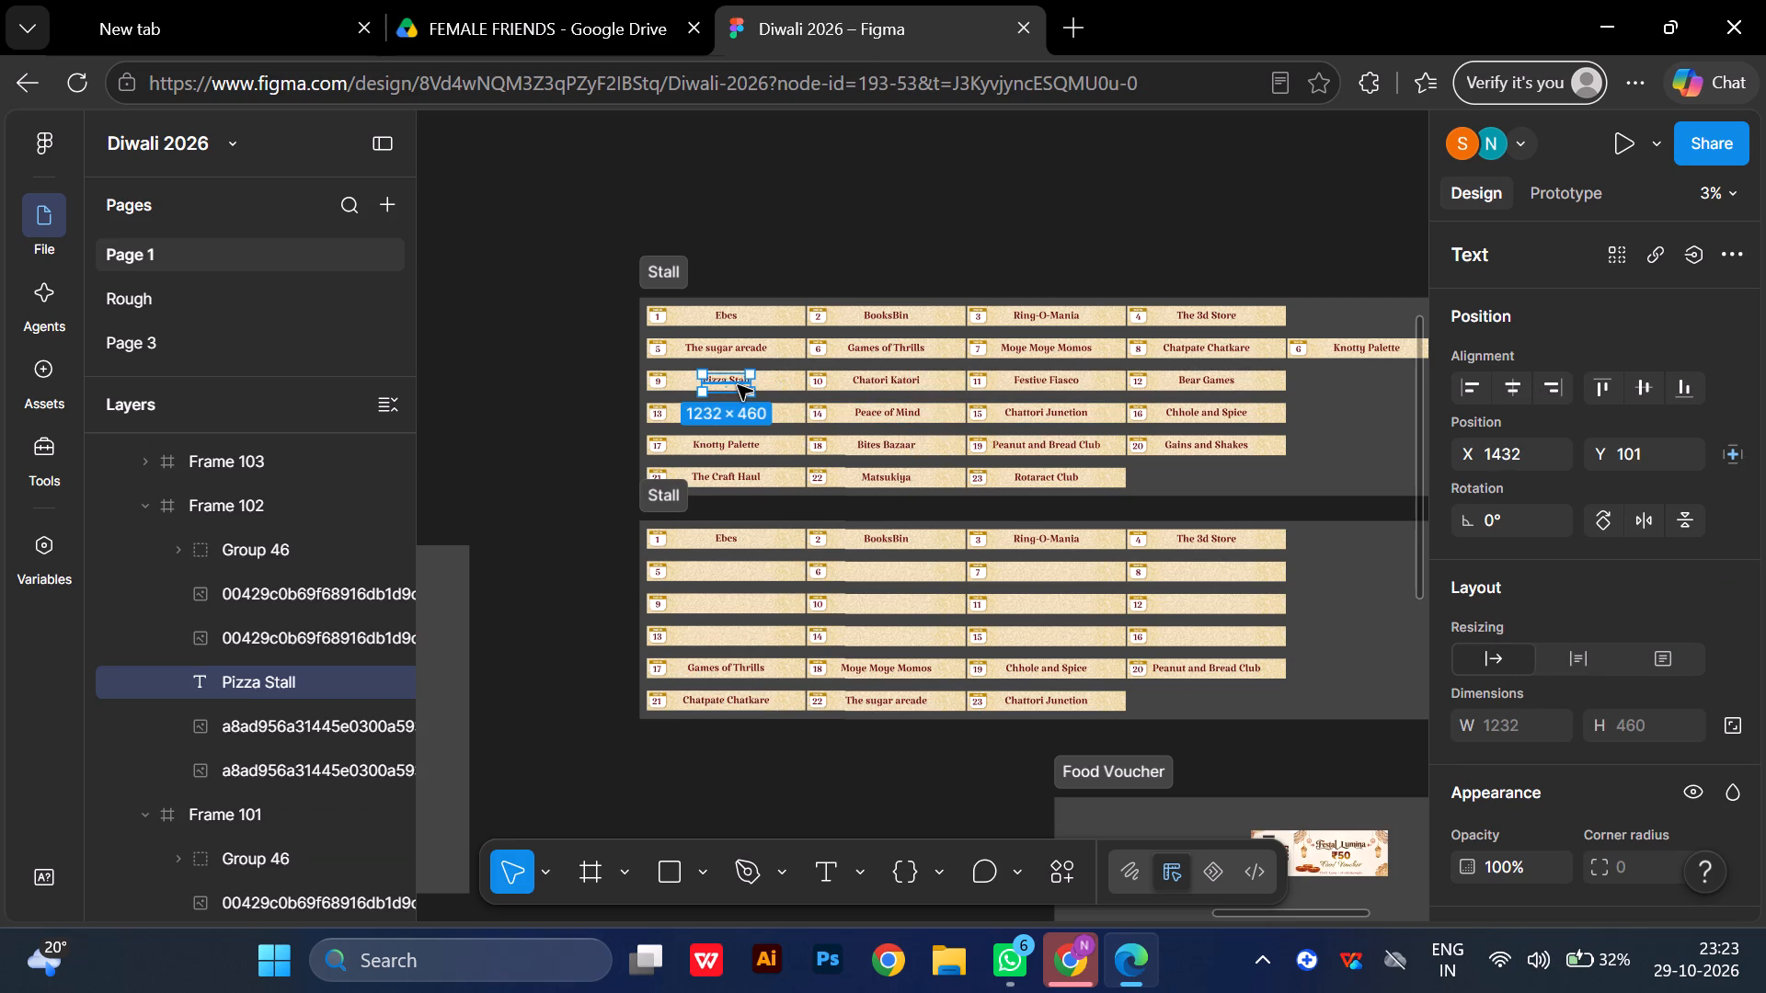
left_click(1190, 634)
left_click(1190, 630)
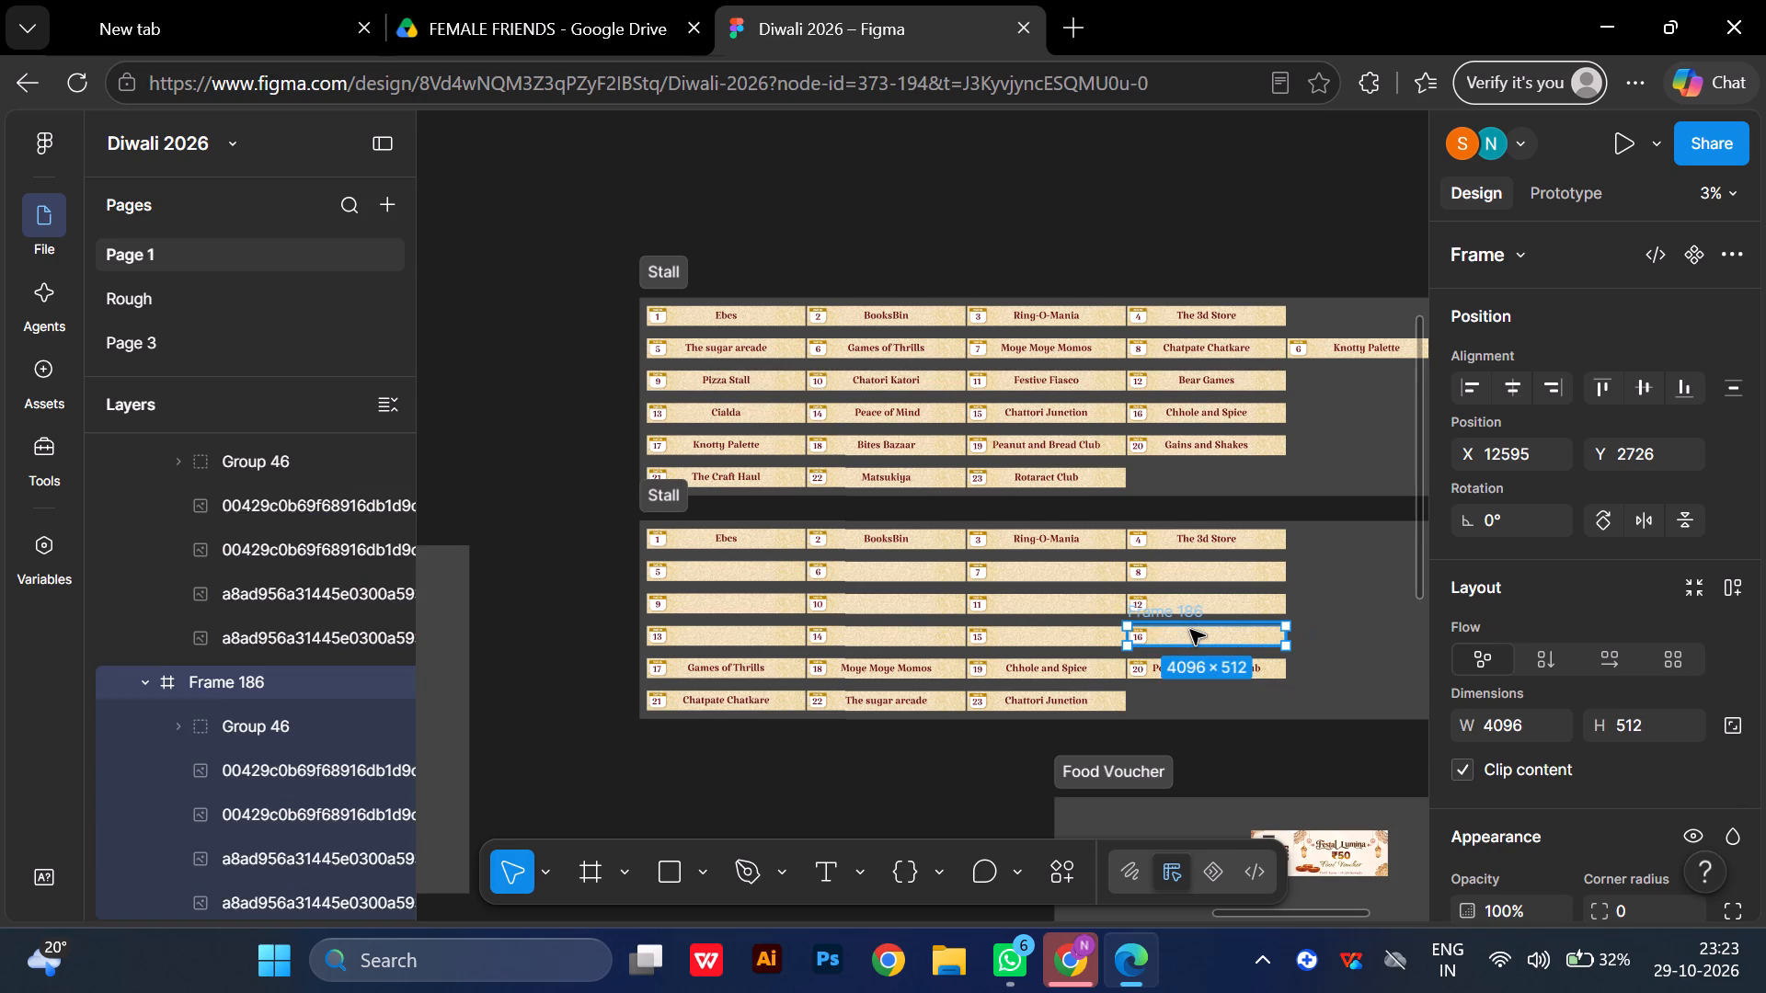
key("ctrl+v")
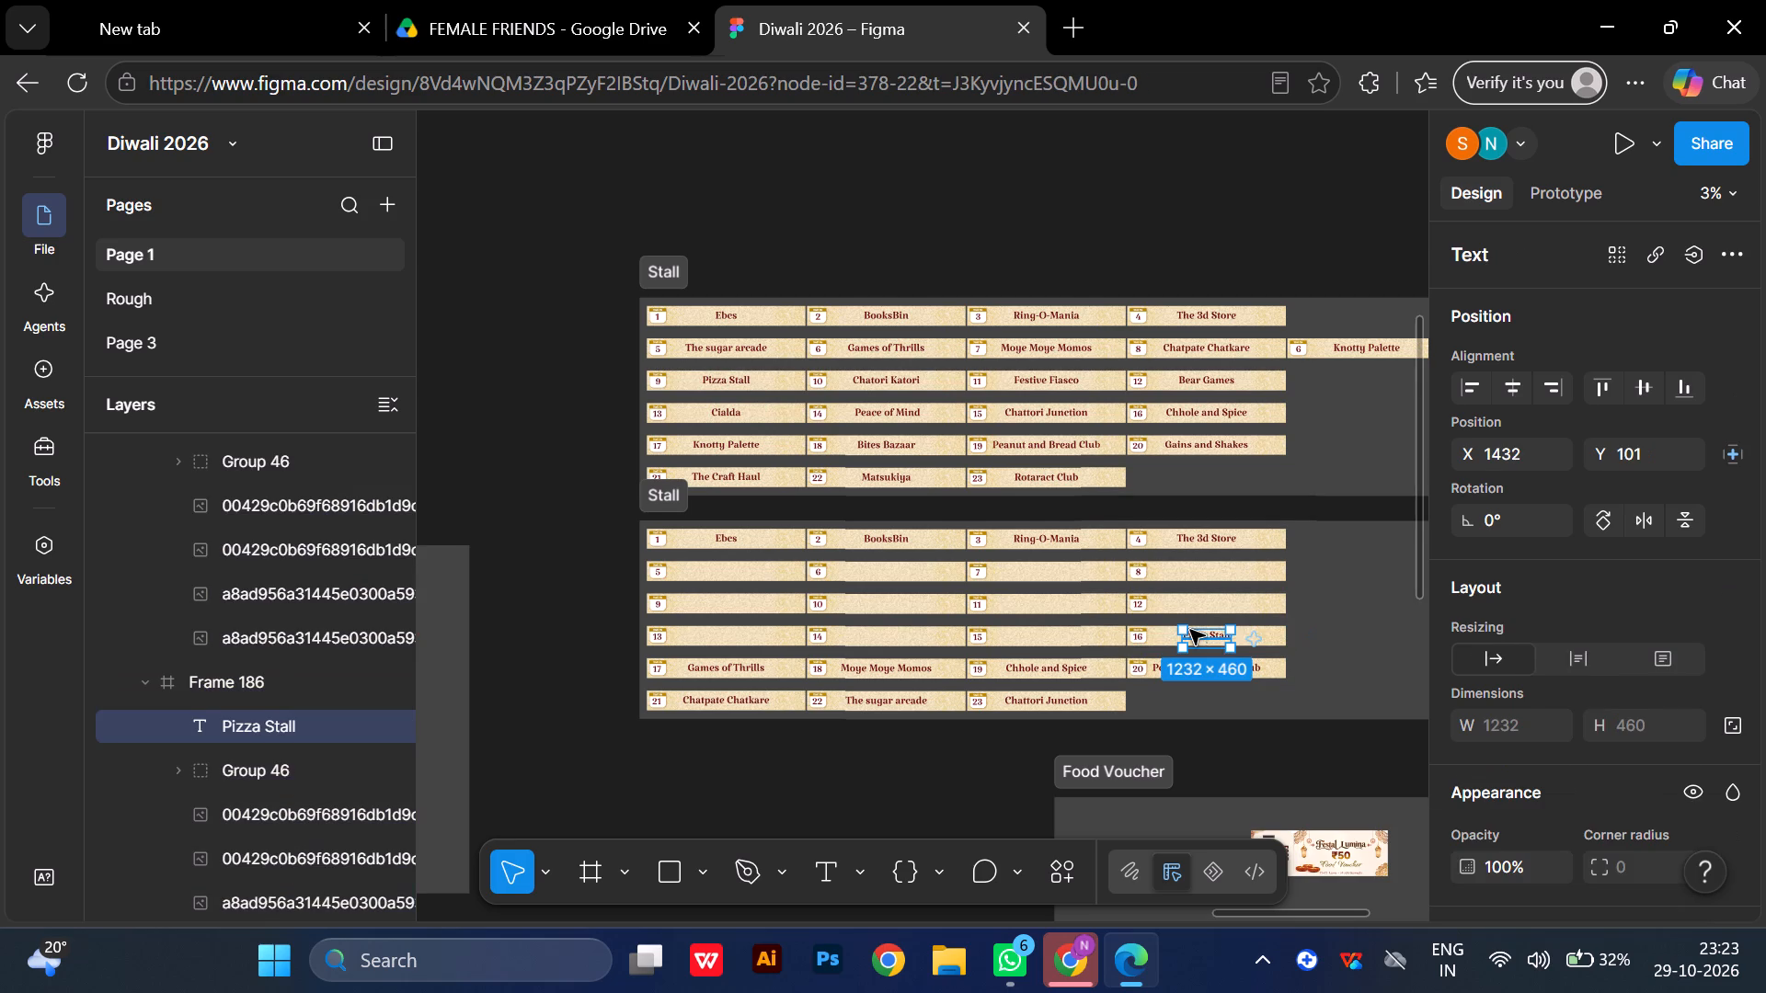
Copy the Chatori Katori name from original stall 10 onto the duplicated stall 15 banner and centre it horizontally.
left_click(878, 375)
left_click(878, 375)
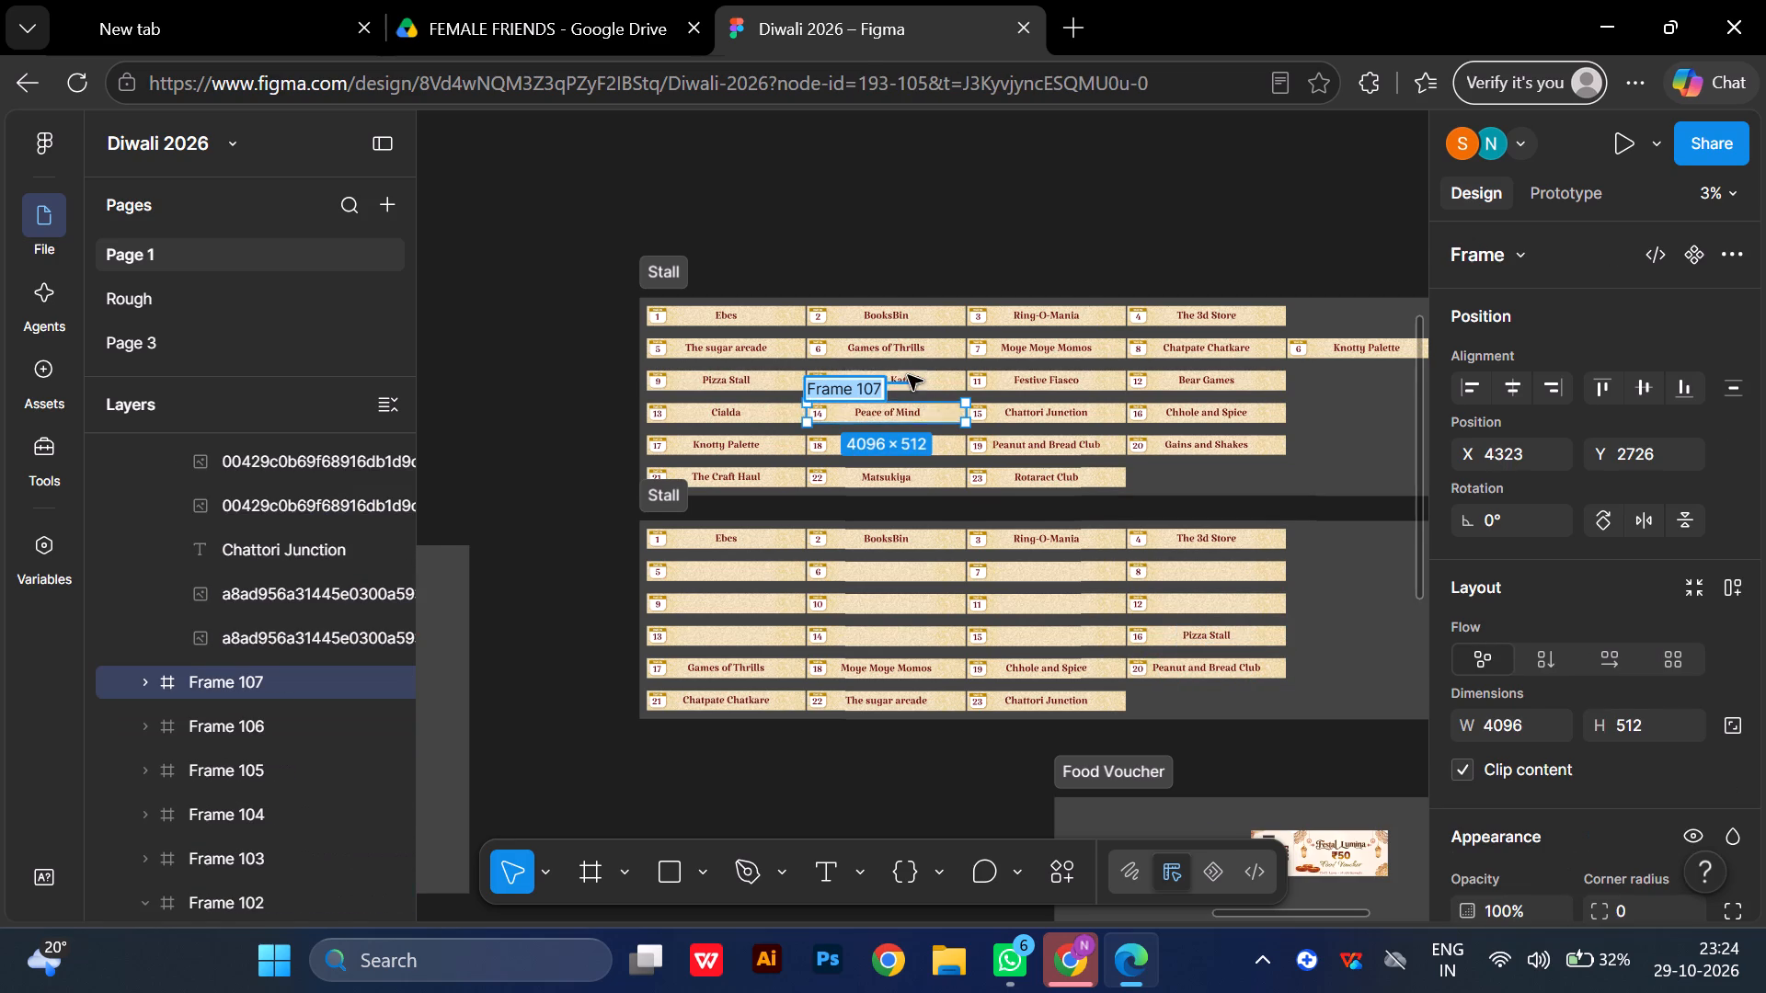
left_click(911, 375)
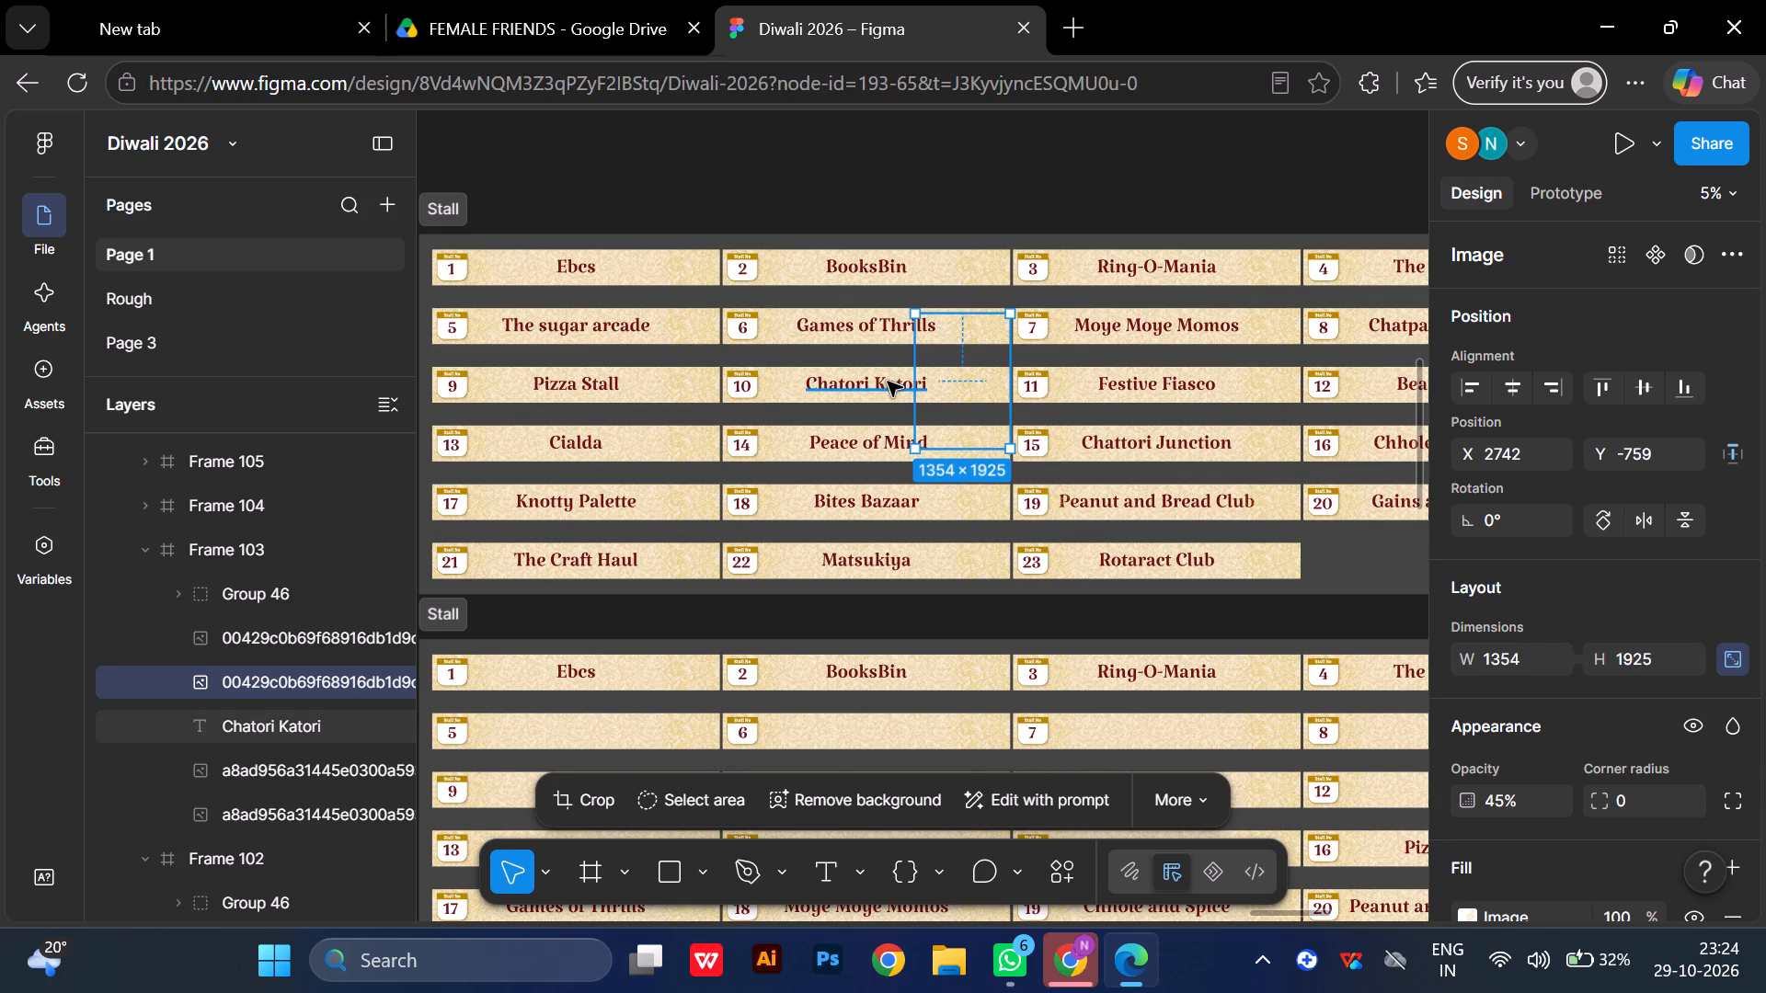
left_click(888, 382)
key("ctrl+c")
scroll(888, 382, "down", 1)
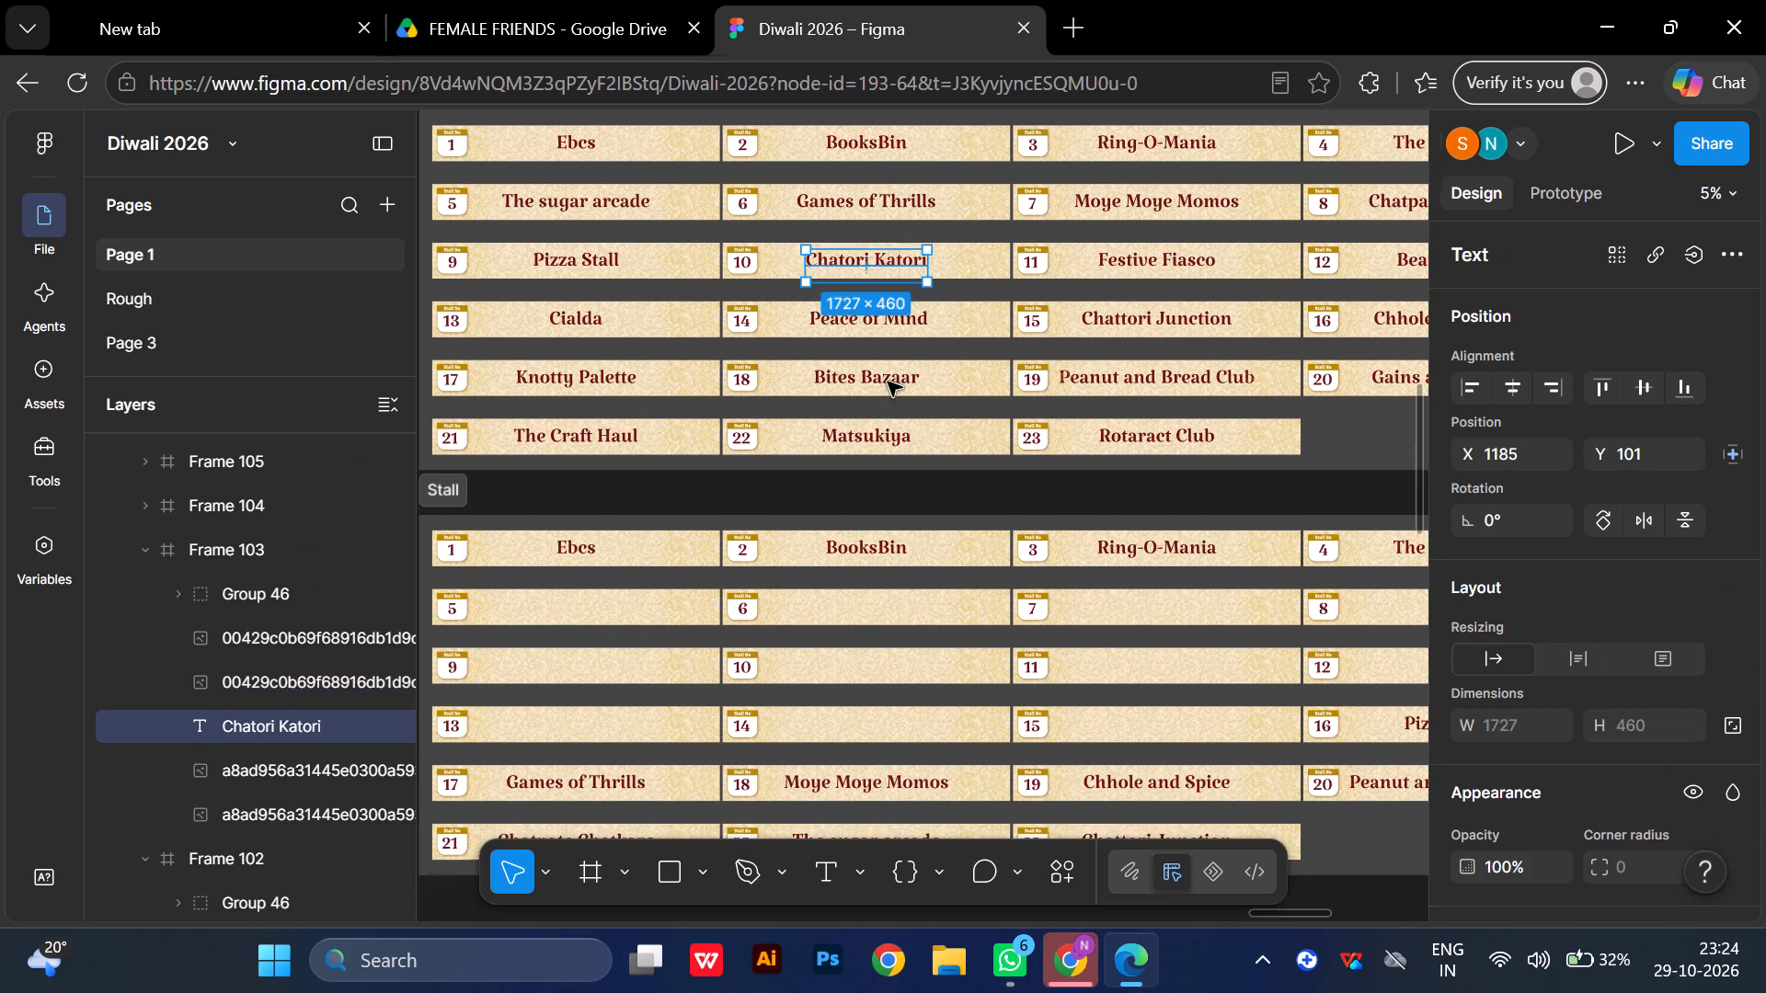
scroll(888, 382, "down", 1)
left_click(1114, 585)
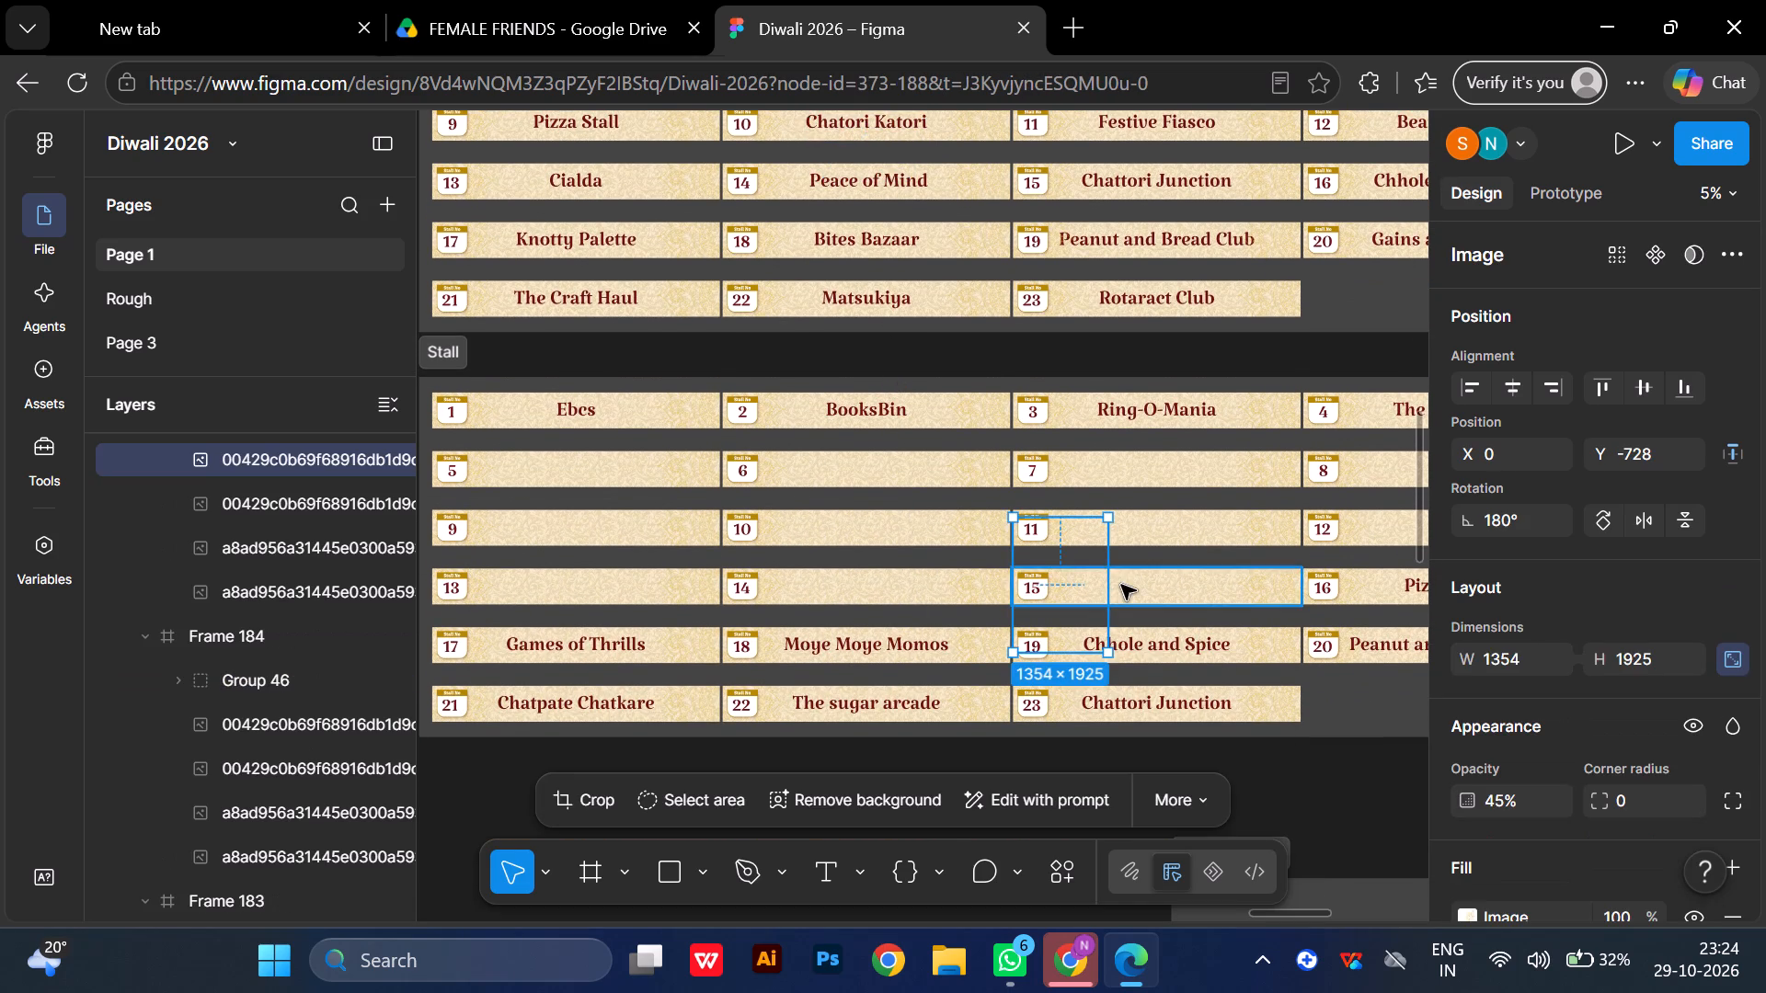
left_click(1204, 589)
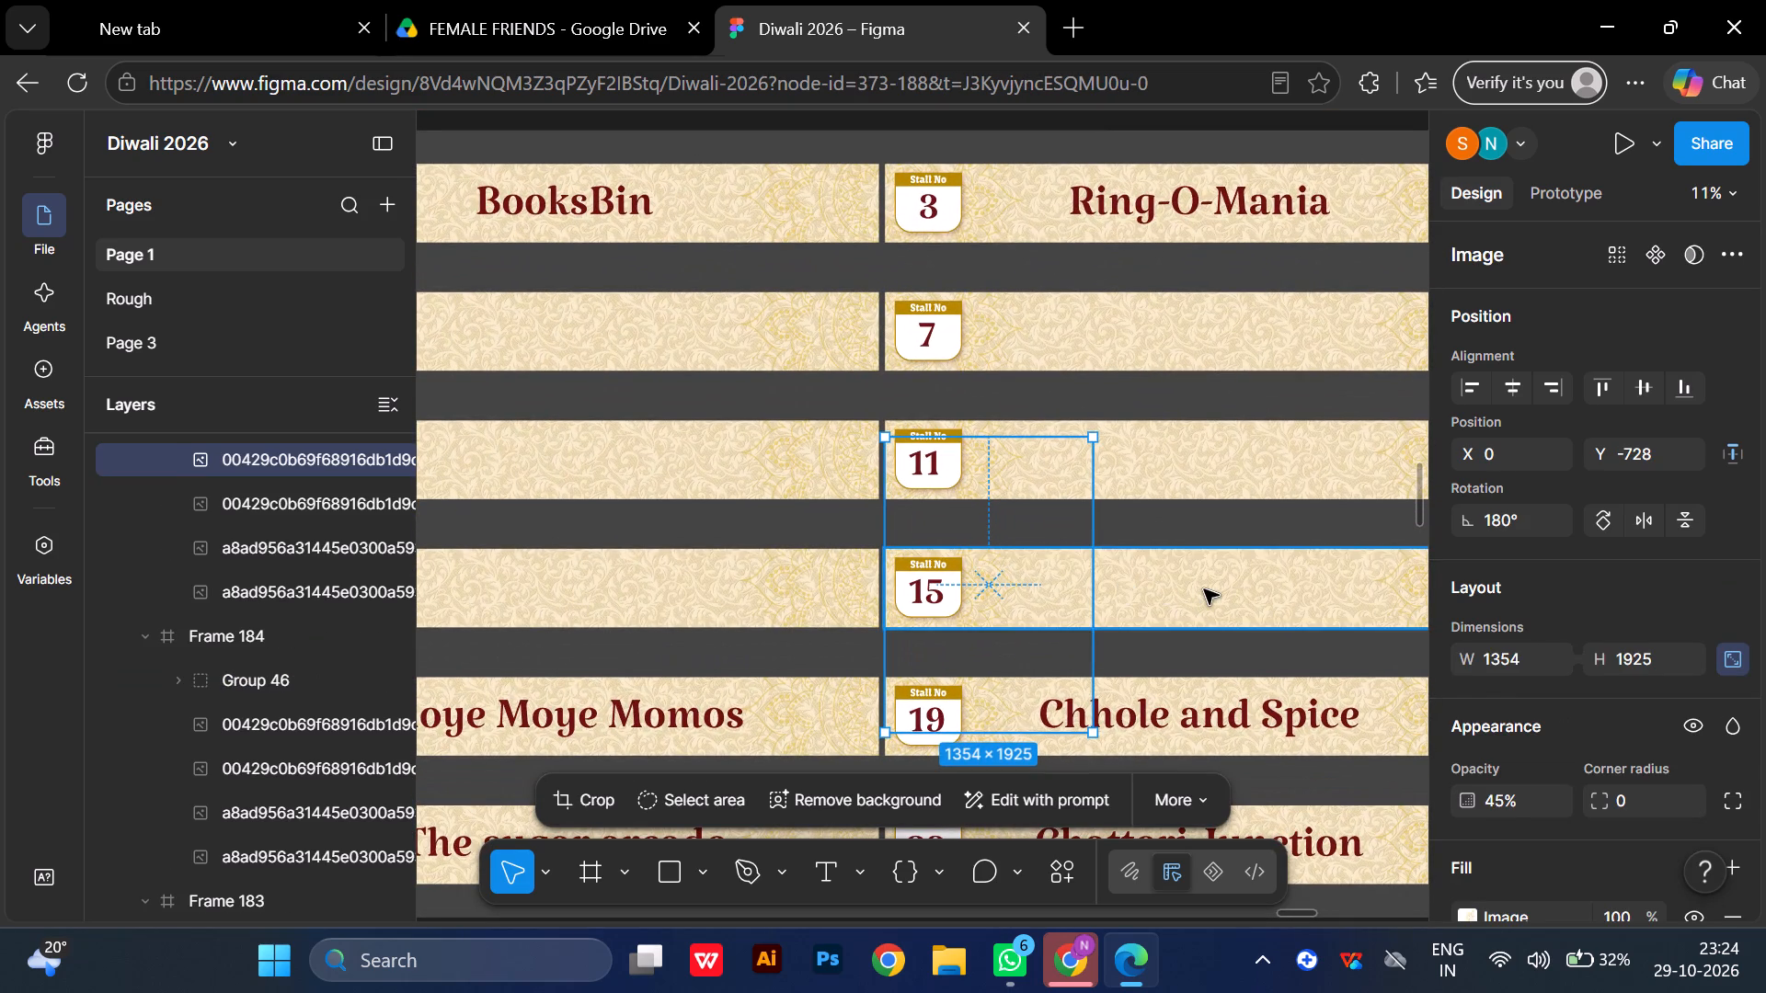
key("ctrl+v")
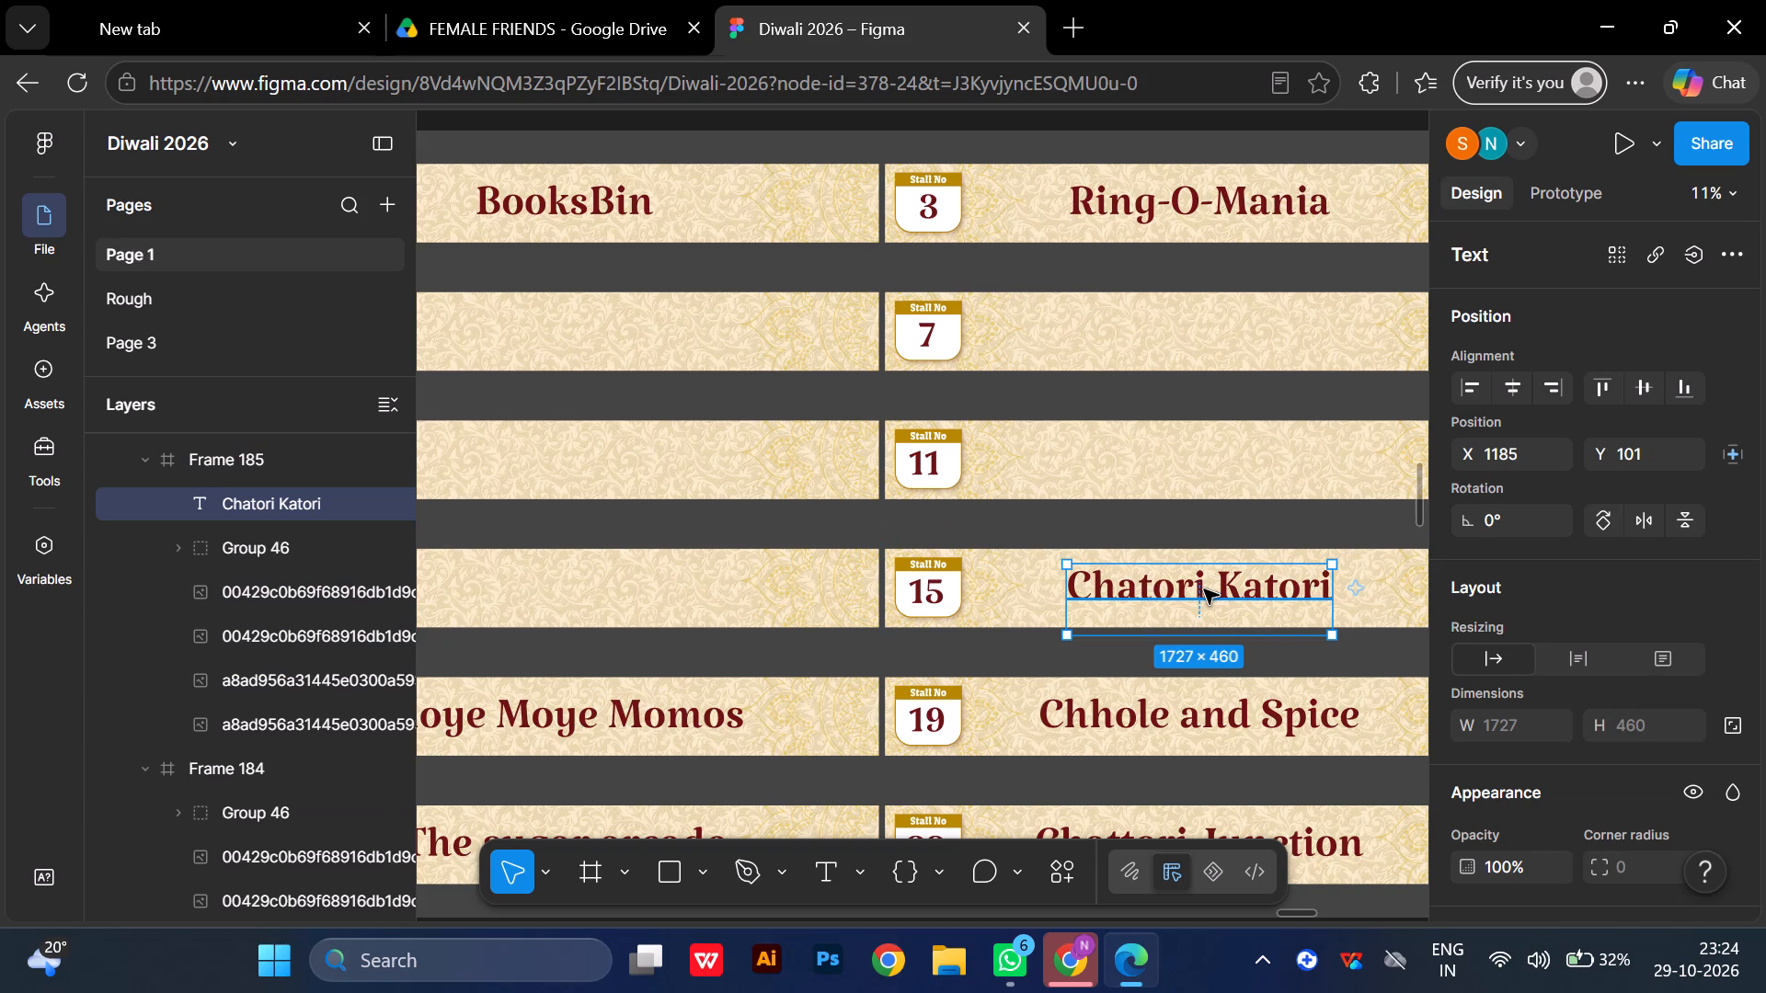
left_click(1517, 387)
left_click(1186, 510)
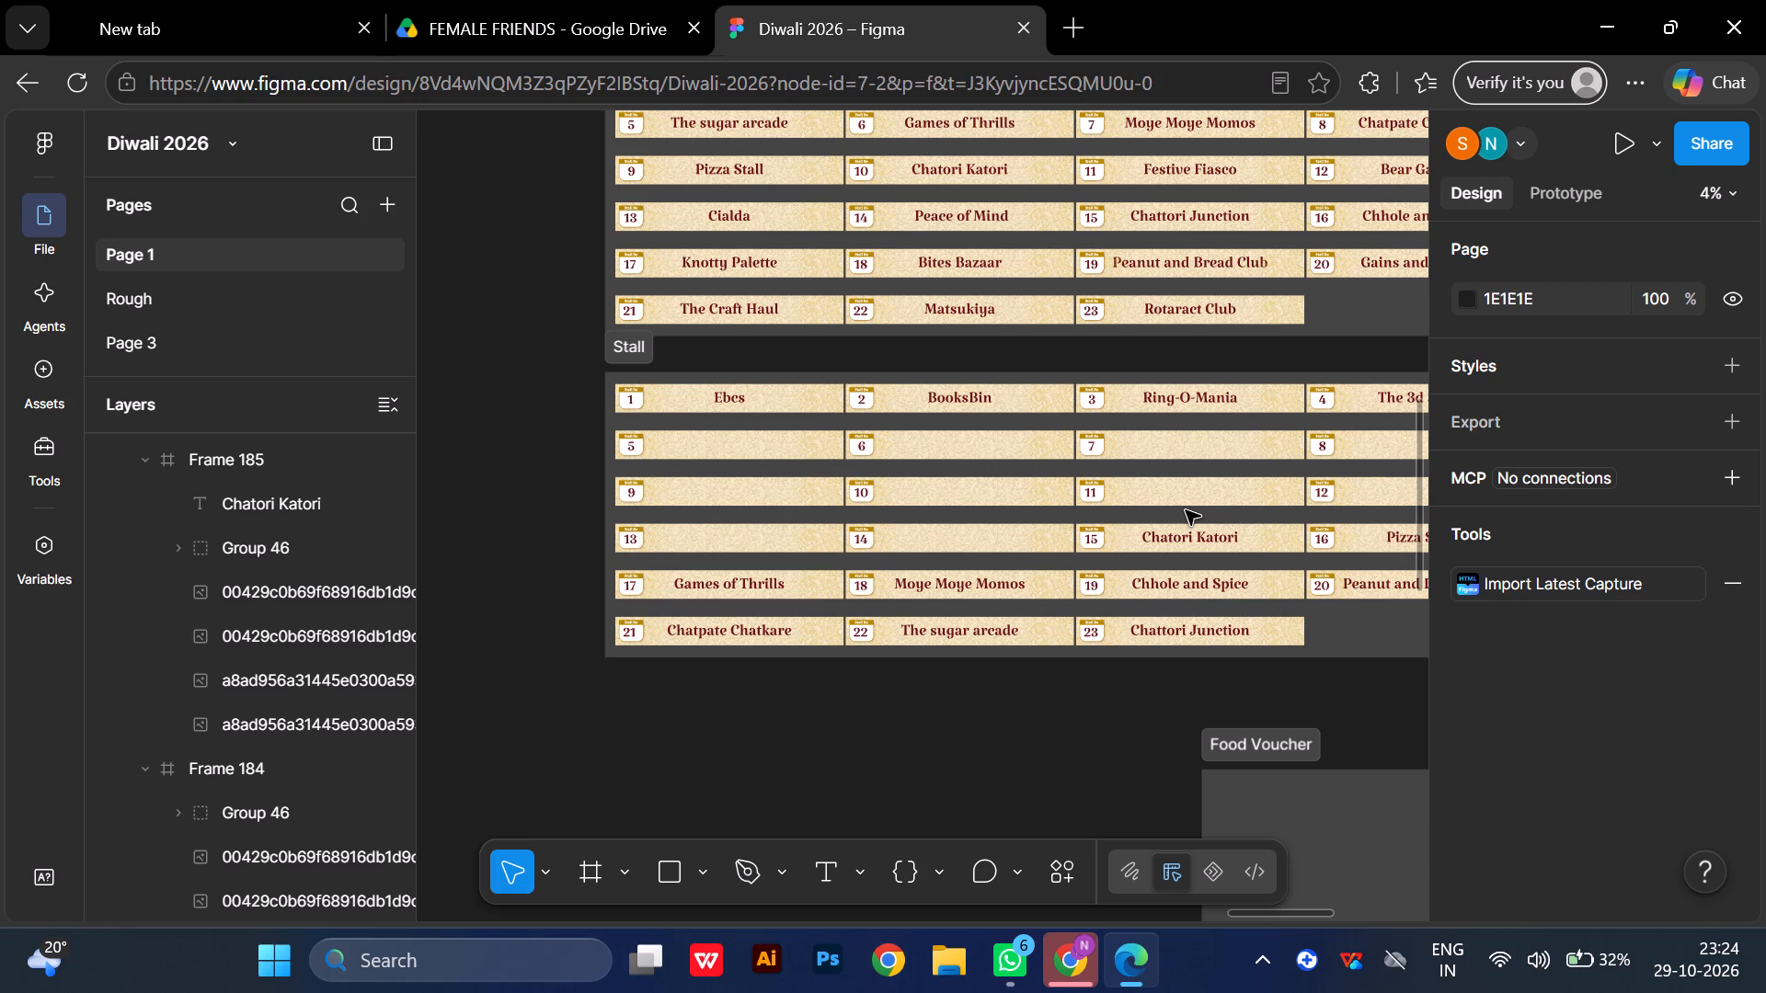
Copy the Festive Fiasco name from original stall 11 onto the duplicated stall 11 banner and centre it horizontally.
left_click(1189, 173)
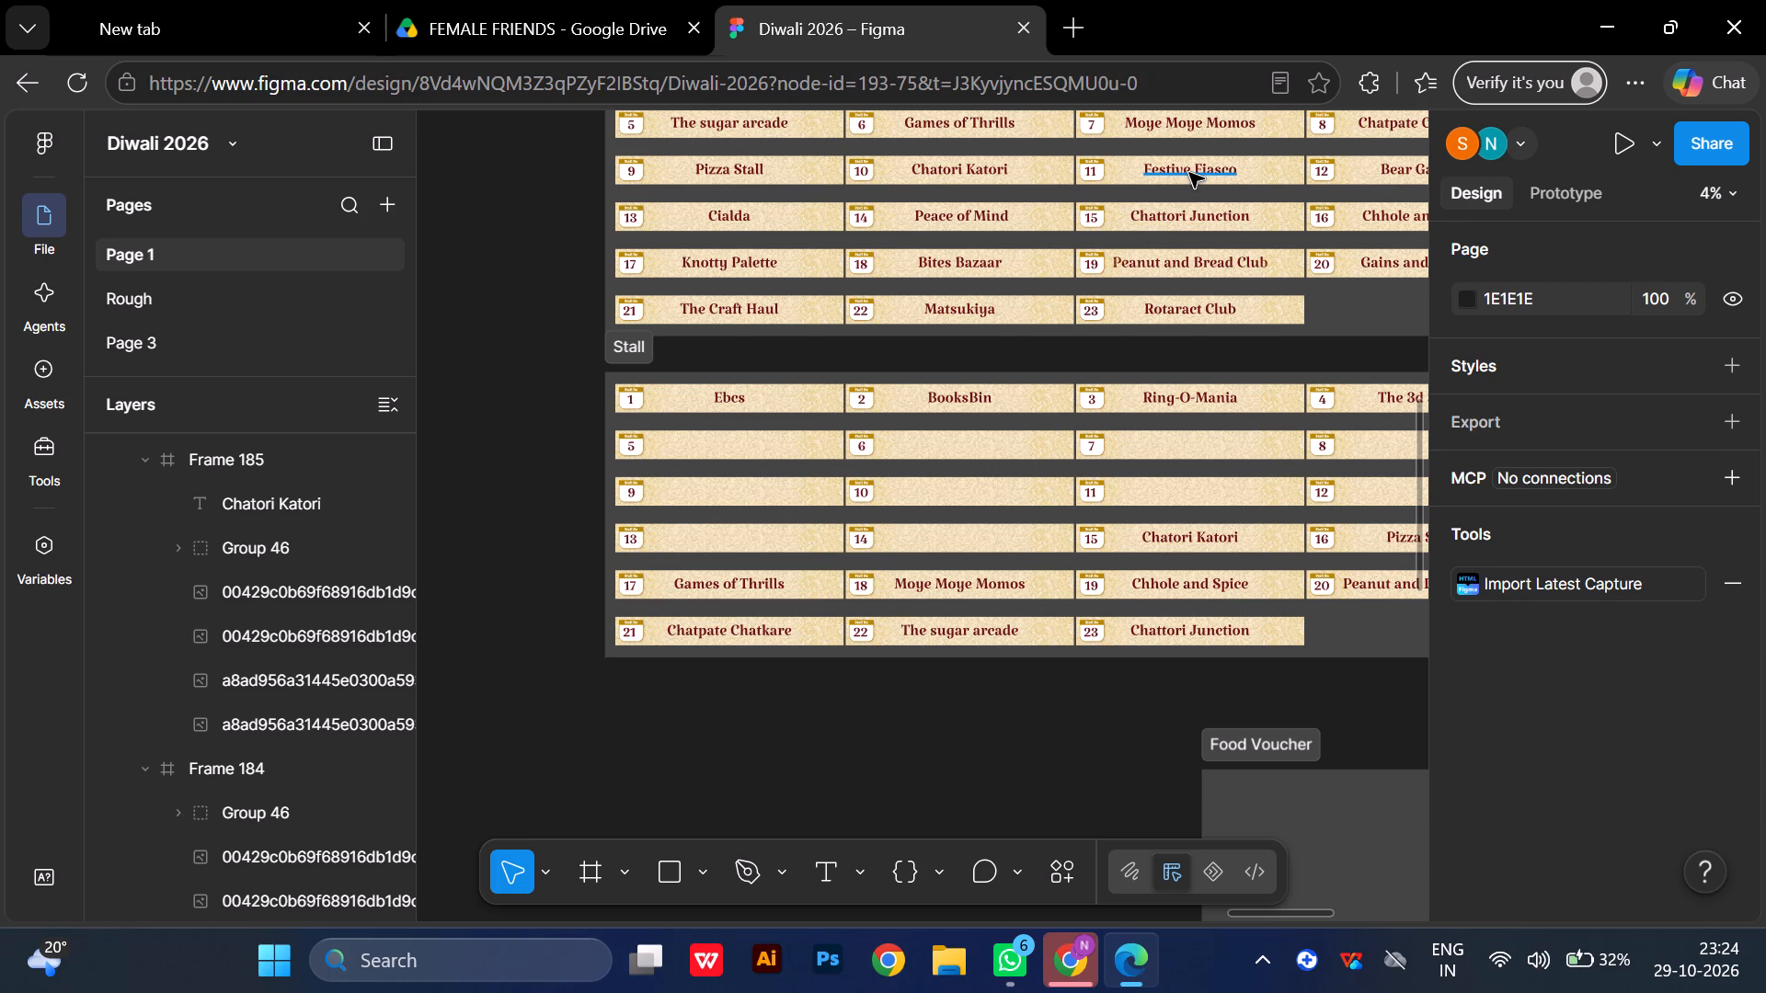
key("ctrl+c")
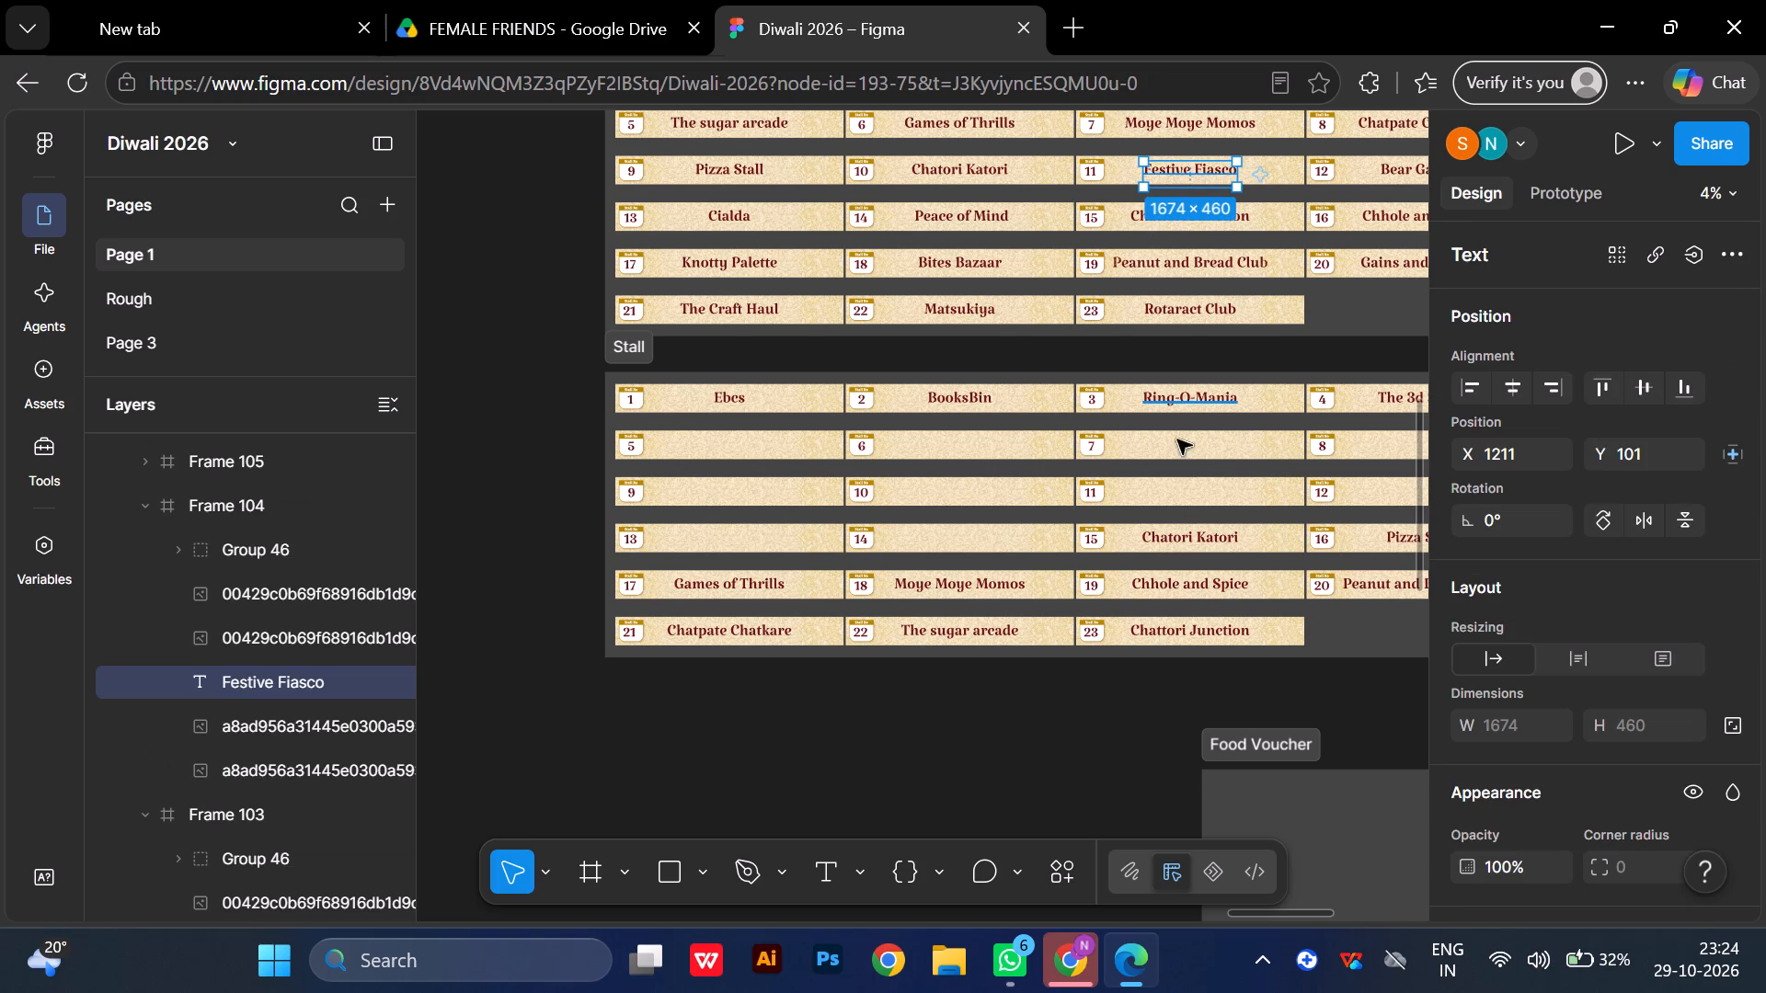
left_click(1161, 493)
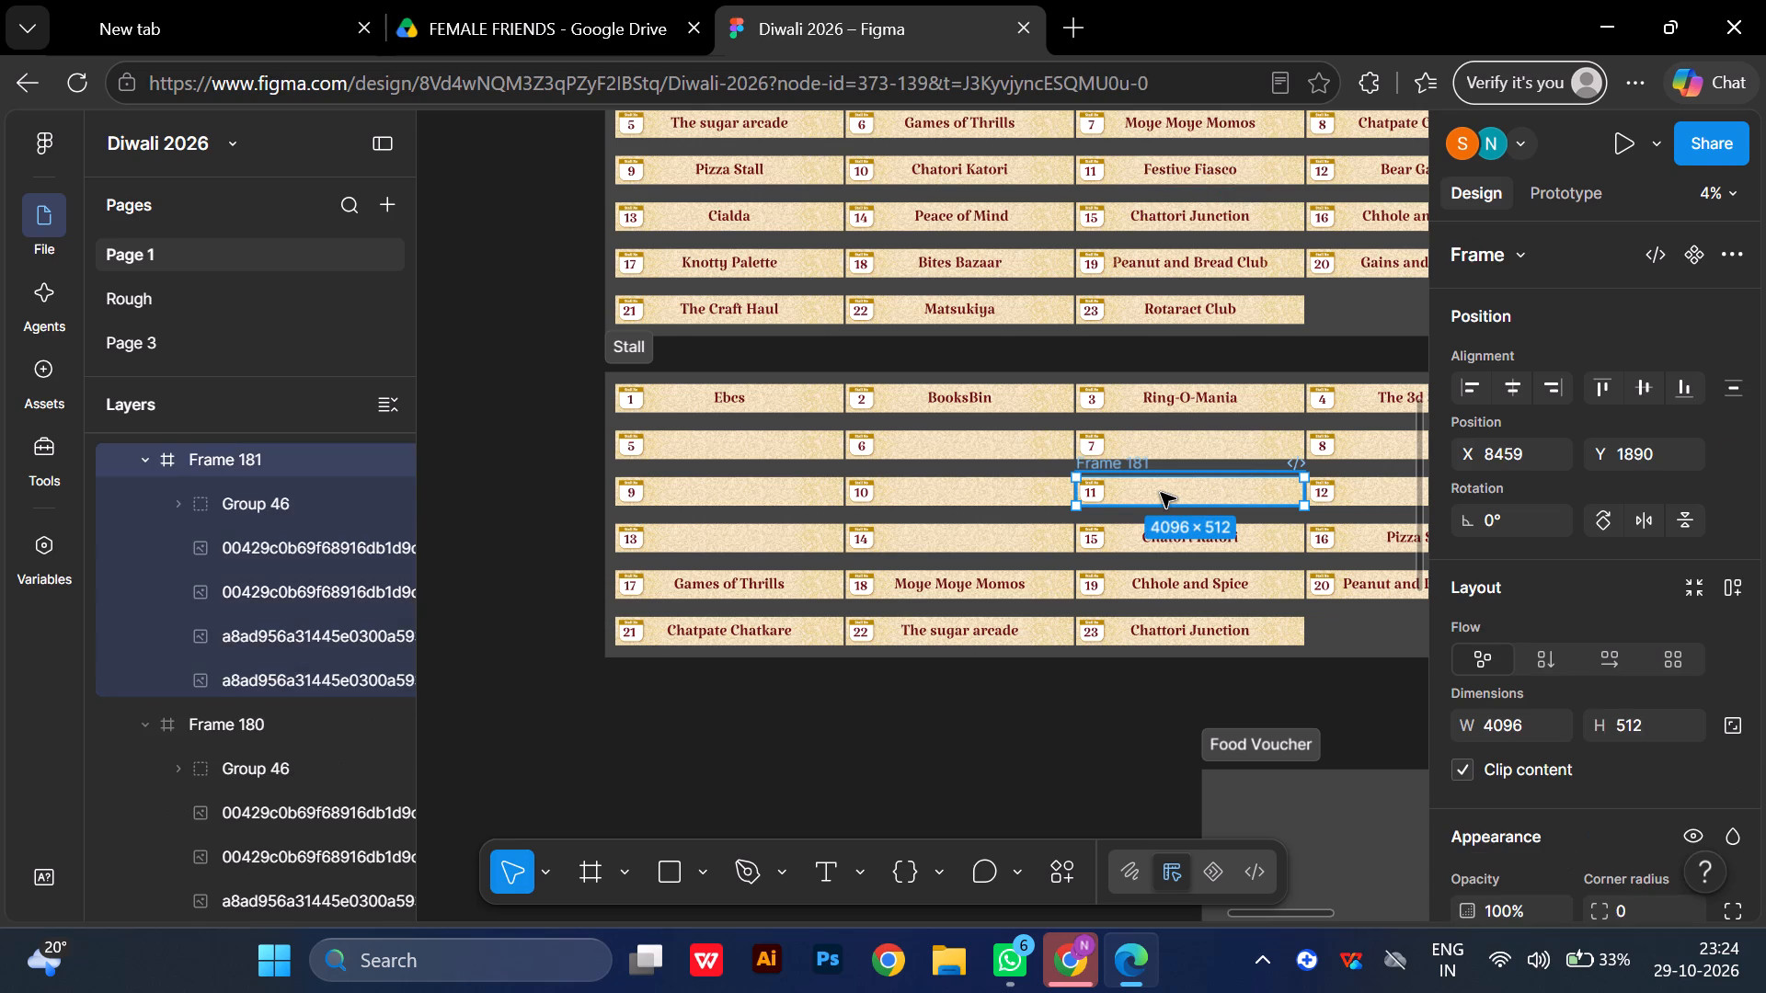
key("ctrl+v")
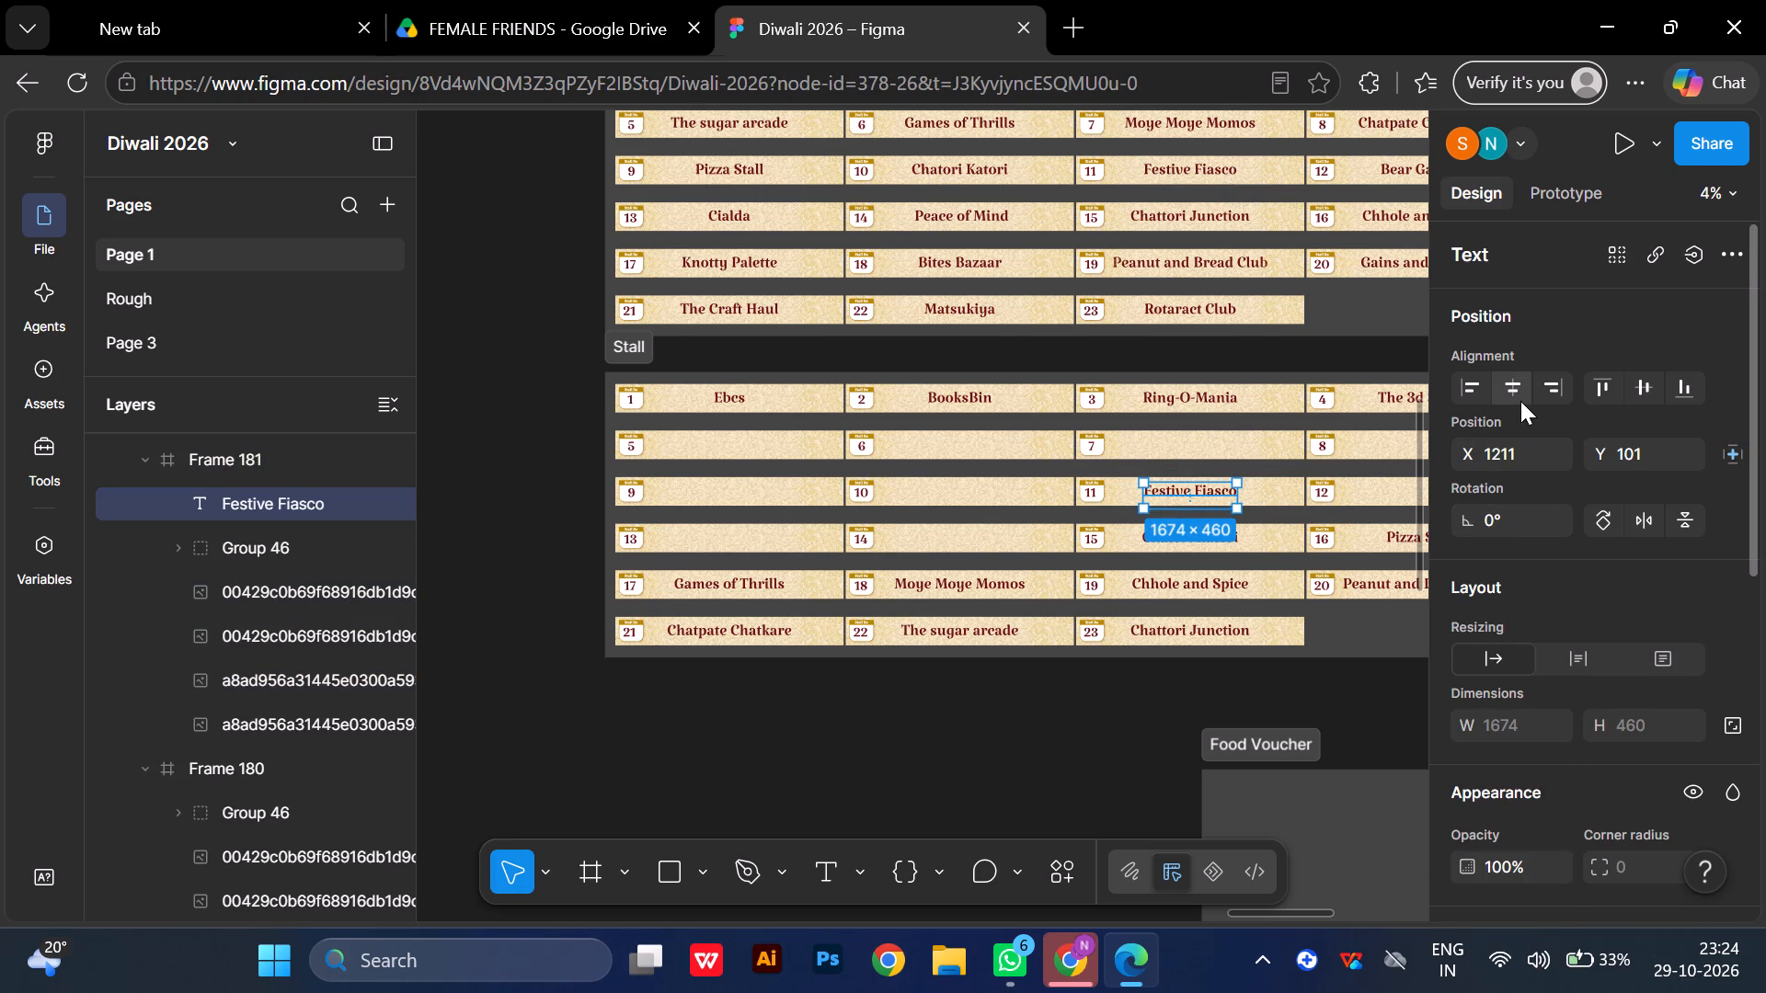
left_click(1520, 401)
Copy the Bear Games name from original stall 12 onto the duplicated stall 8 banner and centre it horizontally.
scroll(1334, 337, "left", 1)
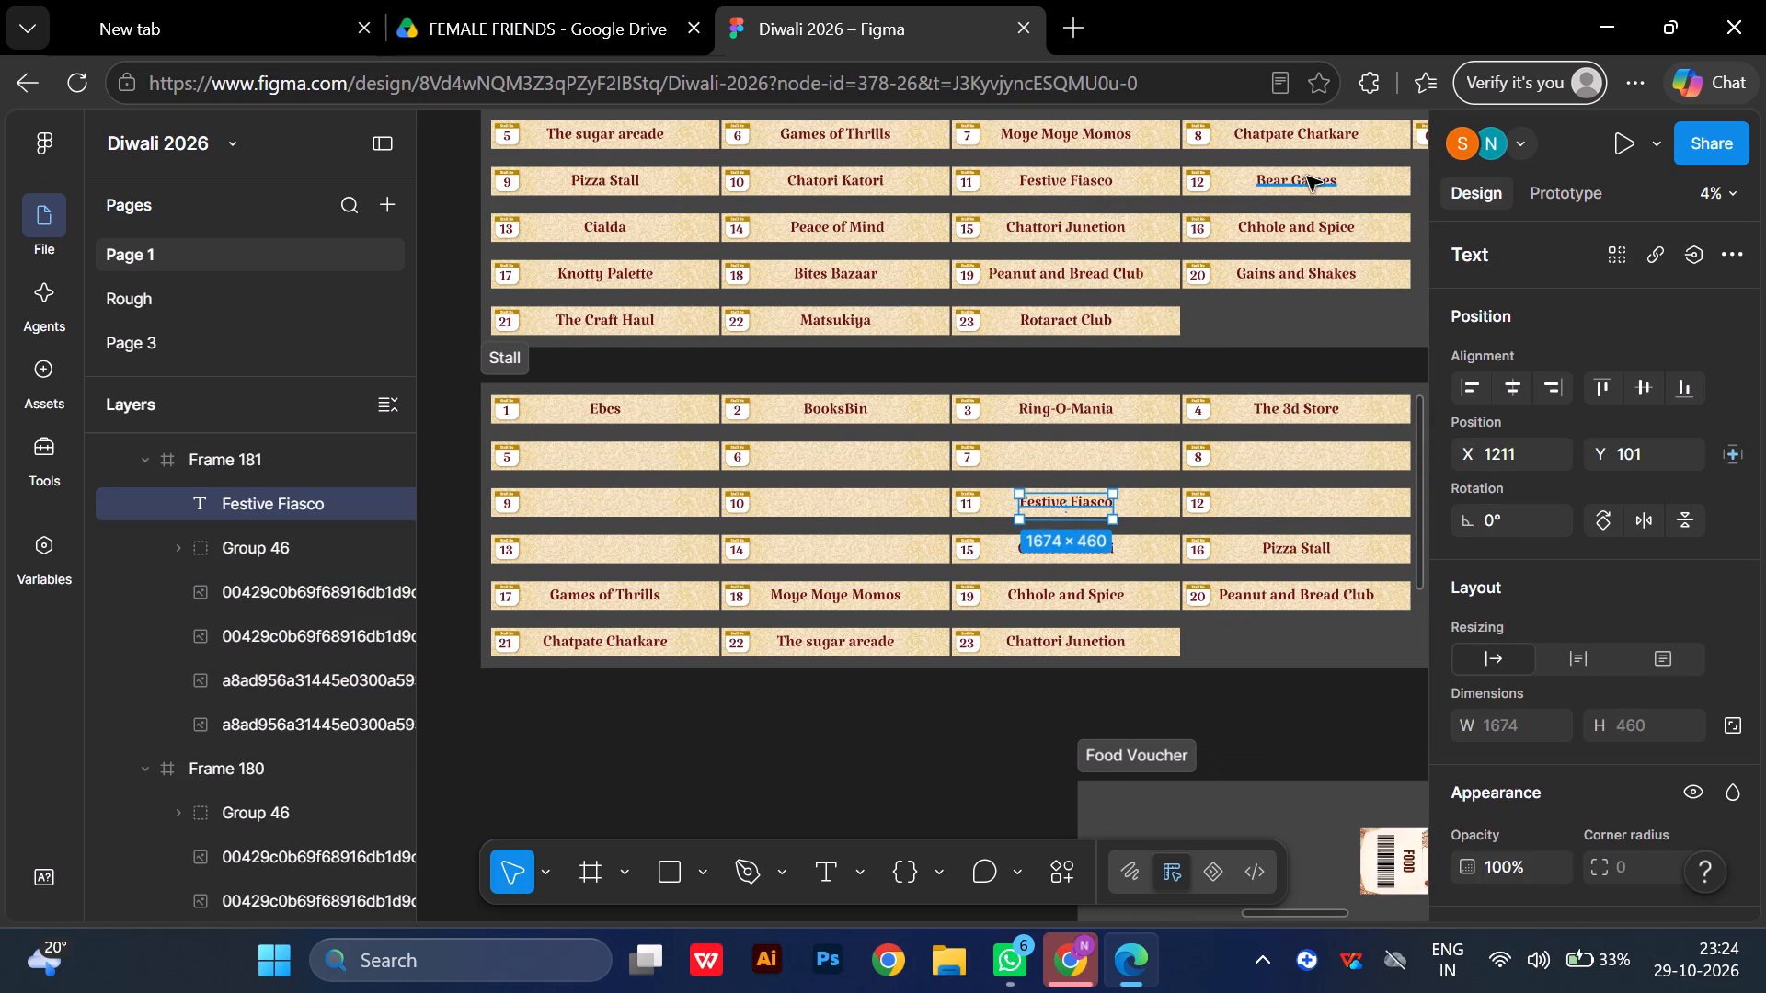
left_click(1298, 177)
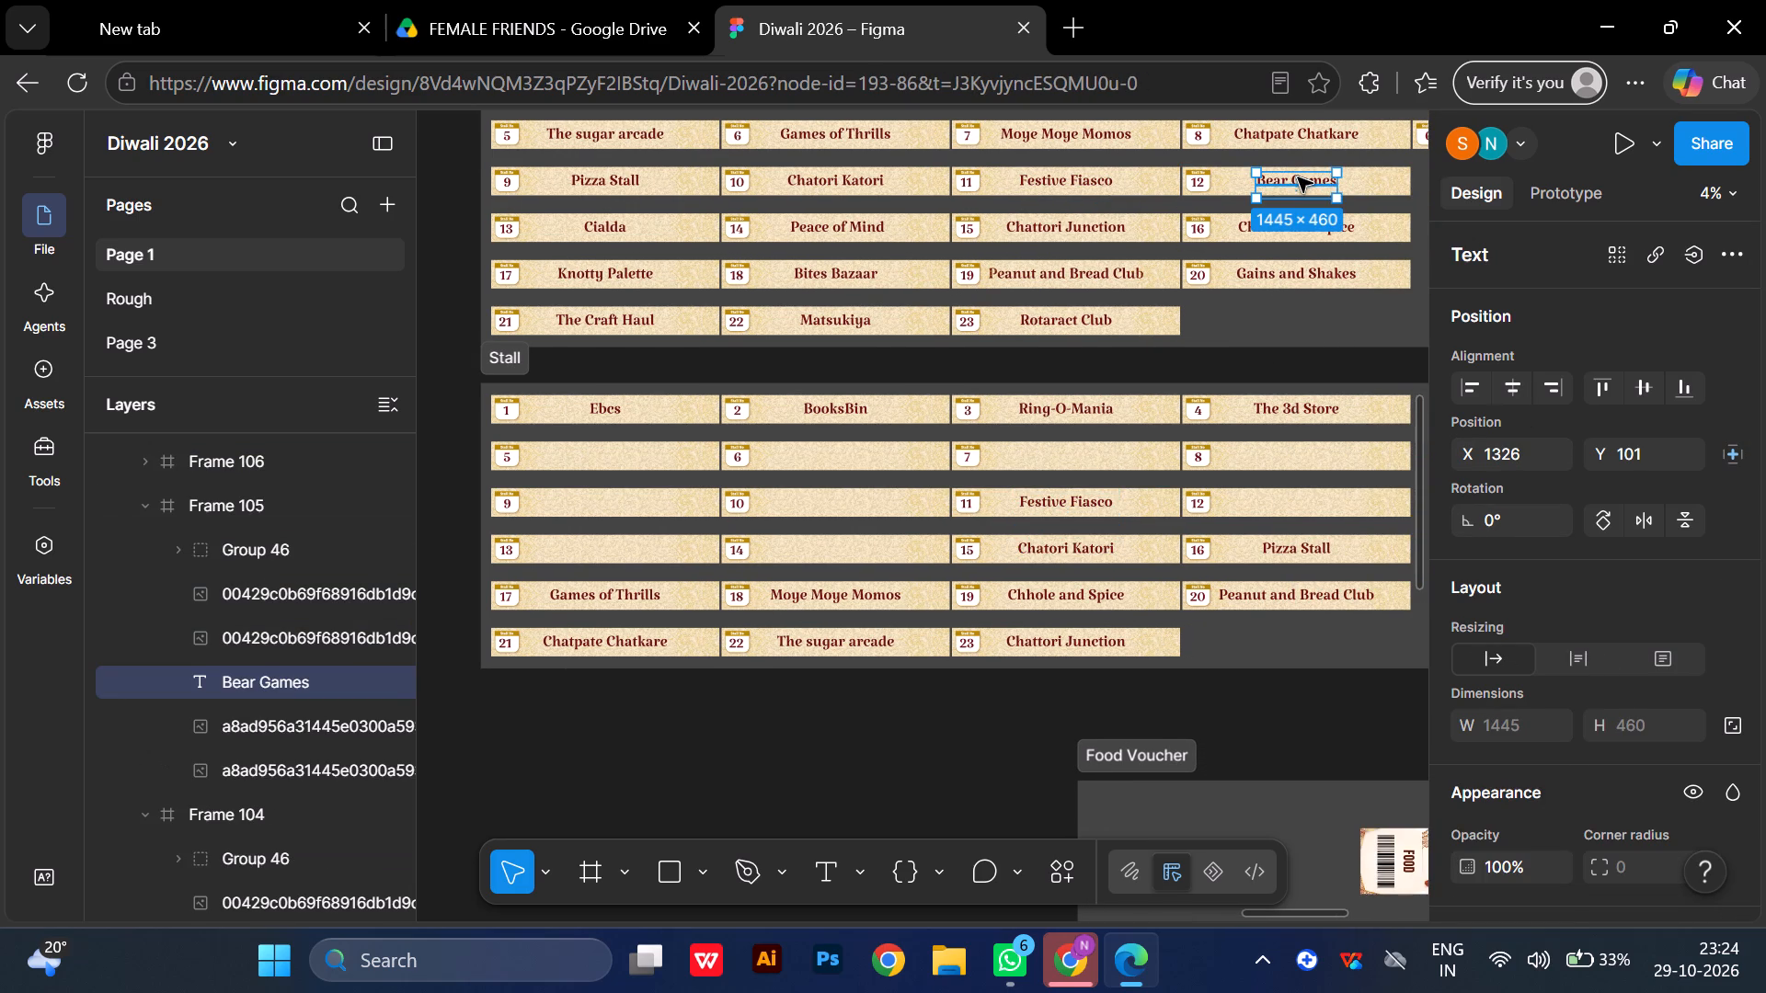
key("ctrl+c")
left_click(1265, 462)
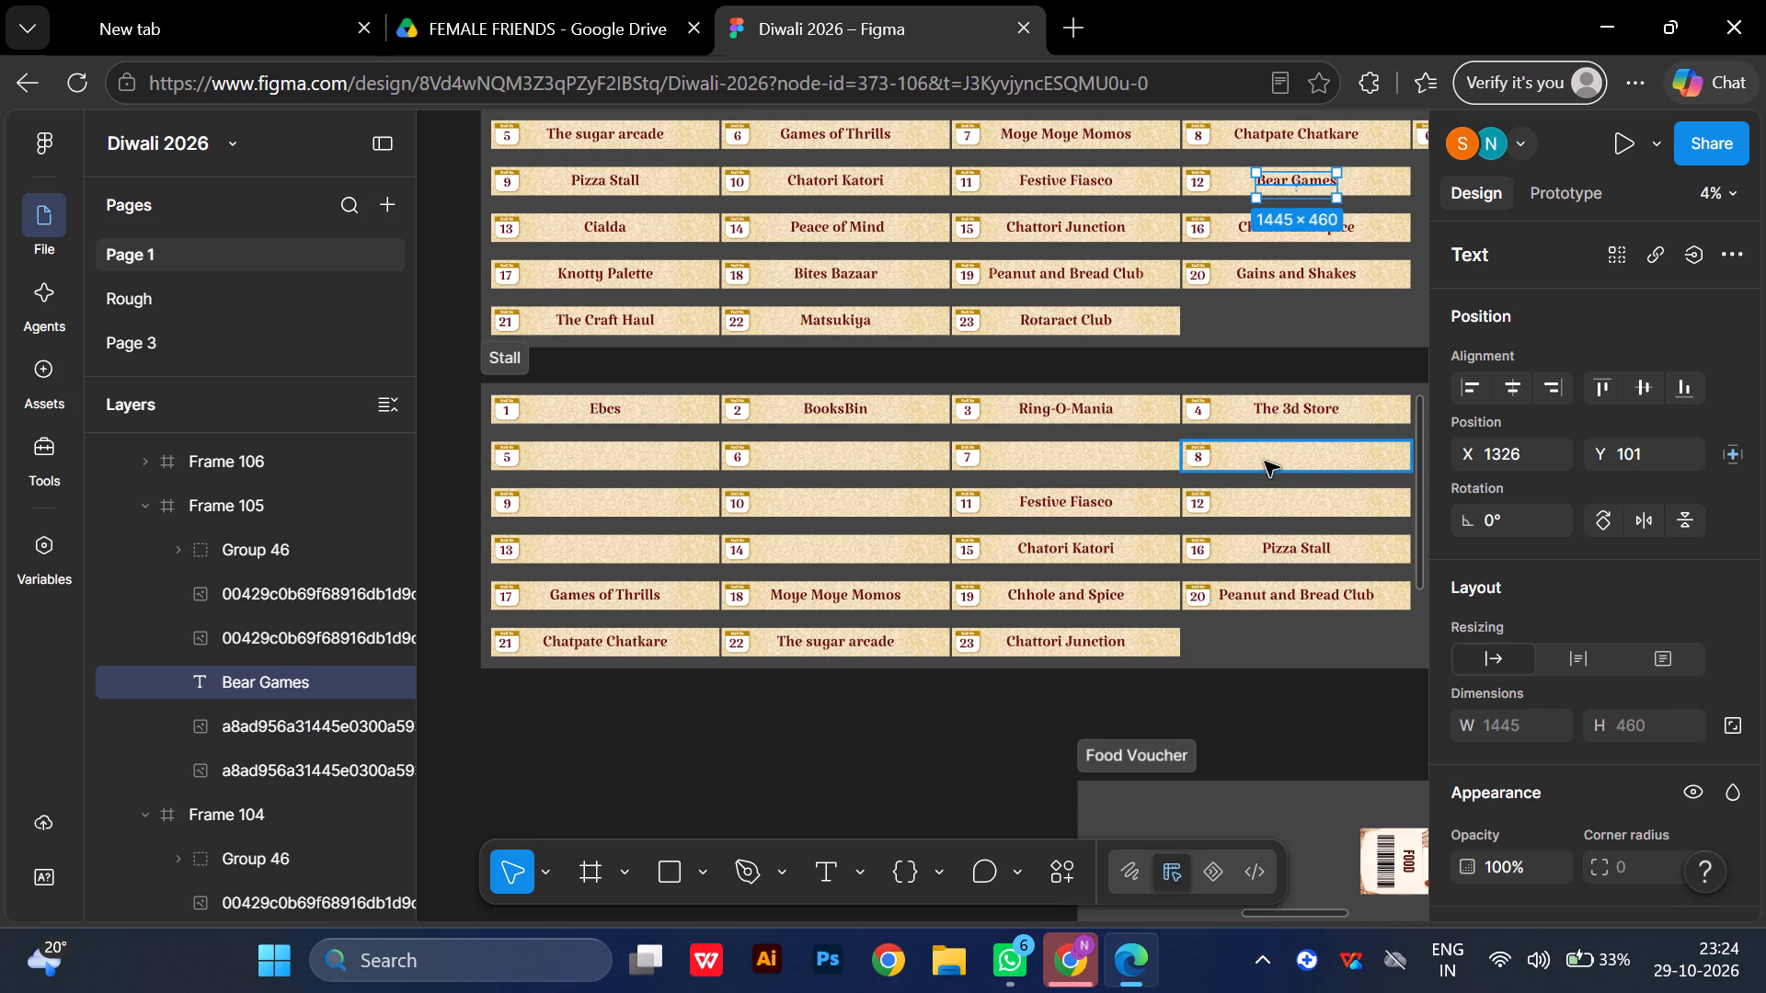
key("ctrl+v")
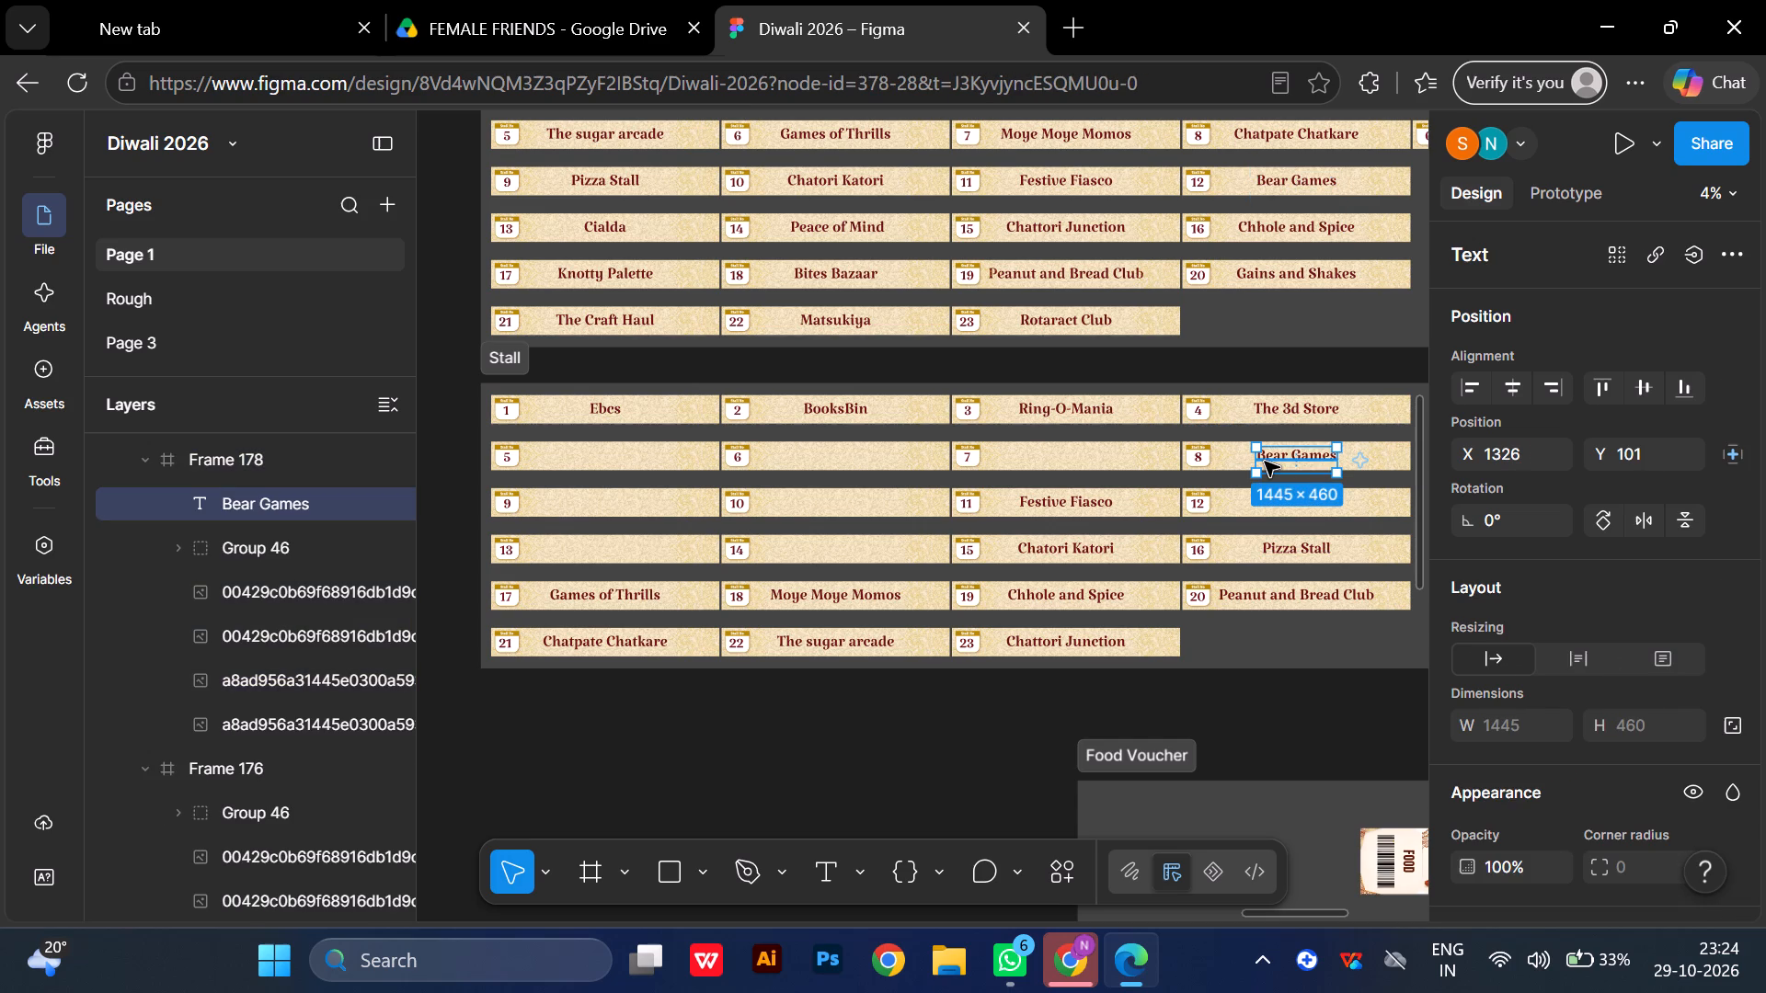
left_click(1517, 390)
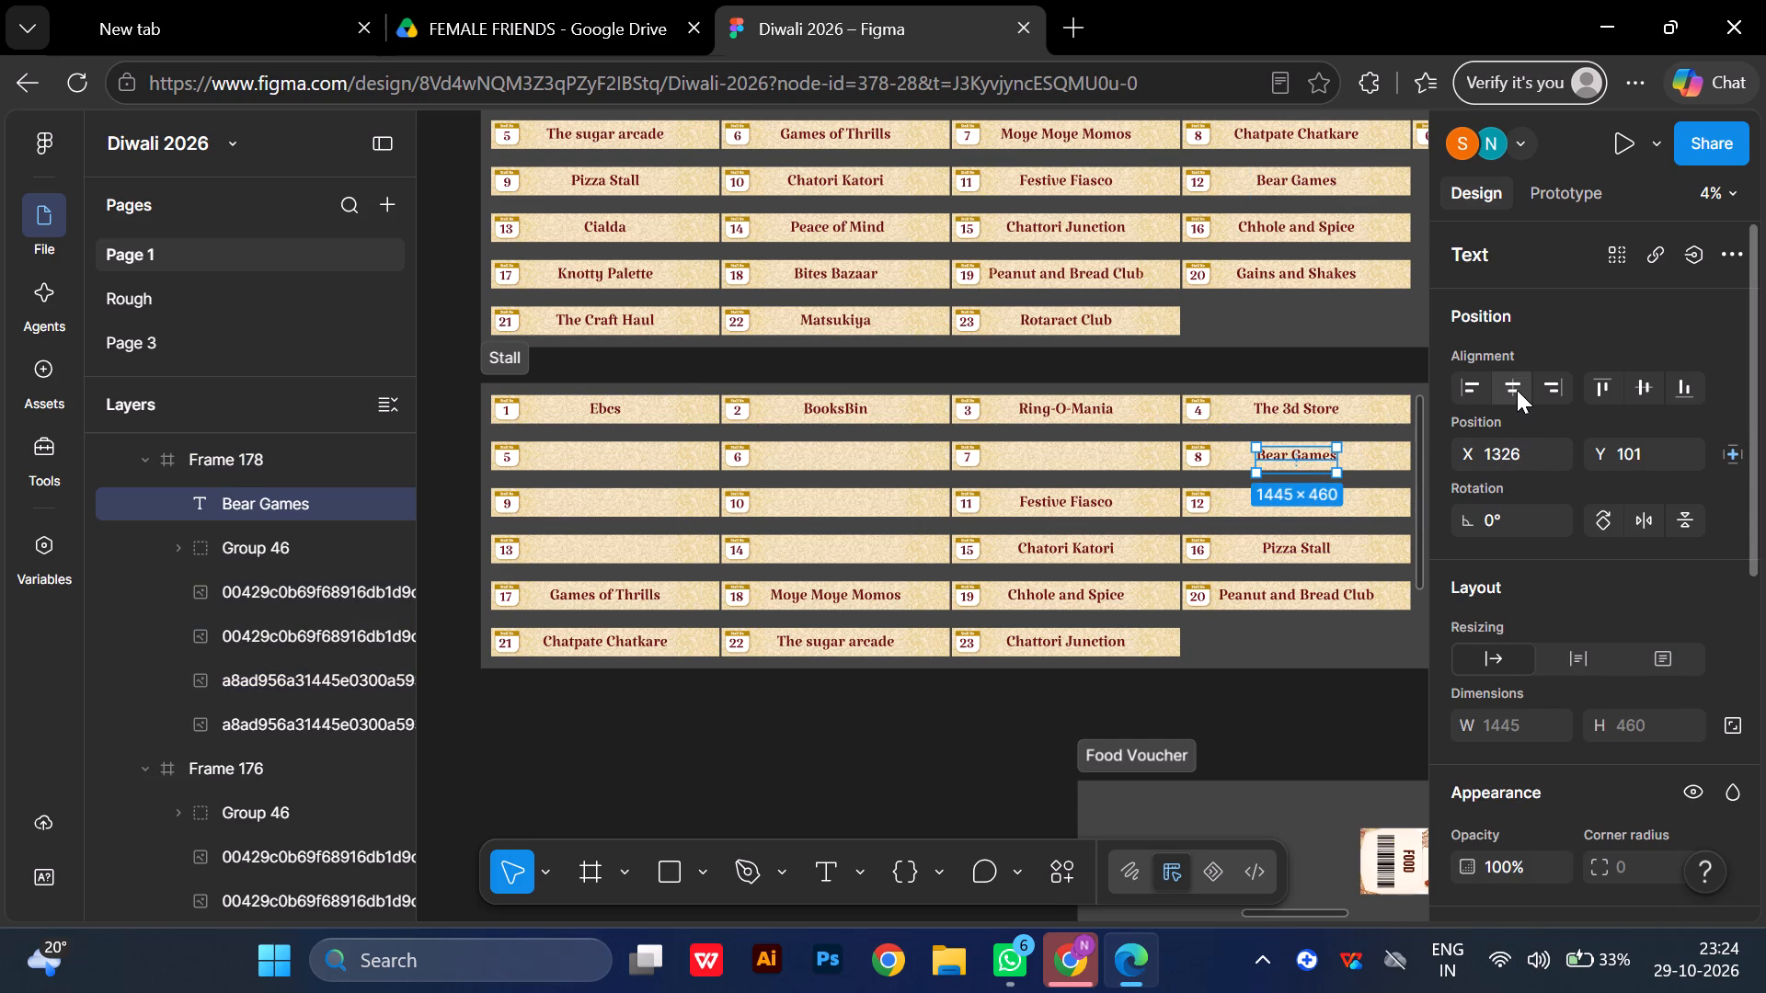
Copy the Cialda name from original stall 13 onto the duplicated stall 14 banner.
left_click(618, 223)
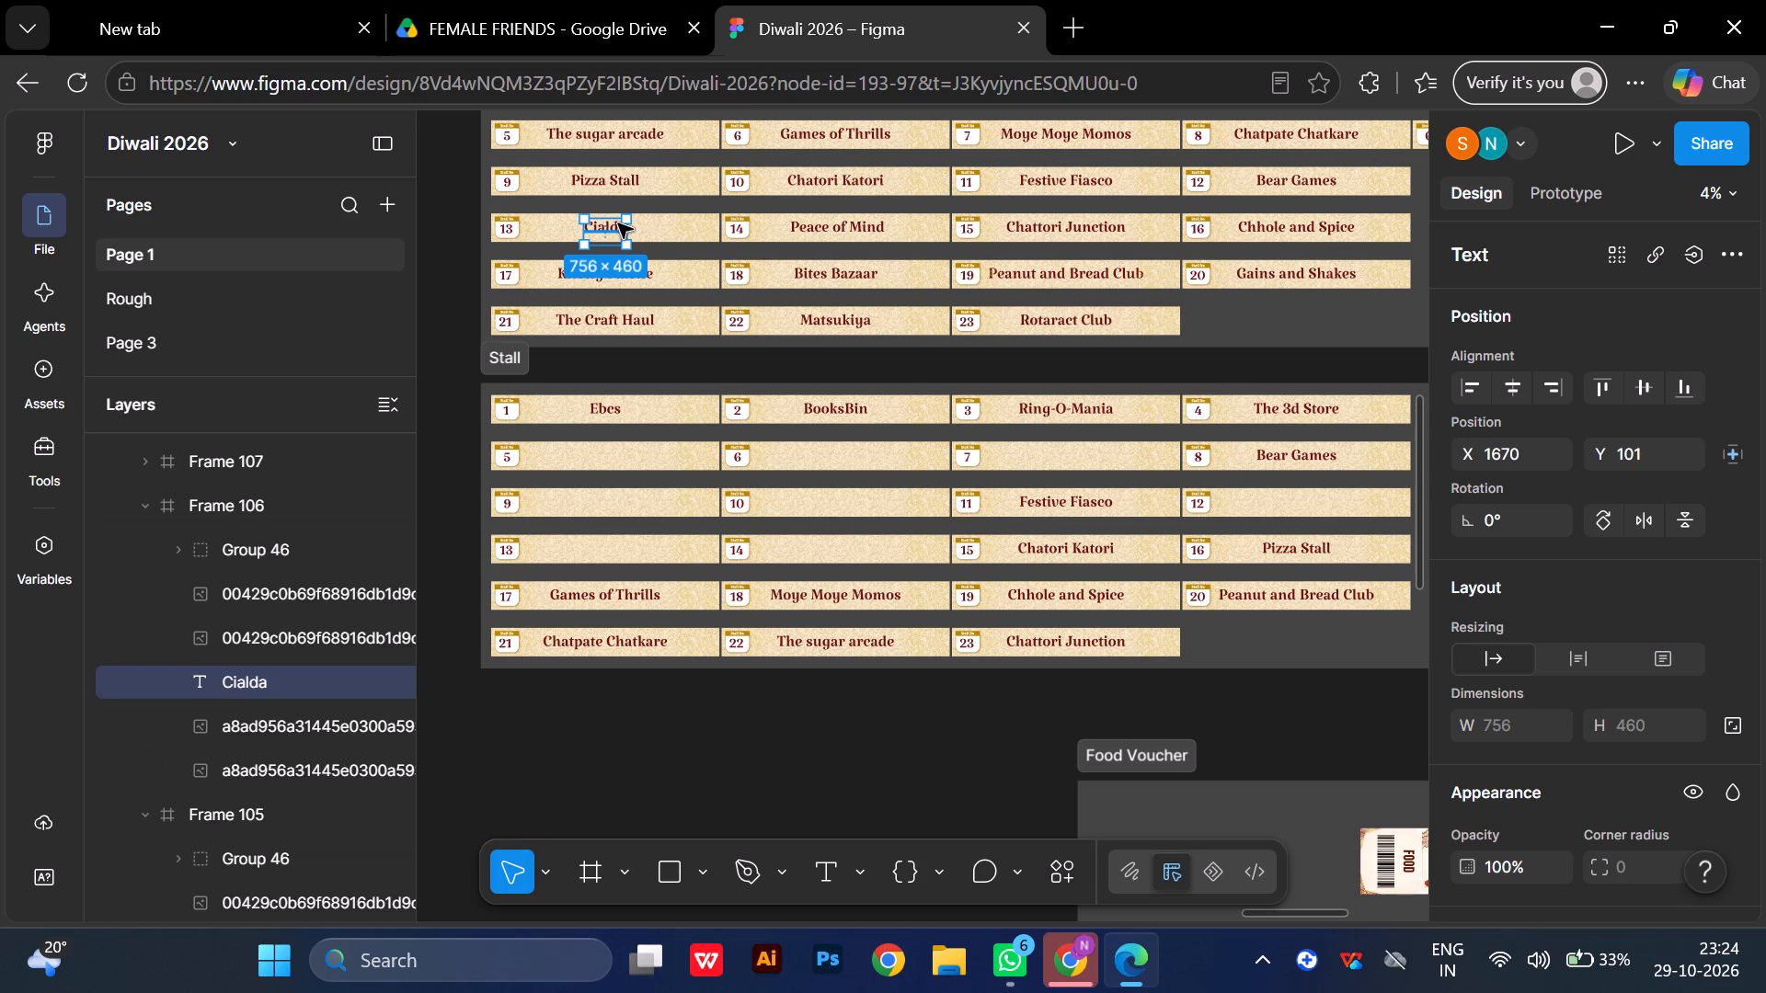
key("ctrl+c")
left_click(818, 498)
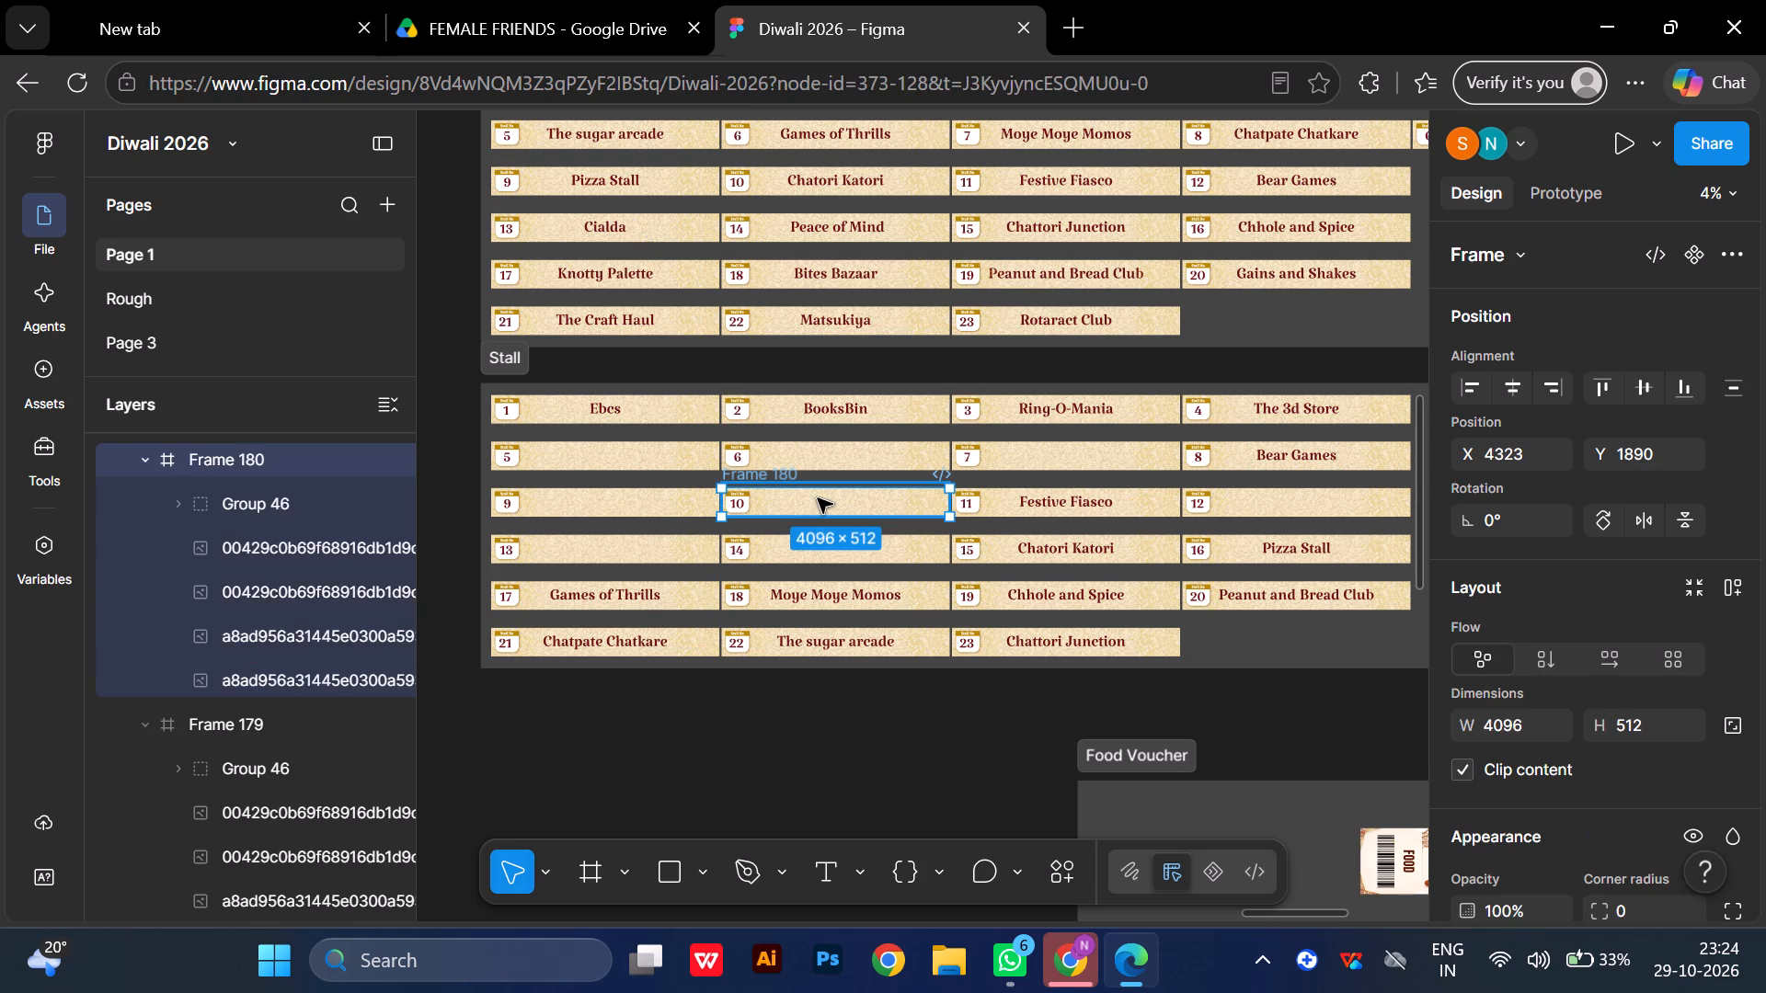
left_click(781, 550)
left_click(827, 545)
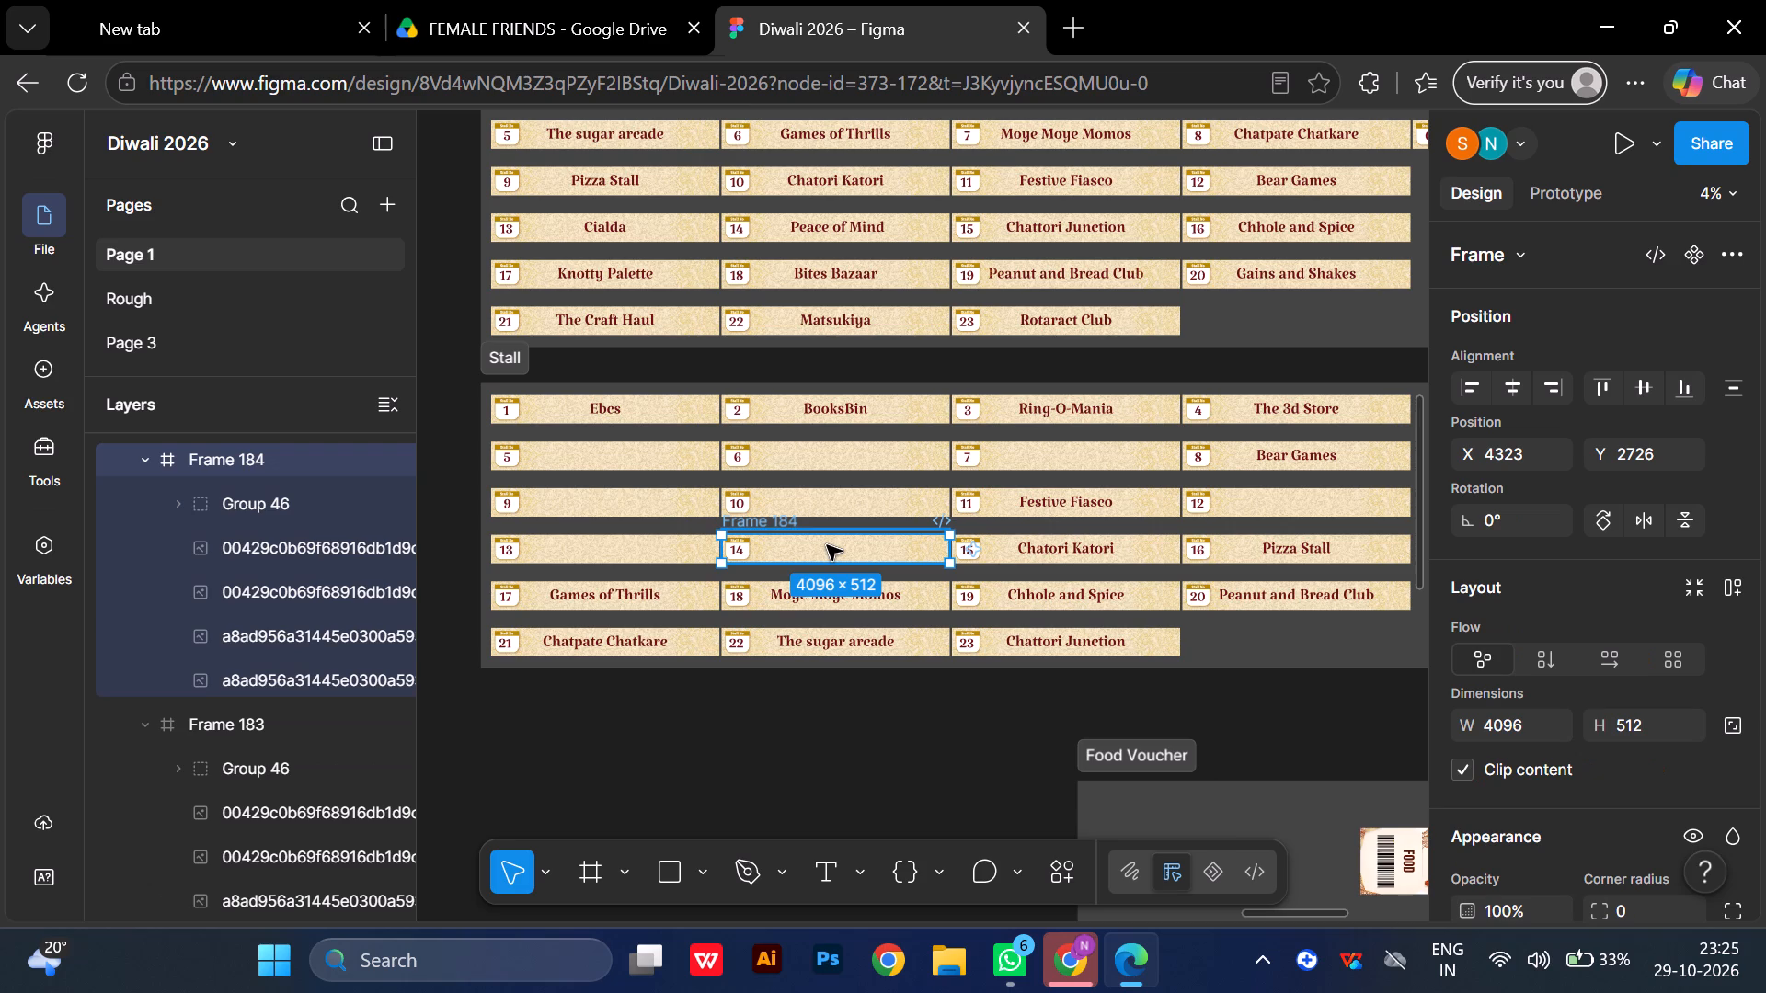
key("ctrl+v")
left_click(877, 800)
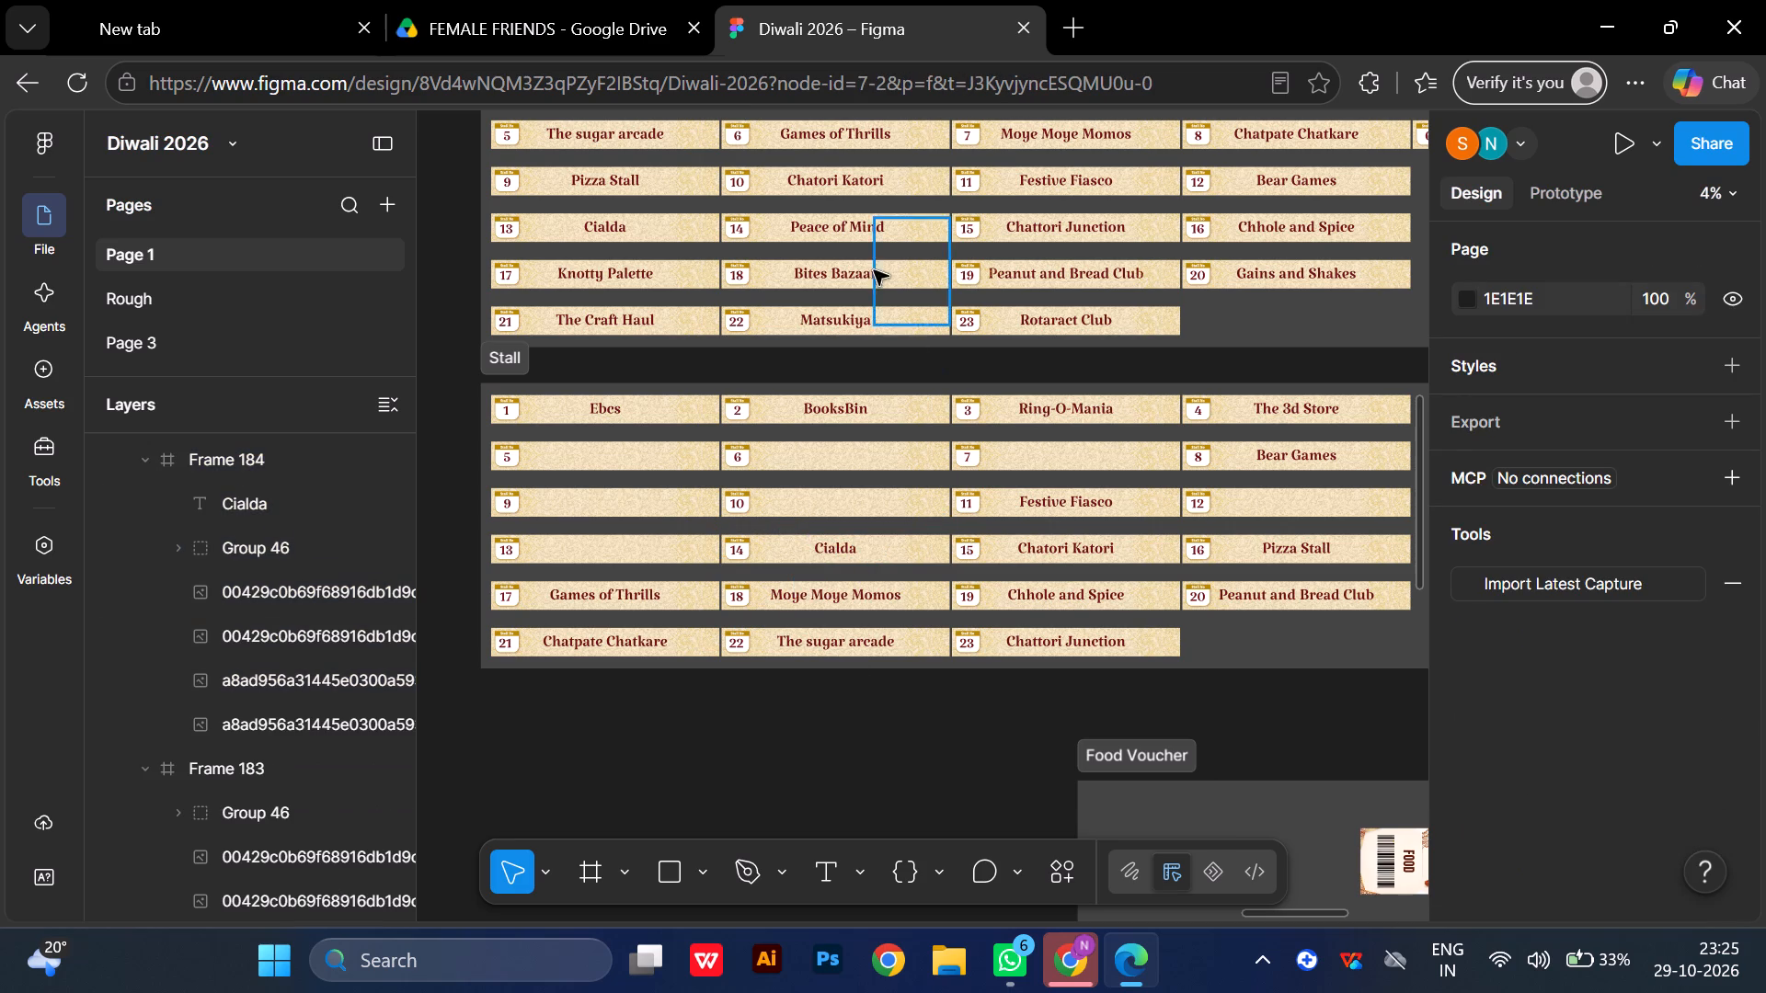
Copy the Peace of Mind name from original stall 14 onto the duplicated stall 5 banner.
left_click(840, 234)
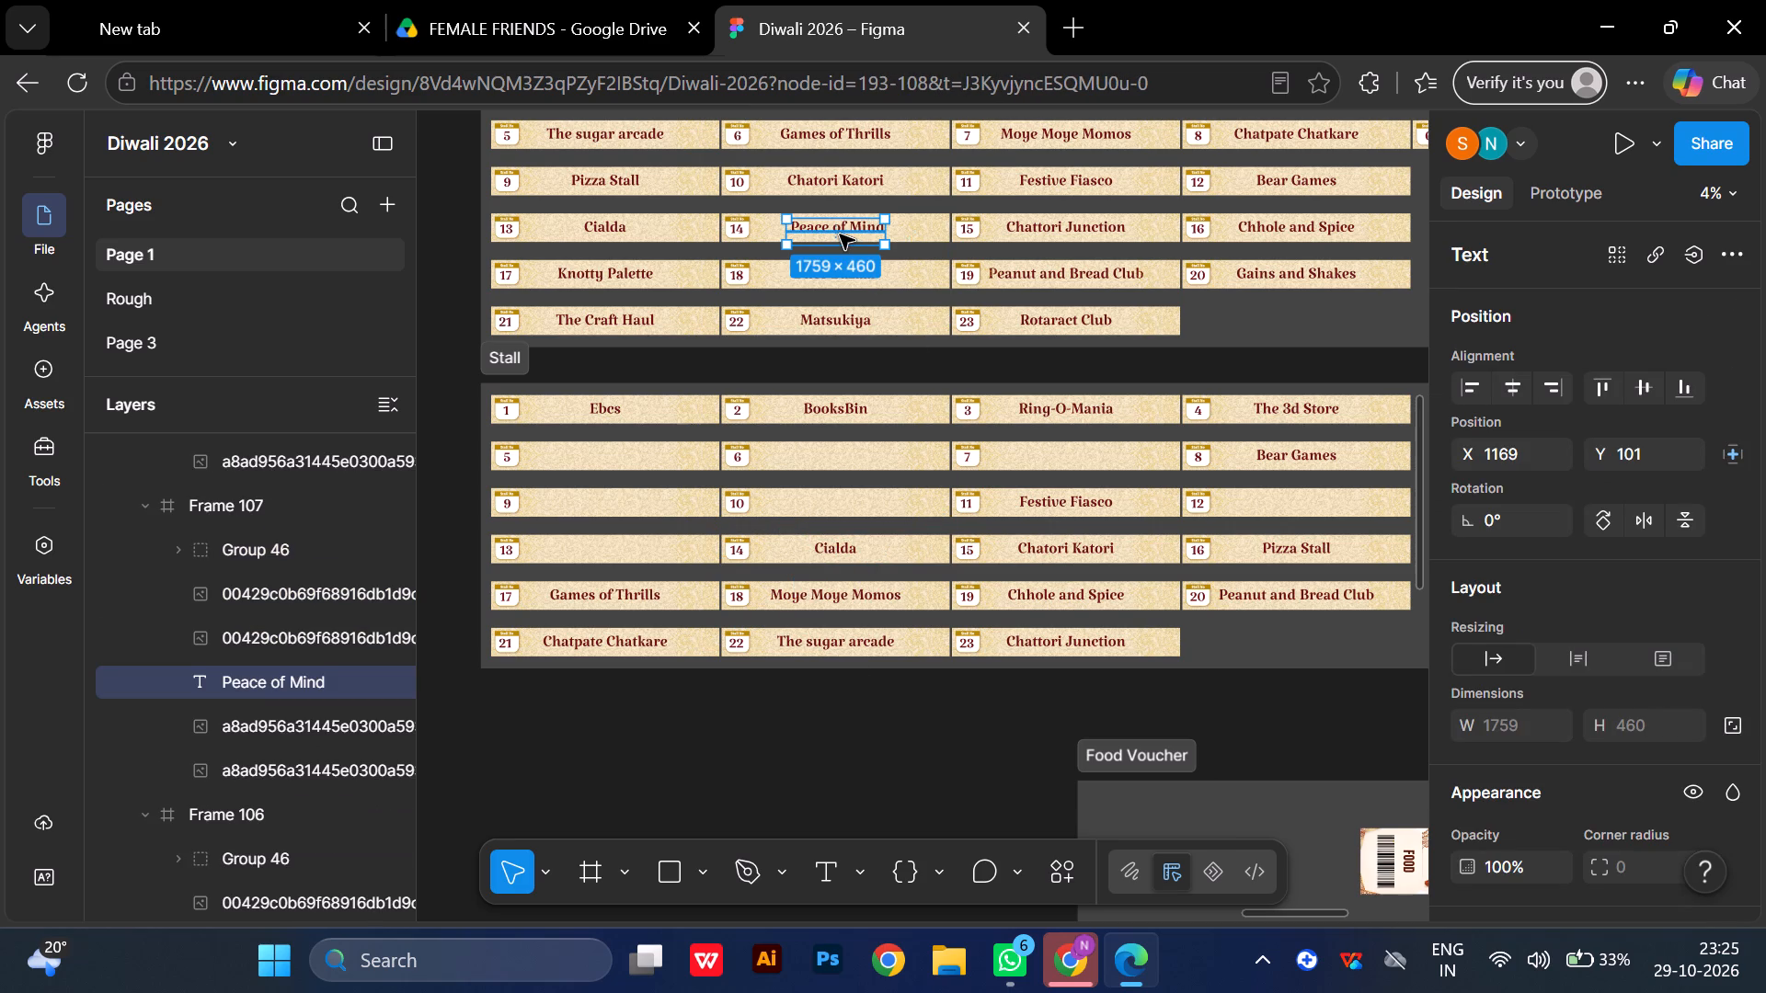
key("ctrl+c")
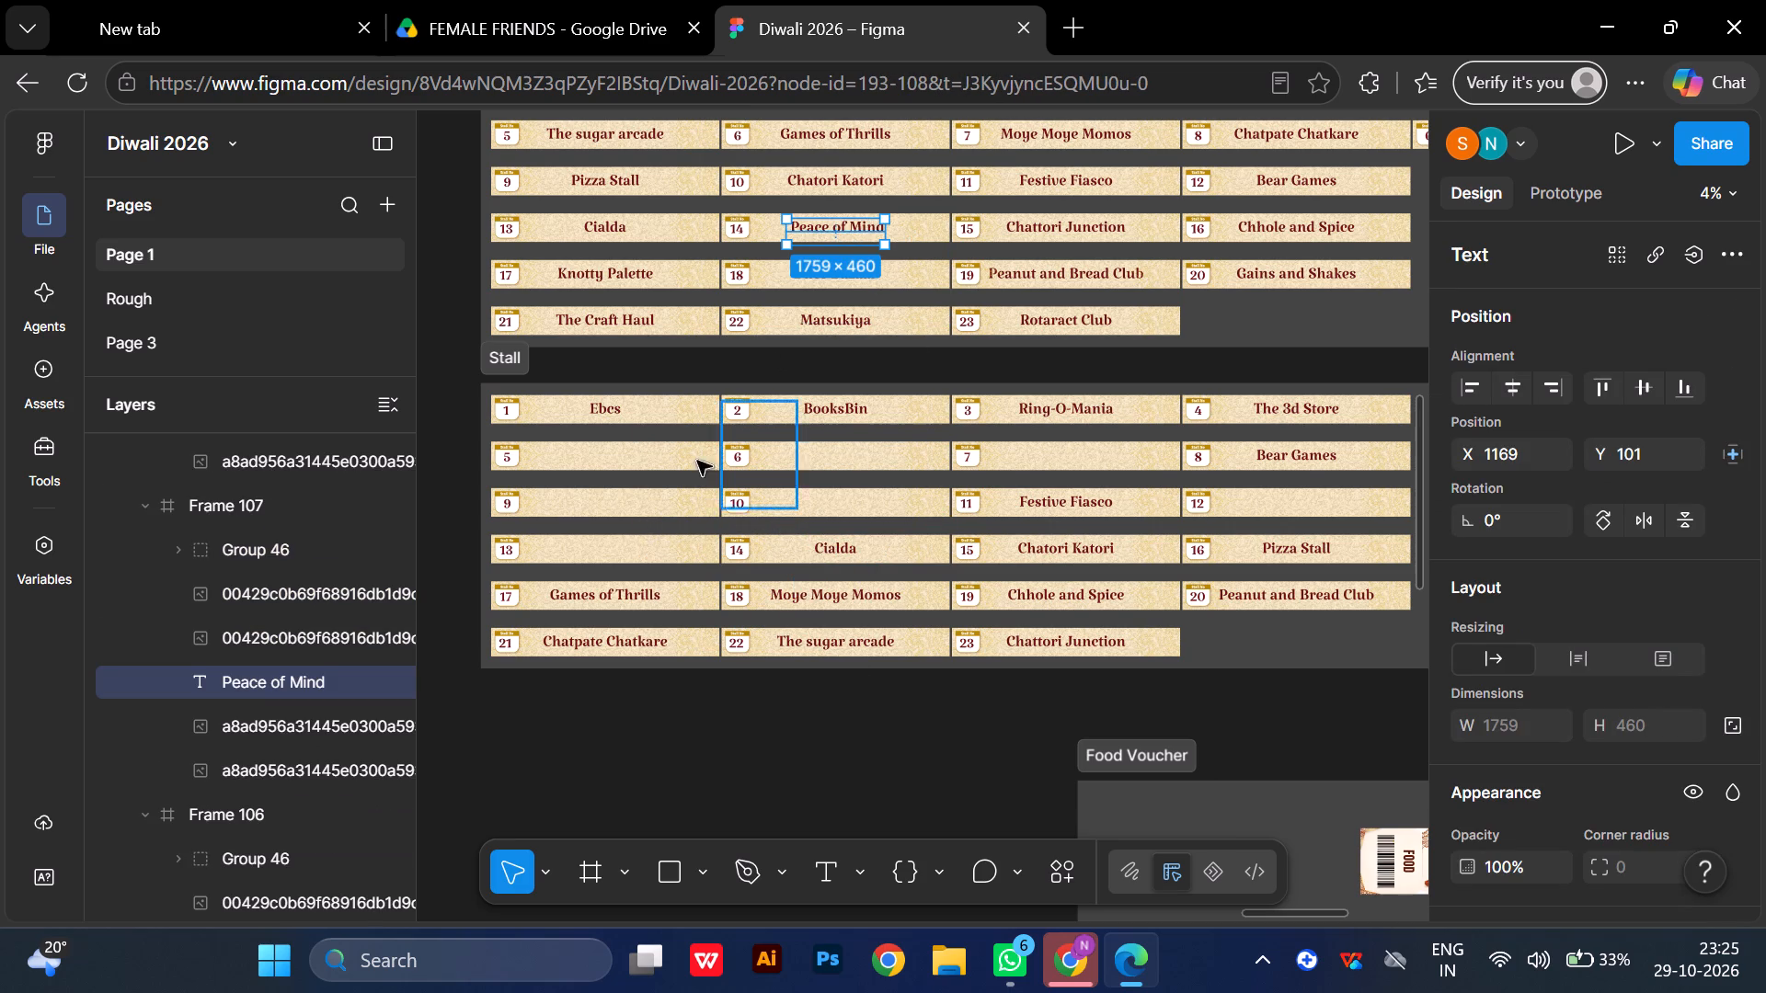
left_click(642, 461)
left_click(606, 458)
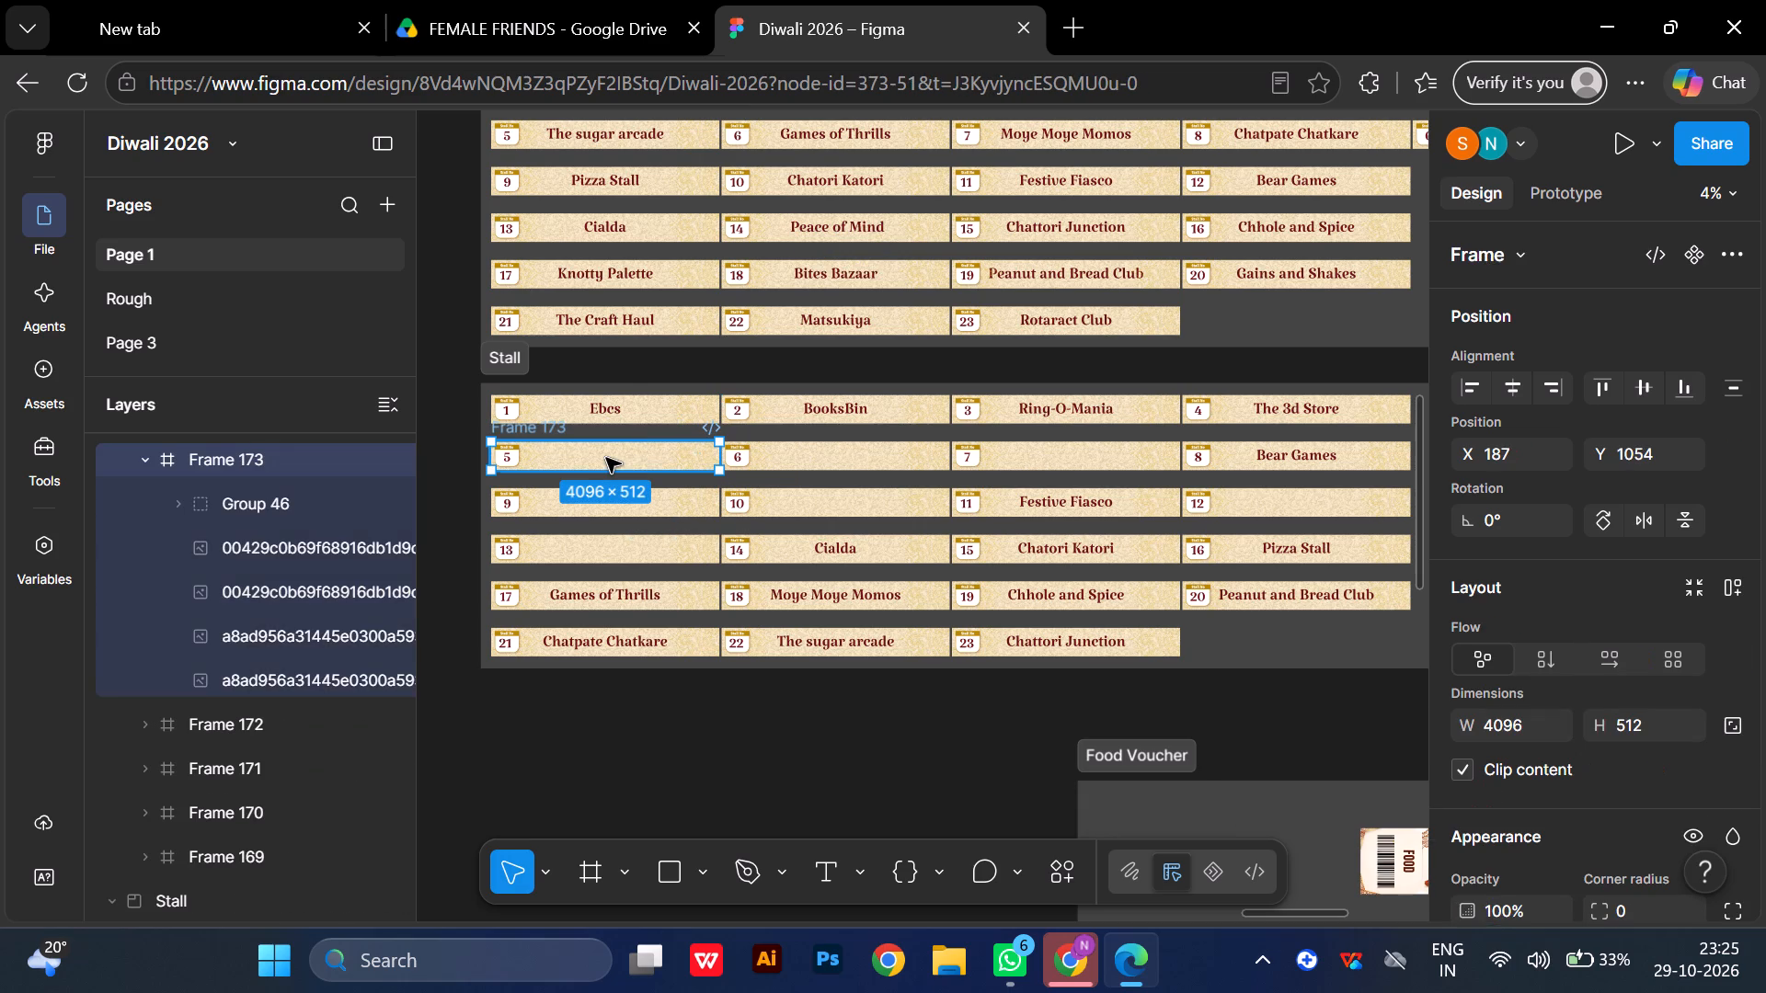
key("ctrl+v")
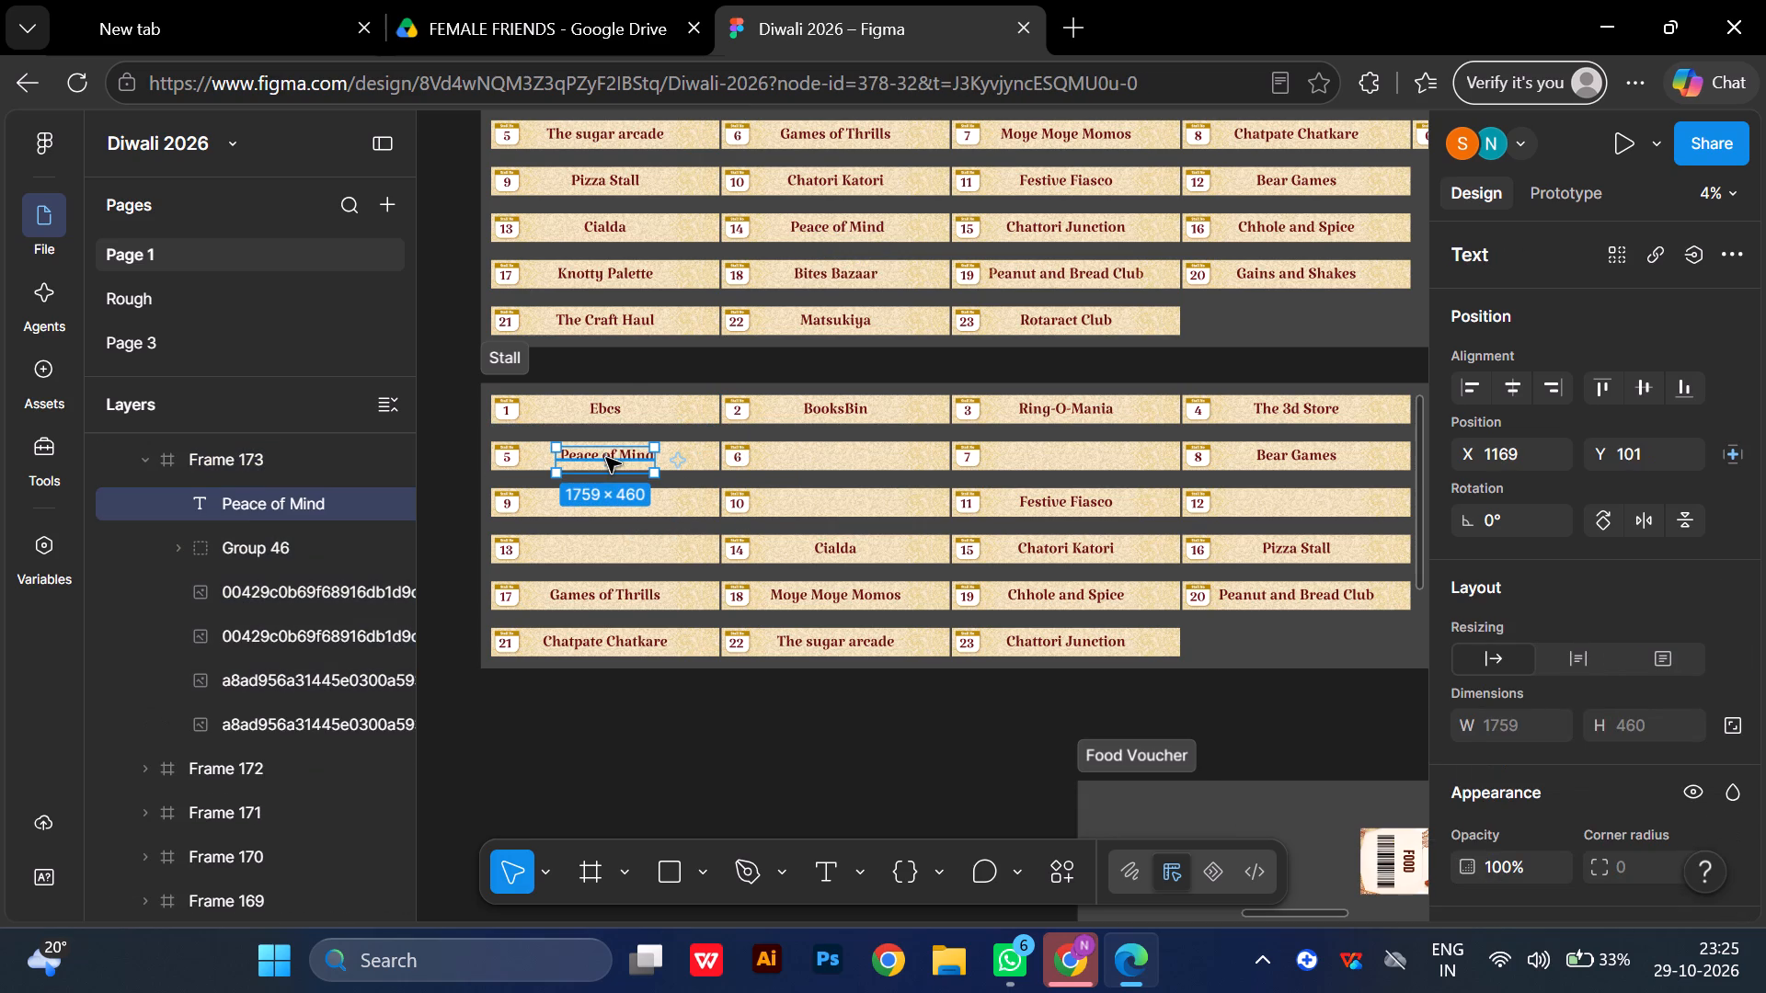
Copy the Matsukiya name from original stall 22 onto the duplicated stall 6 banner.
left_click(823, 322)
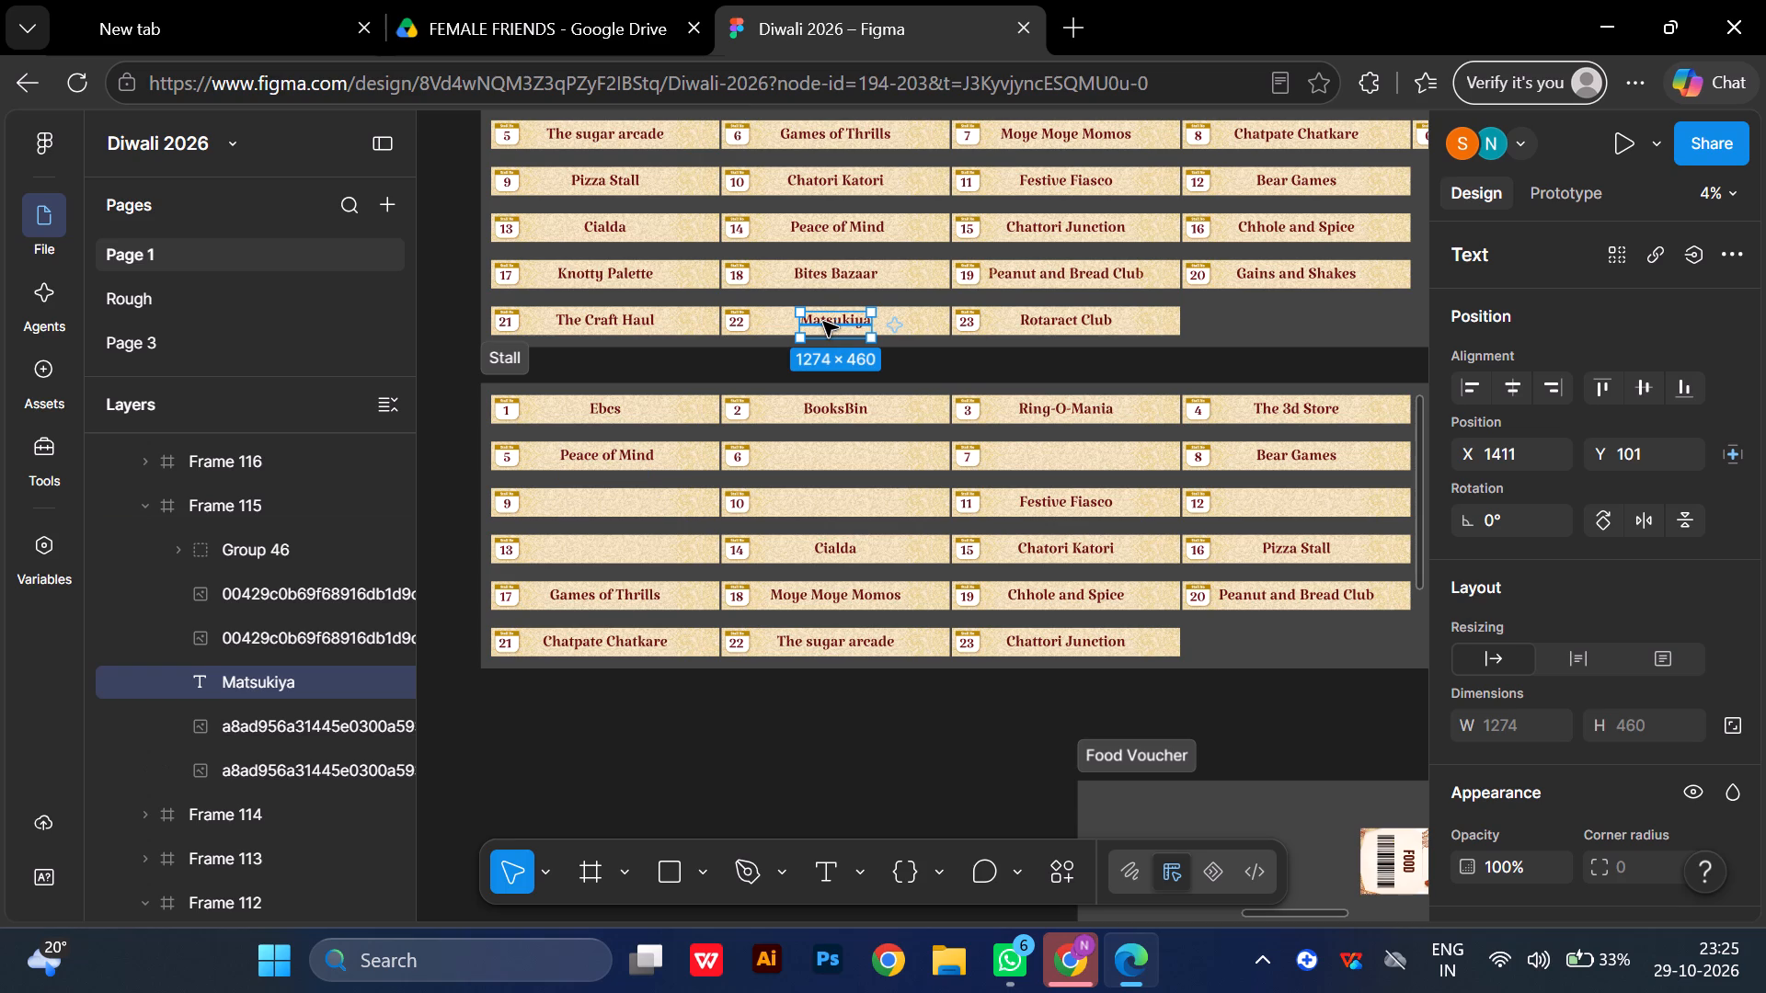
key("ctrl+c")
left_click(831, 448)
key("ctrl+v")
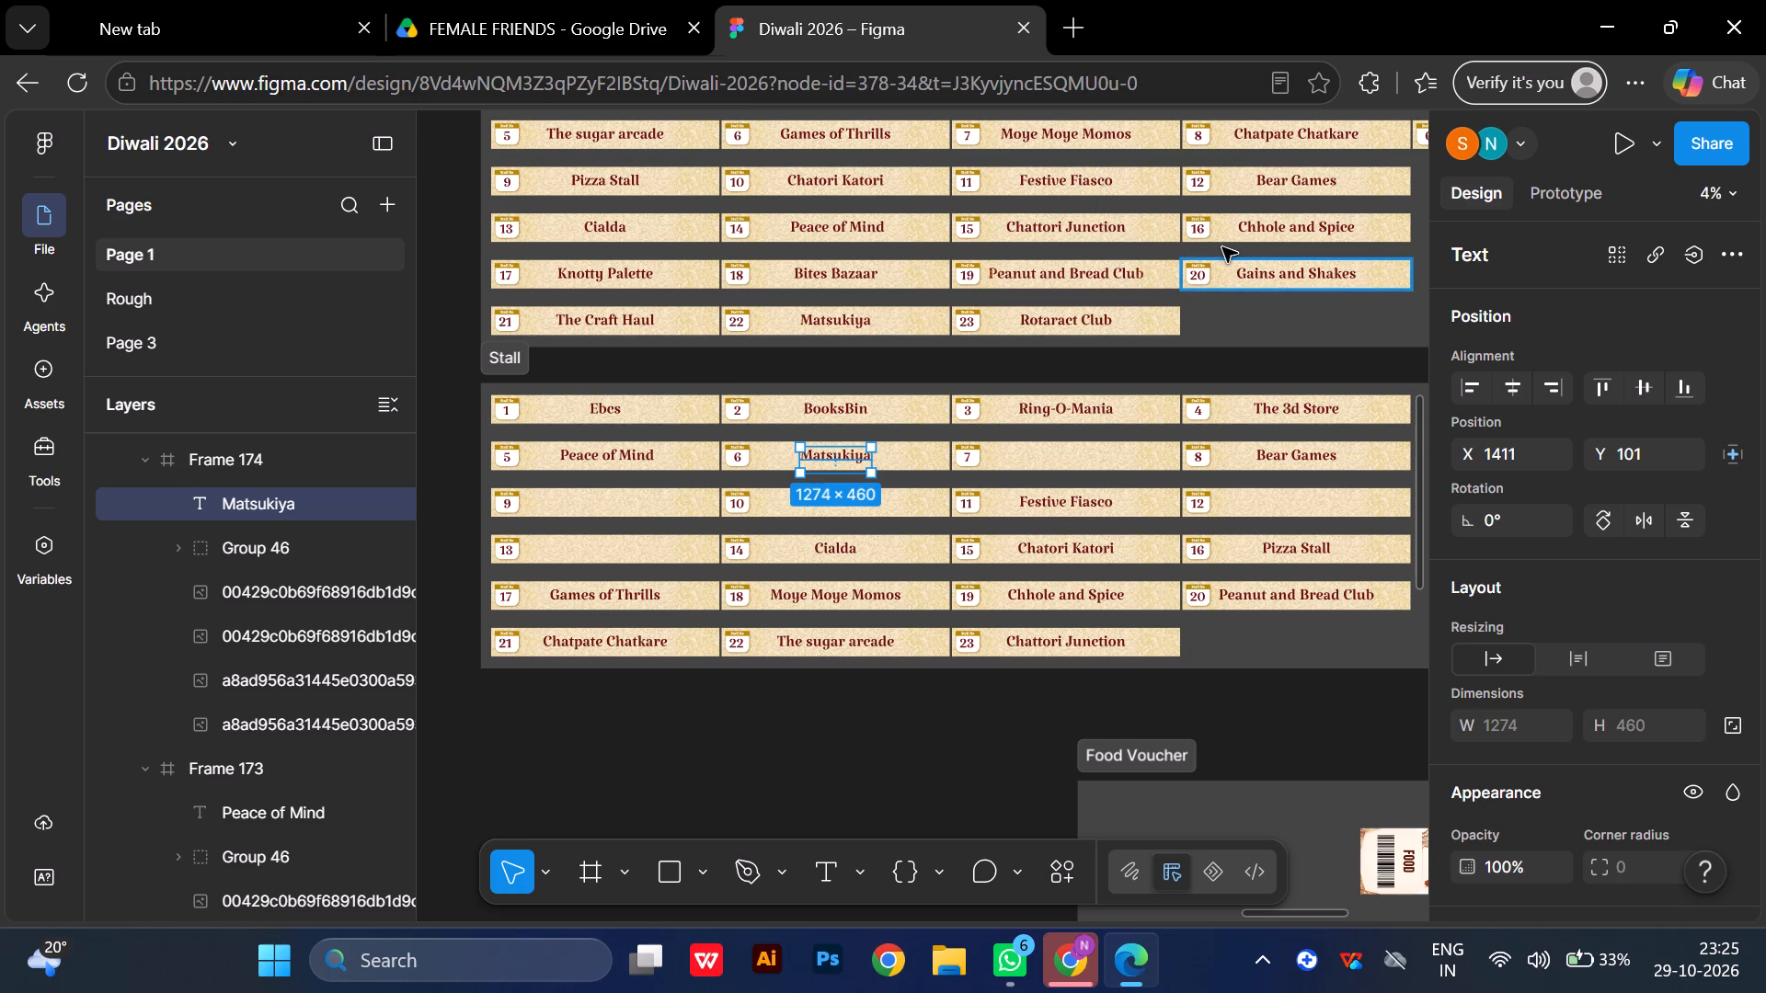
Copy the Knotty Palette name from original stall 17 onto the duplicated stall 7 banner.
left_click(614, 274)
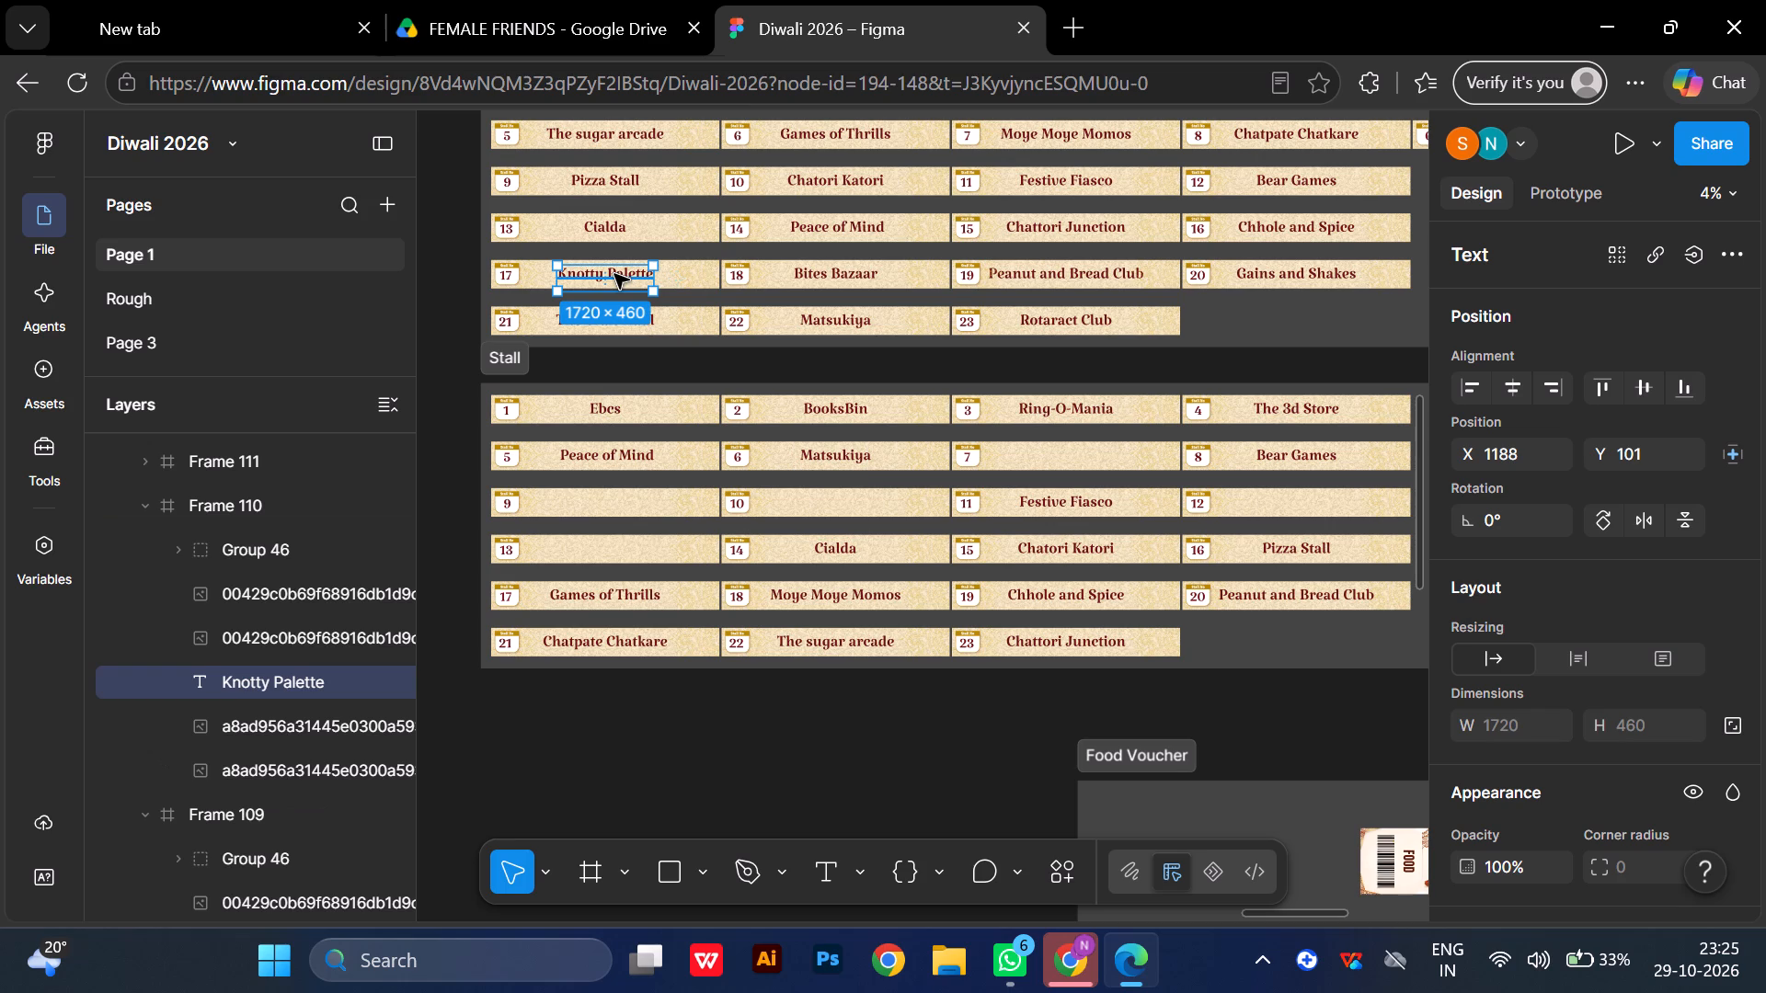
key("ctrl+c")
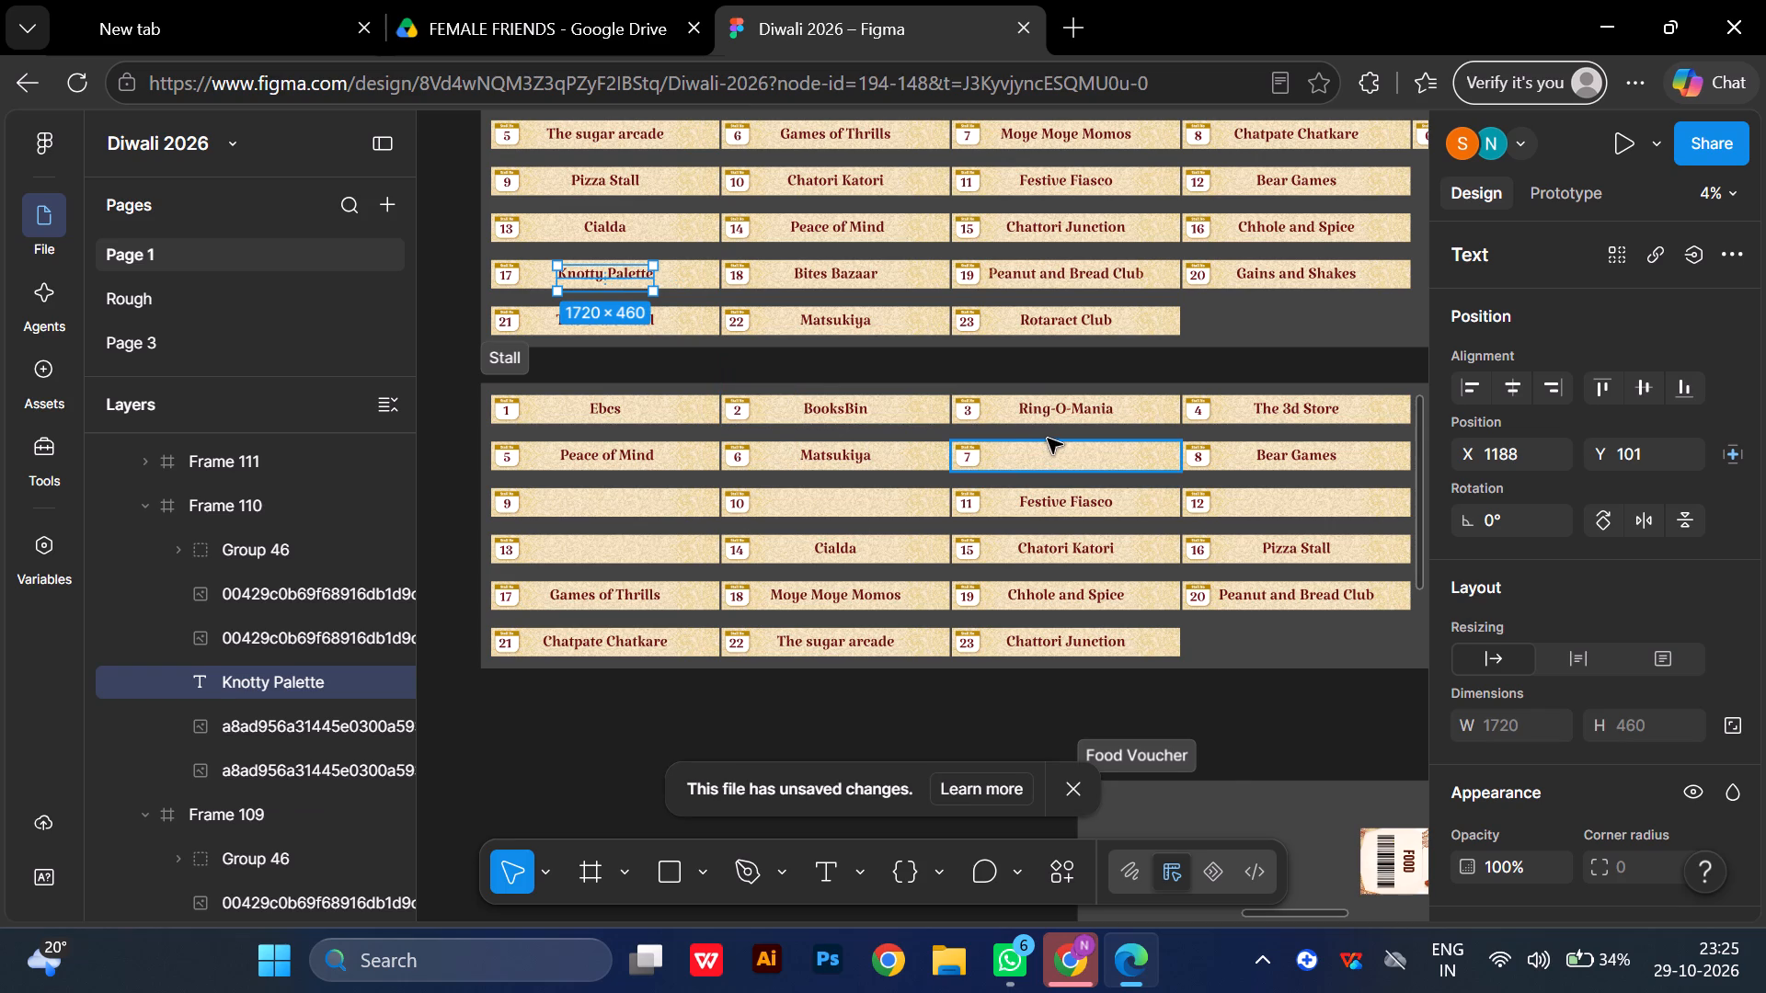
left_click(1030, 455)
left_click(1058, 462)
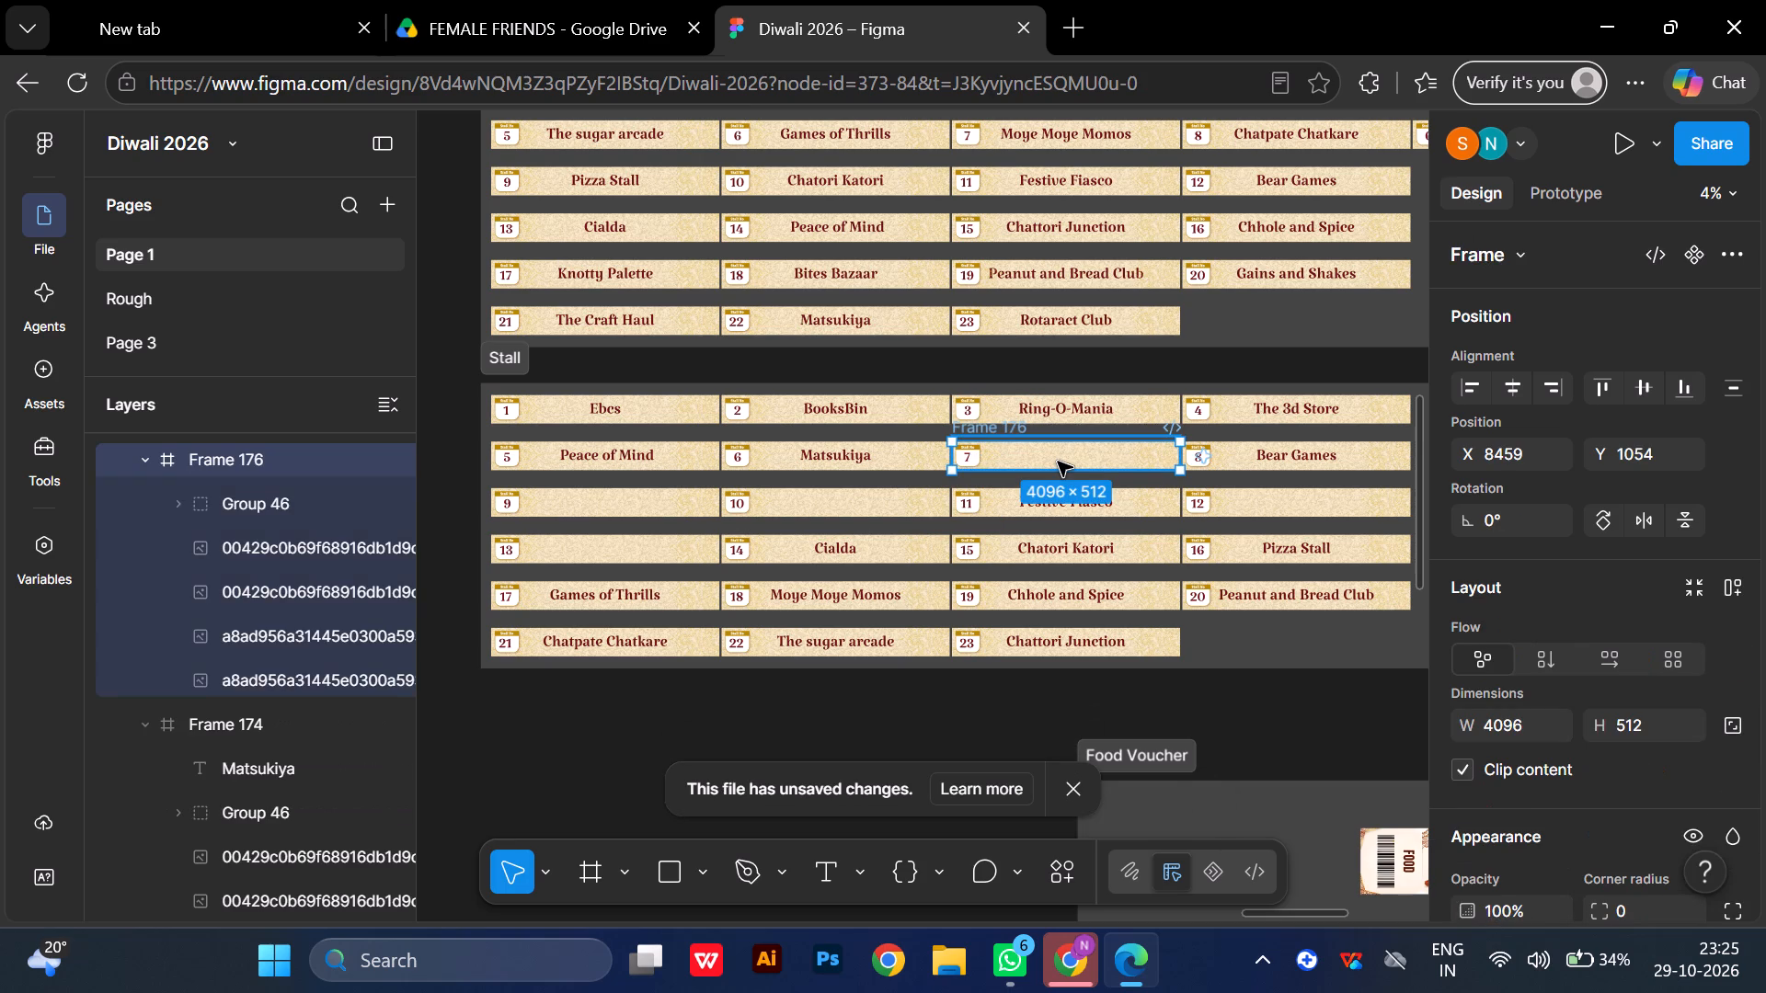
key("ctrl+v")
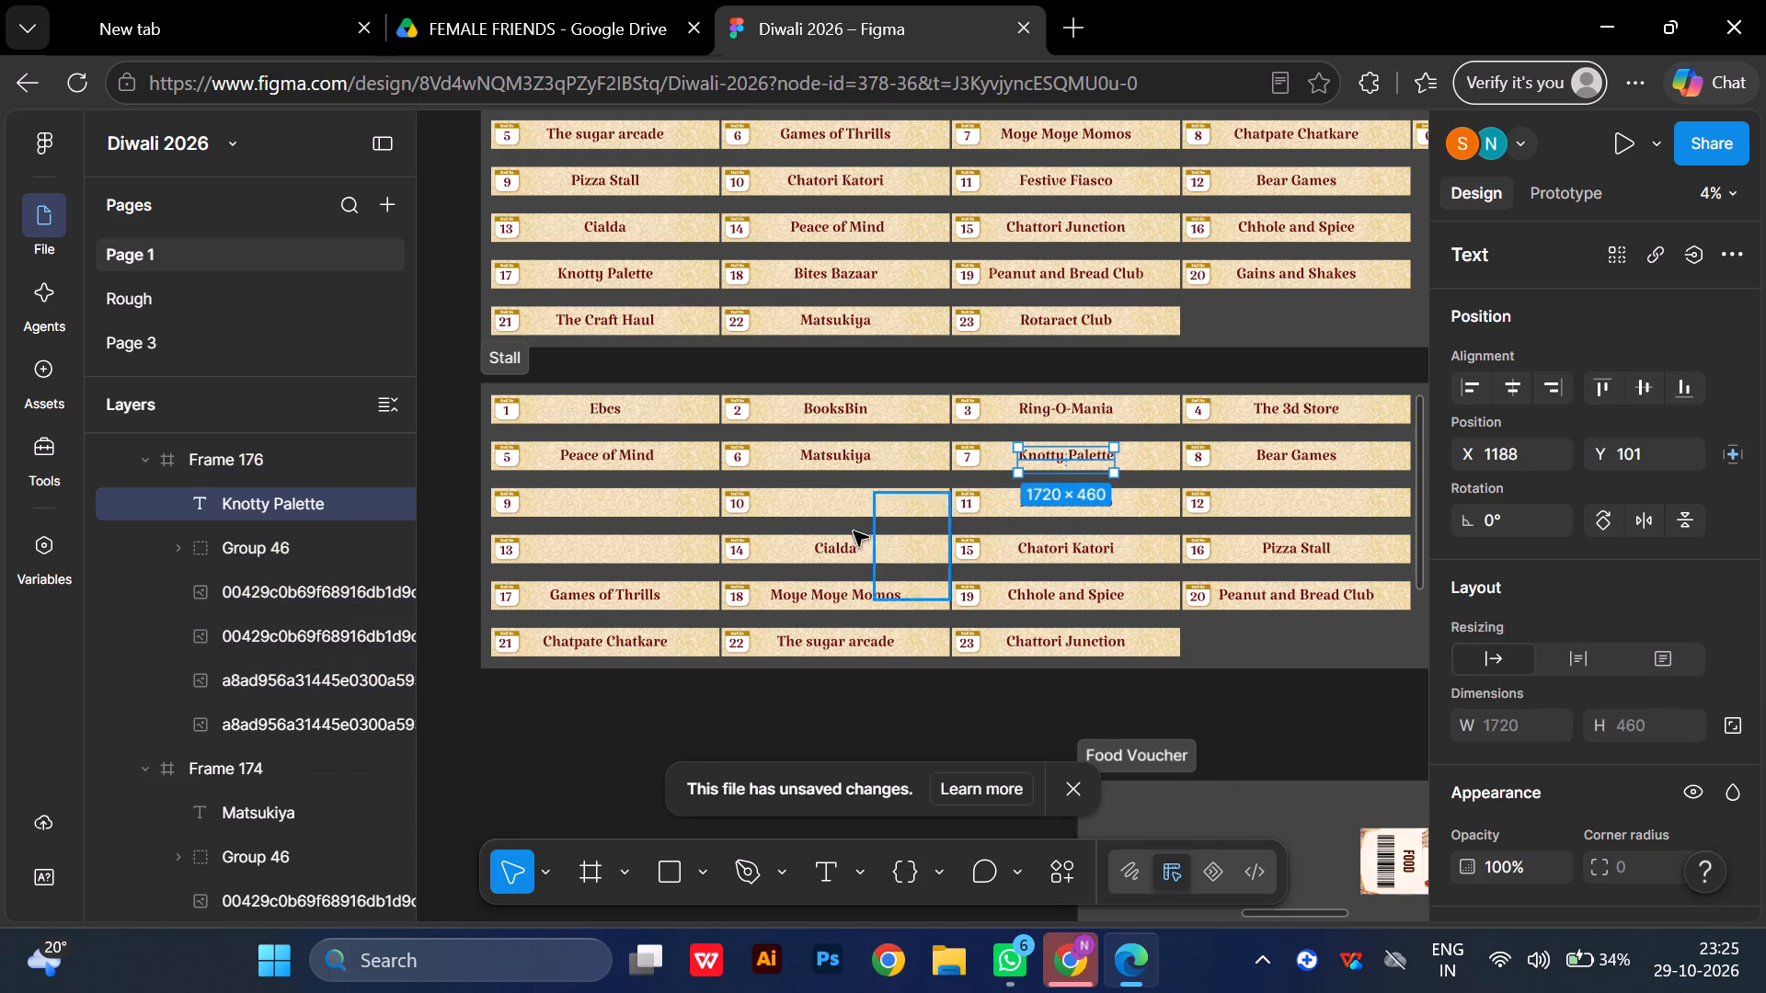
left_click(807, 729)
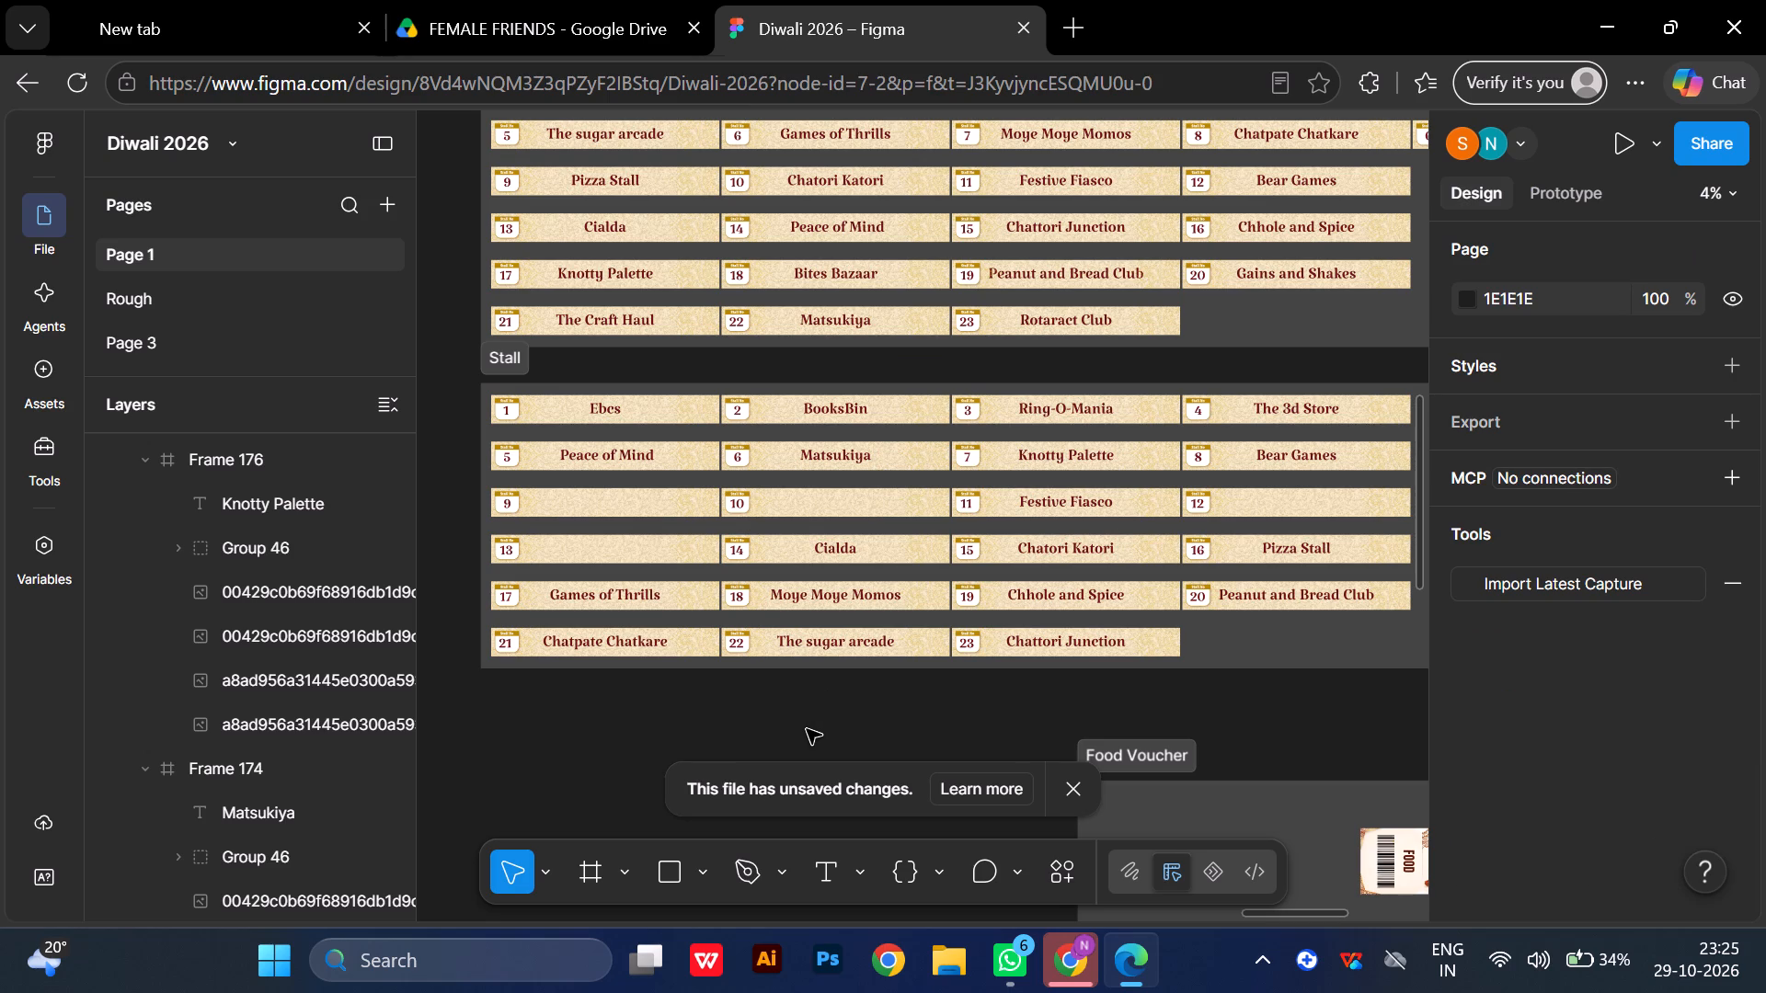
Copy the Bites Bazaar name from original stall 18 onto the duplicated stall 13 banner.
left_click(812, 275)
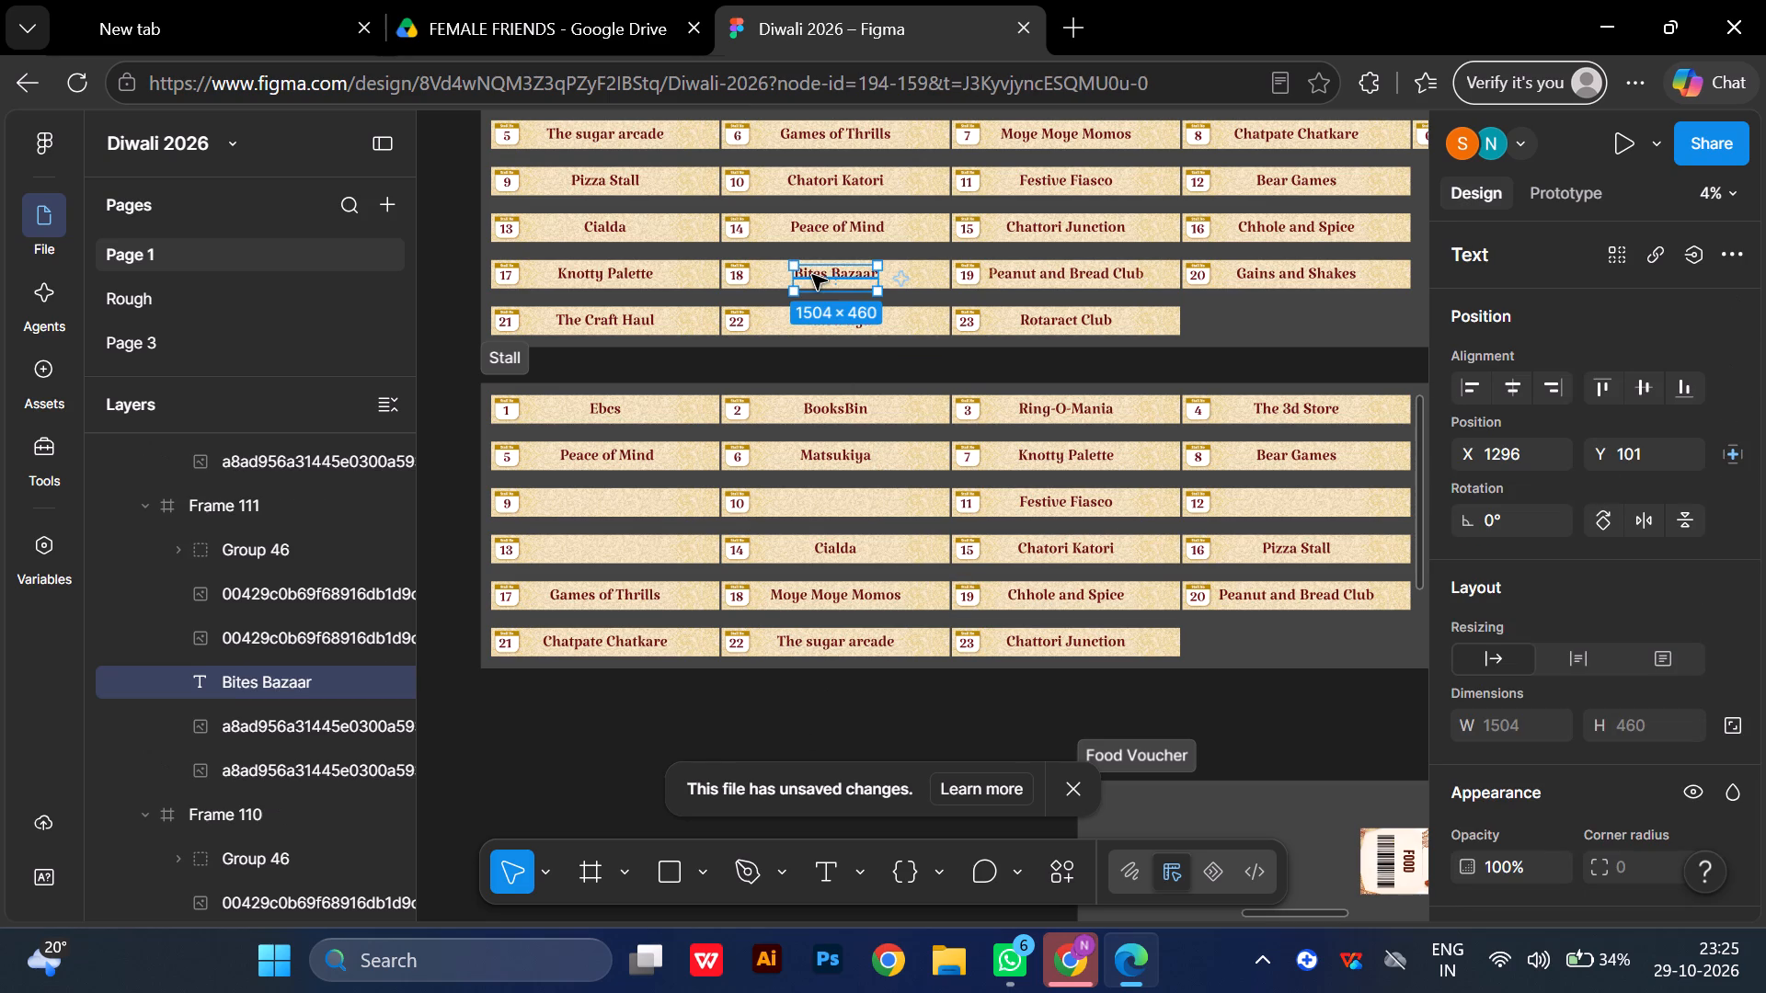
key("ctrl+c")
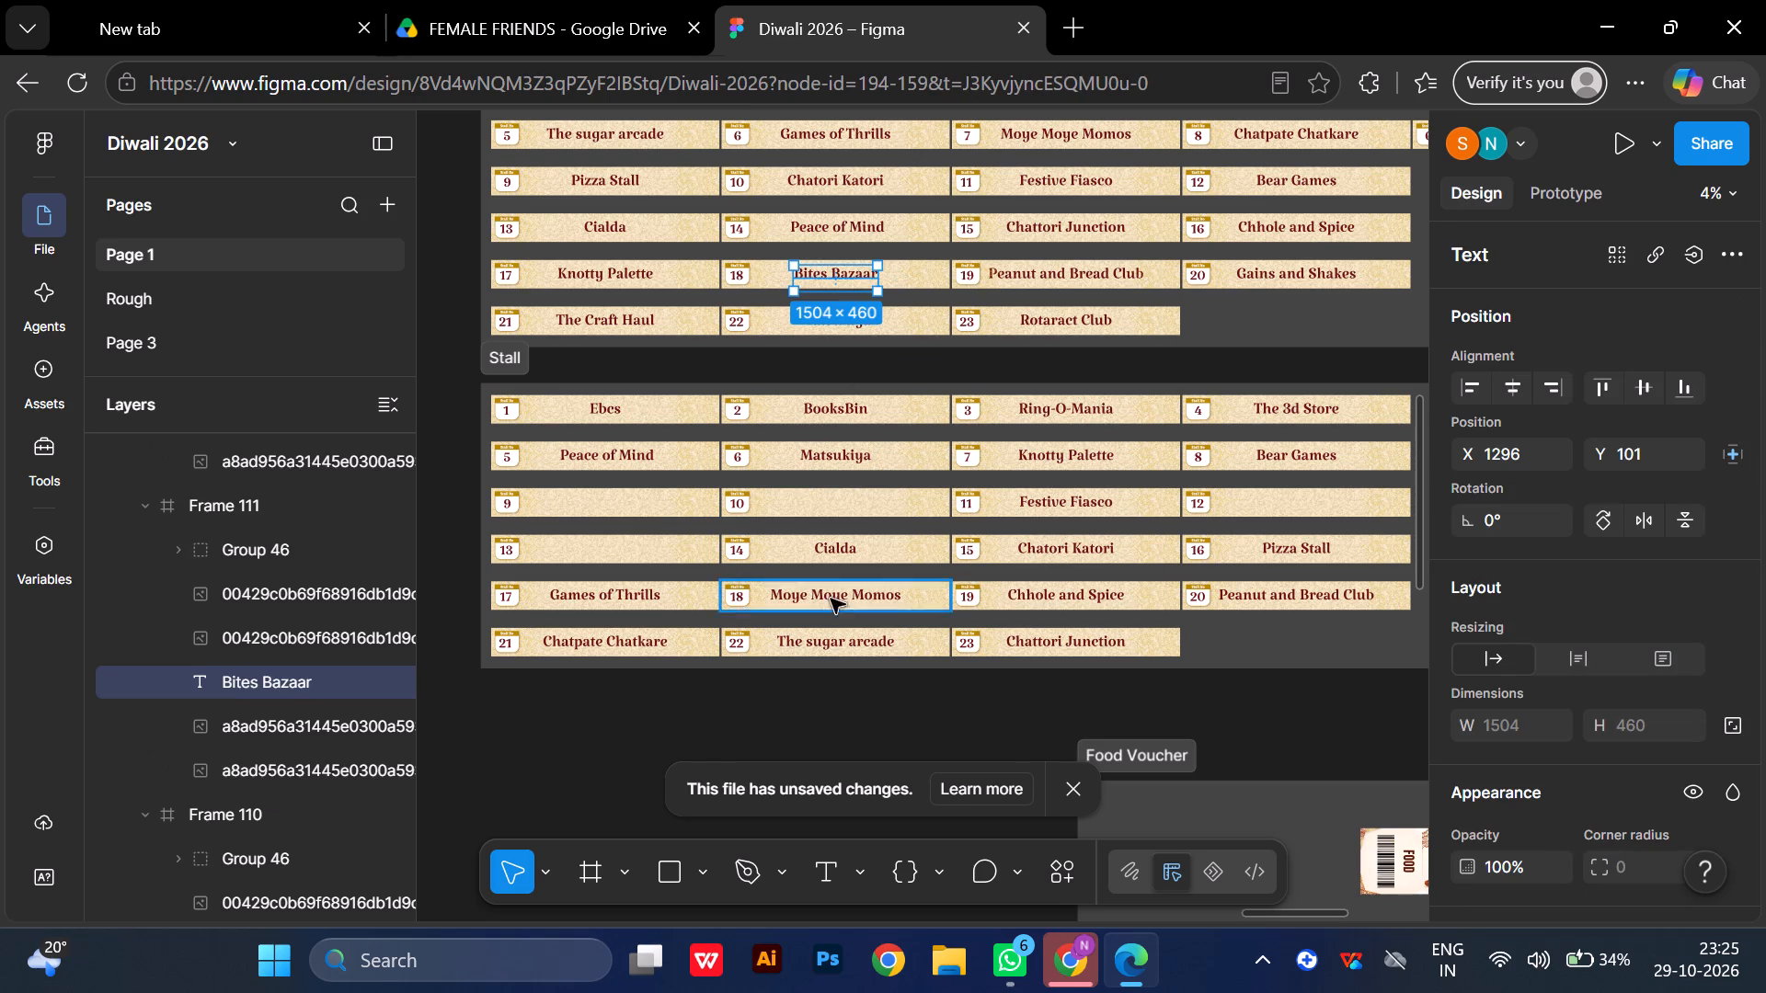
left_click(609, 554)
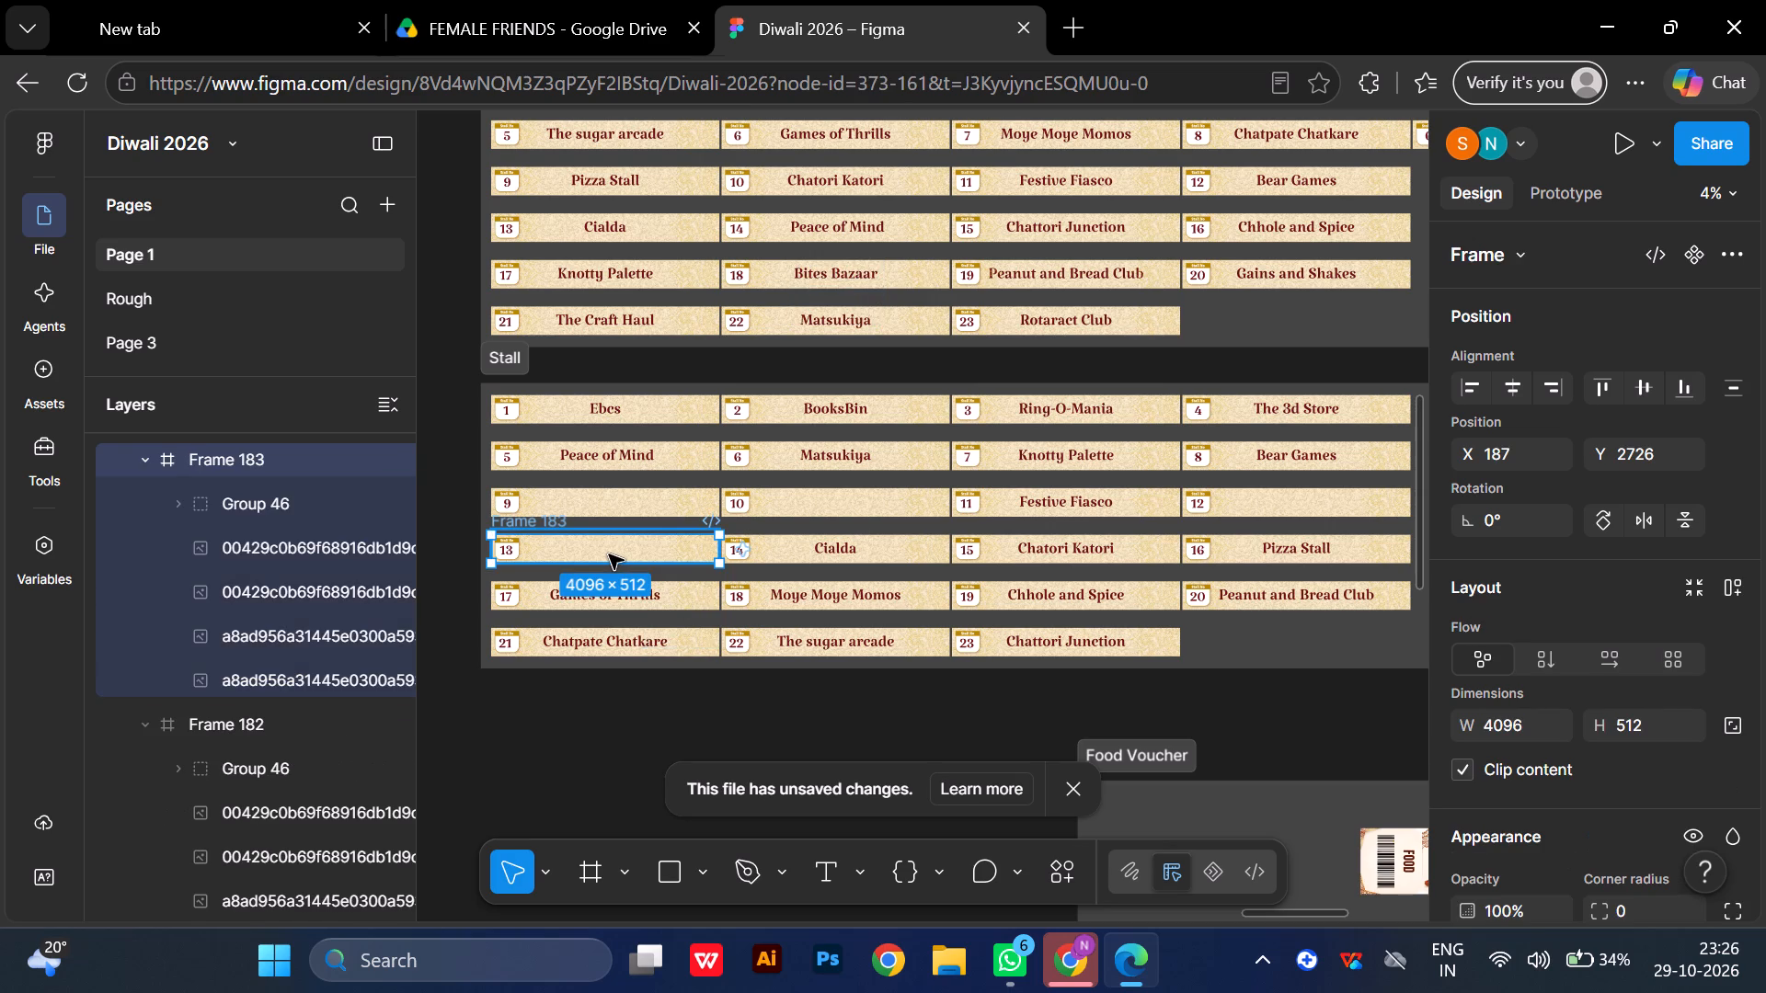
key("ctrl+v")
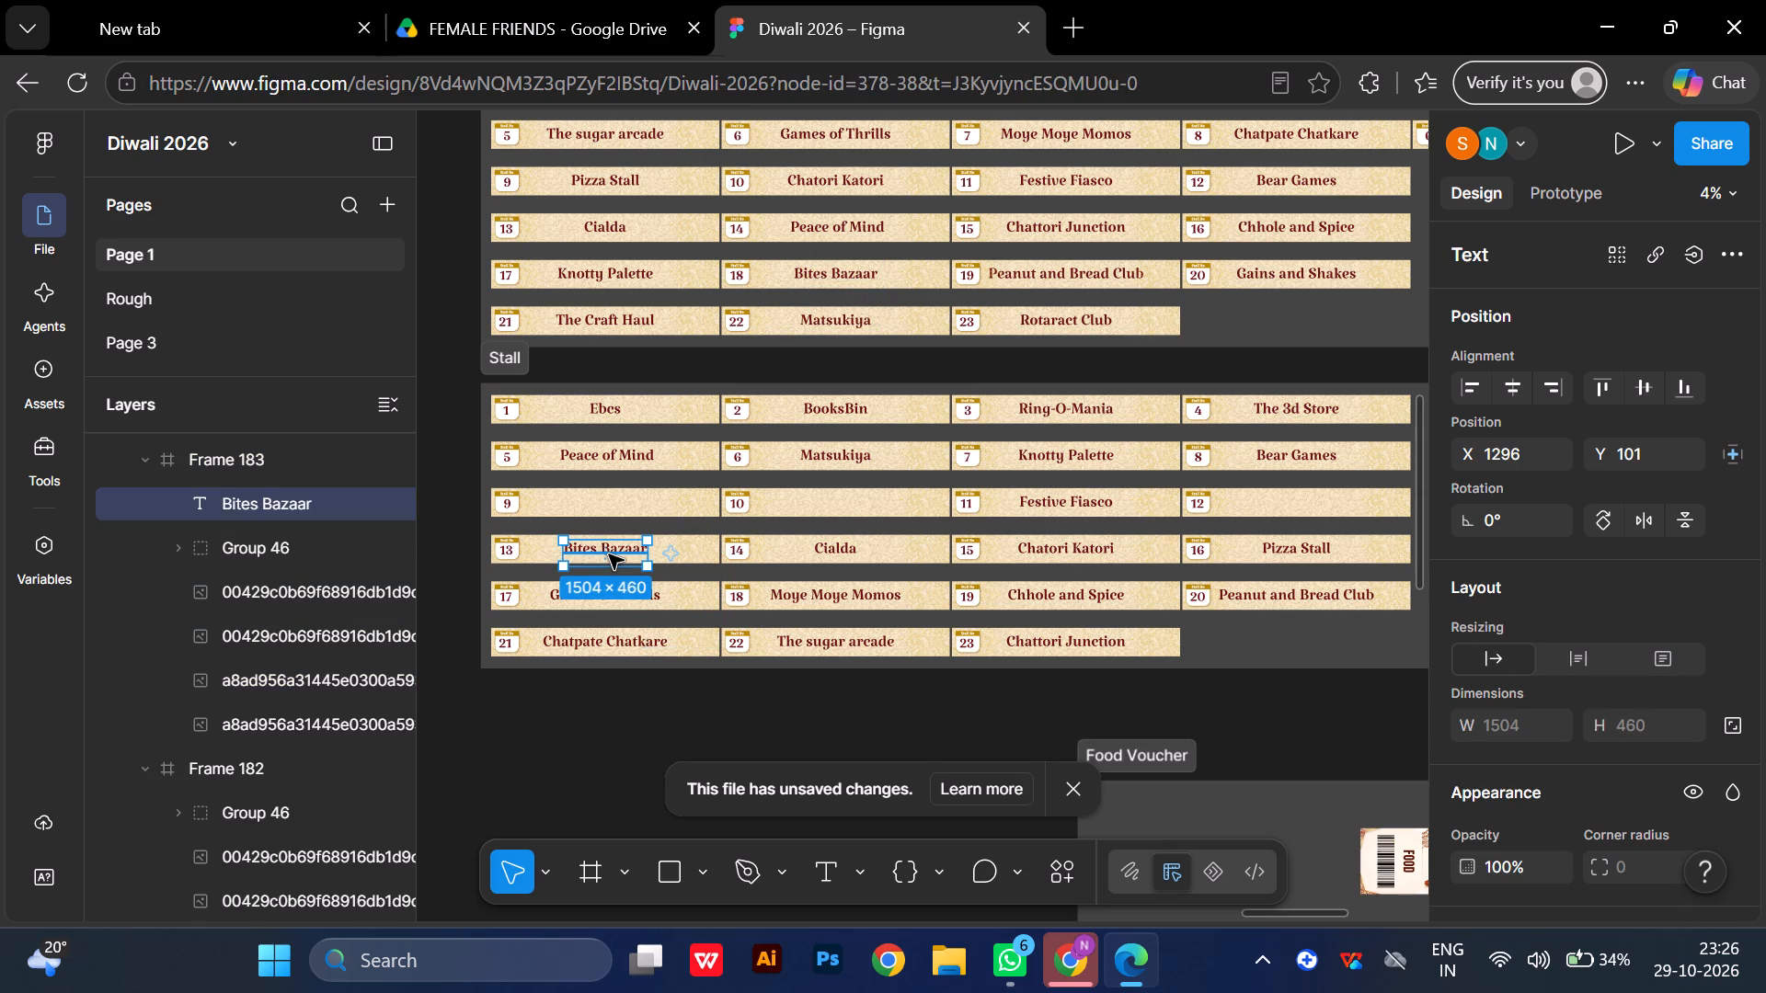
left_click(579, 772)
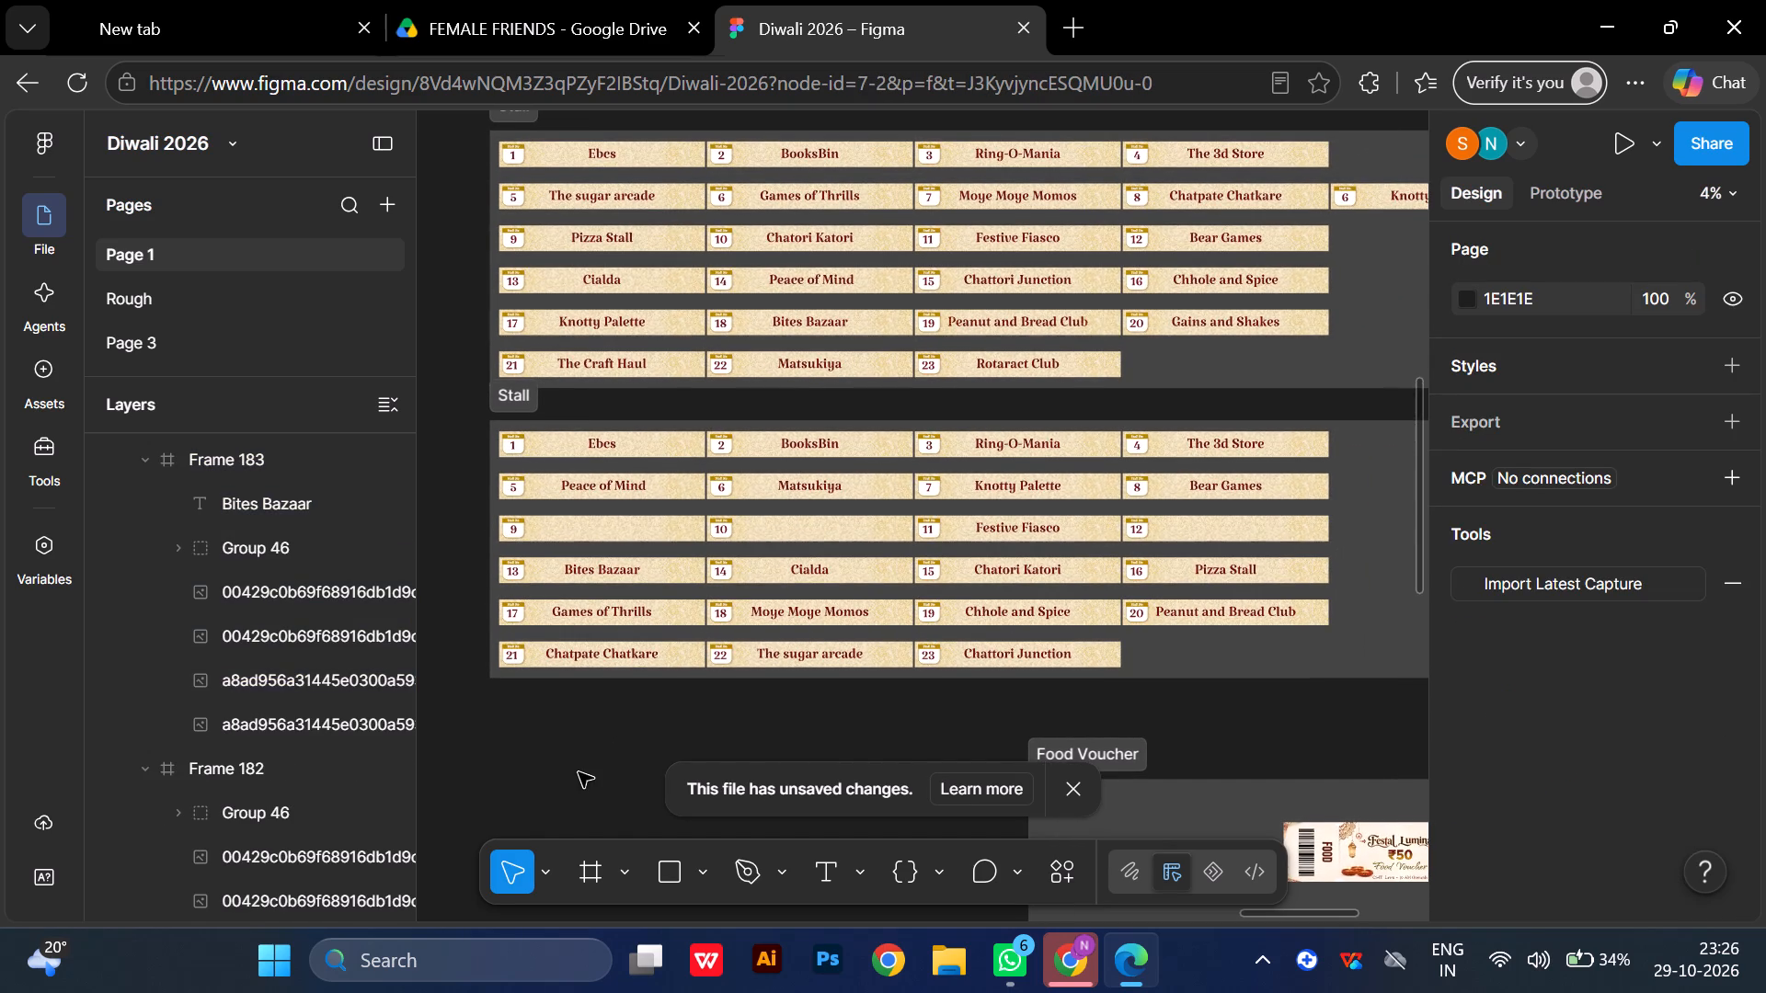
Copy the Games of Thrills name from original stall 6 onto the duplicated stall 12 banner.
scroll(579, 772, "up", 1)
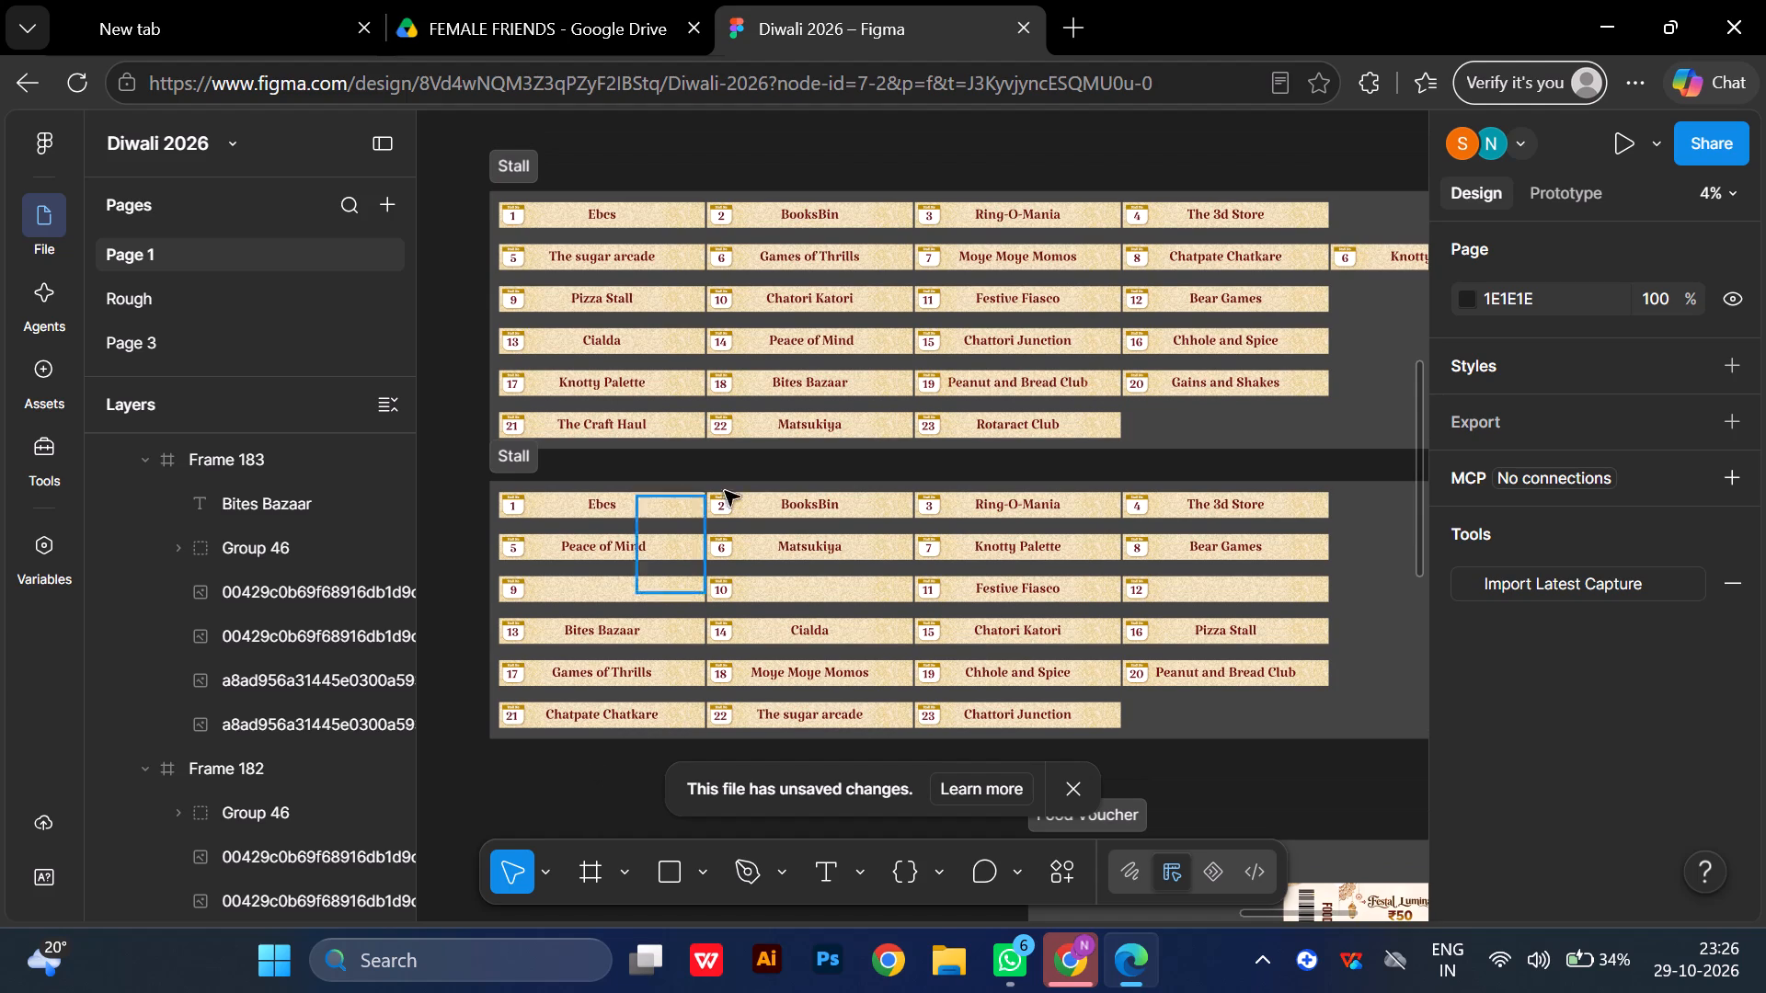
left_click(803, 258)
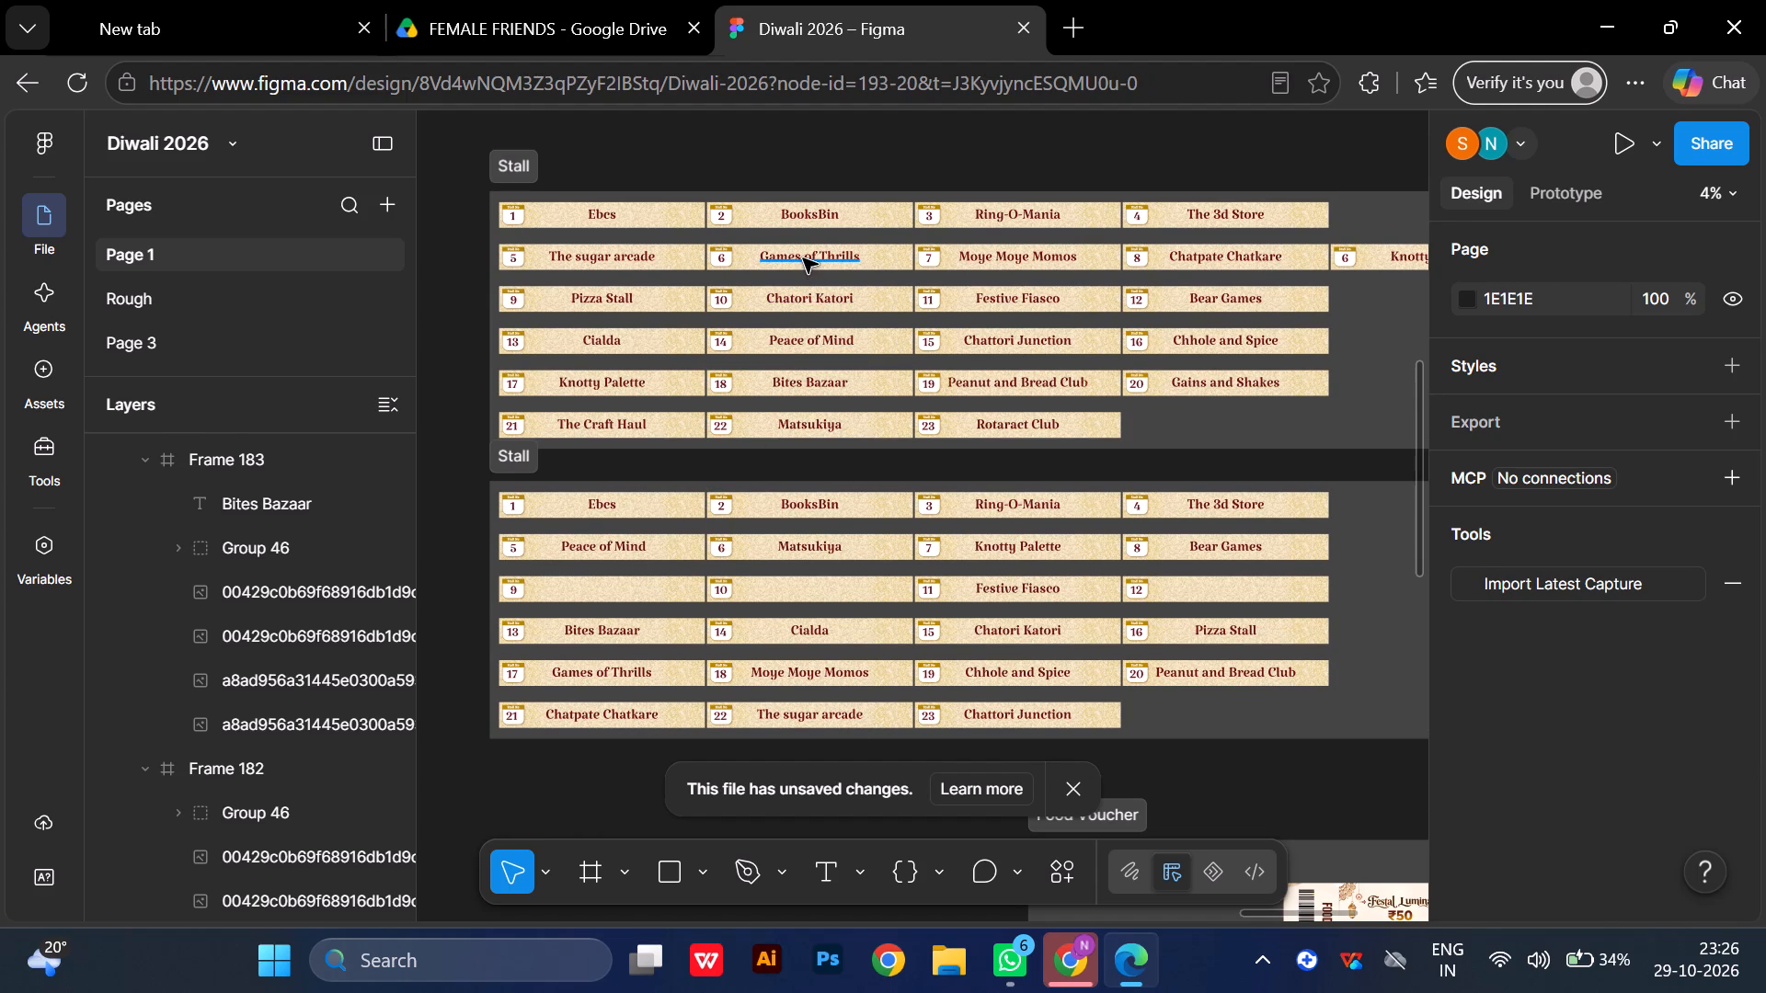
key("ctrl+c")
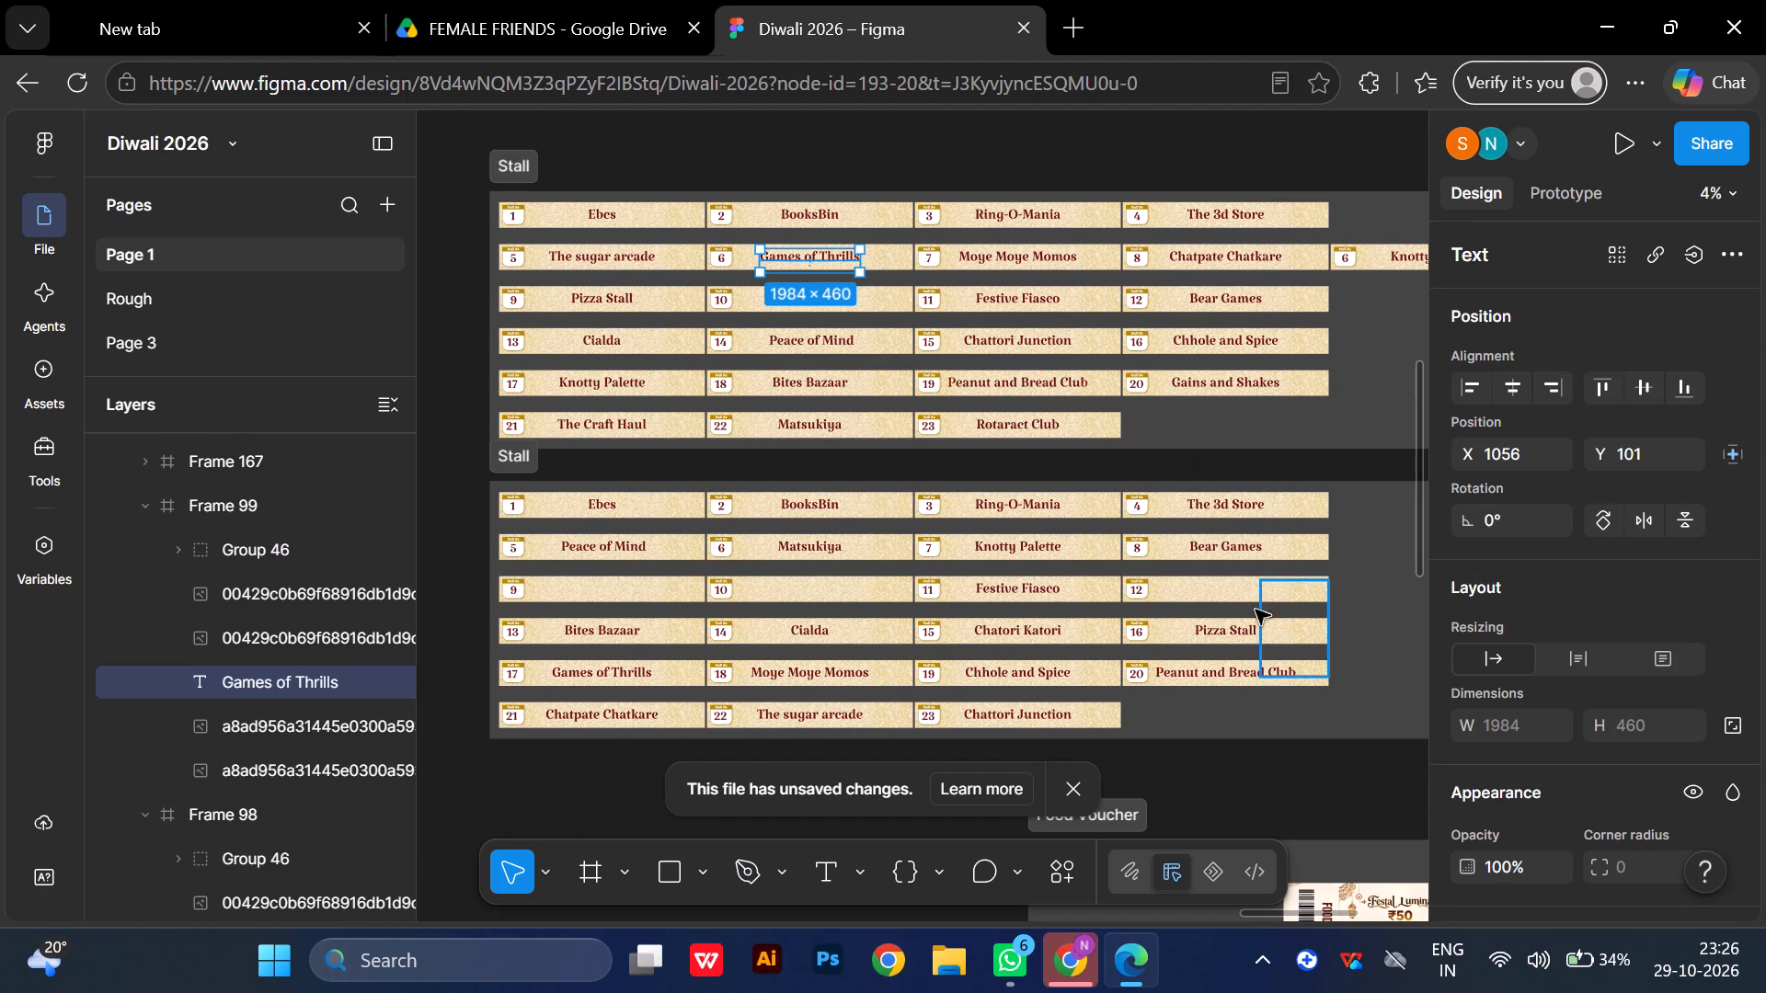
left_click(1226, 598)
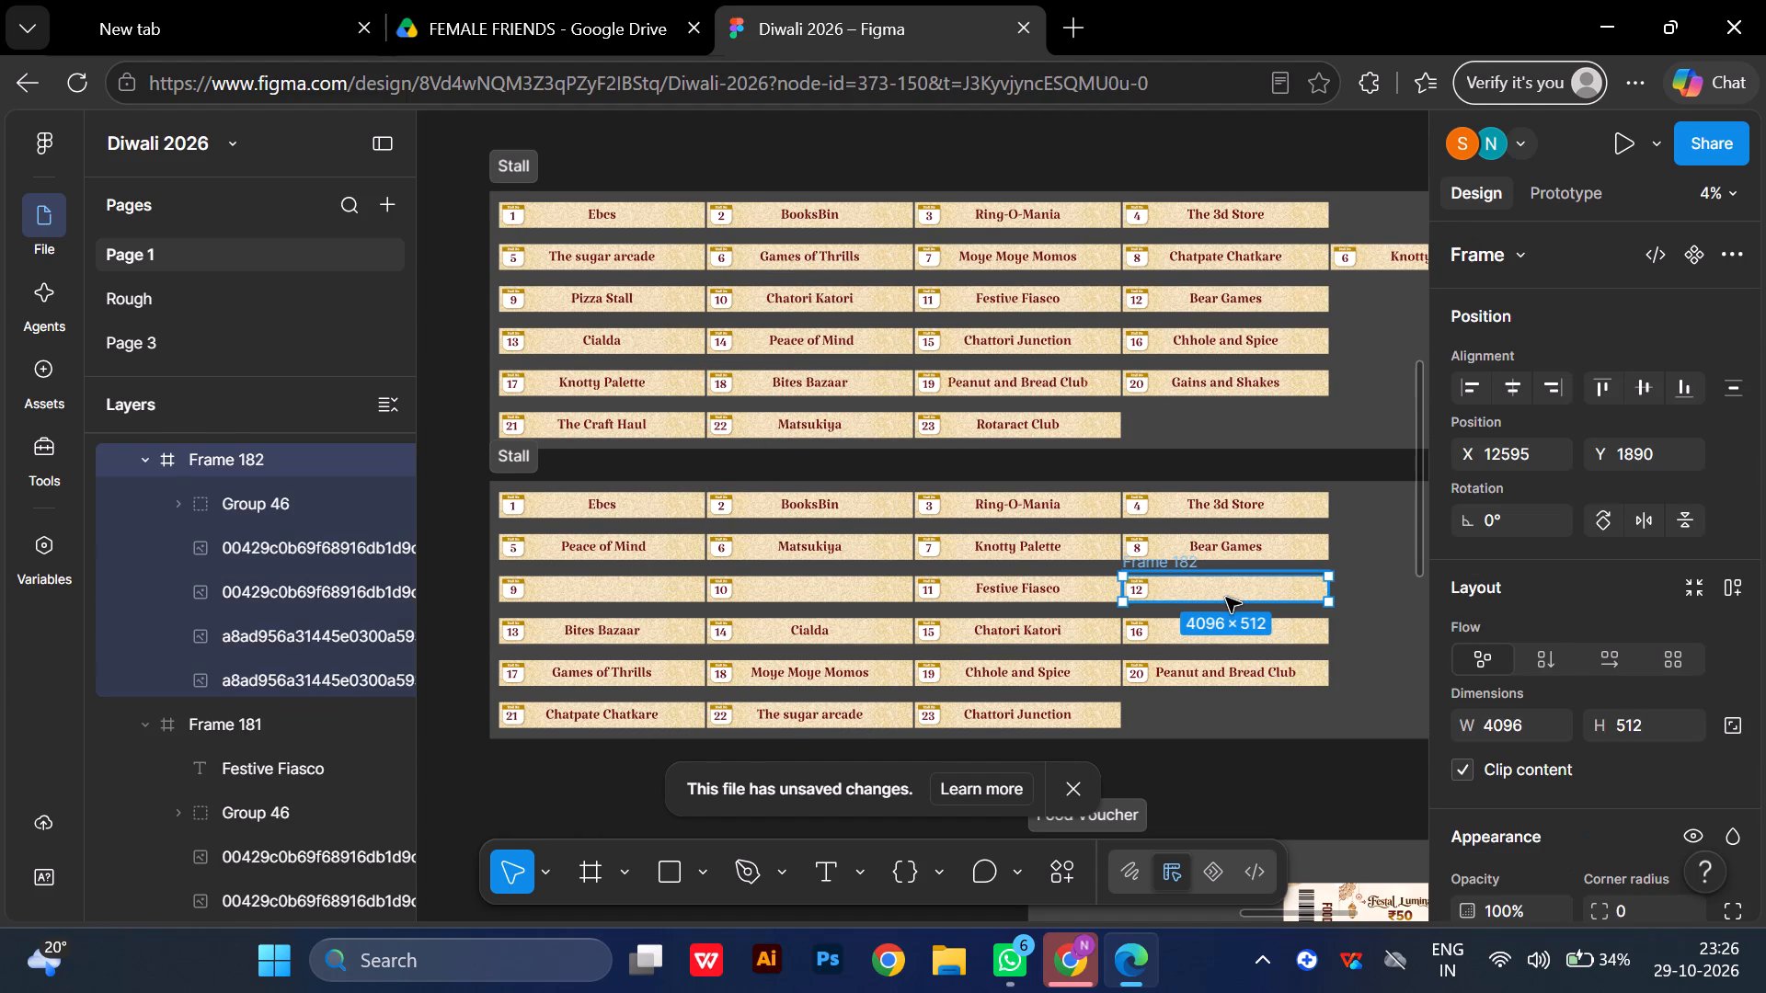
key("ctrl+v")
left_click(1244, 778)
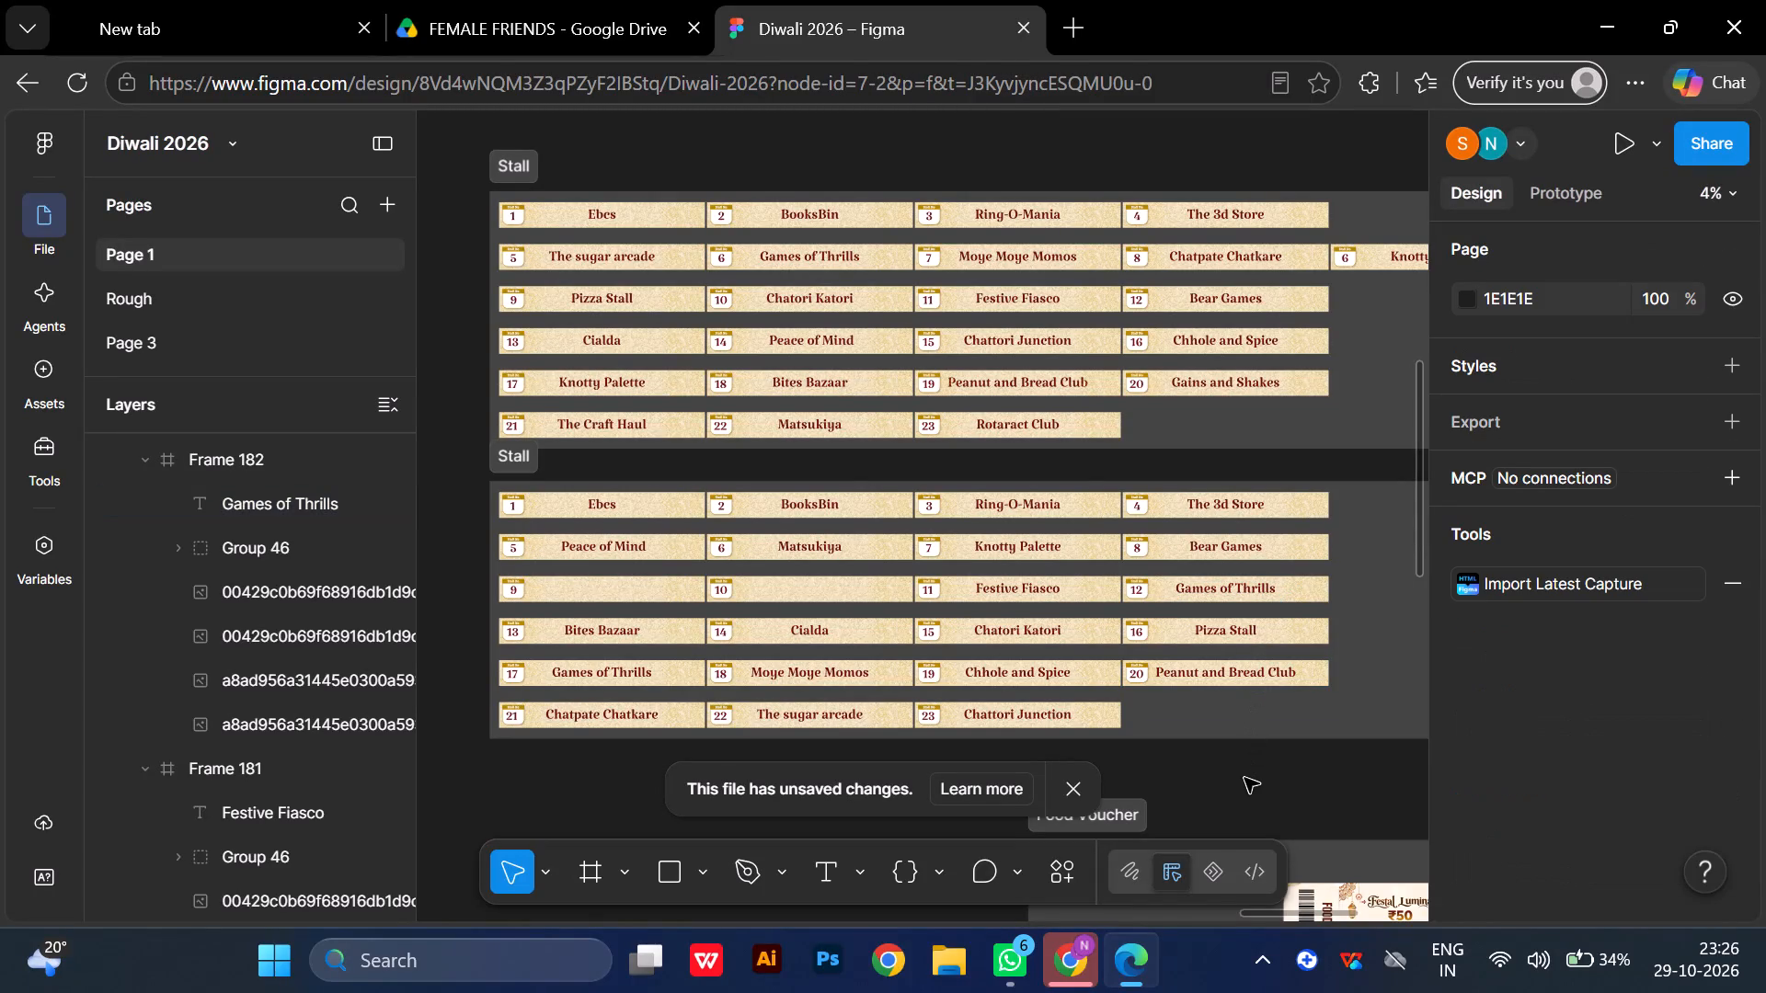
Copy the Gains and Shakes name from original stall 20 onto the duplicated stall 10 banner.
left_click(1239, 379)
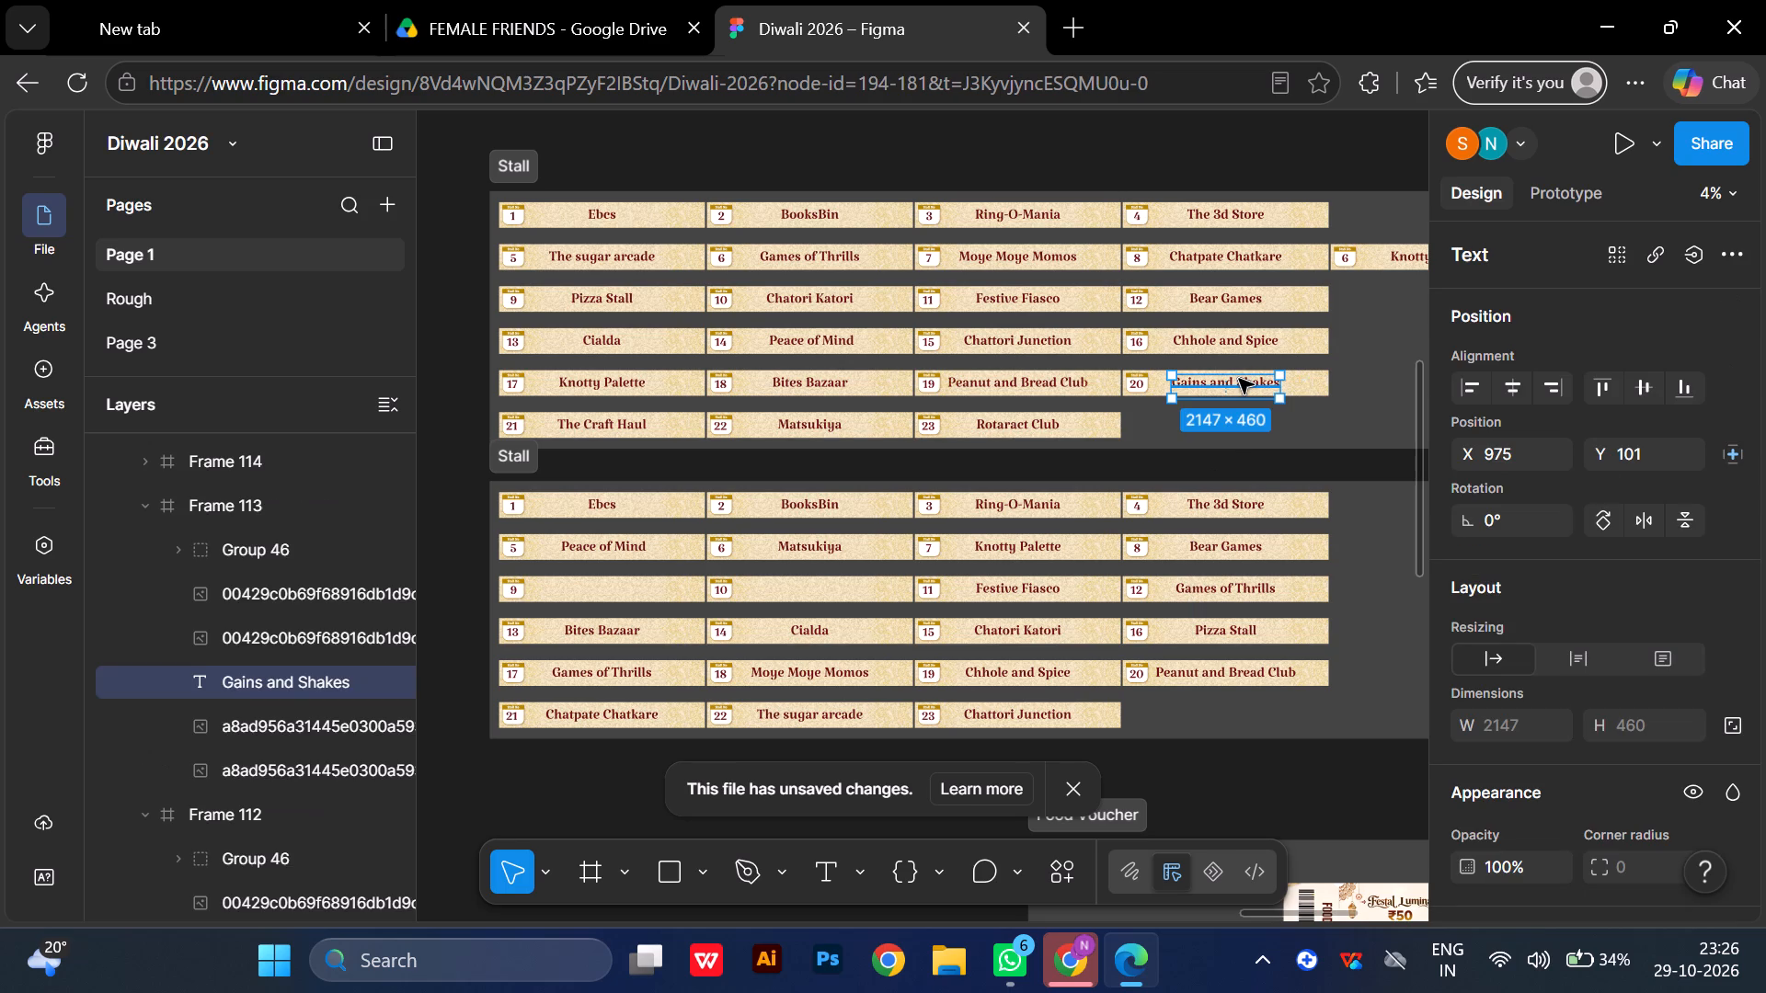
key("ctrl+c")
left_click(806, 581)
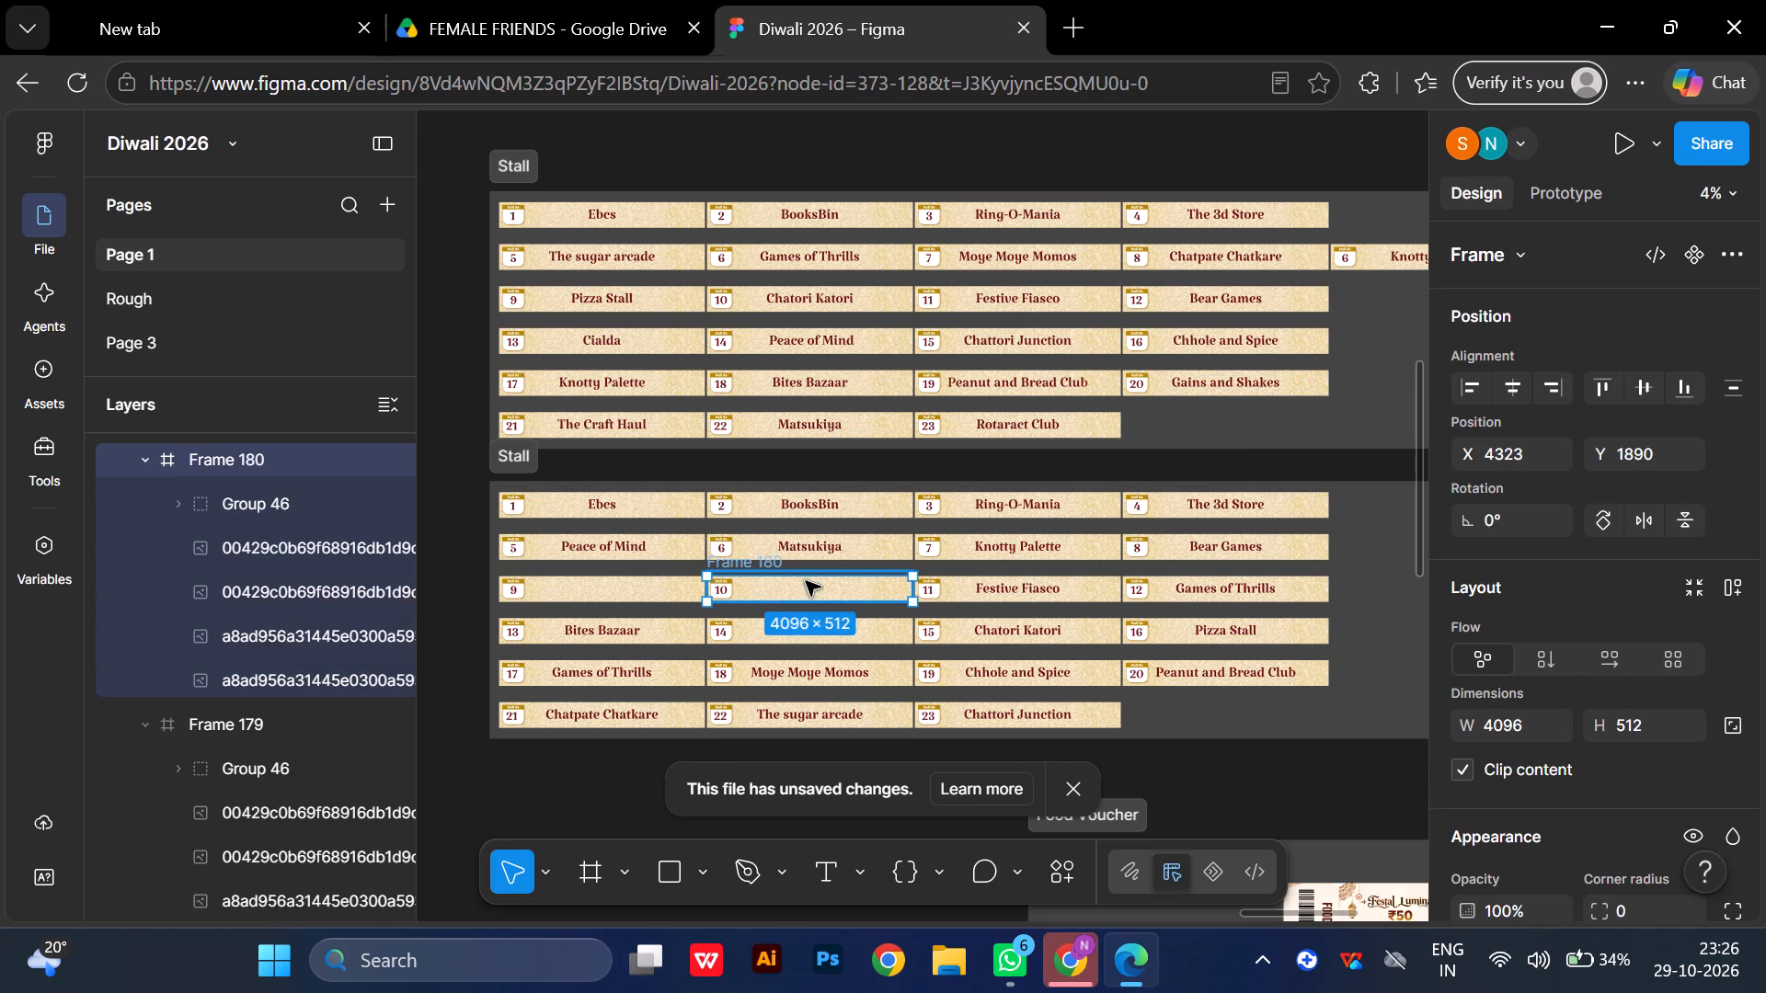
key("ctrl+v")
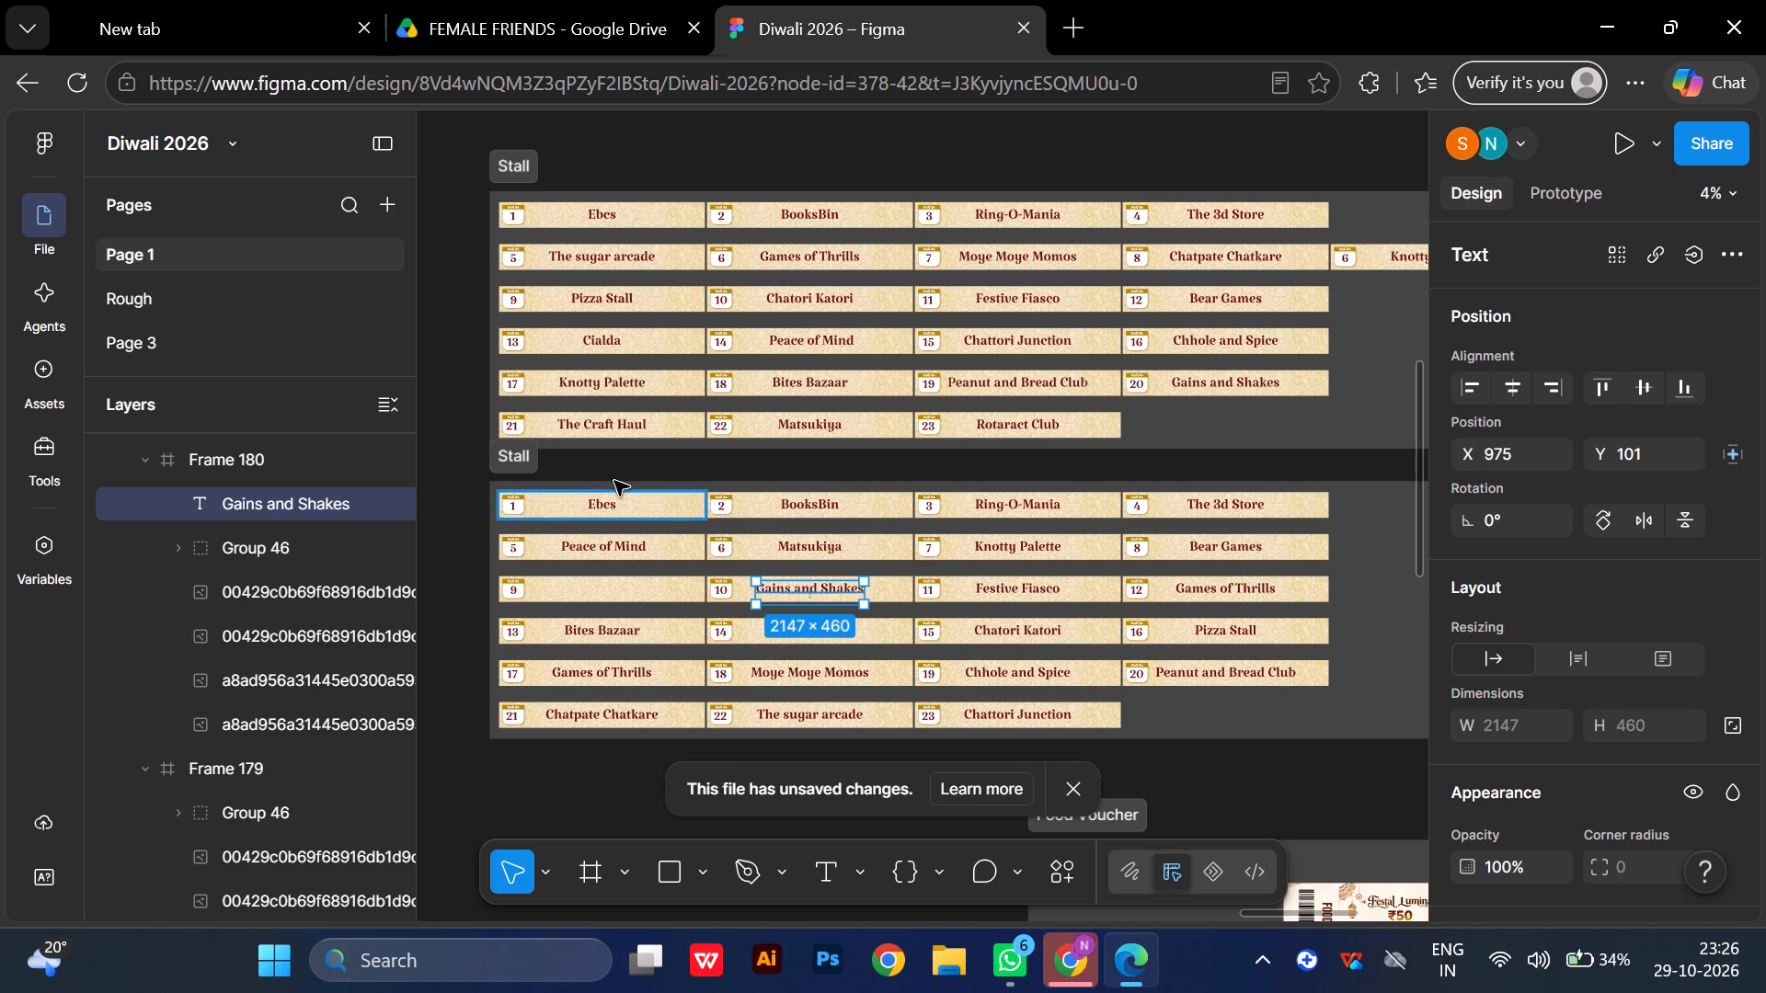
Copy The Craft Haul name from original stall 21 onto the duplicated stall 9 banner.
left_click(597, 430)
key("ctrl+c")
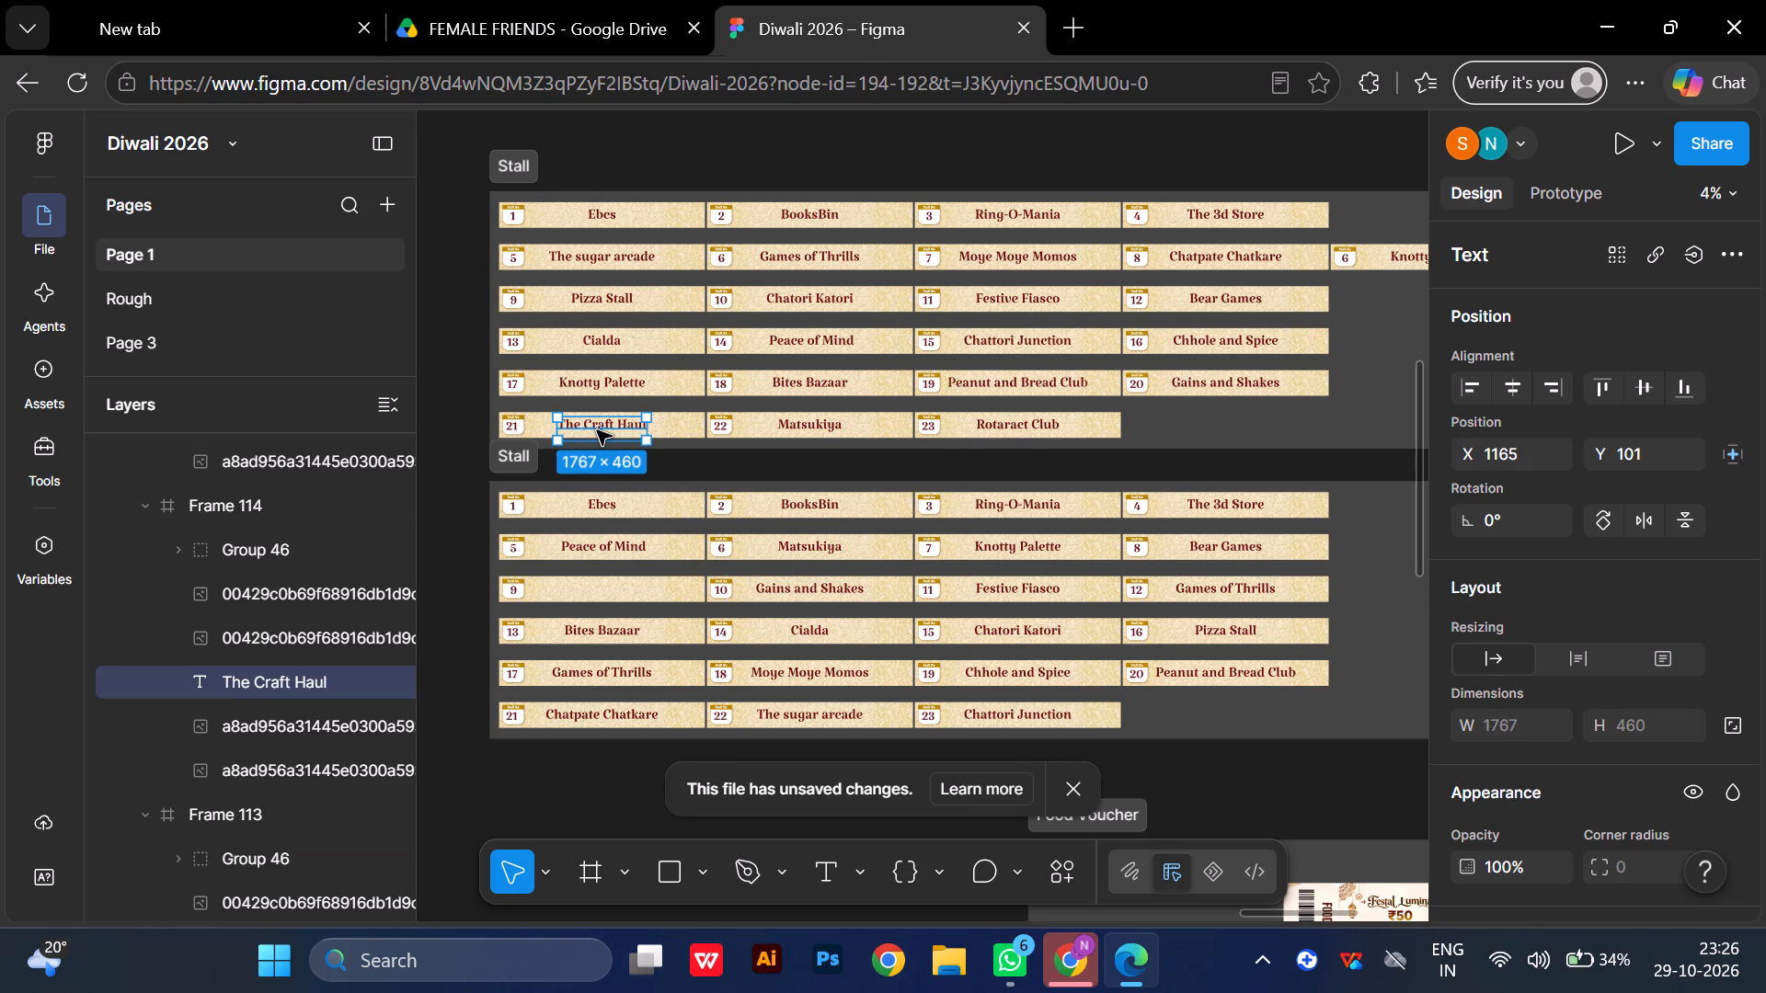
left_click(585, 582)
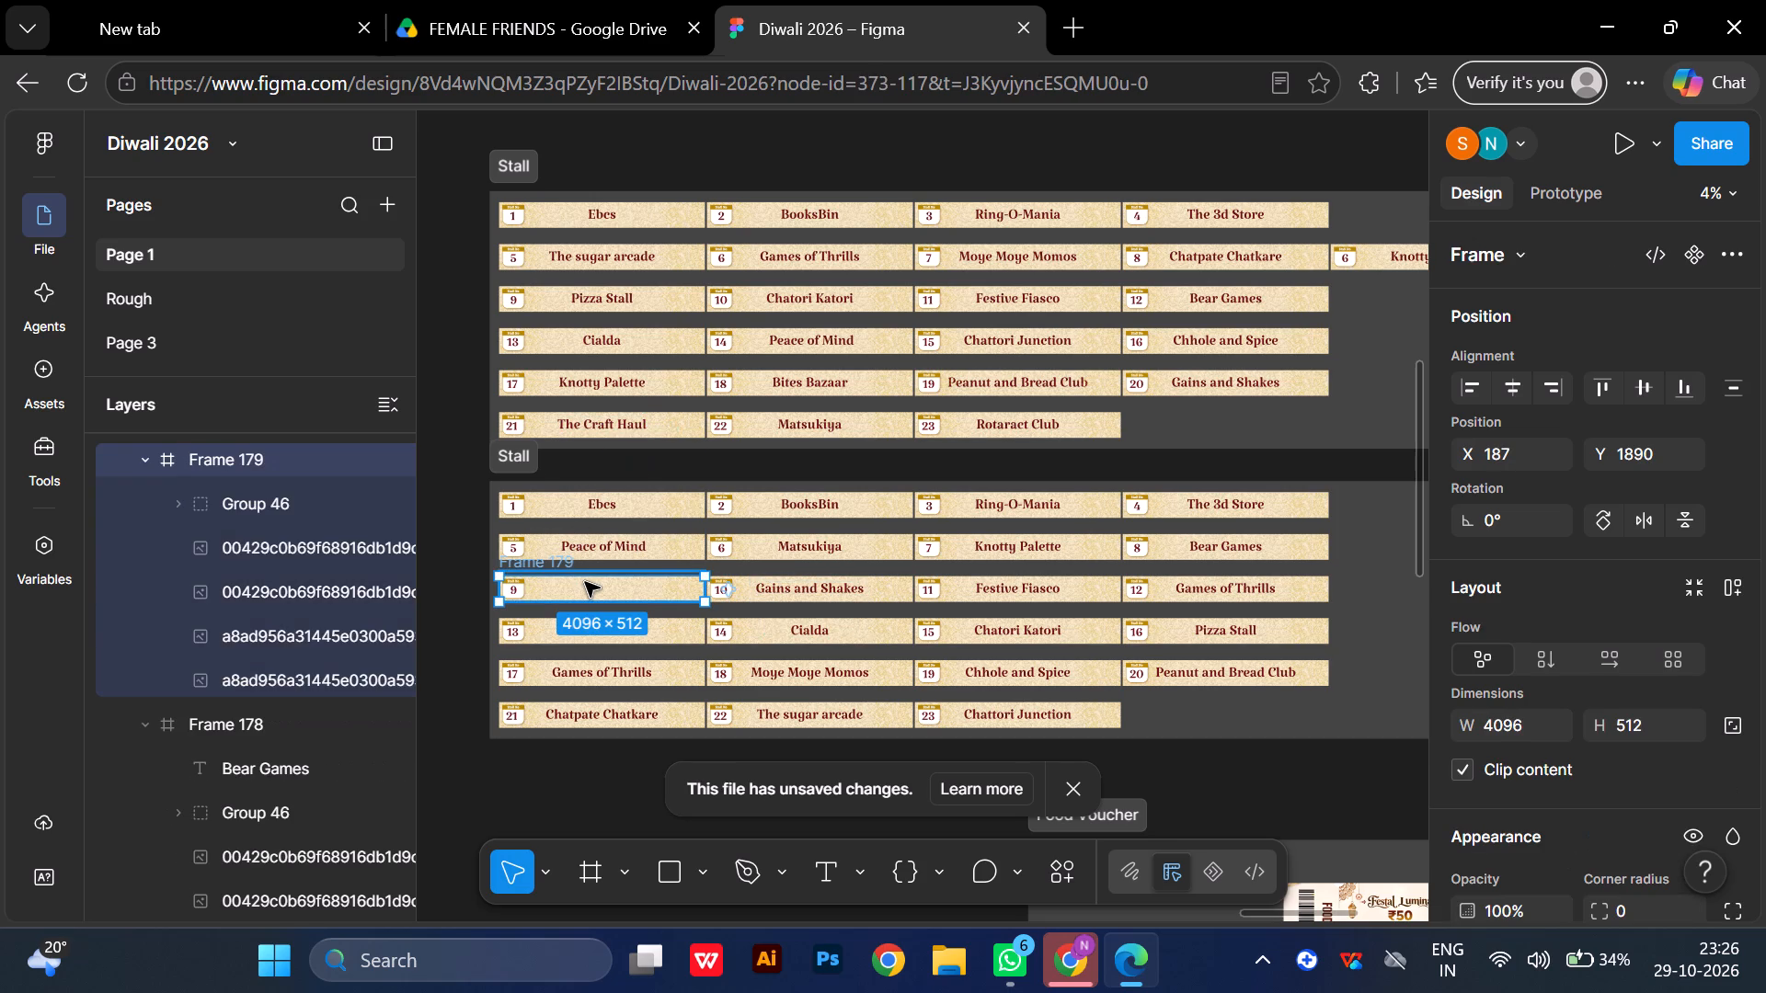
key("ctrl+v")
left_click(545, 791)
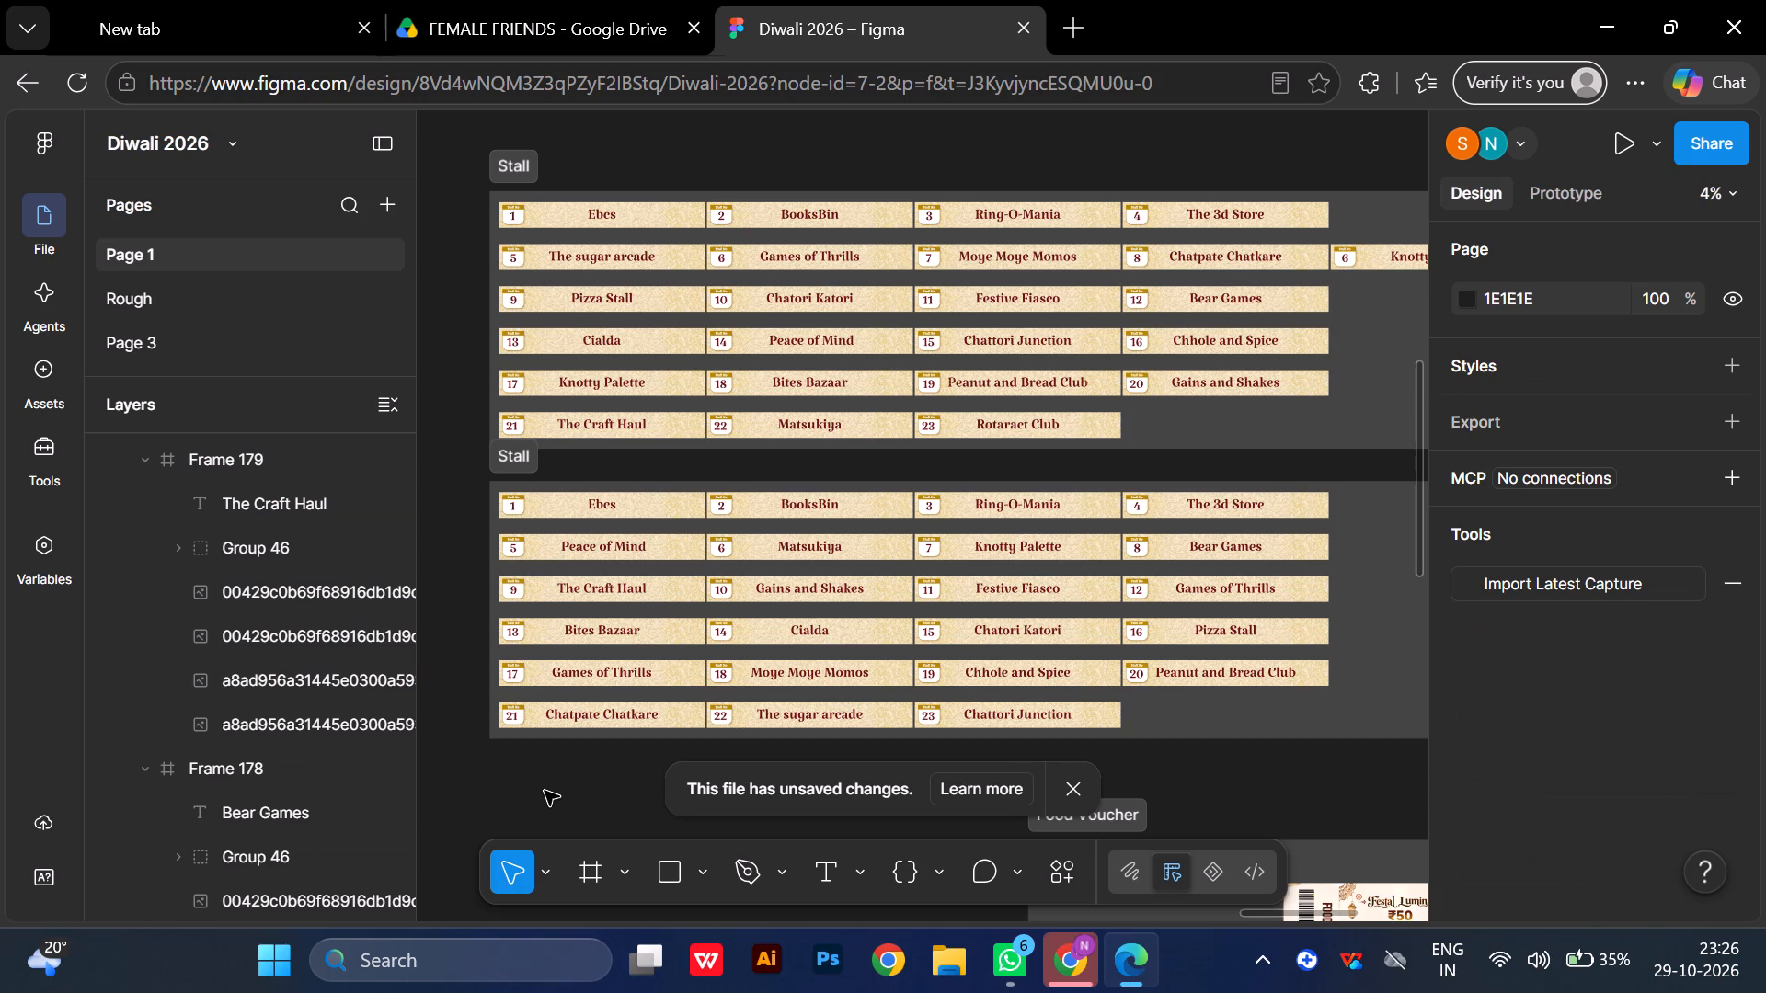
Check the signed-in account from My Drive in Google Drive and close that browser tab.
left_click(564, 37)
left_click(462, 245)
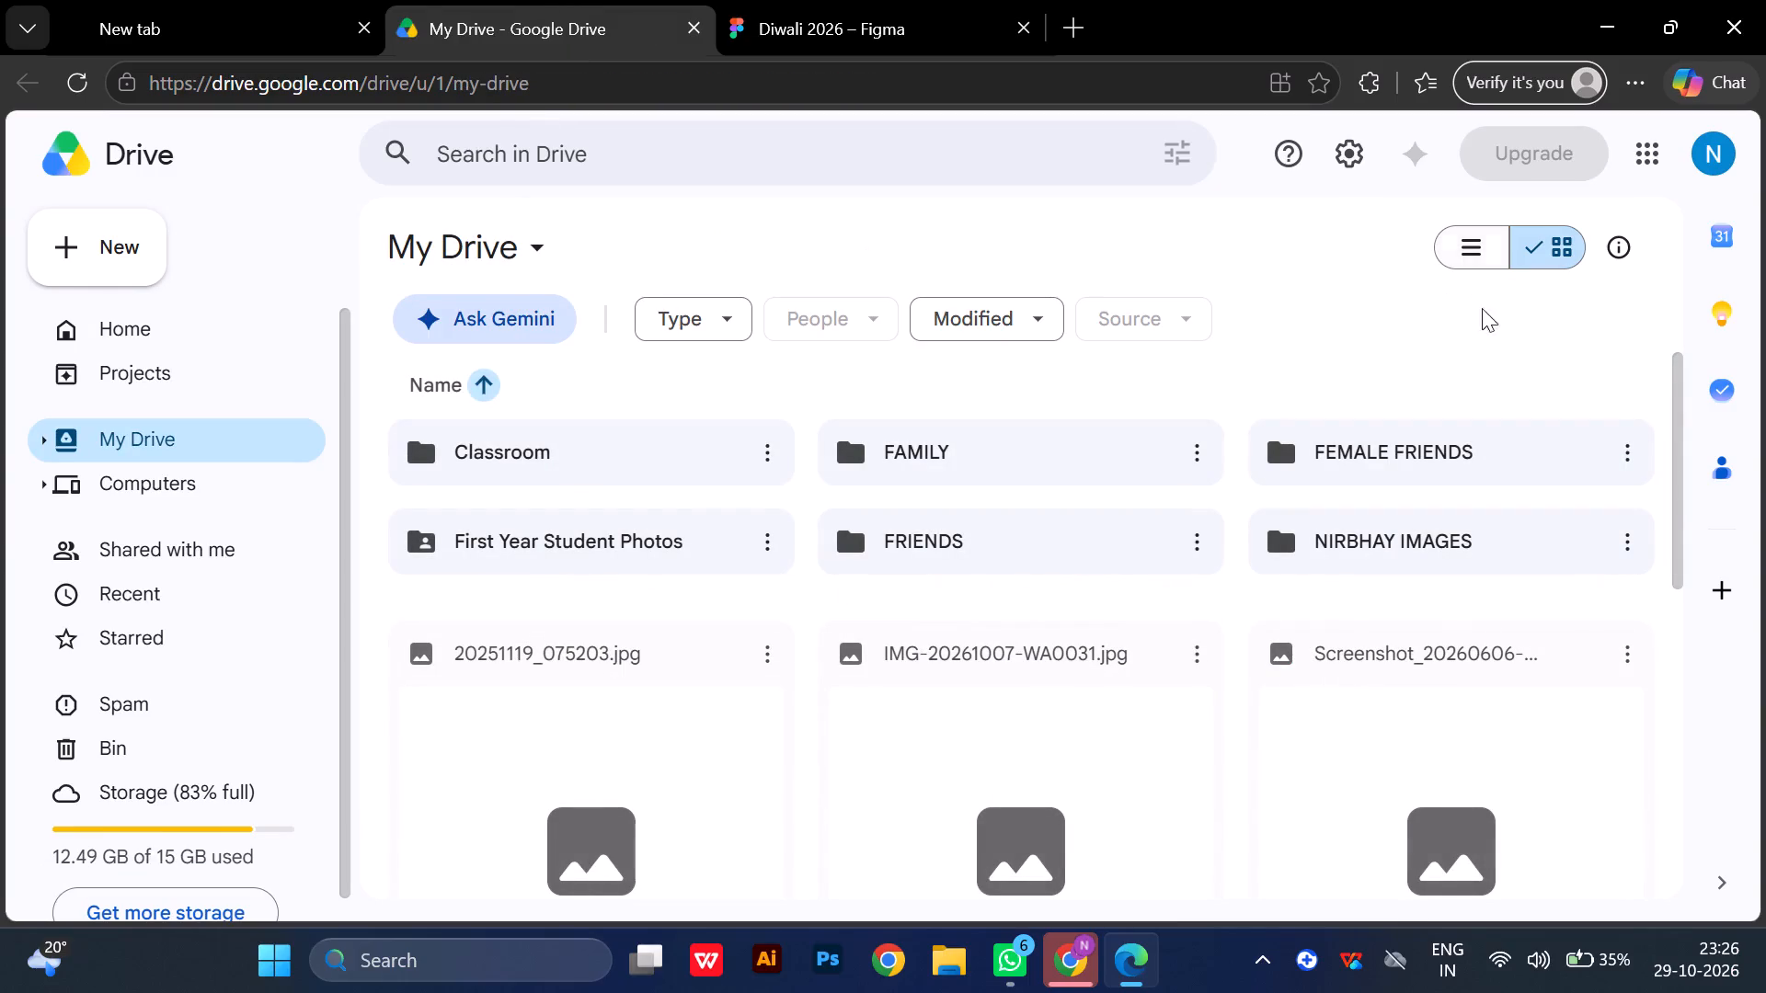
left_click(1737, 150)
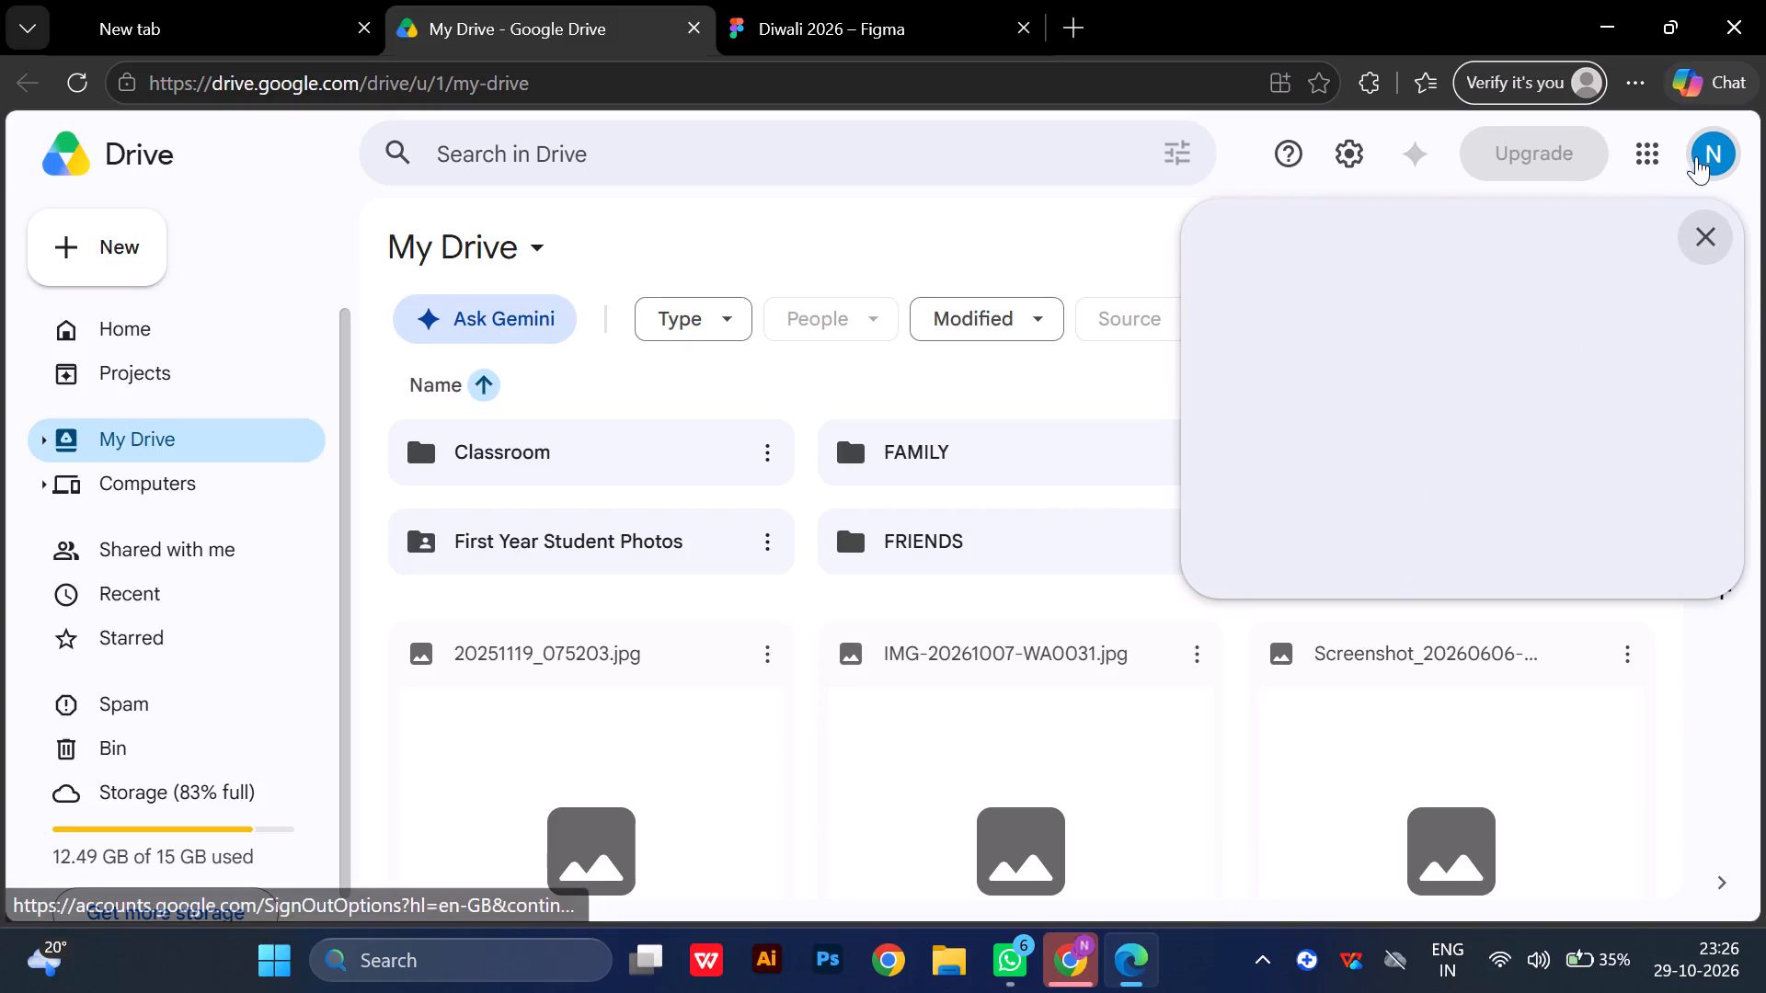
left_click(1708, 236)
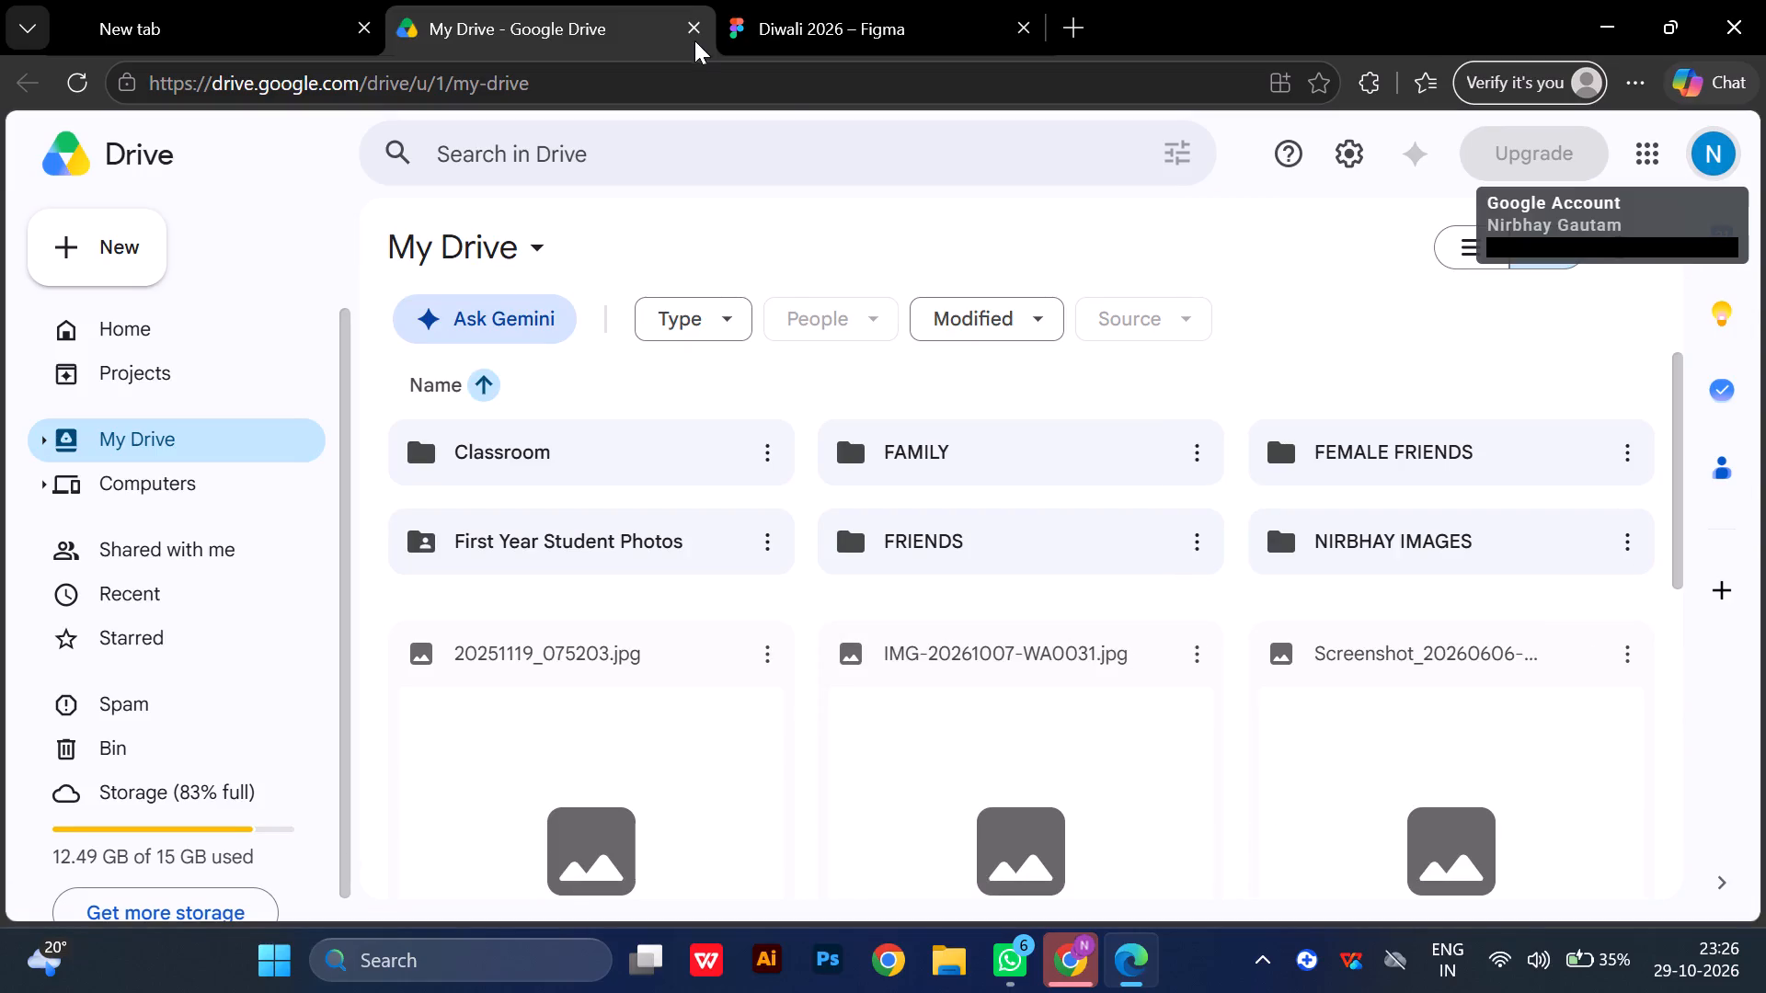
left_click(693, 31)
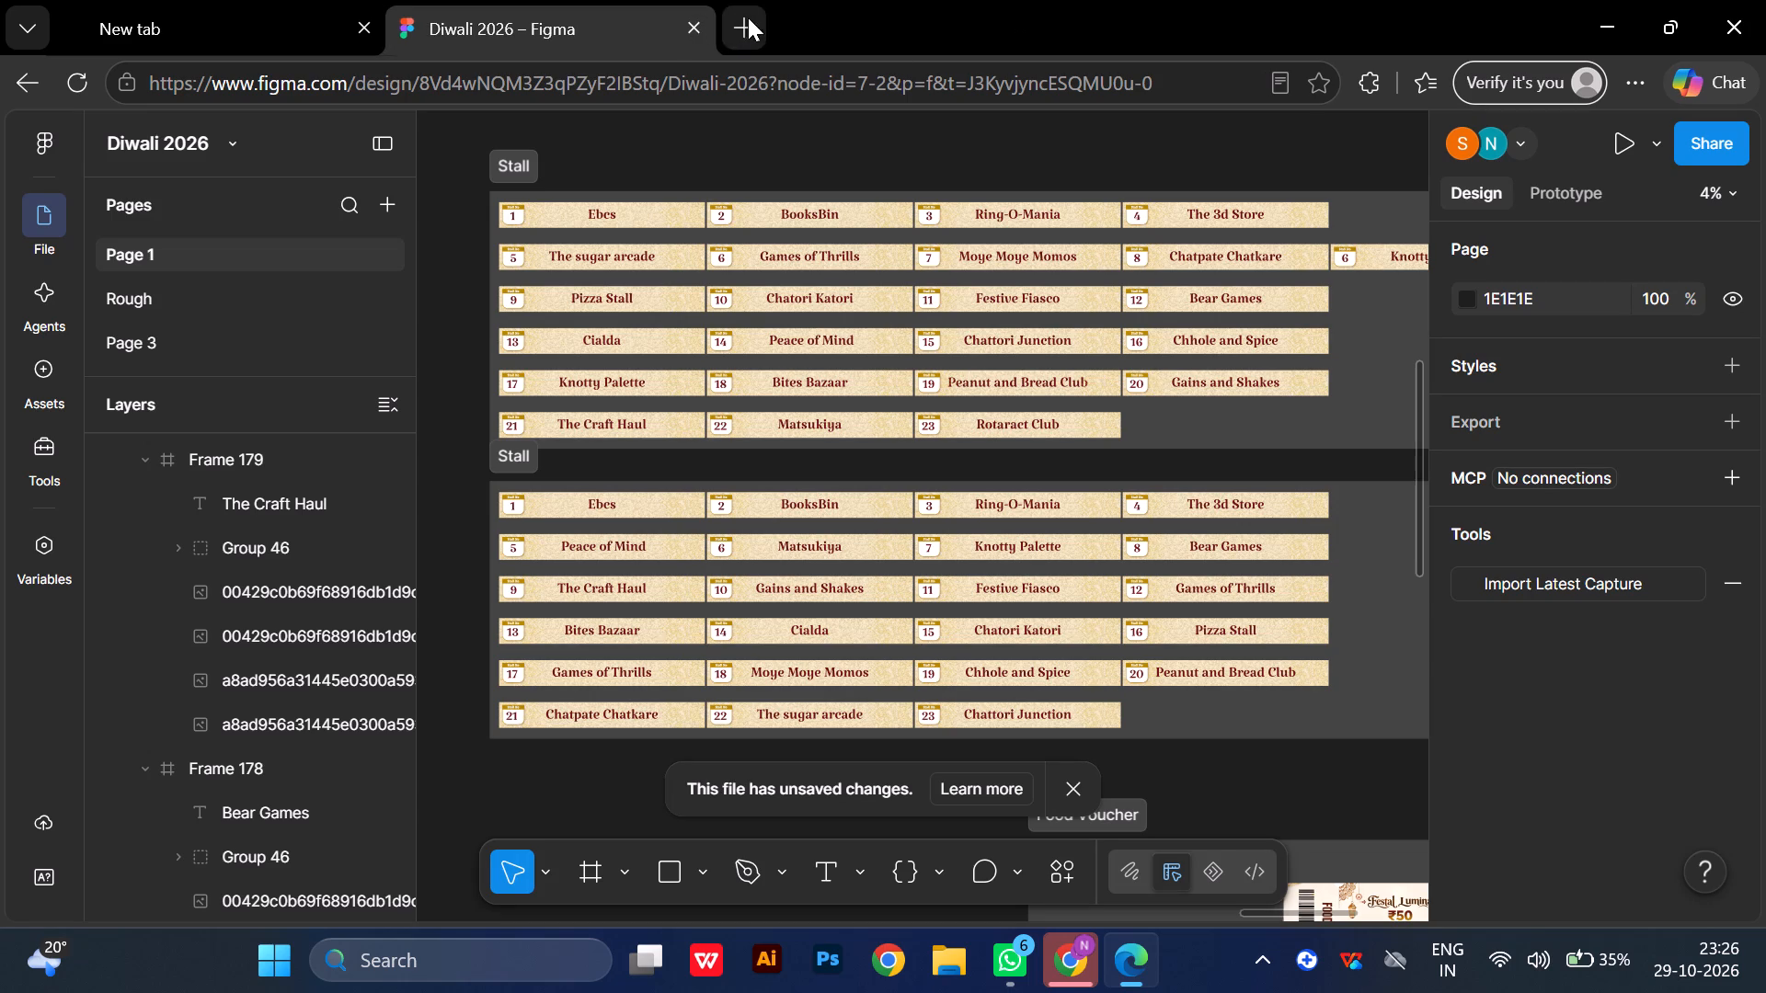
Replace the name on the duplicated stall 12 banner with Rotaract Club from original stall 23 and centre it horizontally.
left_click(1237, 825)
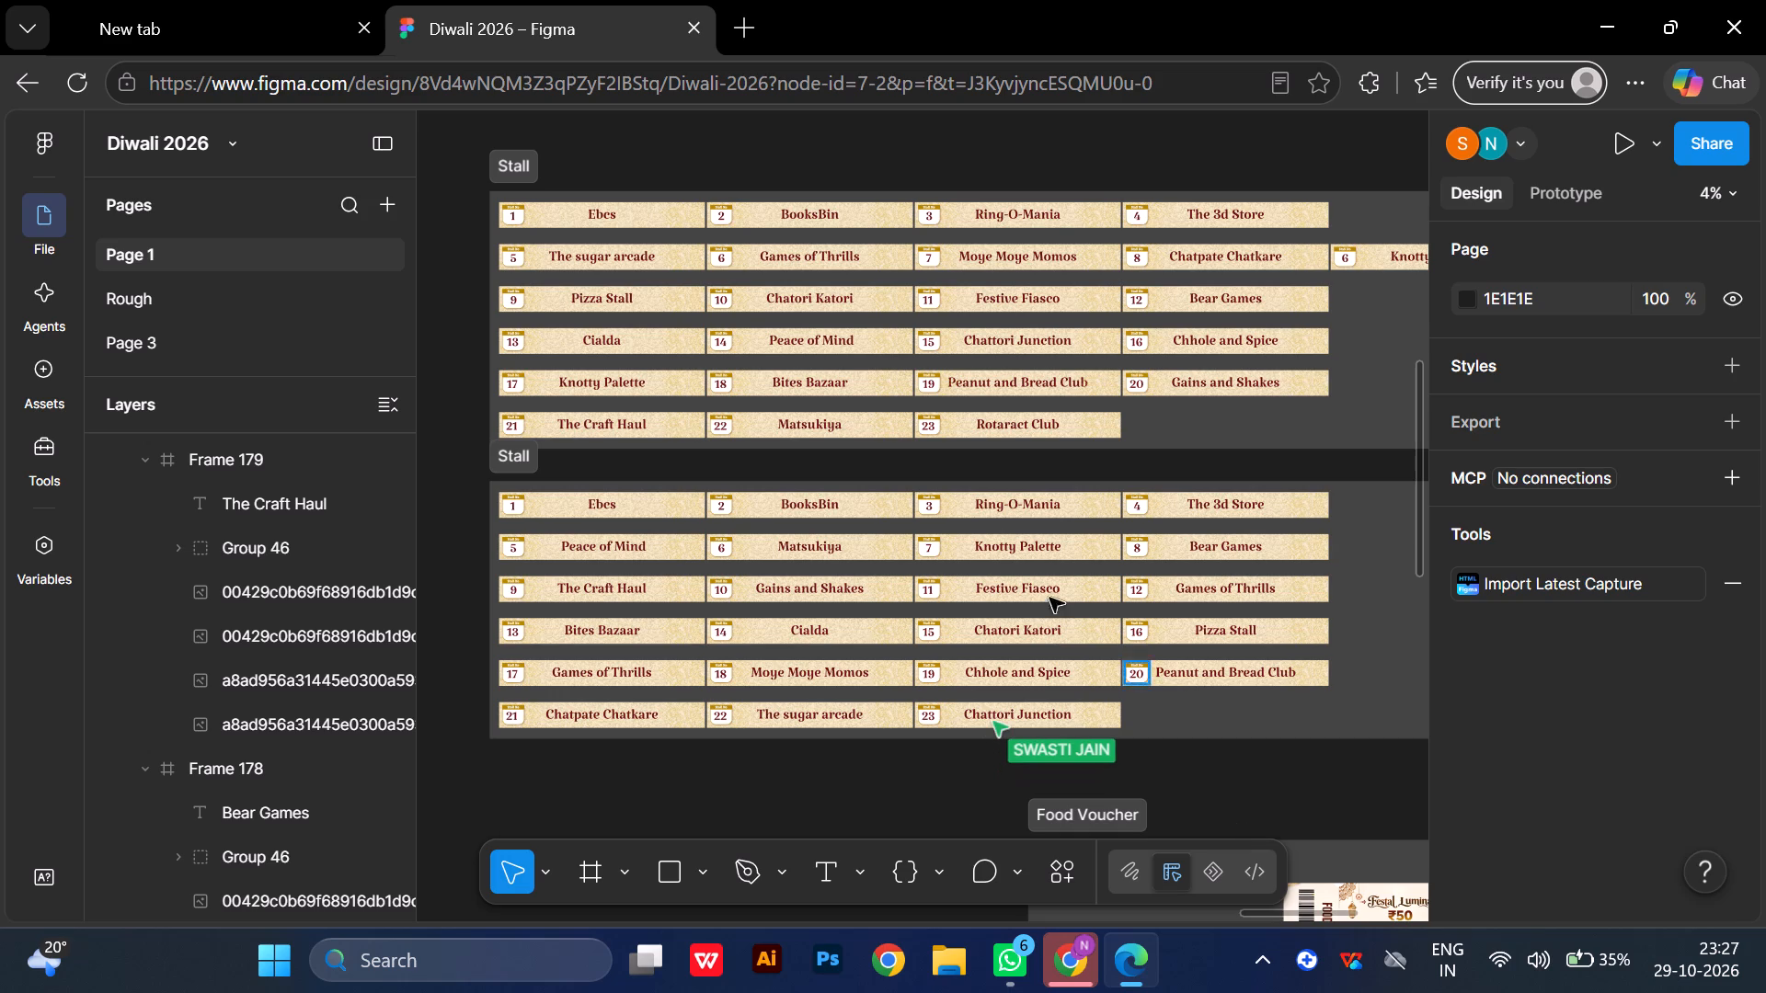
left_click(997, 435)
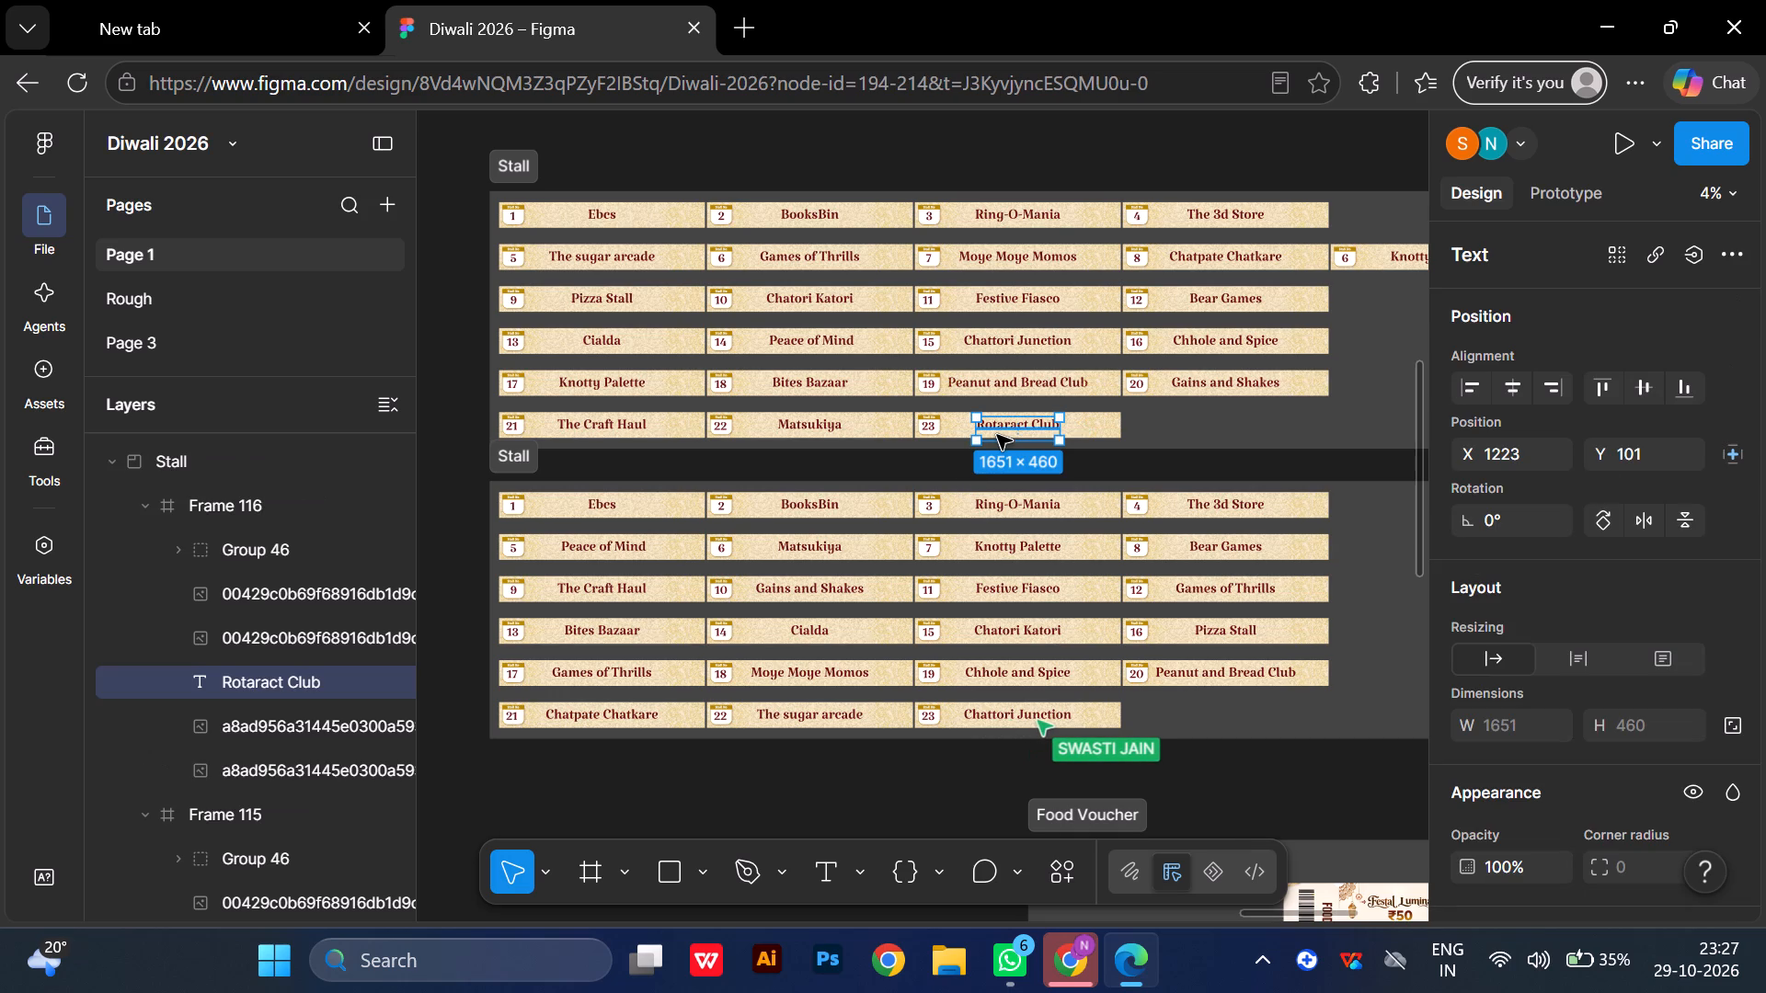
key("ctrl+c")
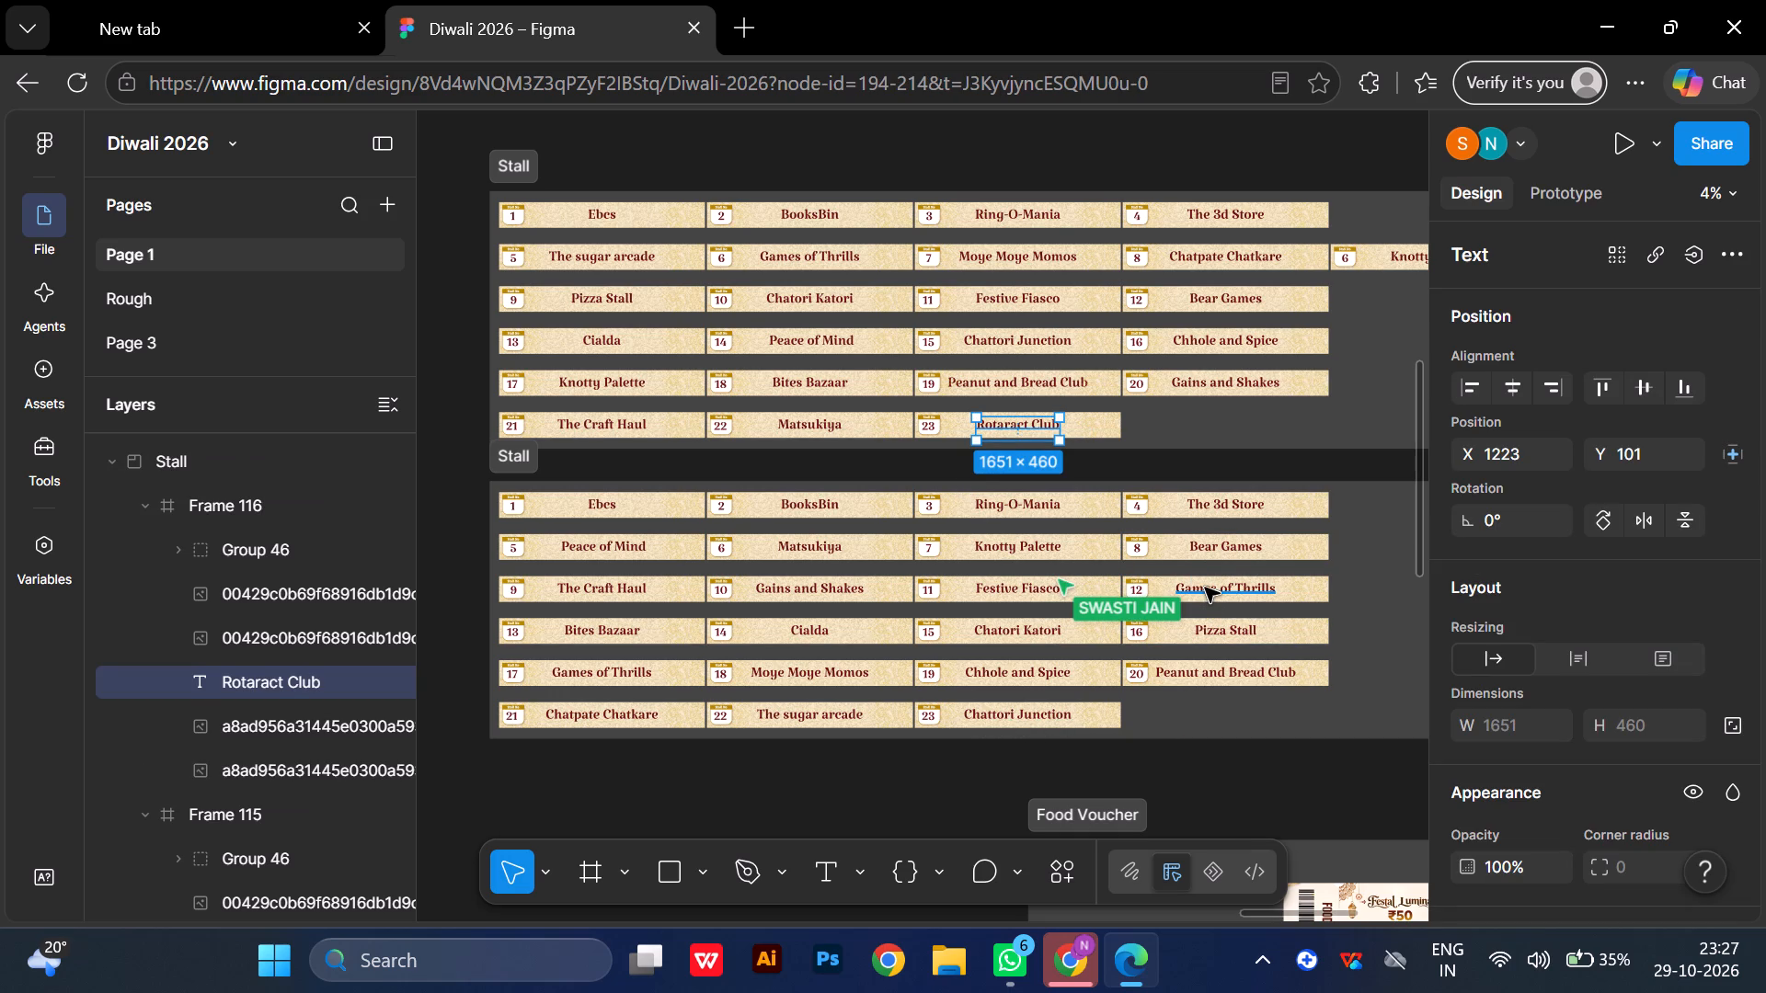
triple_click(1205, 588)
key("ctrl+v")
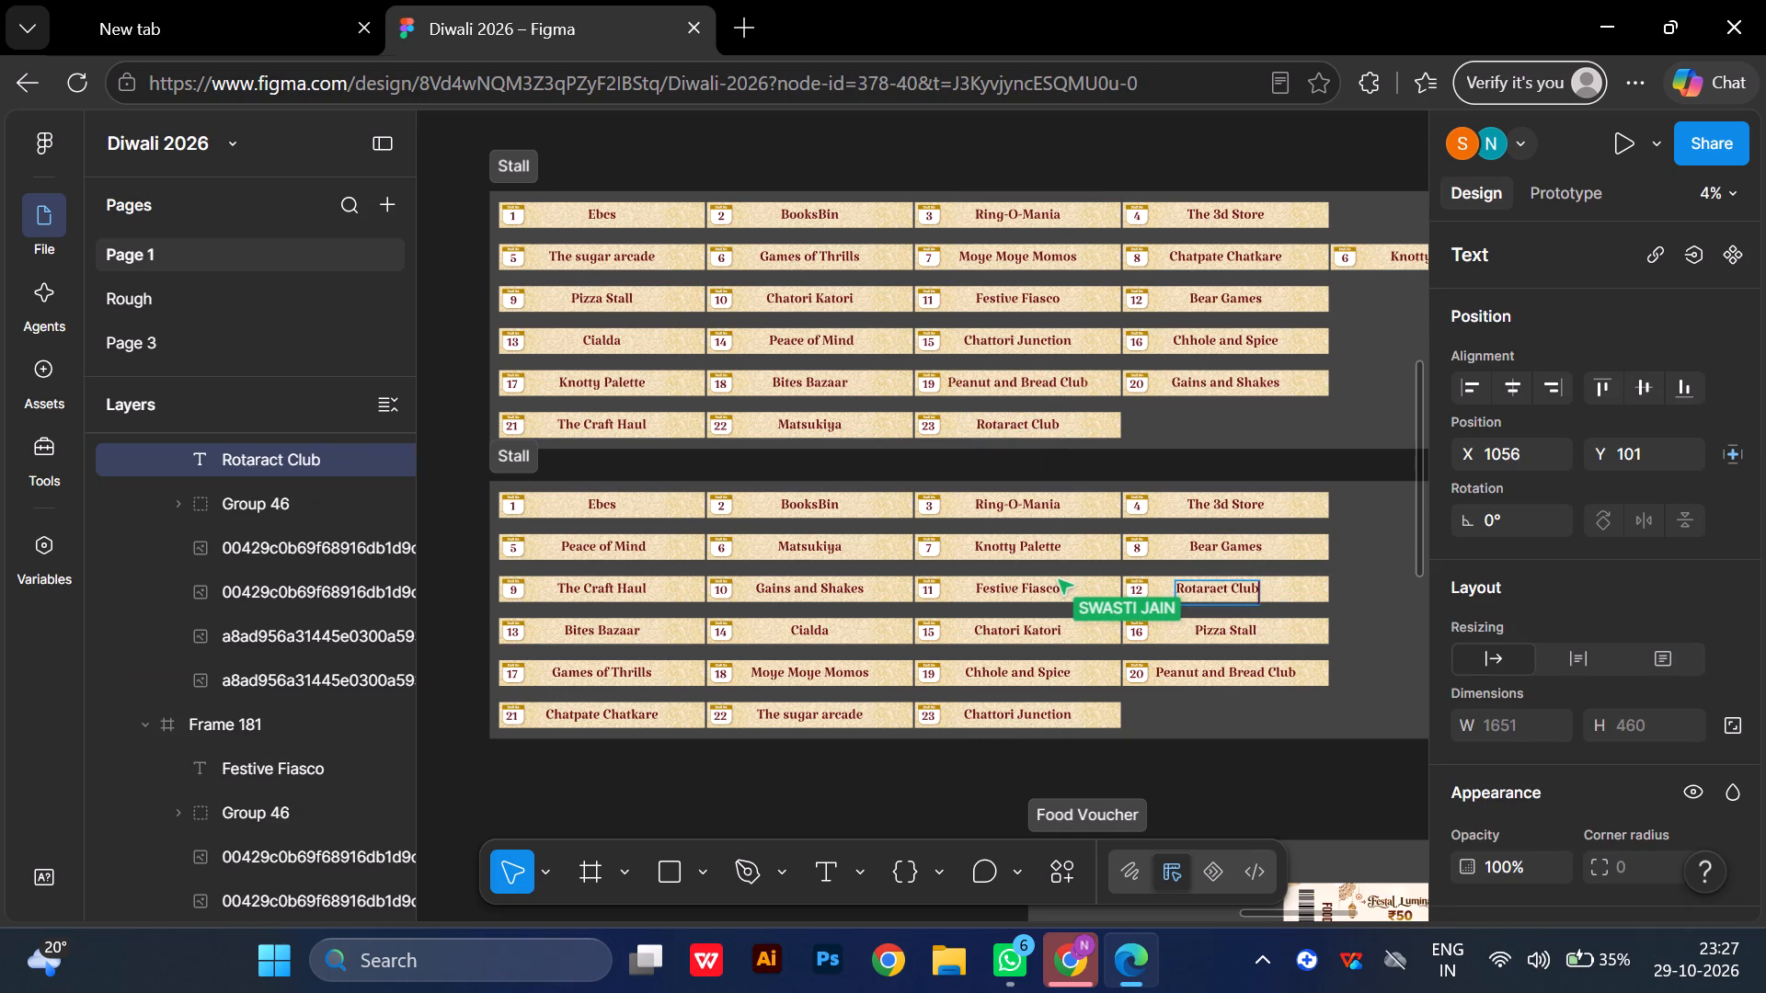
left_click(1508, 390)
left_click(1344, 656)
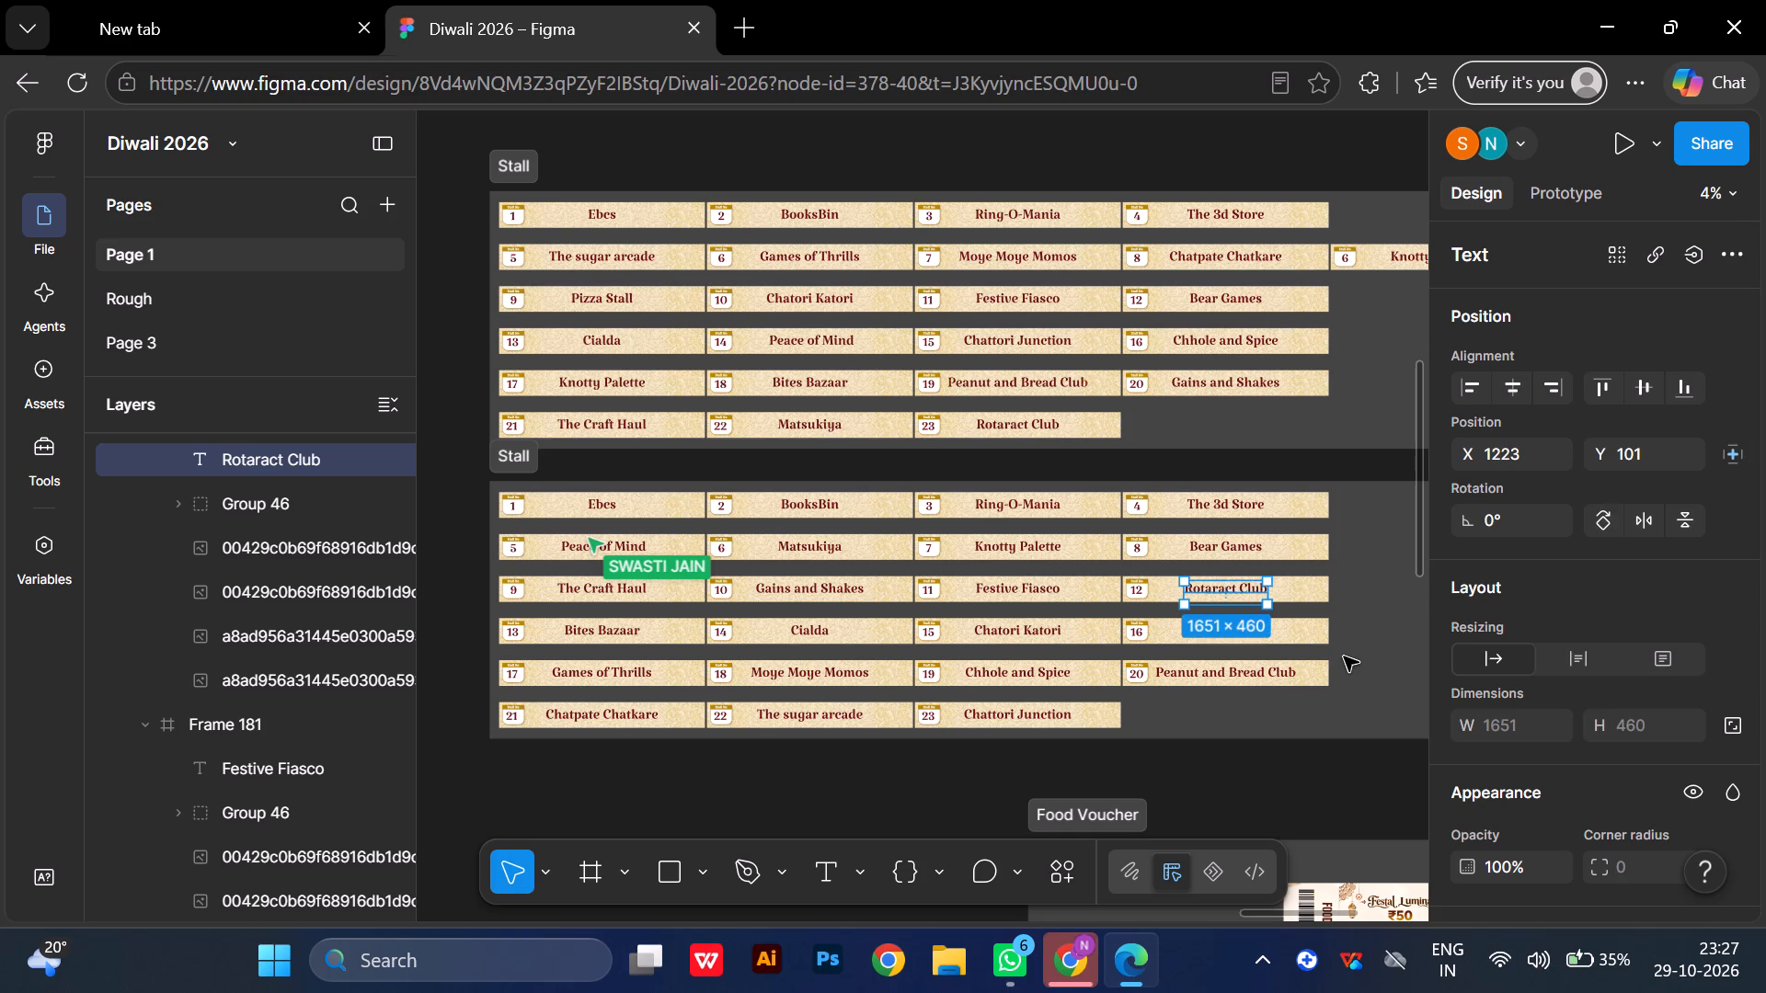
left_click(1344, 656)
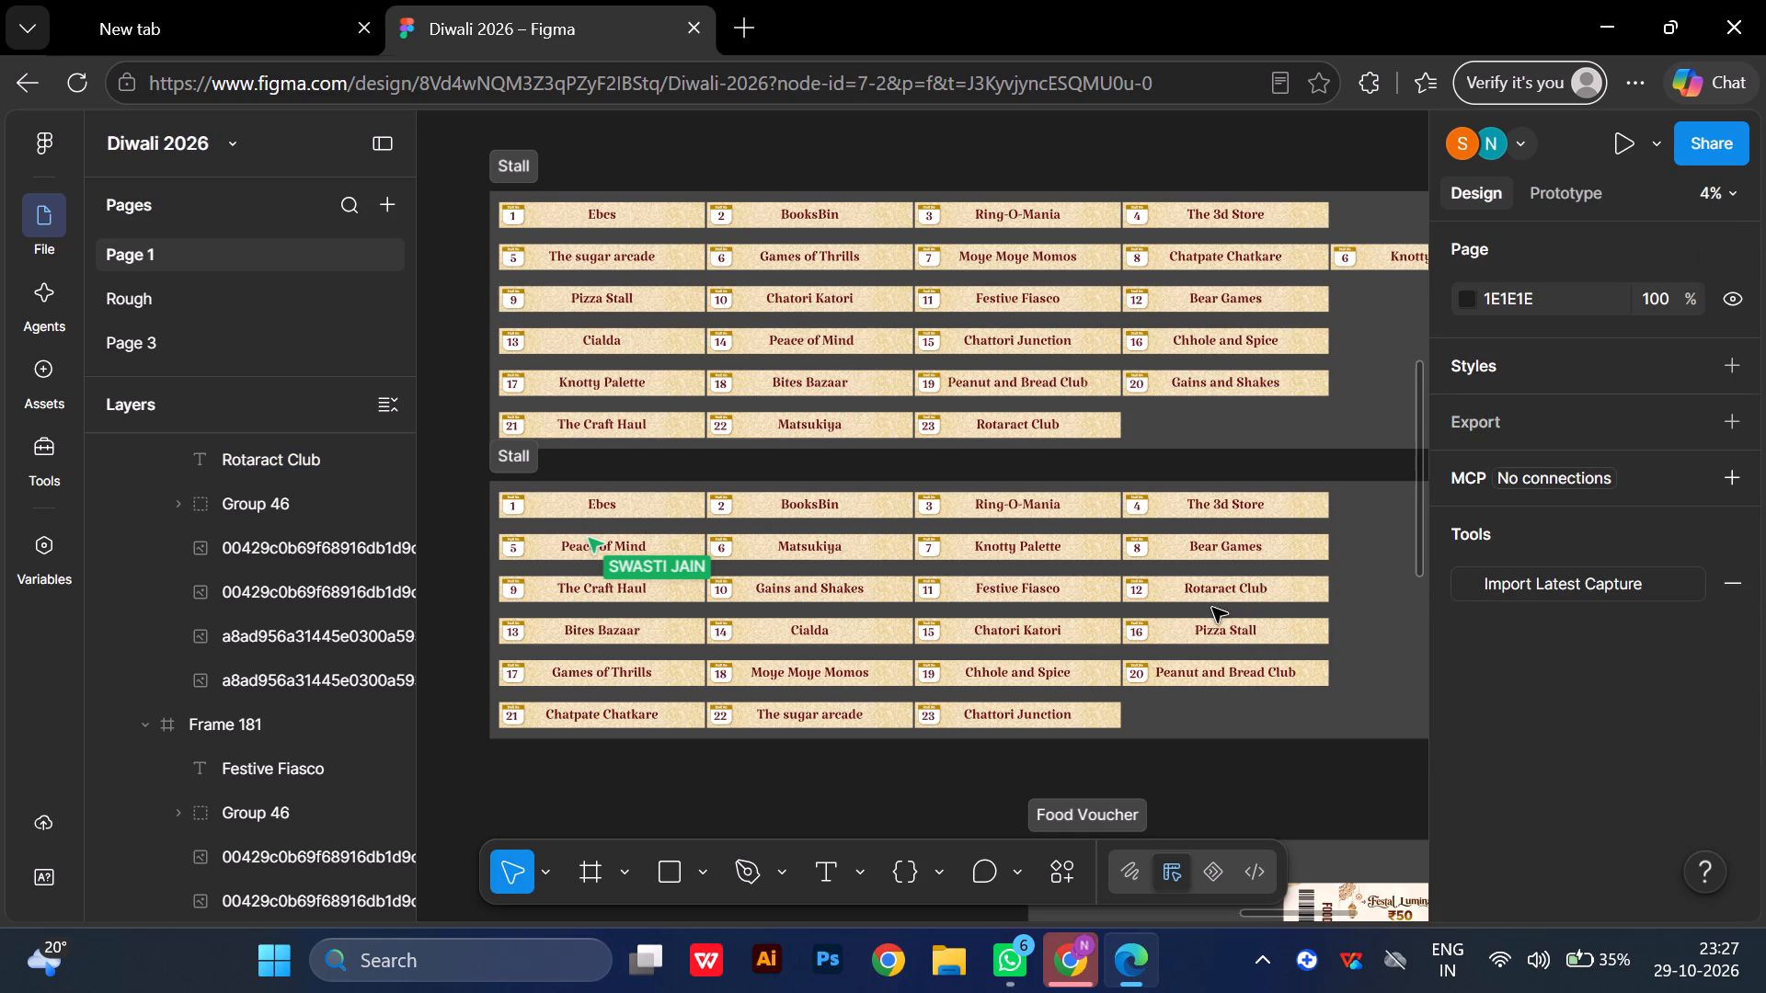
left_click(1194, 750)
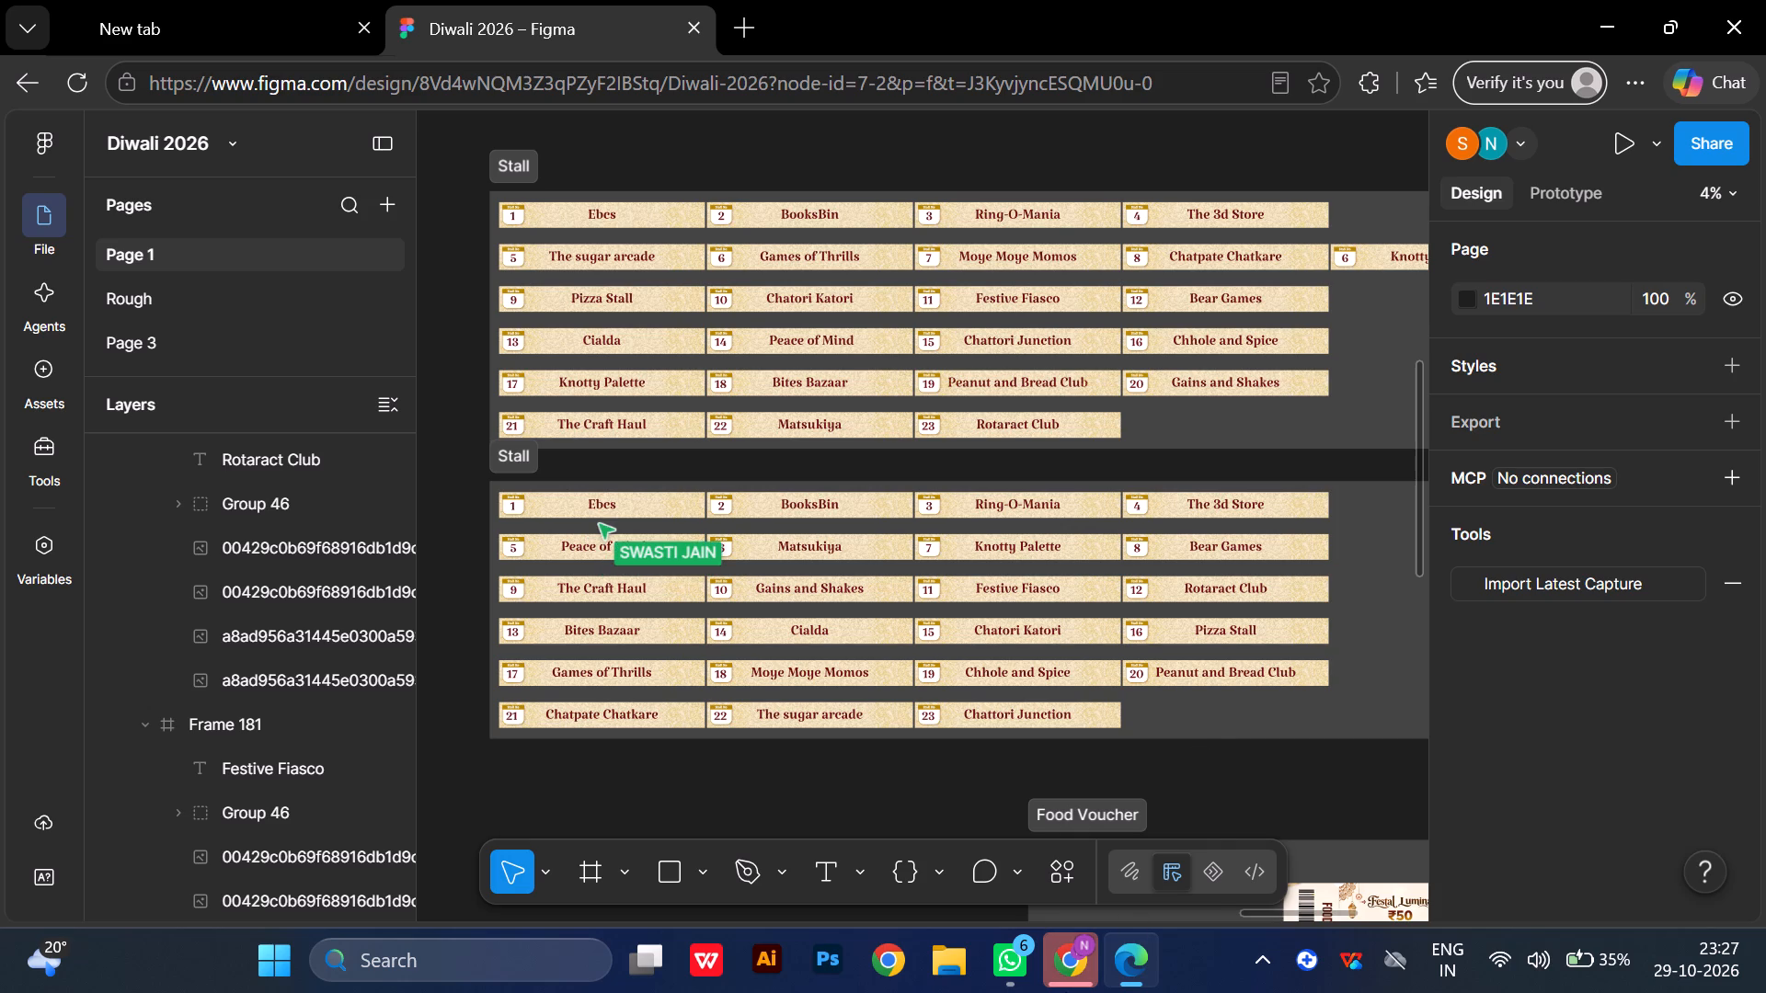
Switch to Chrome and search Google for google drive, reloading the page and repeating the search if it stalls.
left_click(1066, 978)
left_click(741, 528)
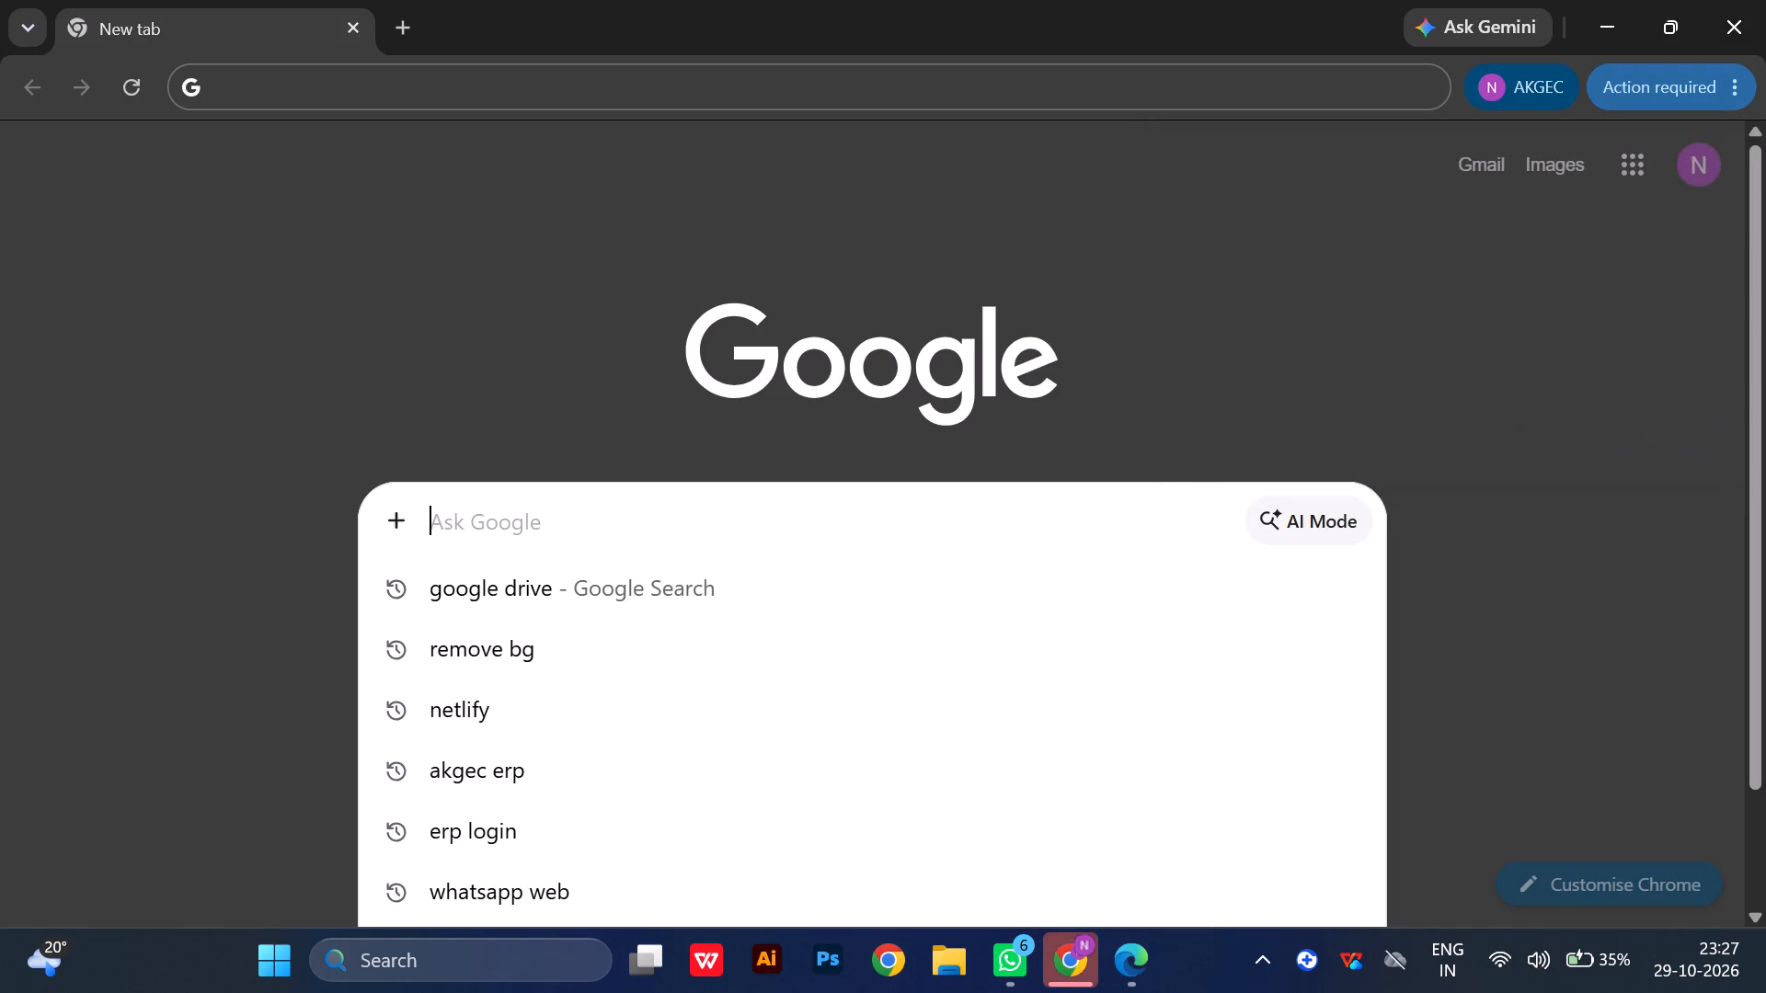
left_click(671, 613)
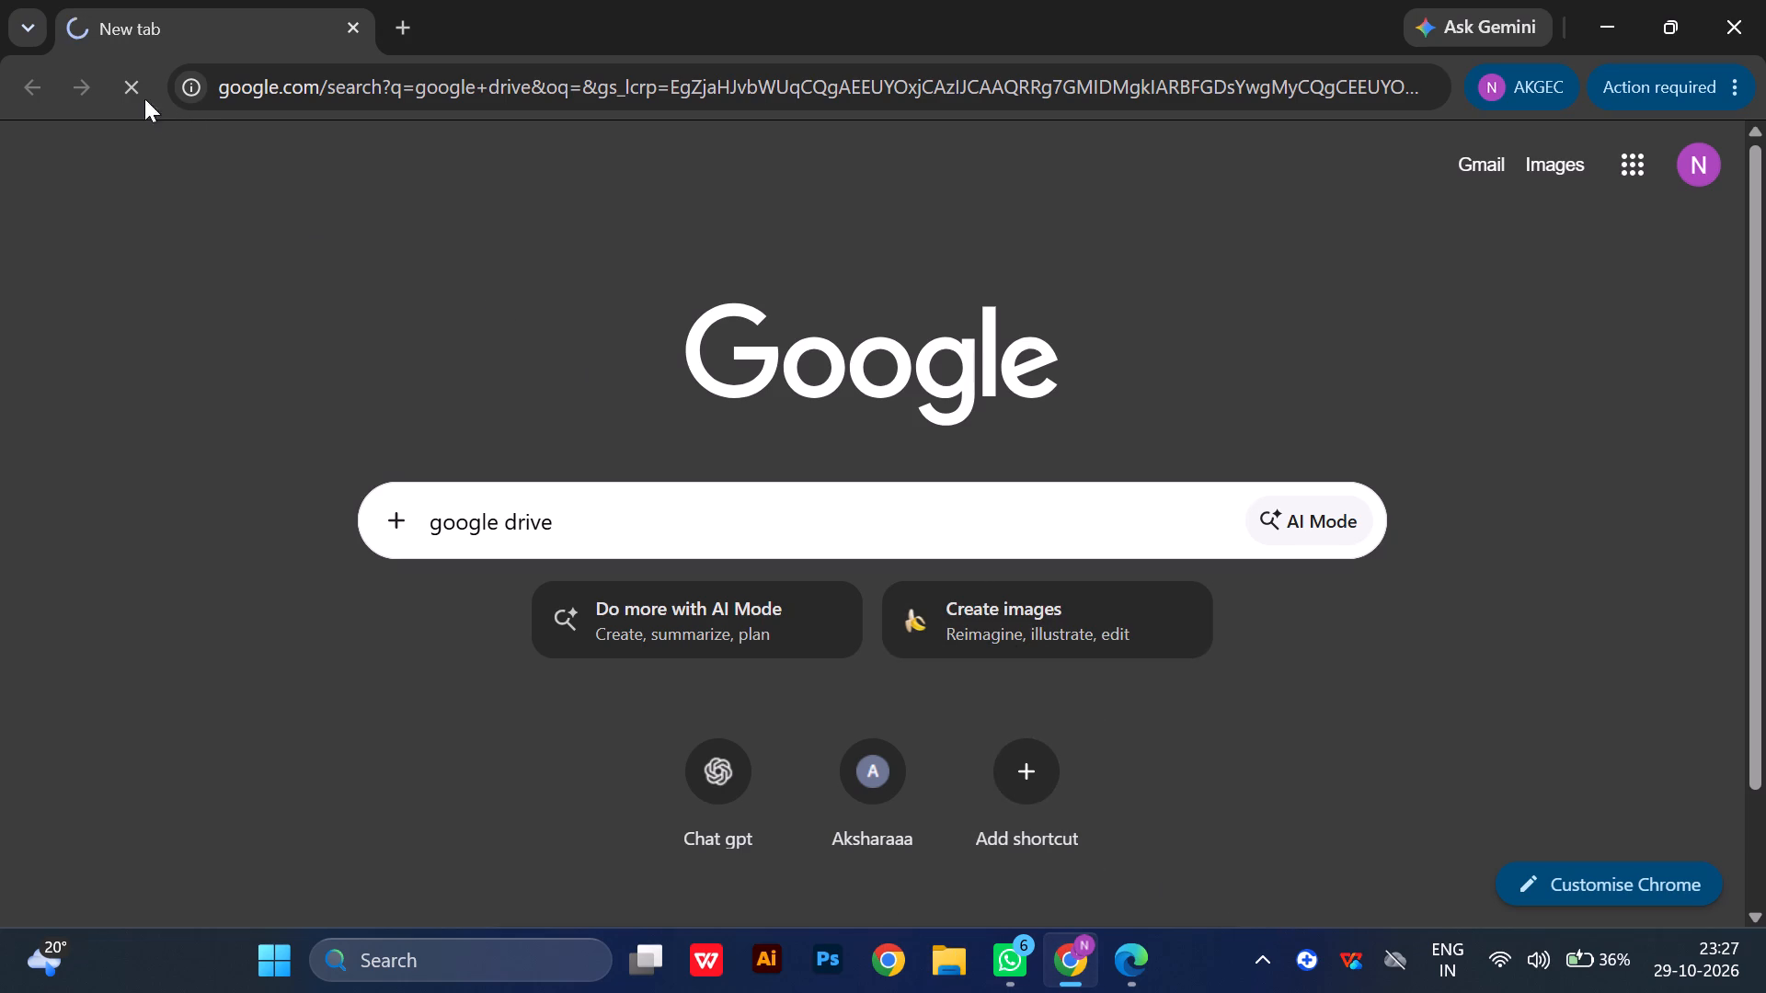
left_click(124, 80)
left_click(124, 80)
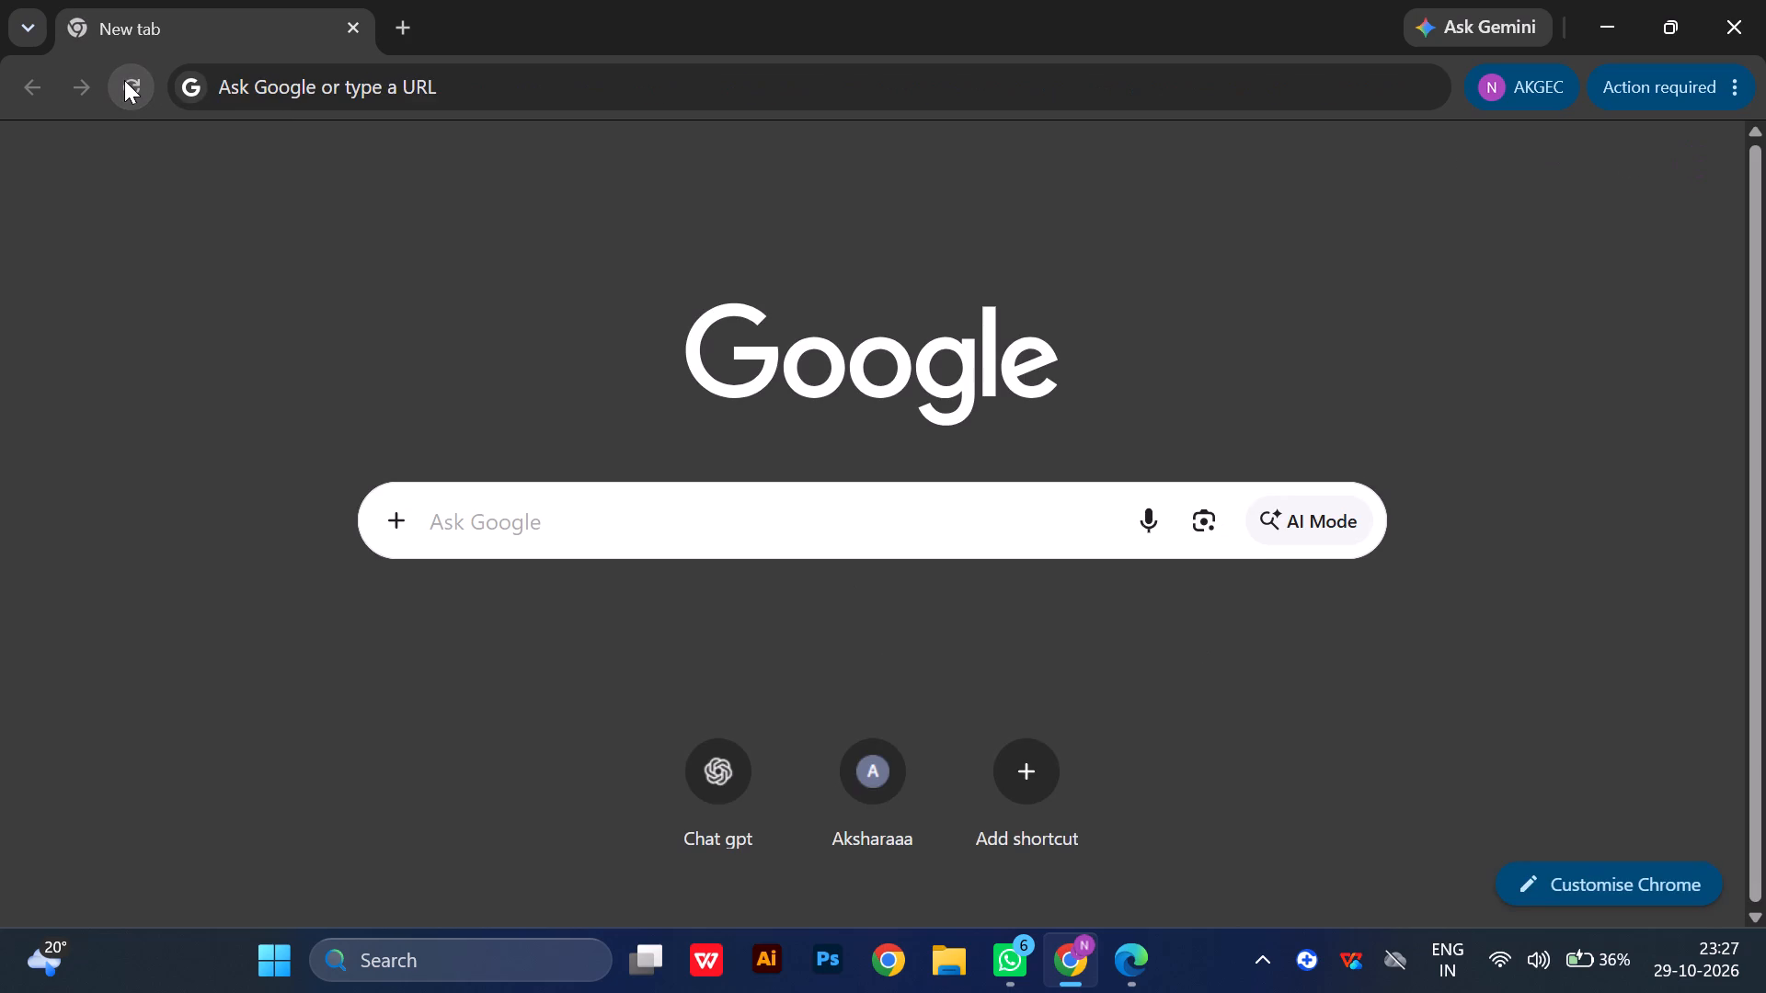
left_click(568, 534)
left_click(558, 589)
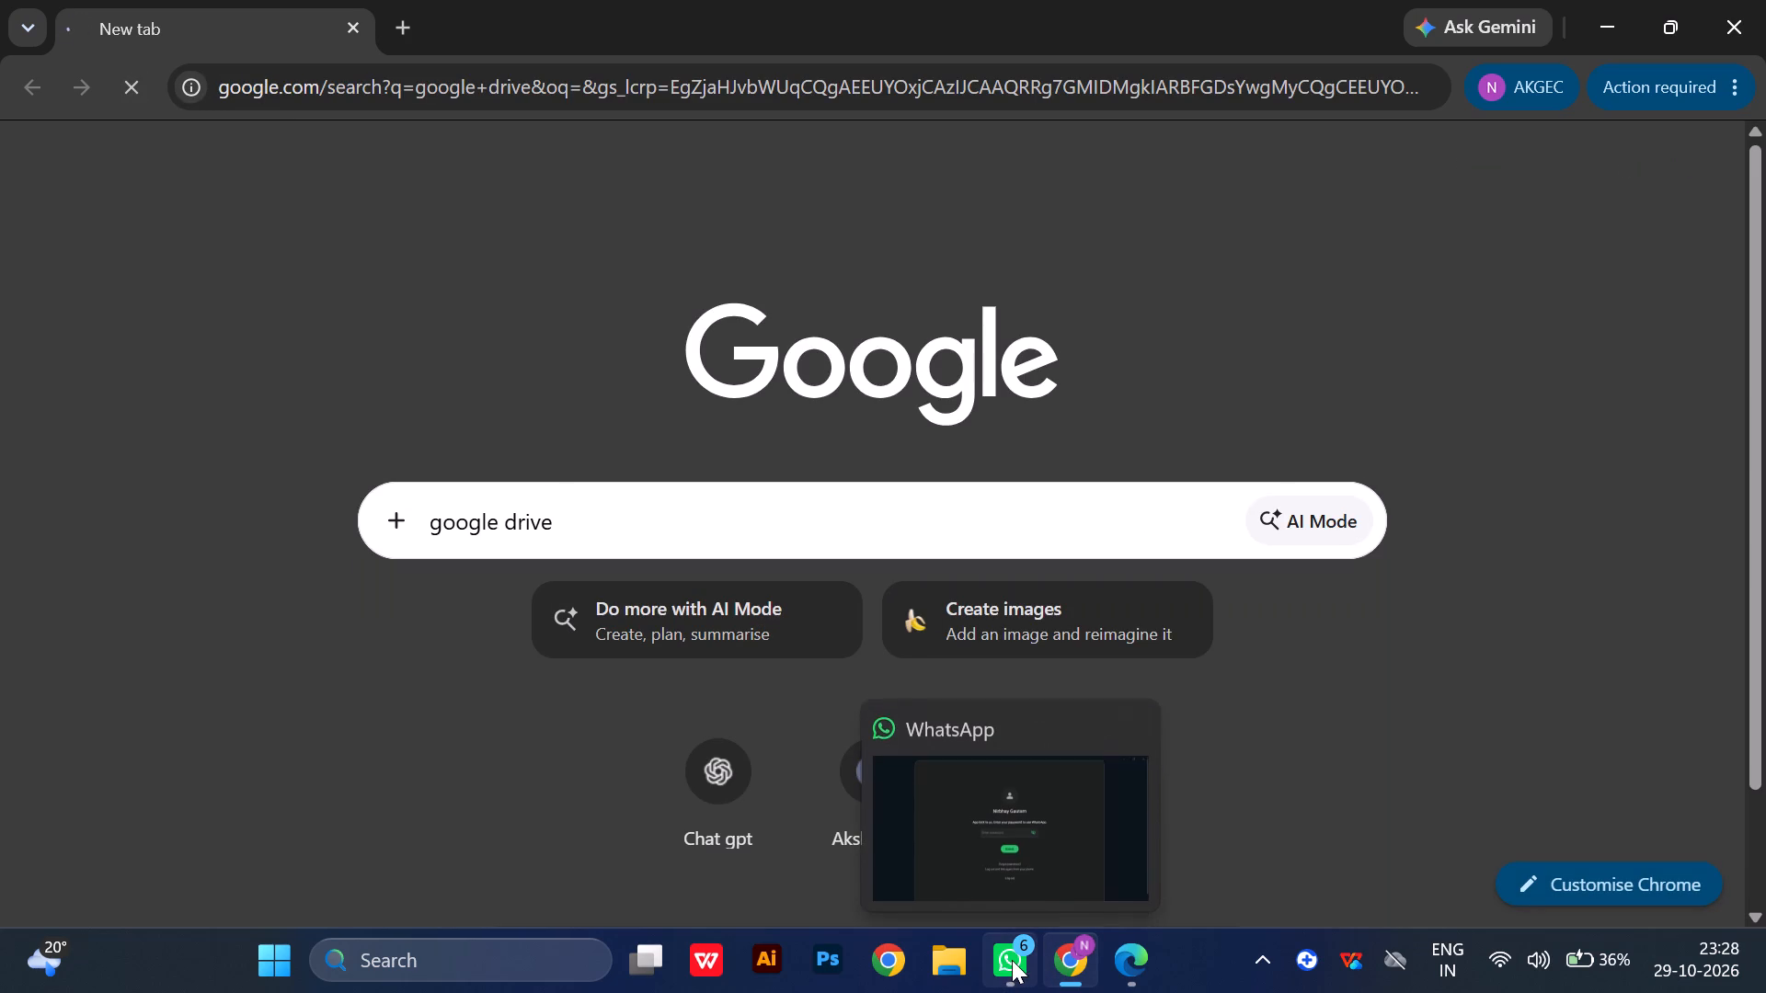
Delete the five files grouped under Today from the Downloads folder in File Explorer.
left_click(1140, 948)
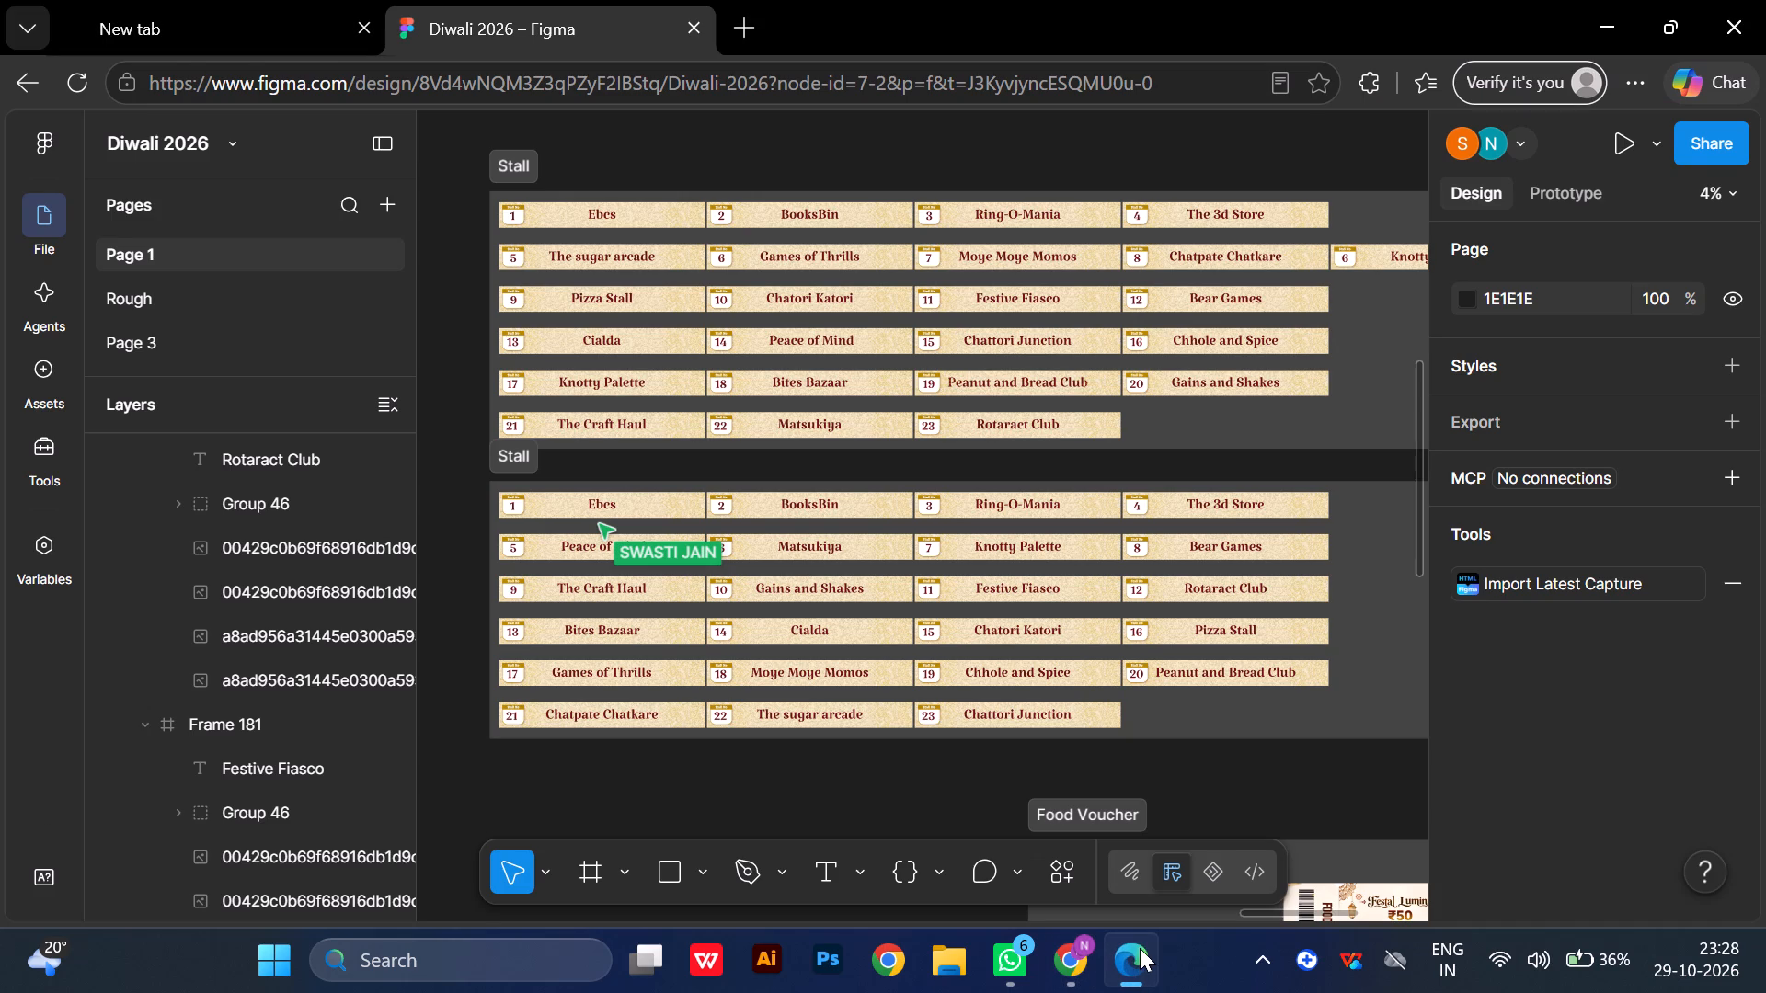
left_click(888, 811)
left_click(924, 976)
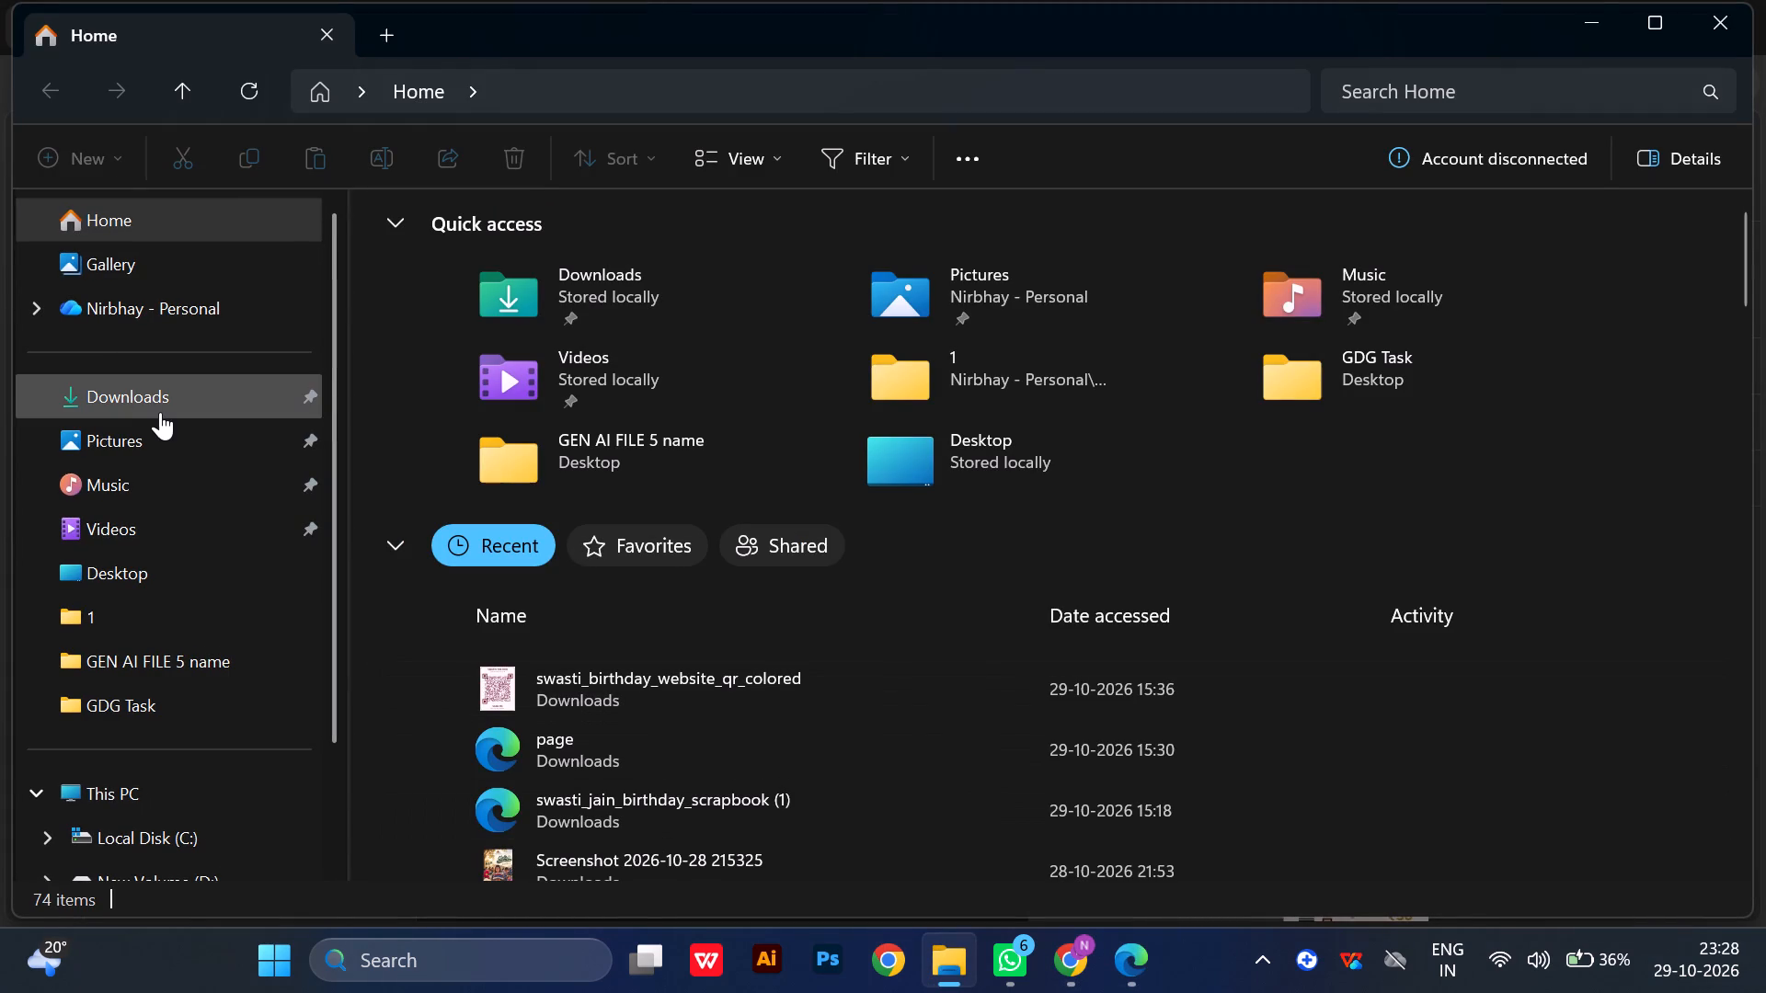
left_click(160, 412)
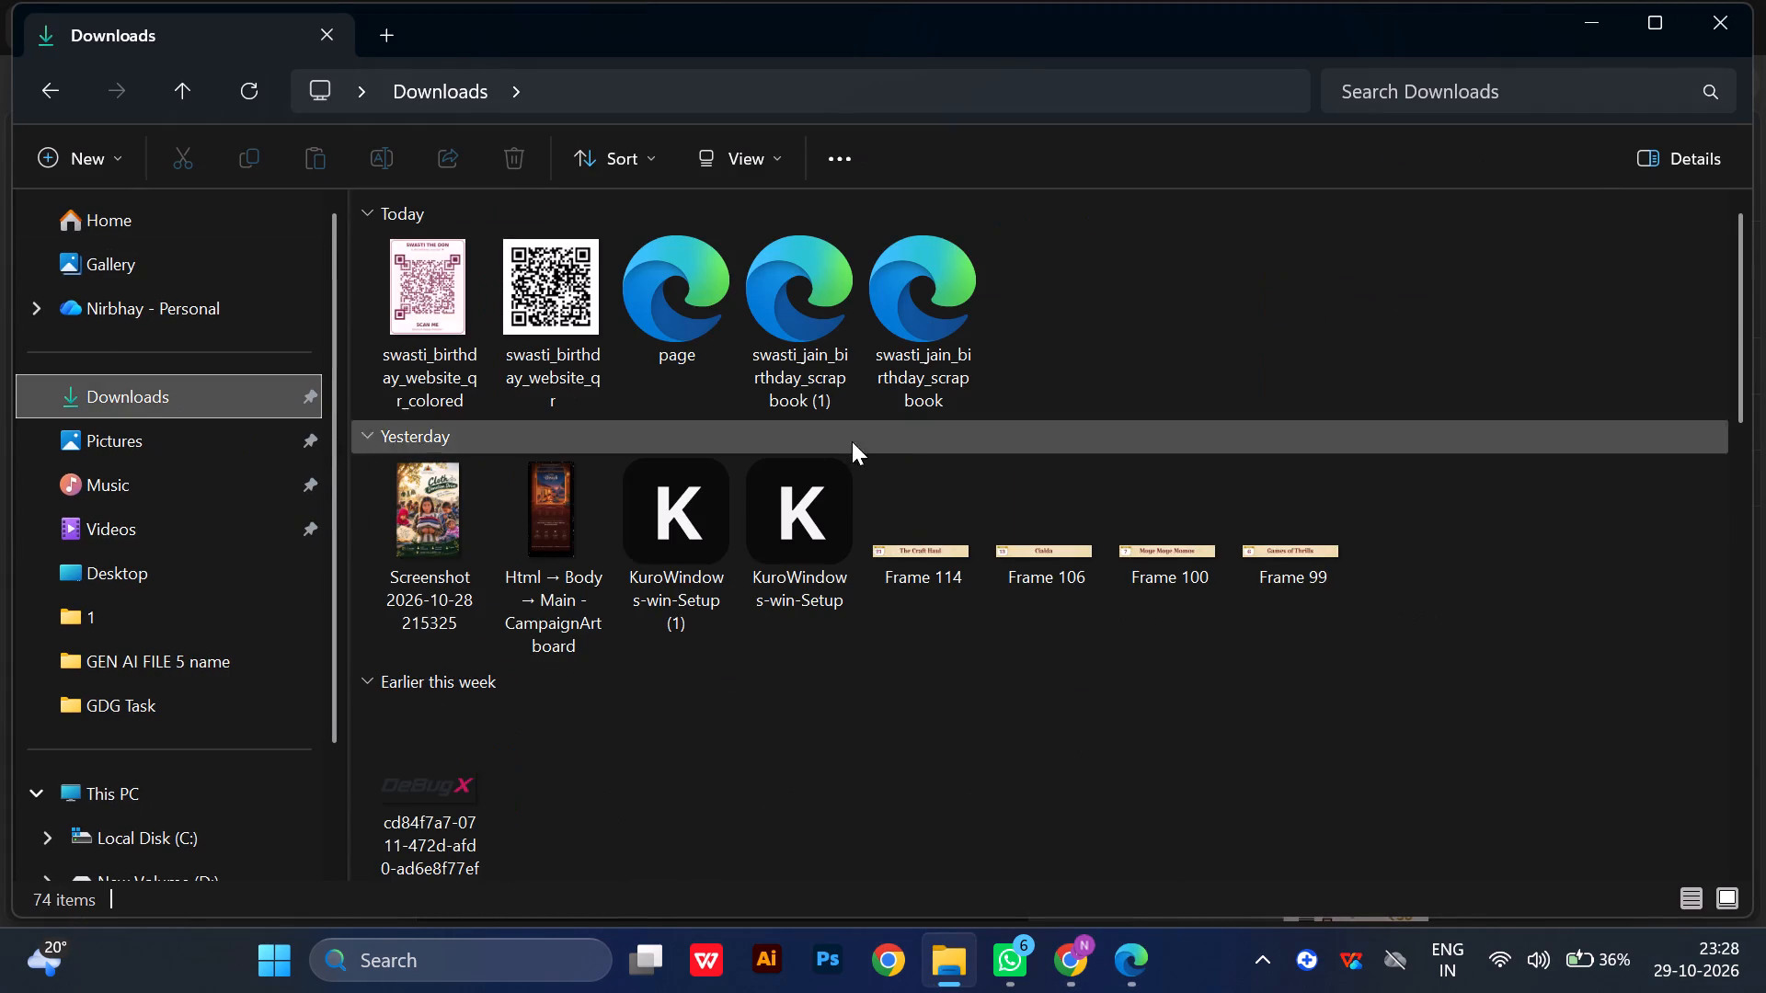
left_click_drag(1021, 326, 422, 337)
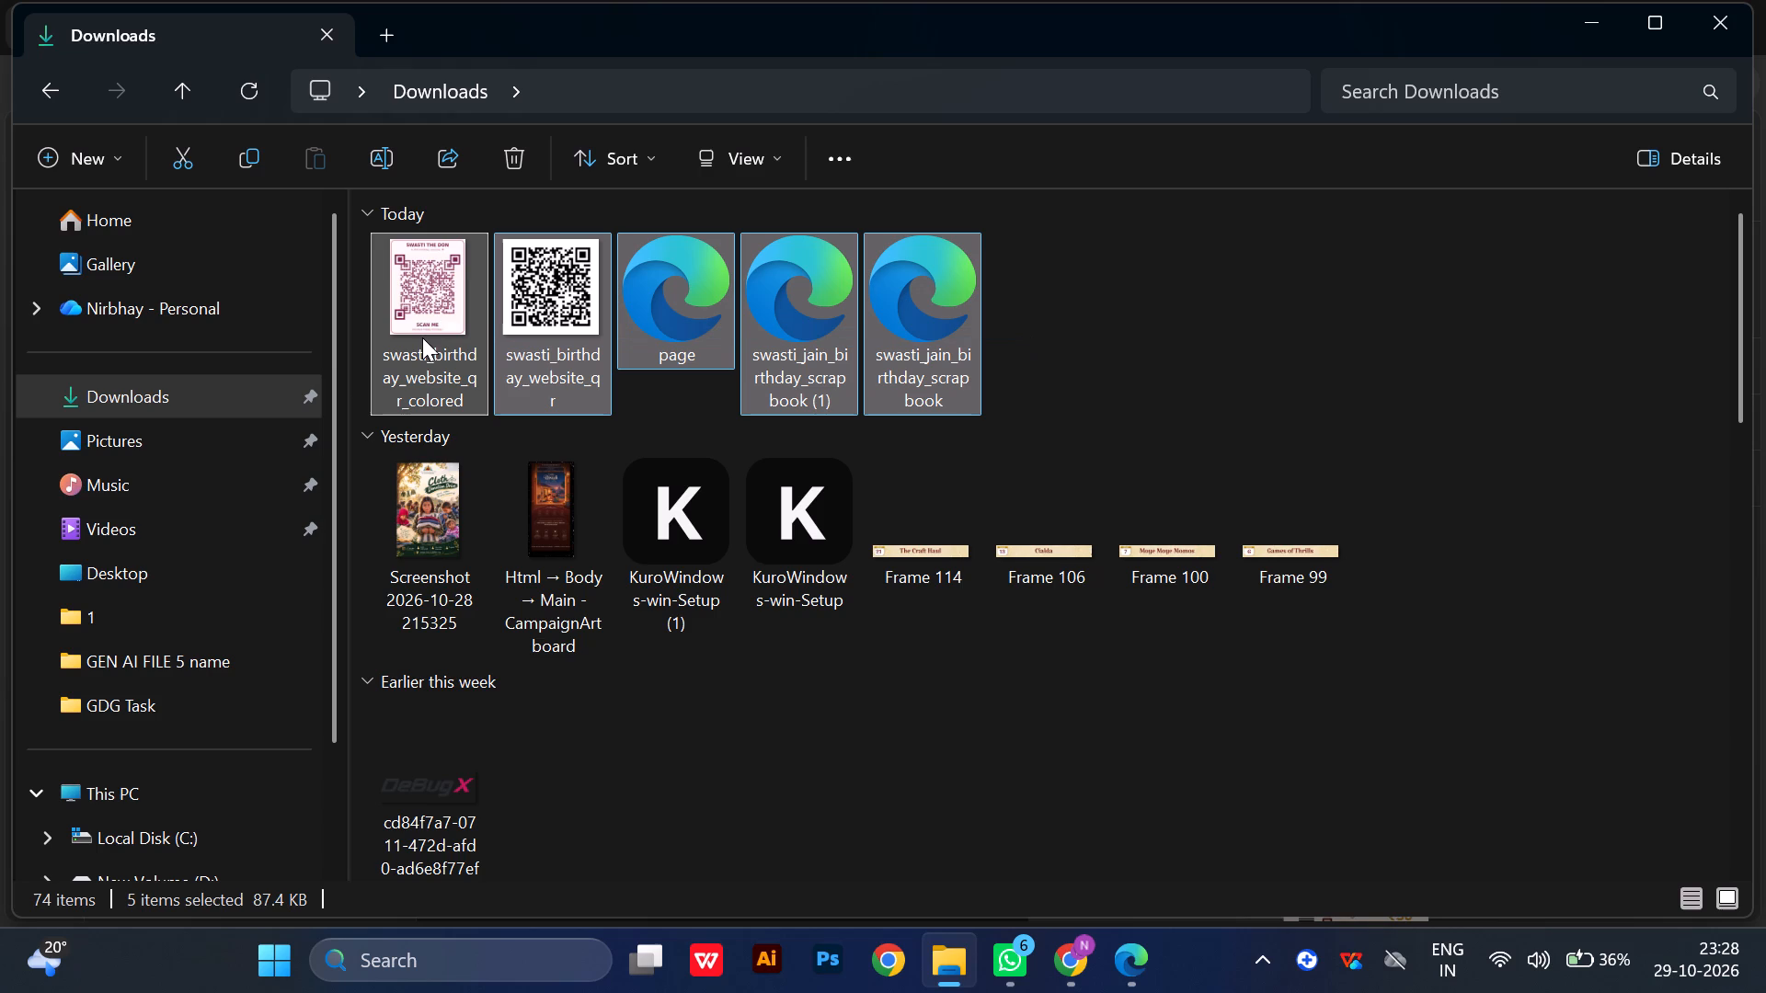
key("Delete")
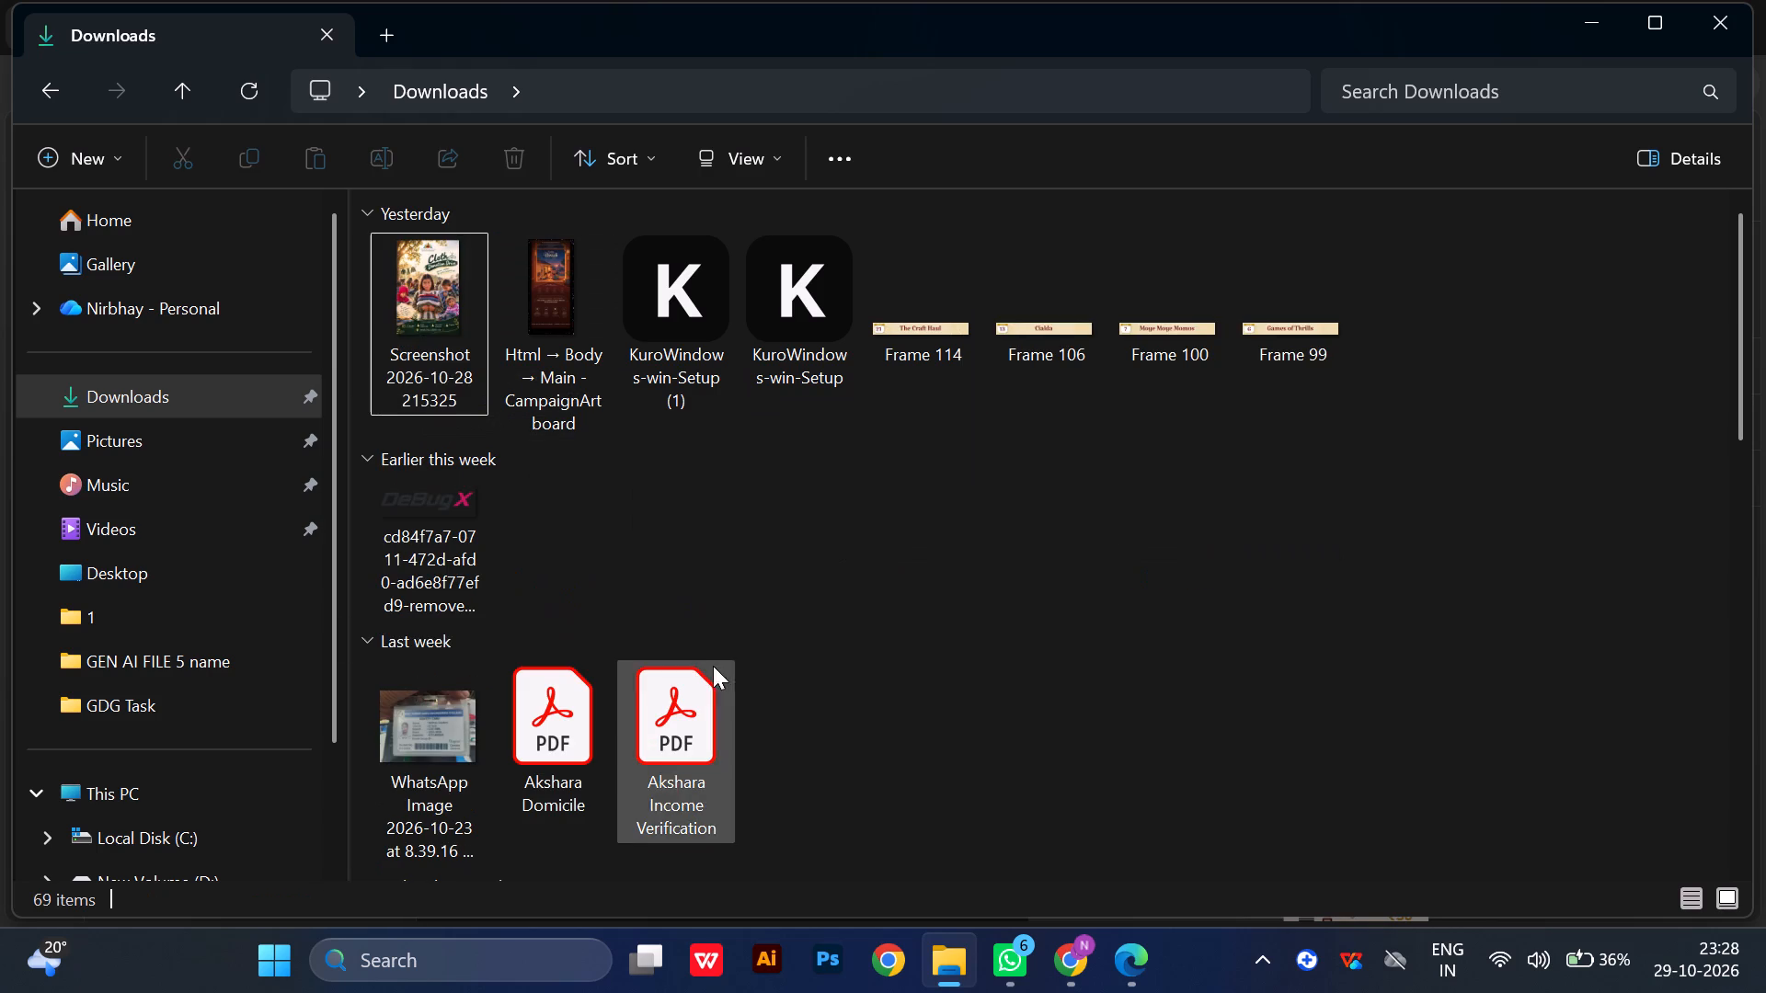
Return to Figma in Edge and export the stall 1 Ebes banner from the duplicated Stall section as a 1x PNG.
left_click(1125, 972)
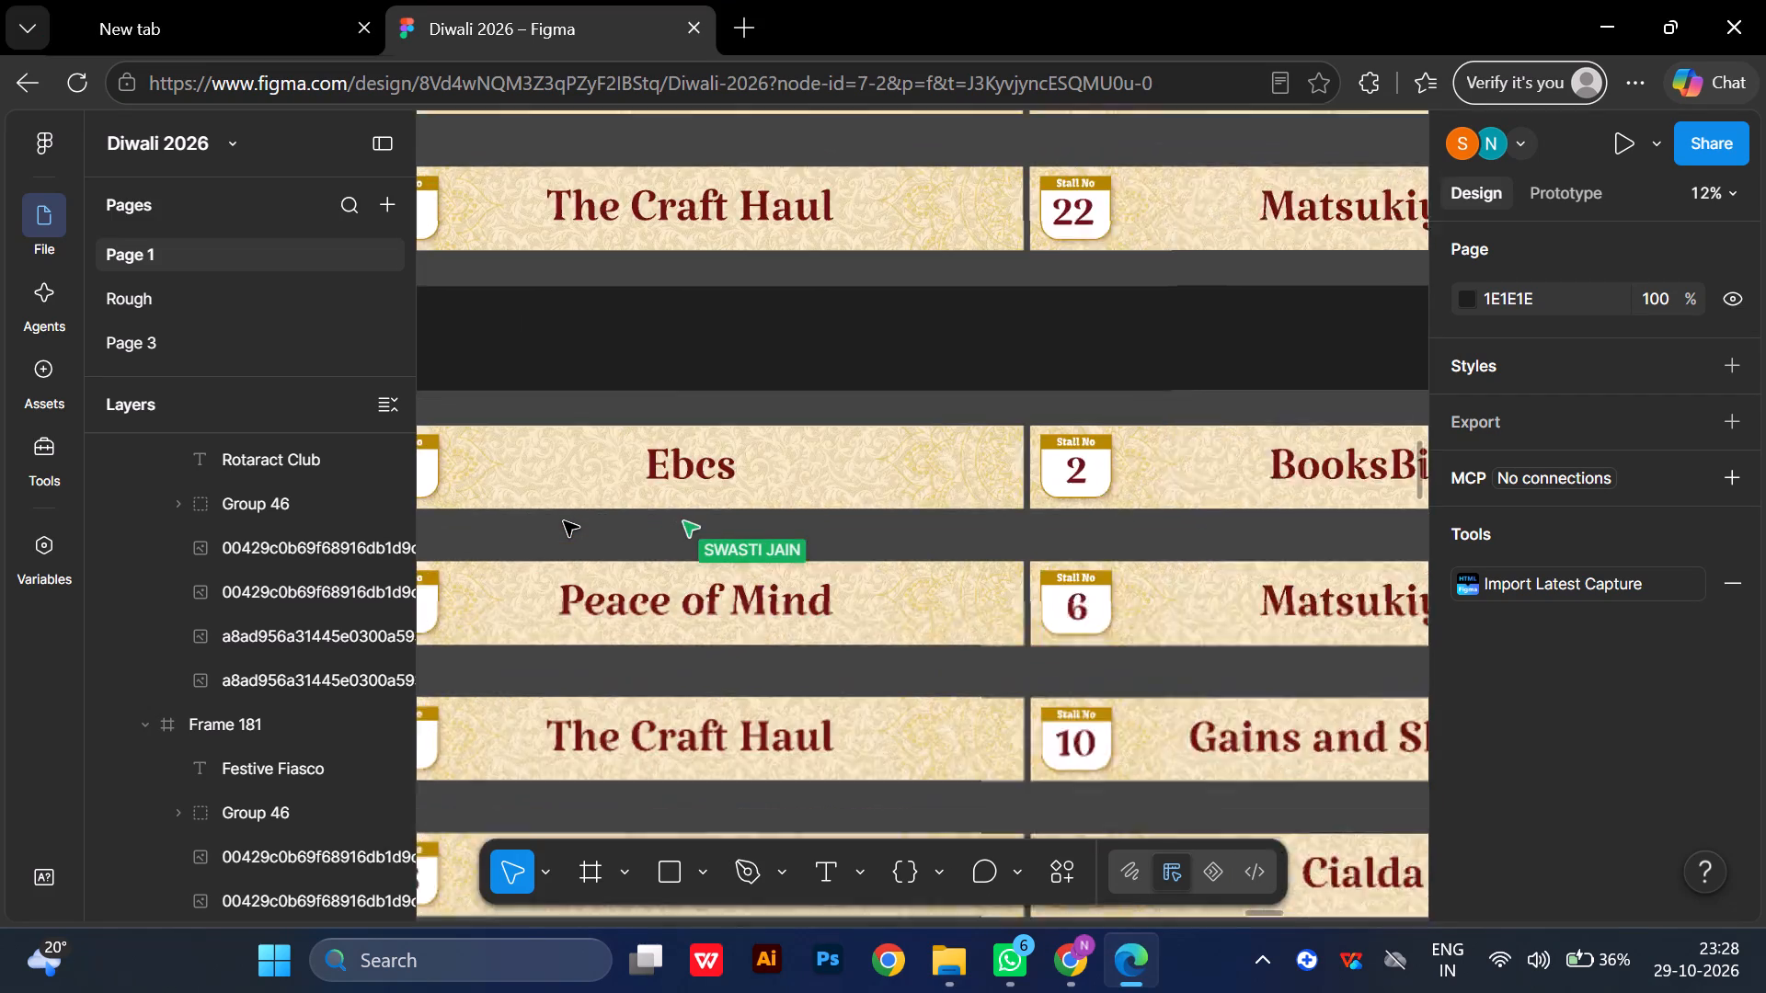
scroll(564, 521, "right", 2)
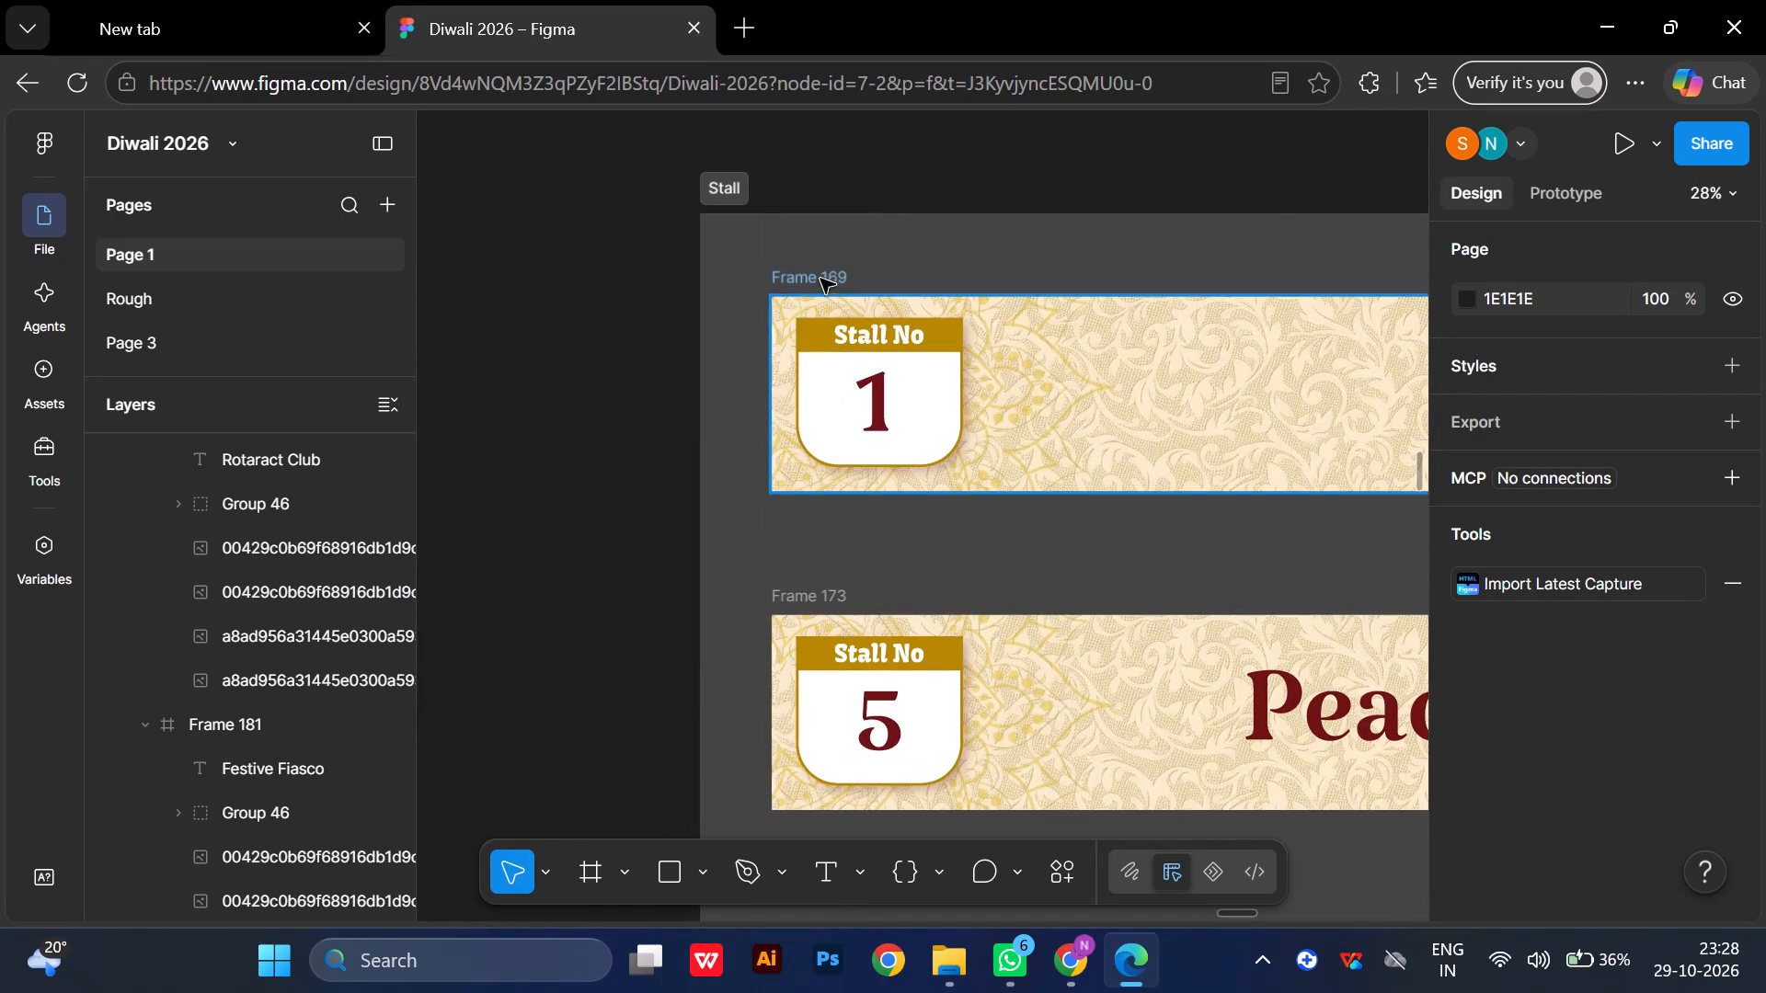
left_click(821, 275)
scroll(1627, 879, "down", 4)
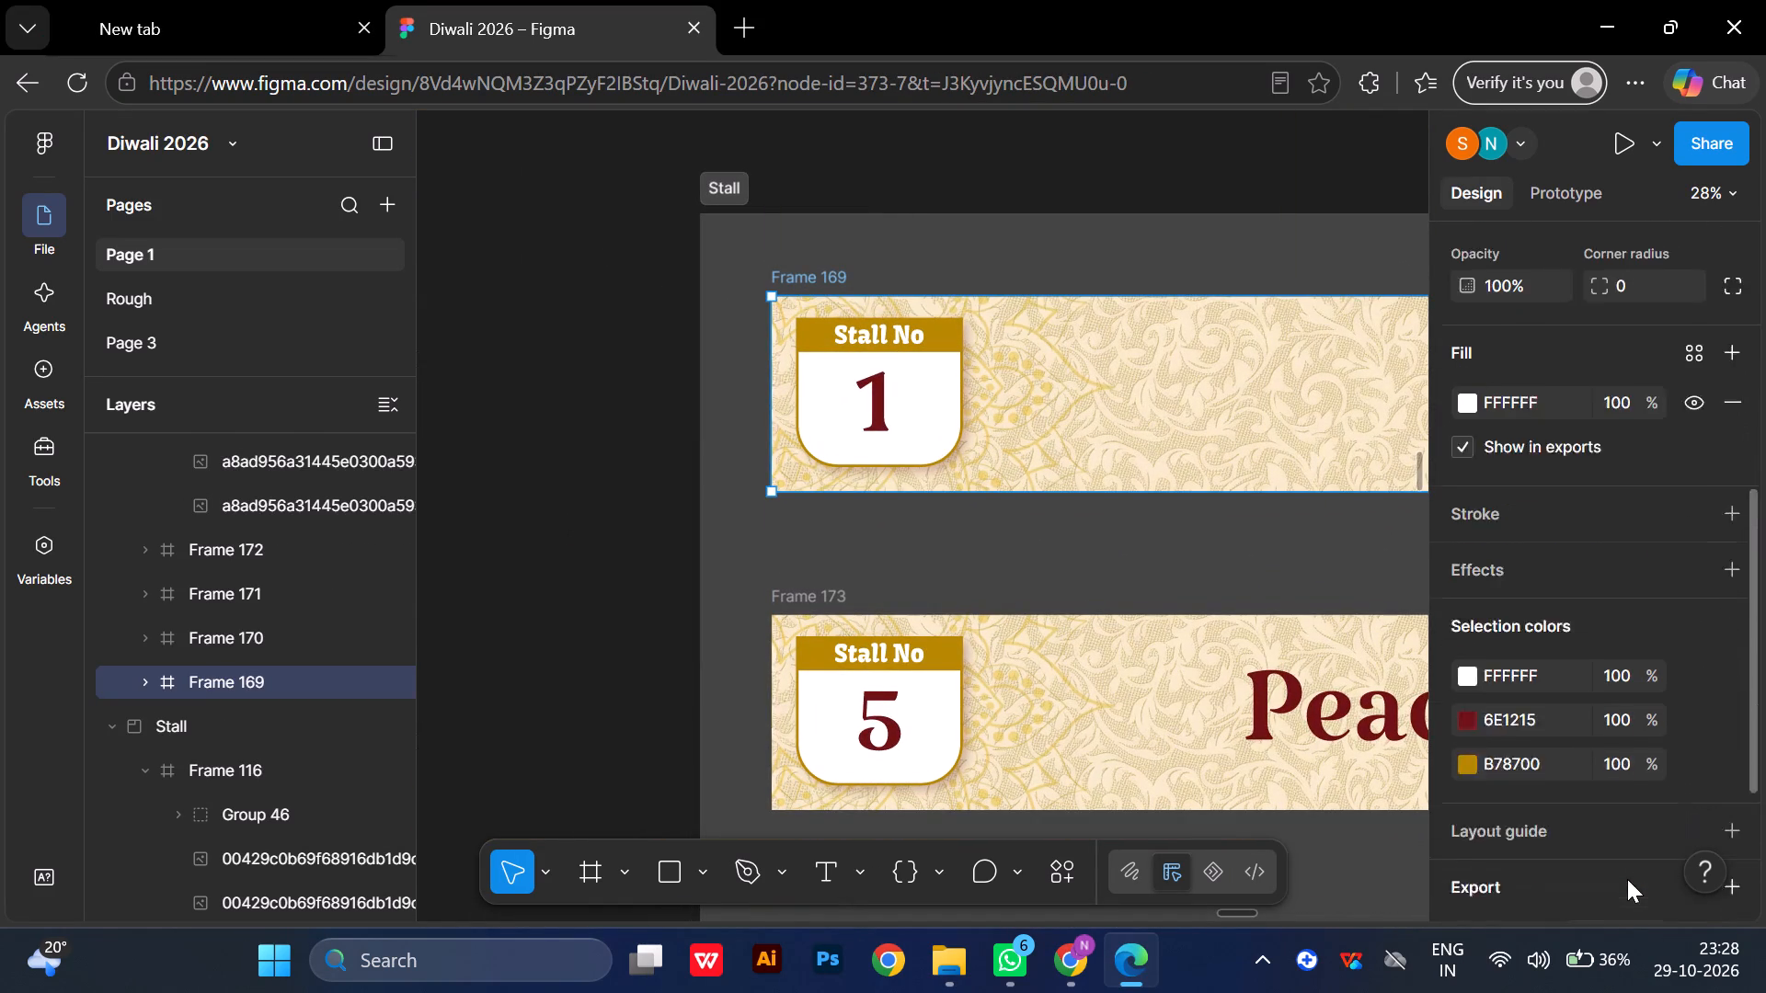
left_click(1594, 862)
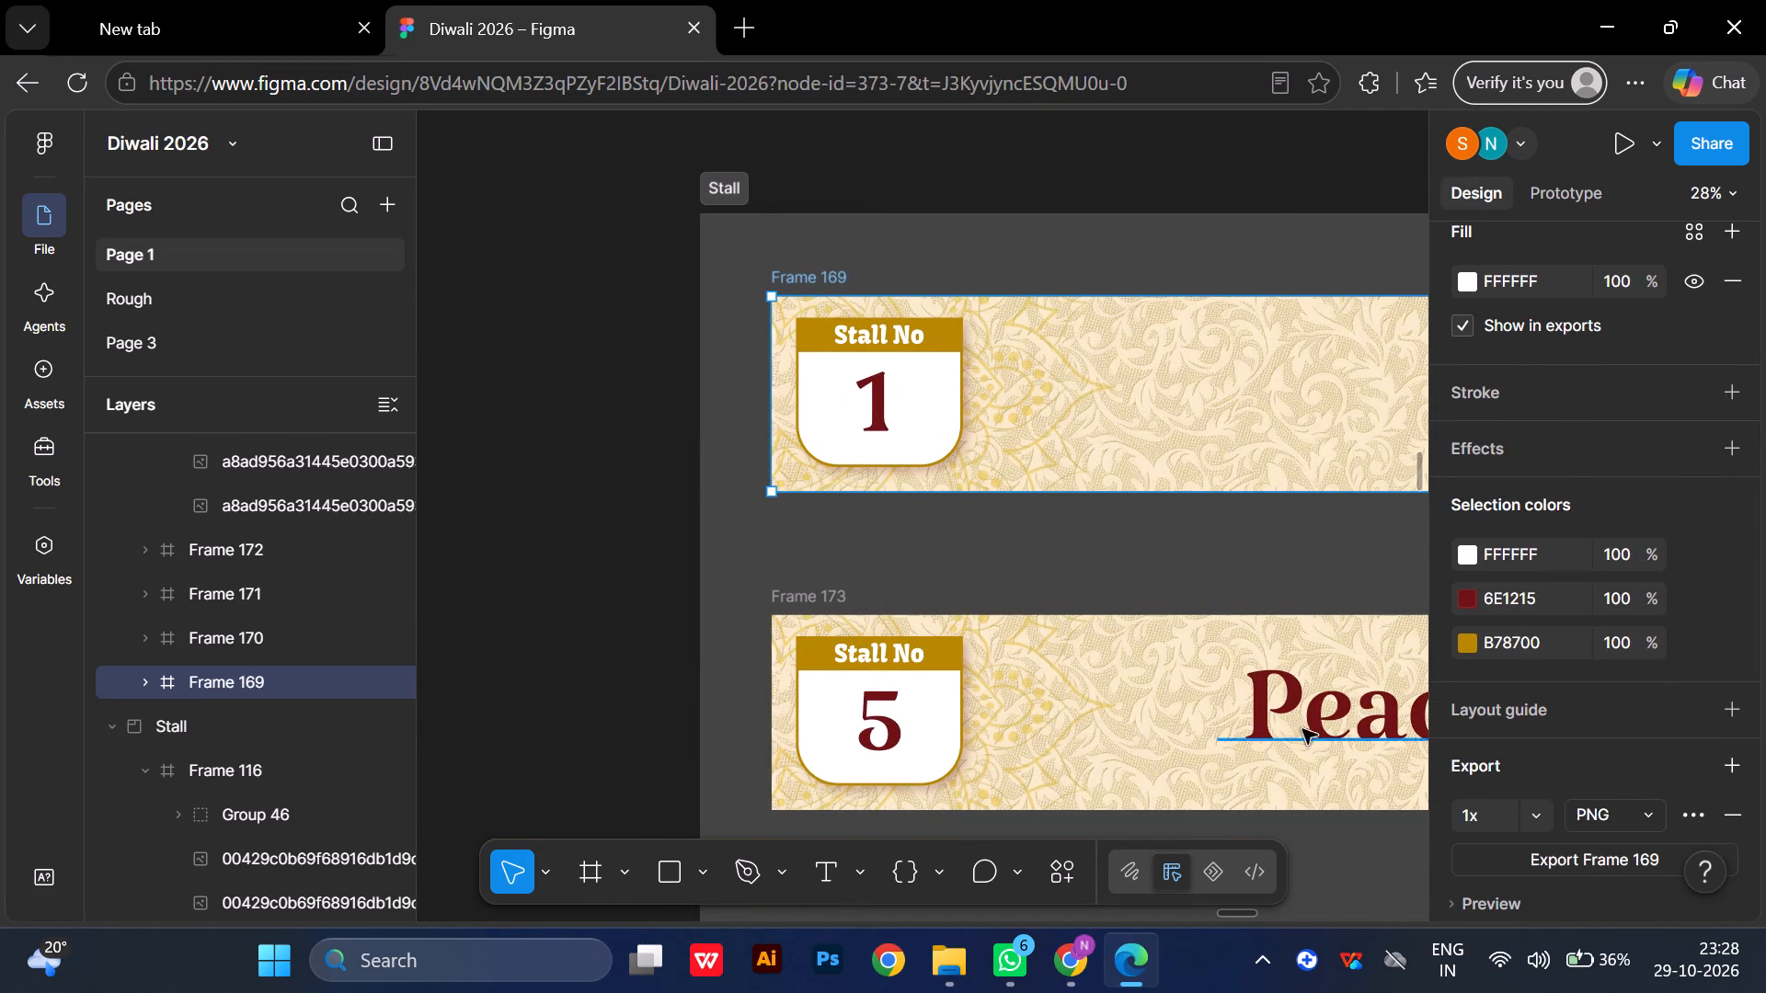
scroll(1121, 572, "left", 6)
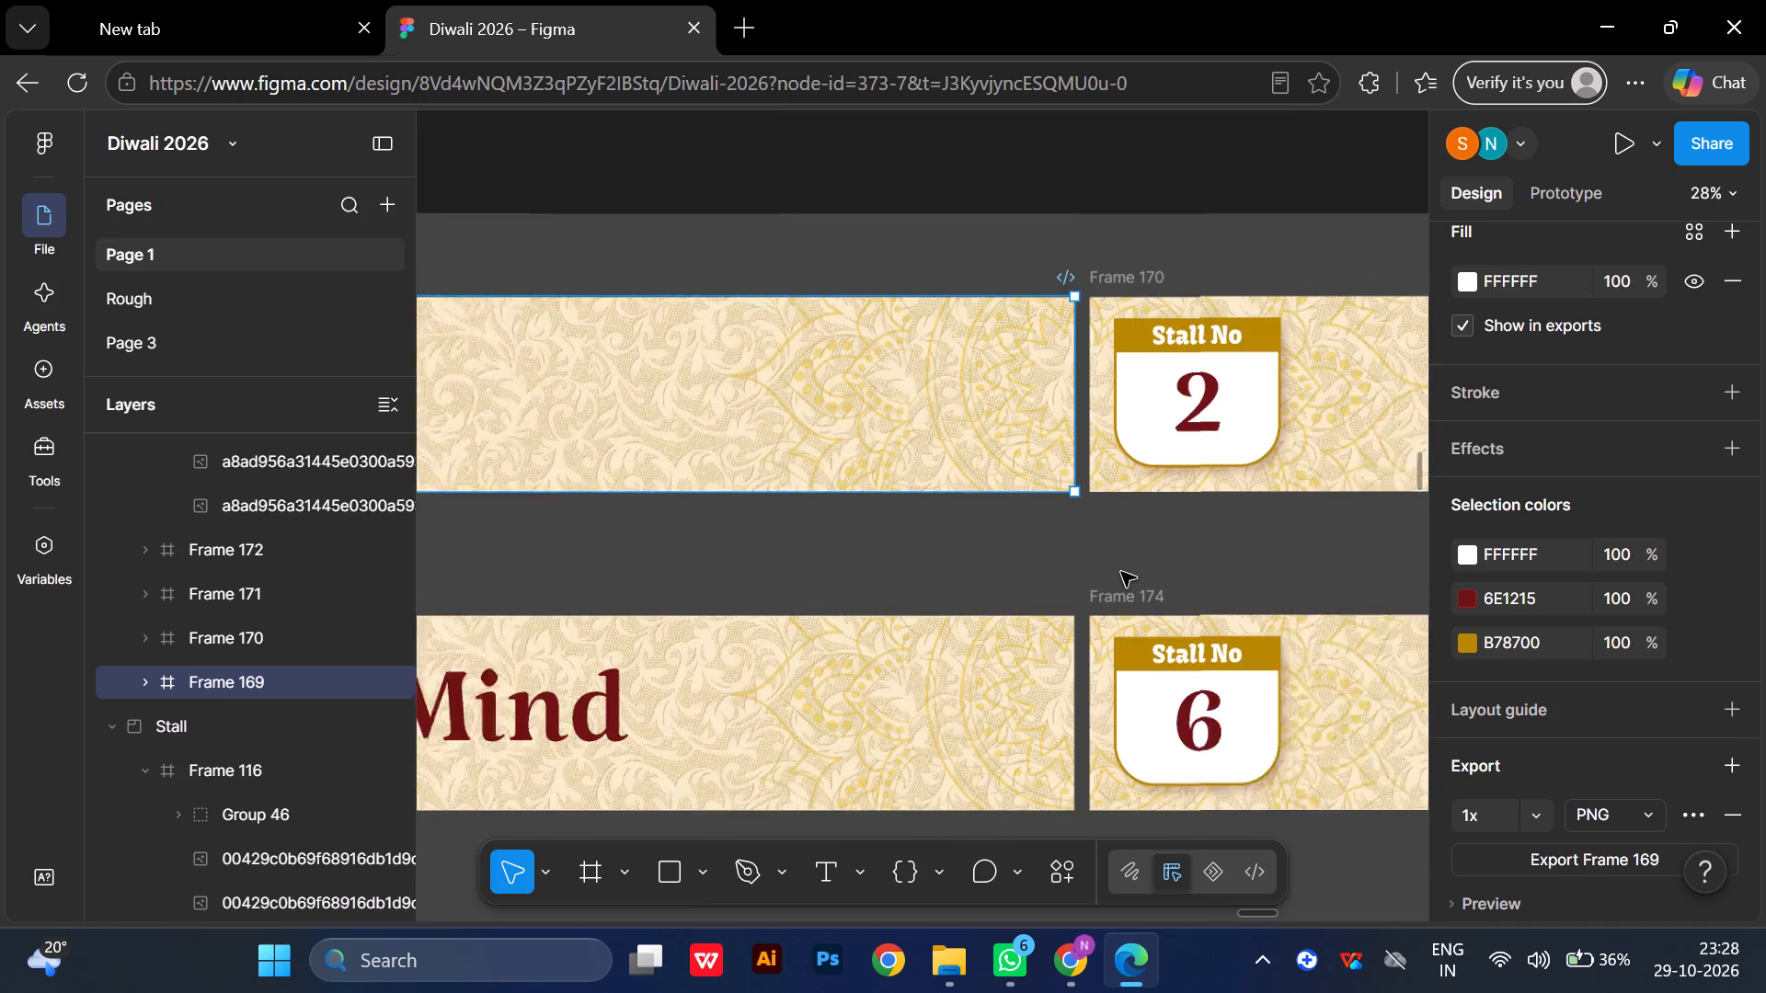
scroll(1121, 572, "left", 2)
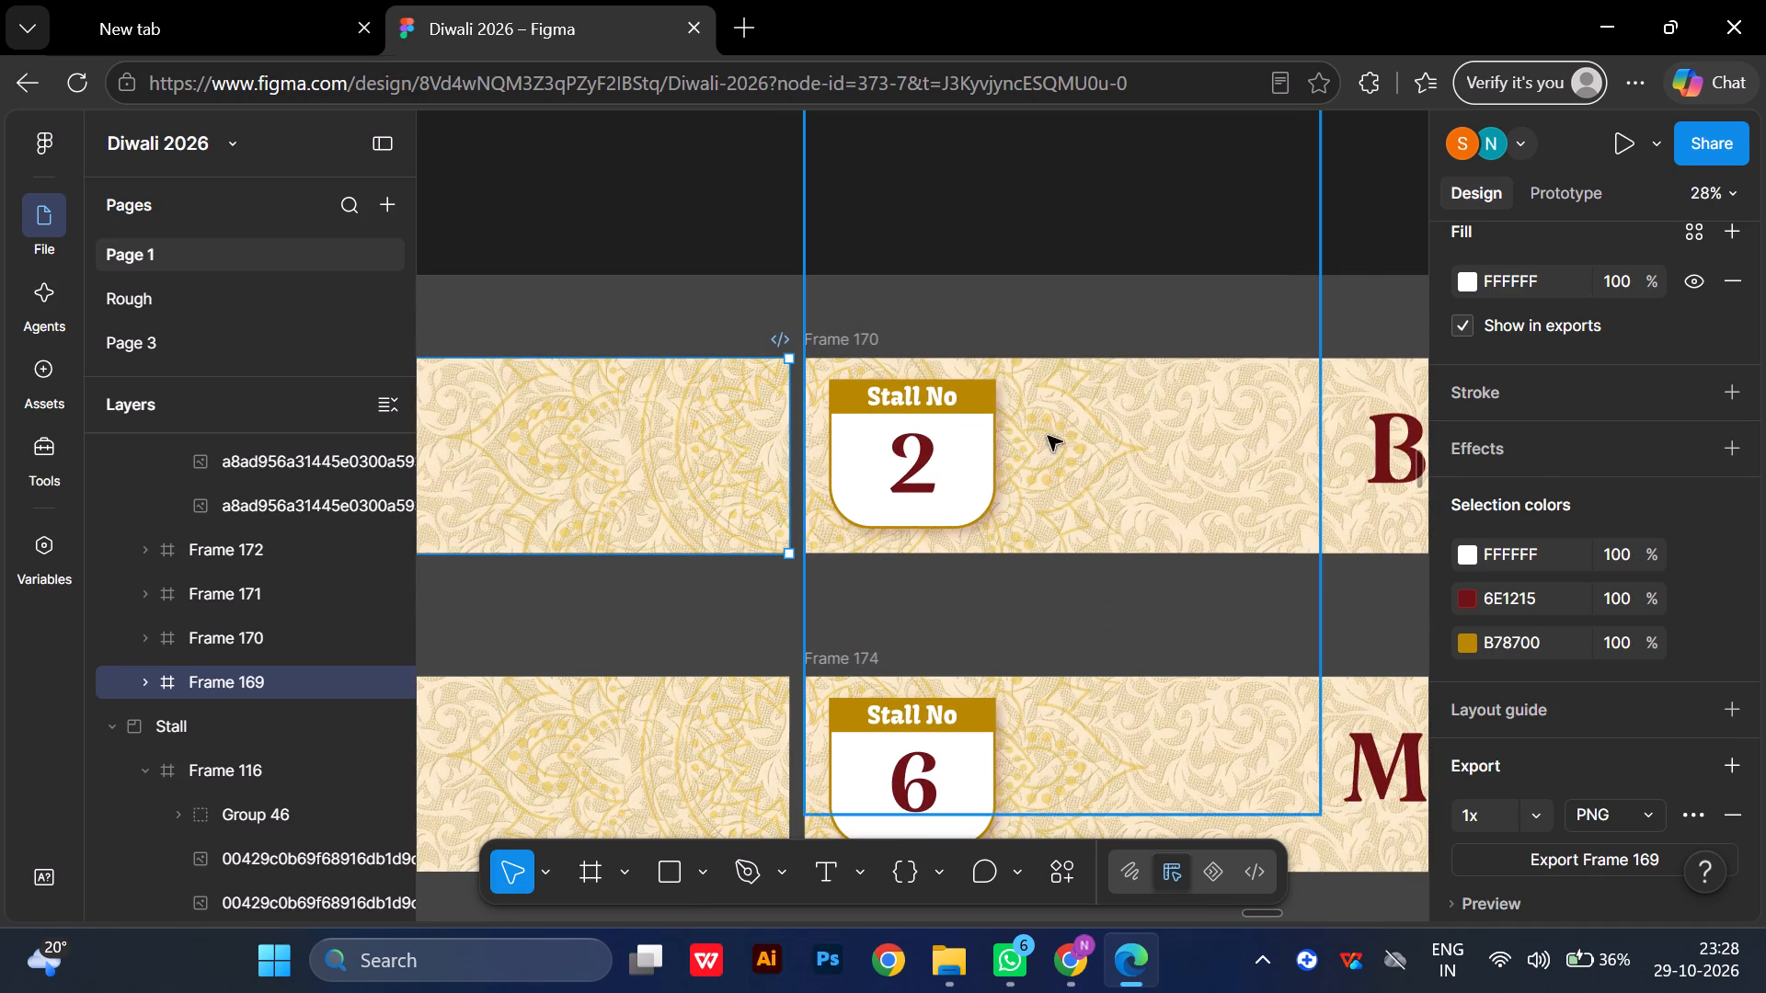
left_click(1541, 861)
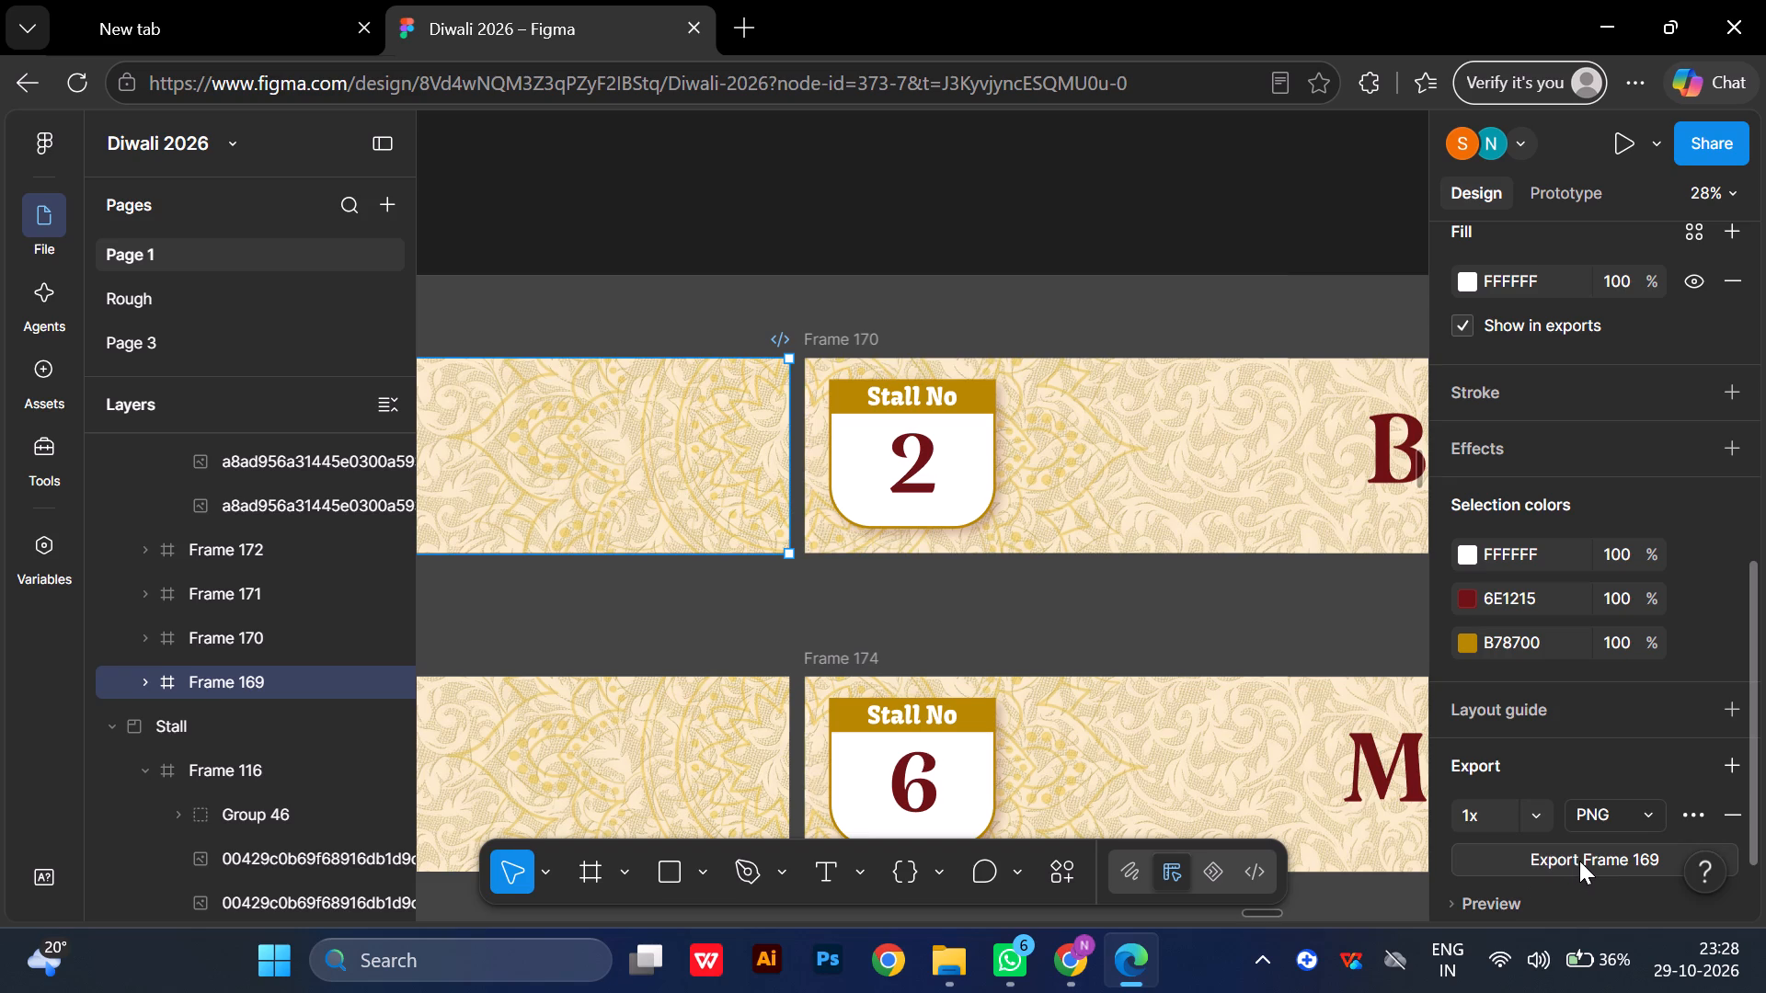
double_click(1579, 861)
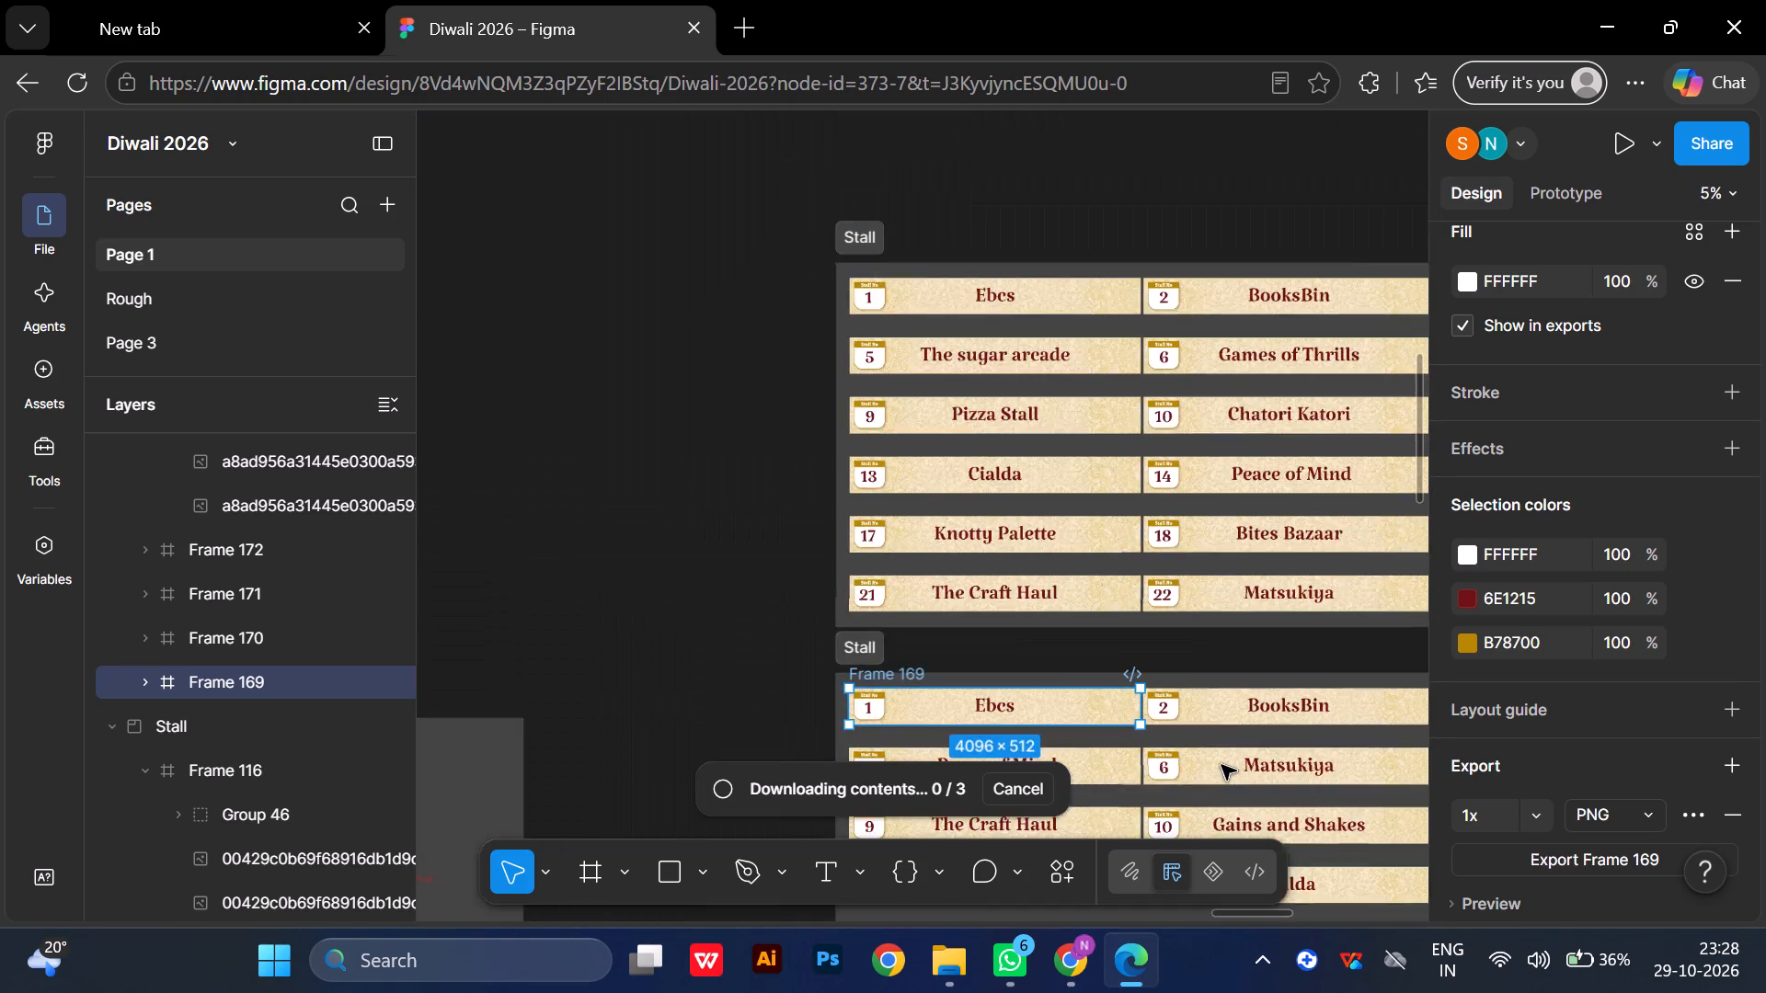
scroll(1221, 765, "down", 1)
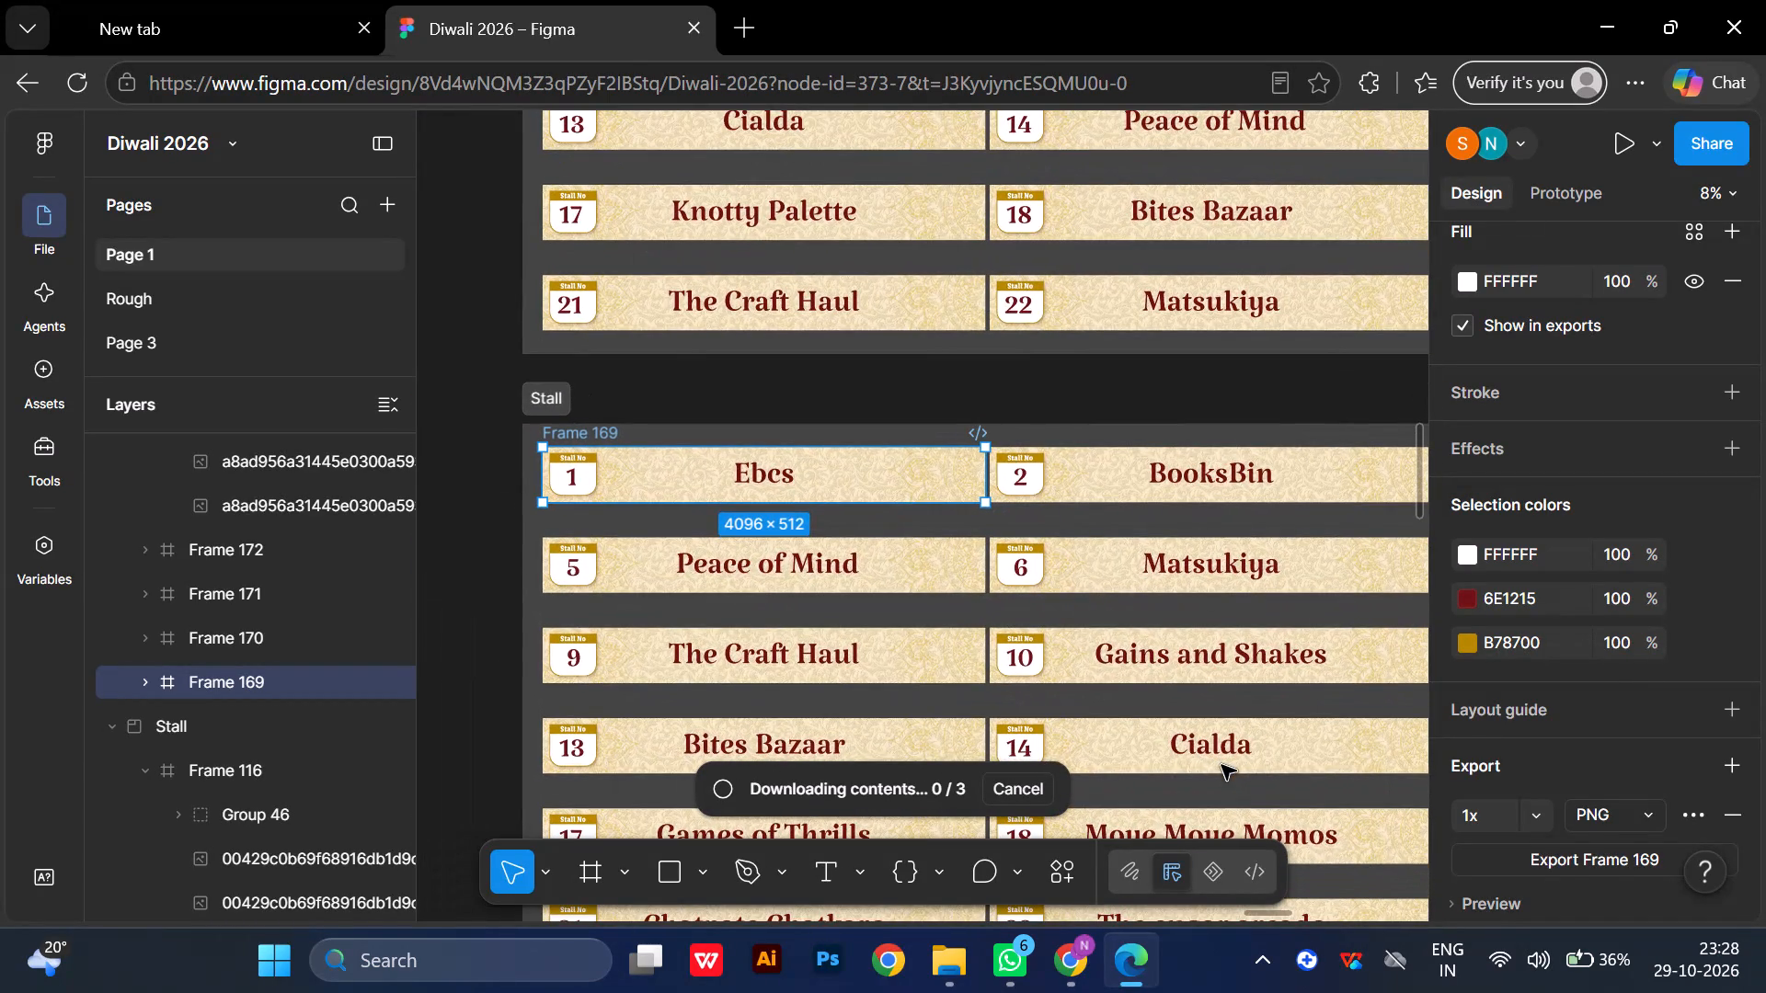
Switch to Chrome and open the Google Drive: Sign-in page from the search results.
left_click(1075, 975)
scroll(790, 676, "down", 1)
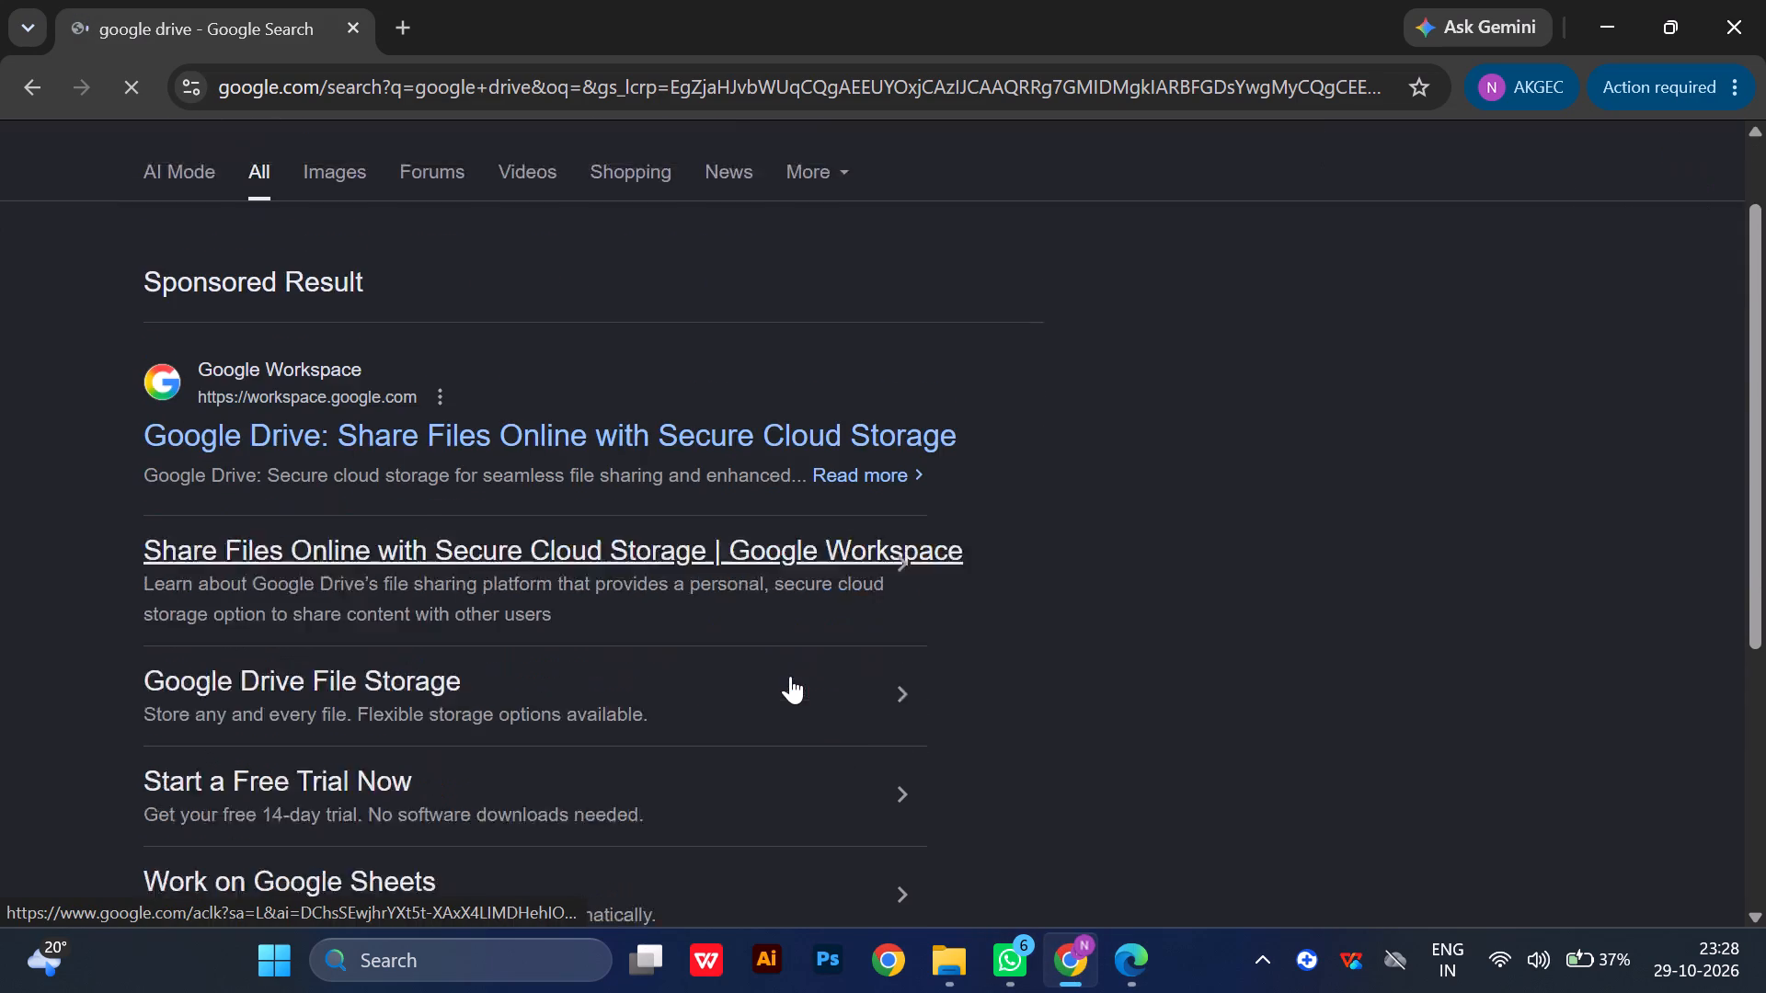
scroll(790, 676, "down", 2)
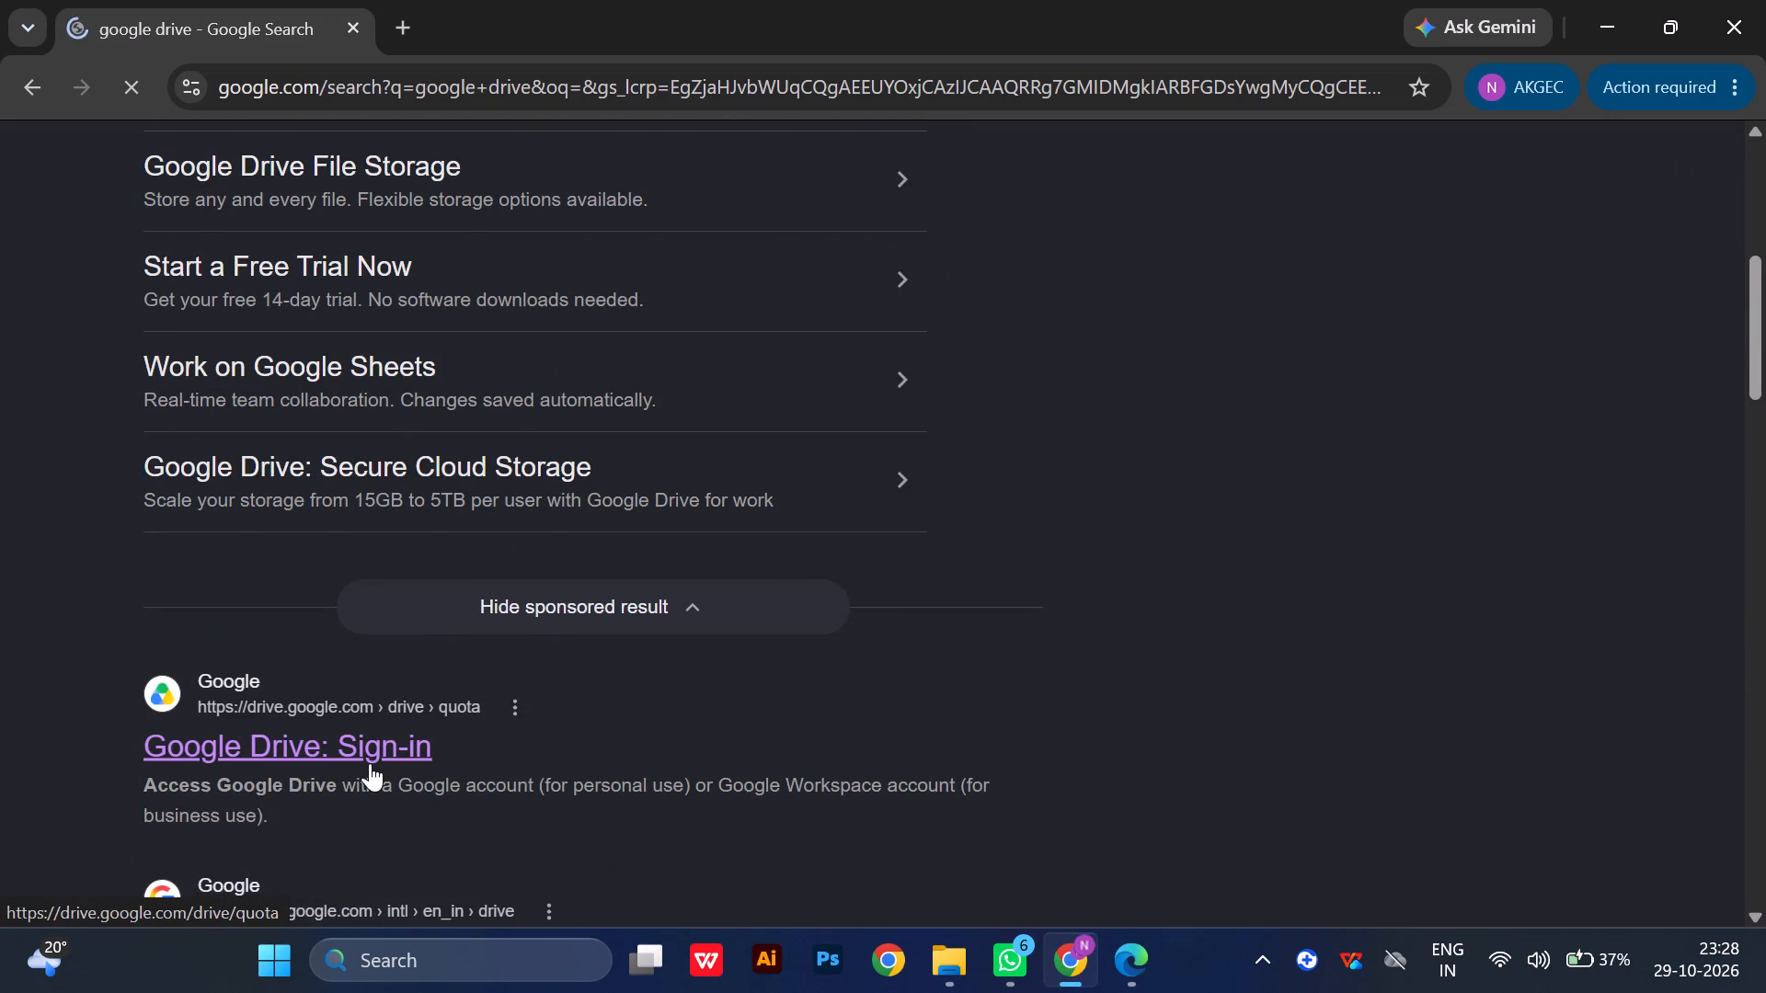
left_click(370, 763)
Check the Downloads folder in File Explorer for the exported stall 1 banner.
left_click(1114, 992)
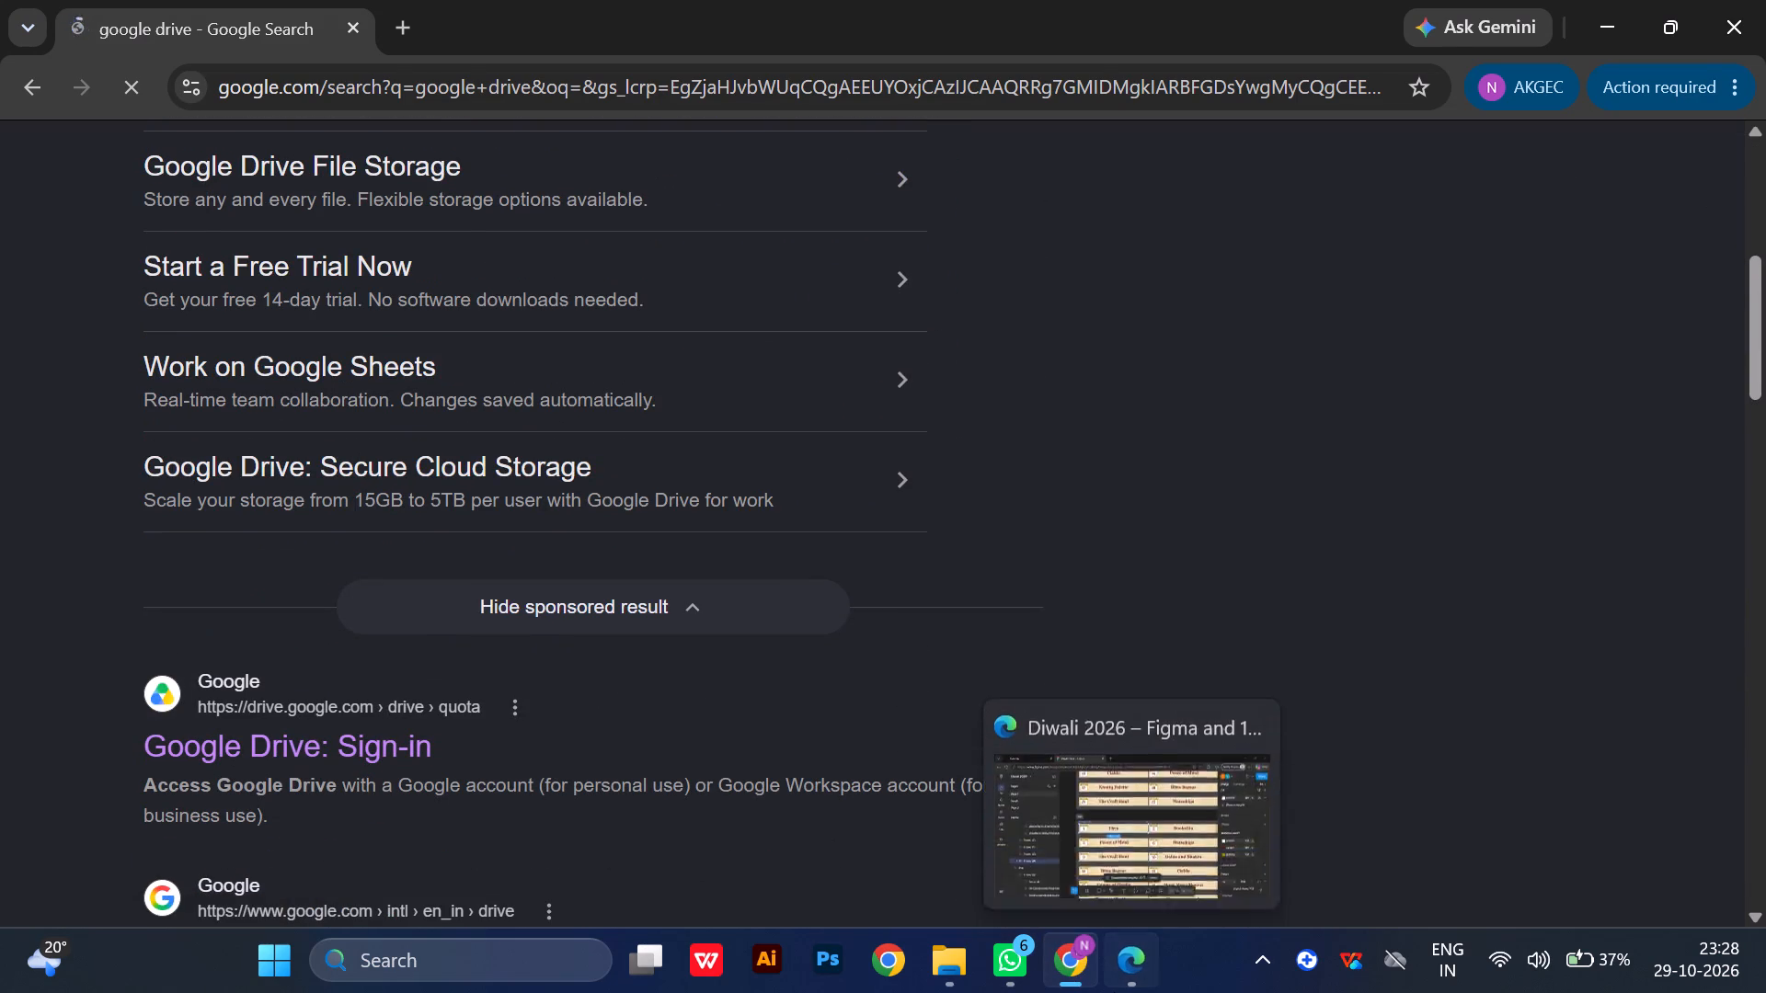
left_click(943, 964)
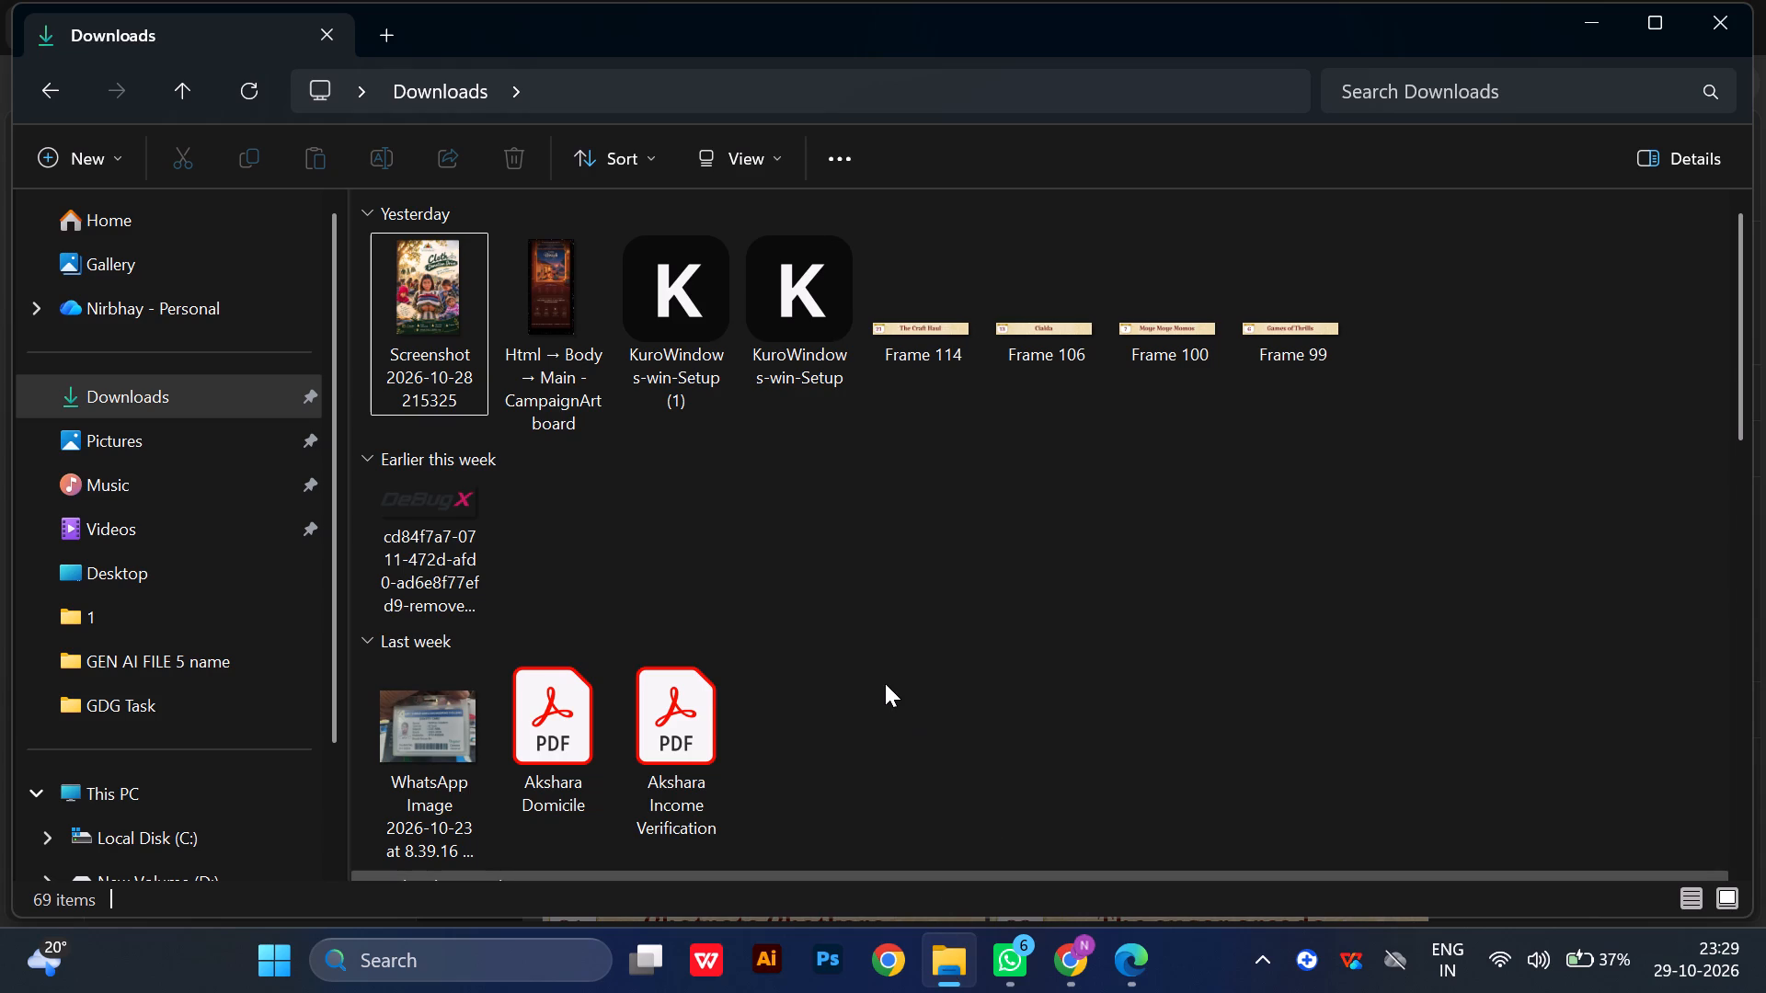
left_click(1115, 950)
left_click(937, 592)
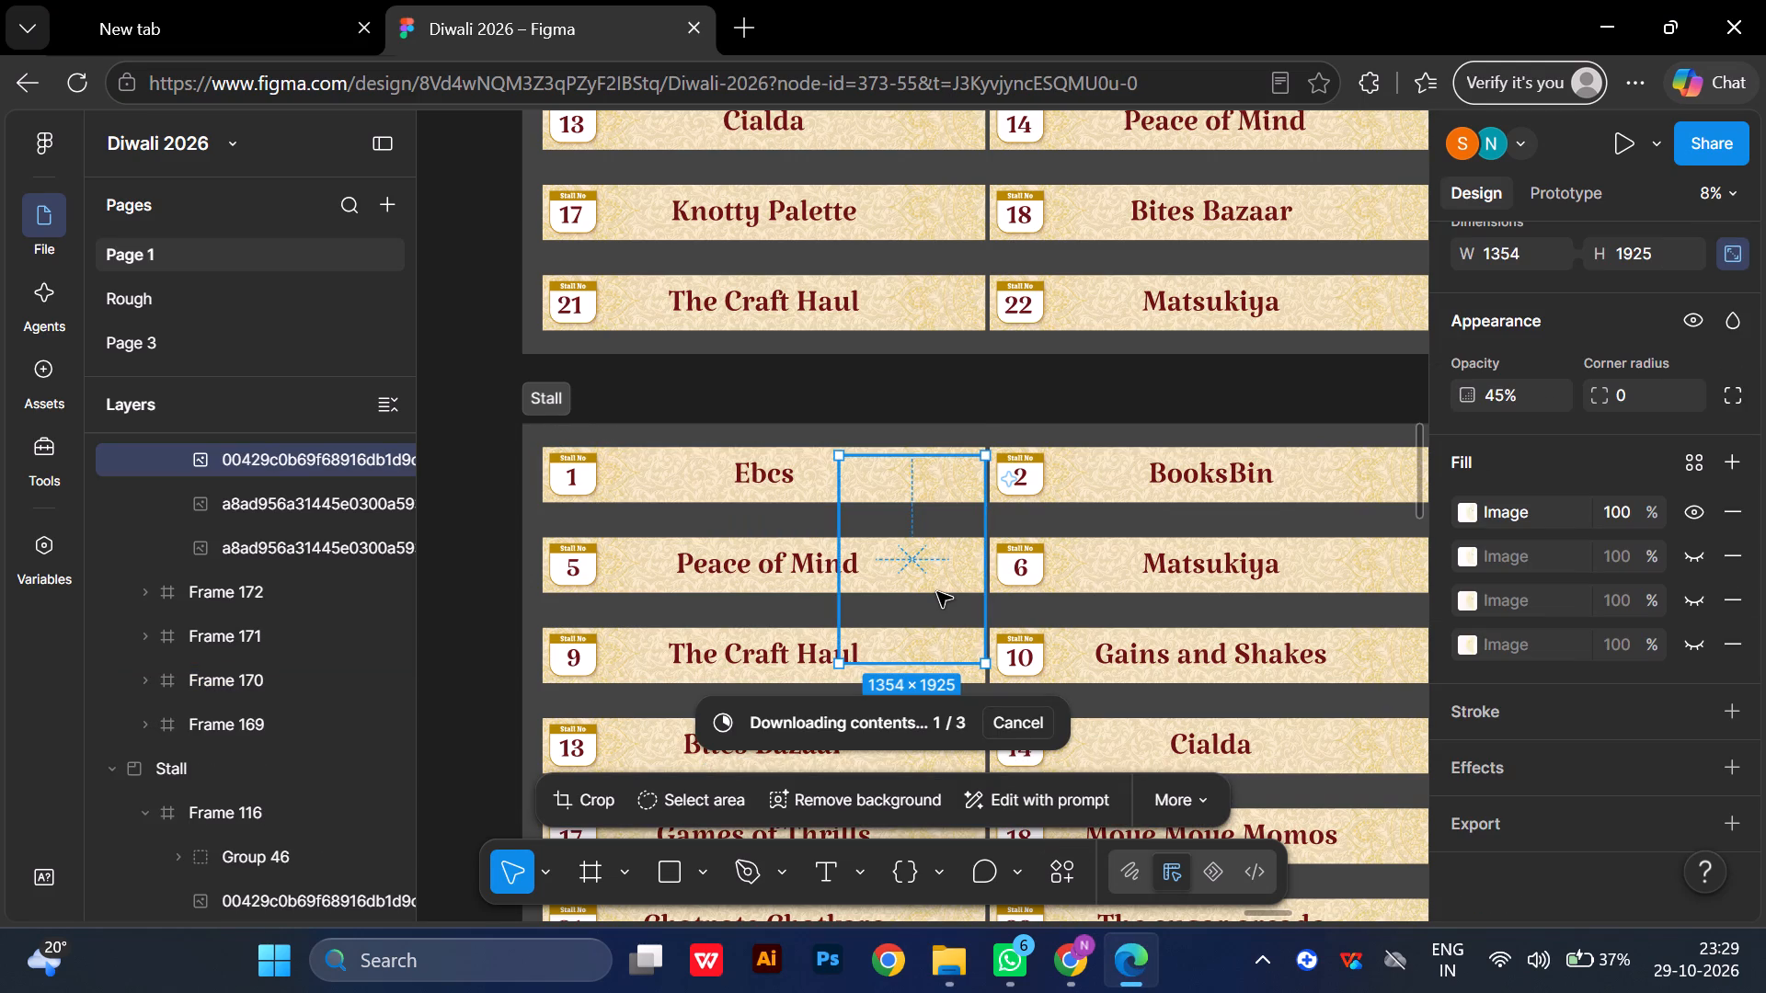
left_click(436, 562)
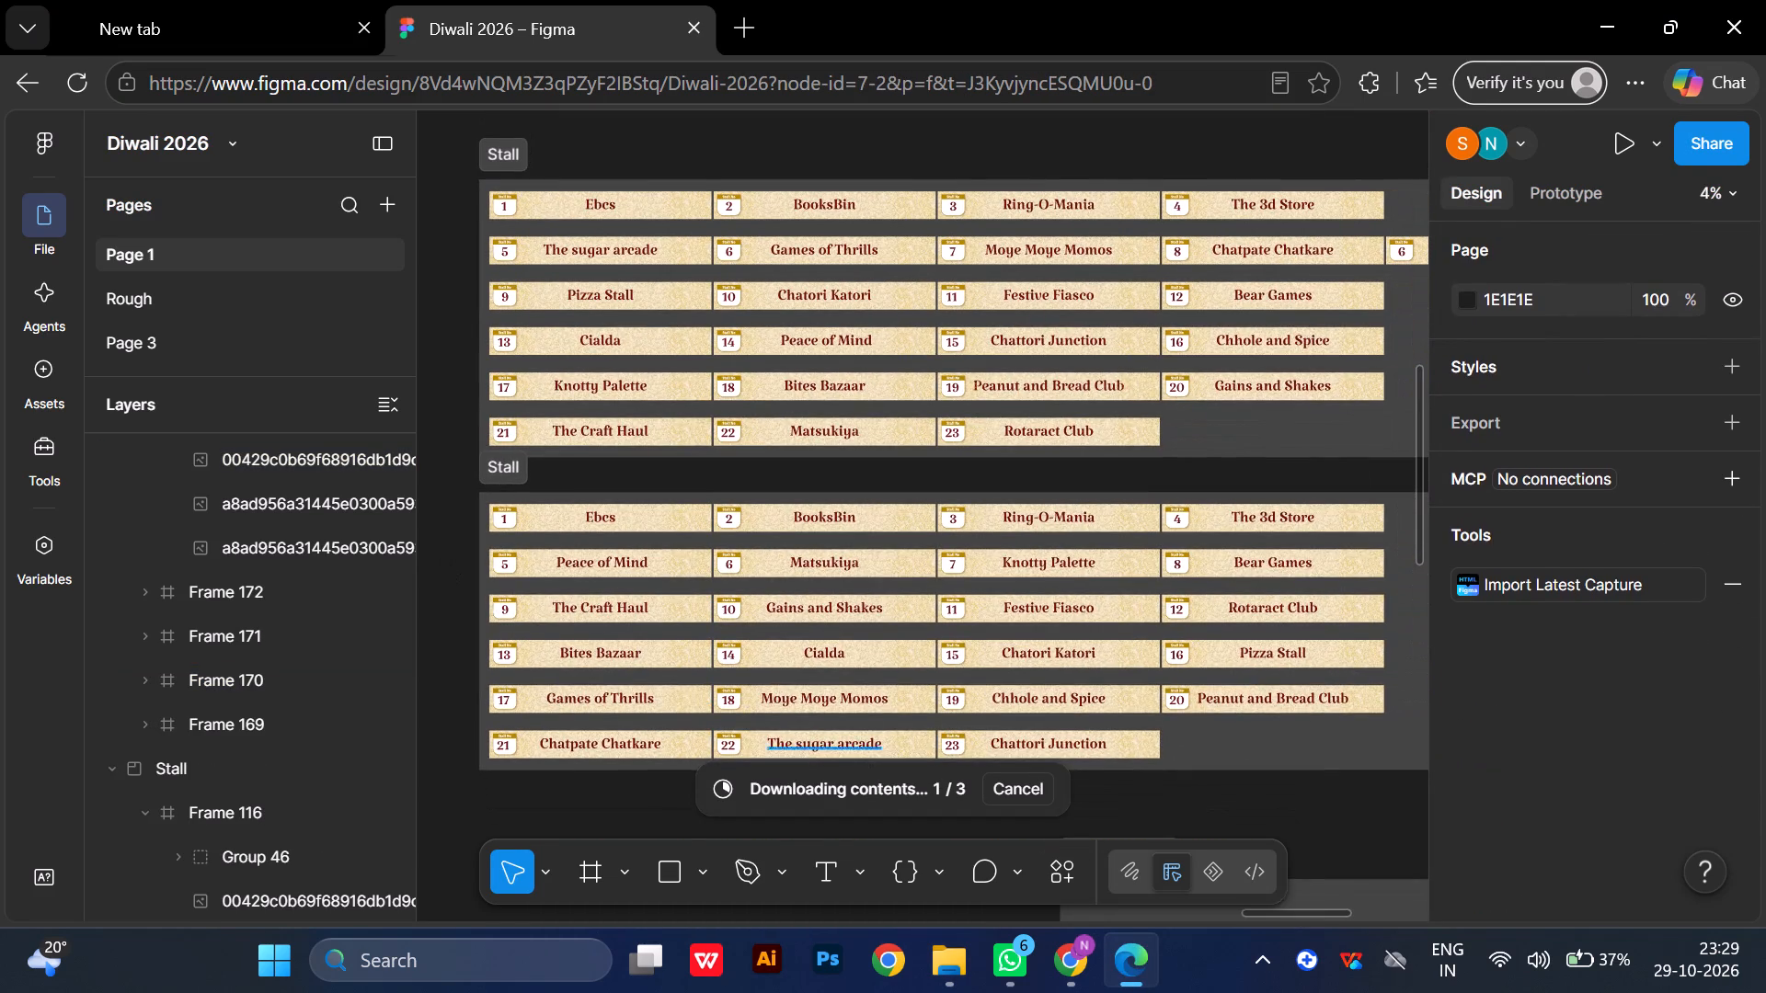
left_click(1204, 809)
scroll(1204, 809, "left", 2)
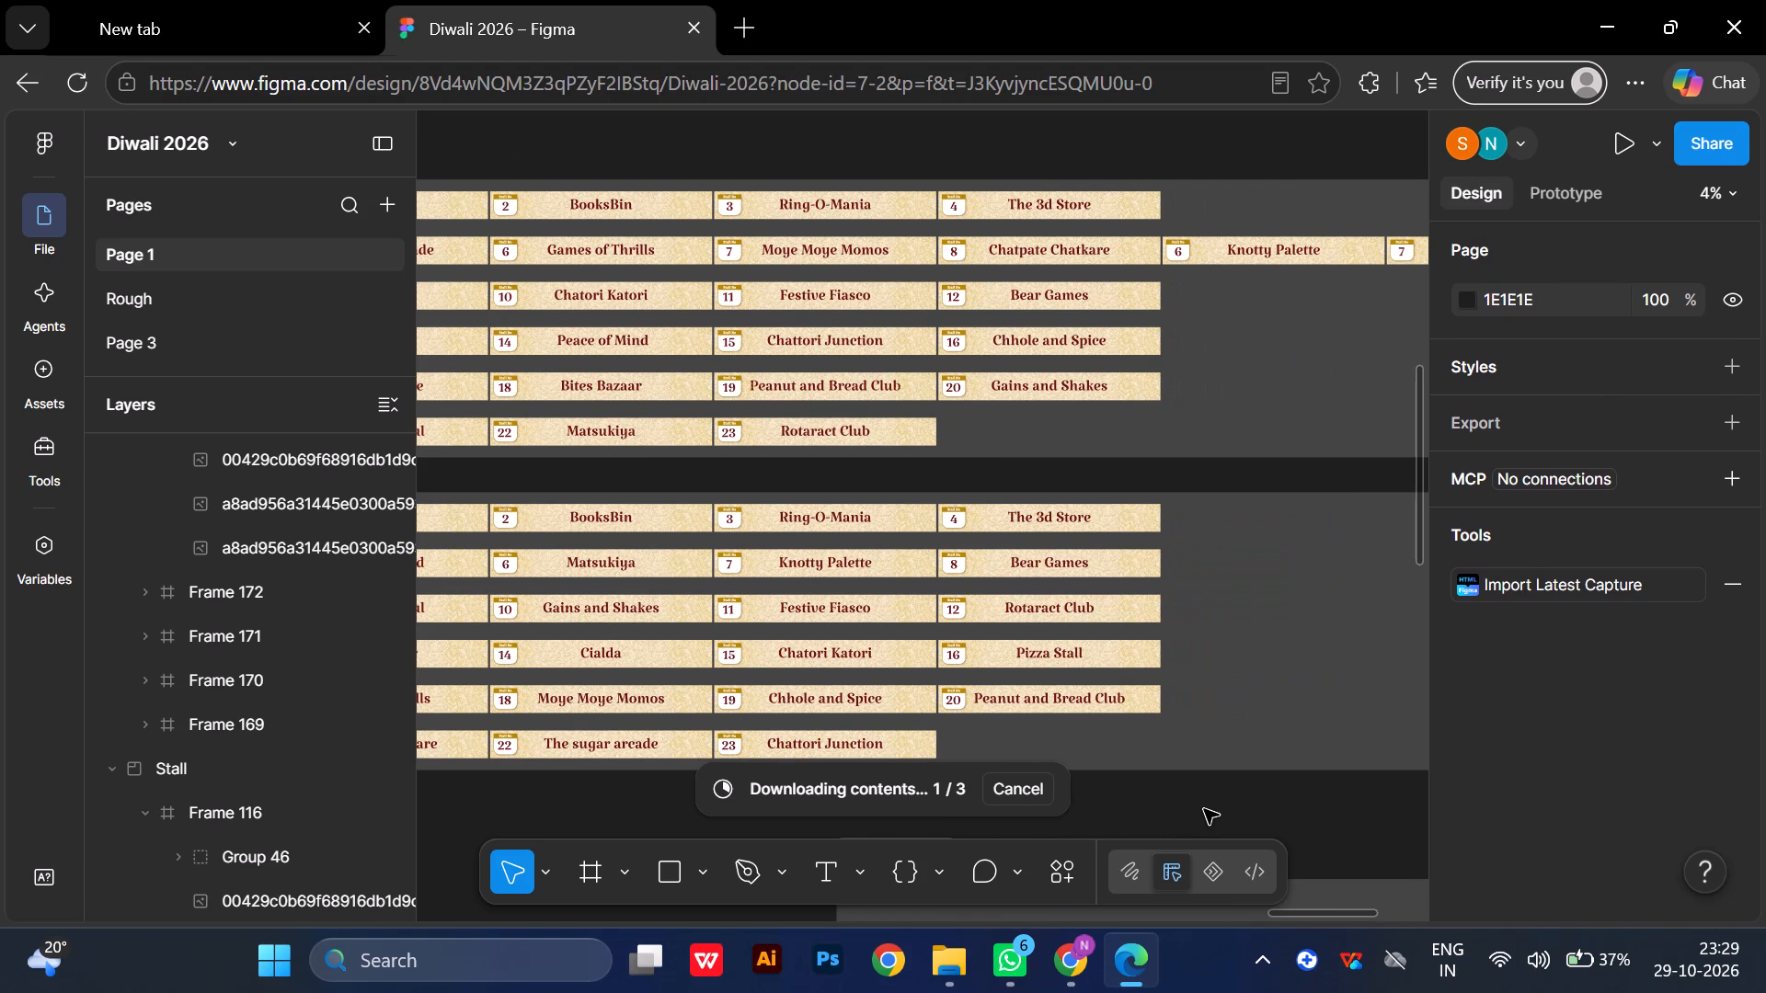
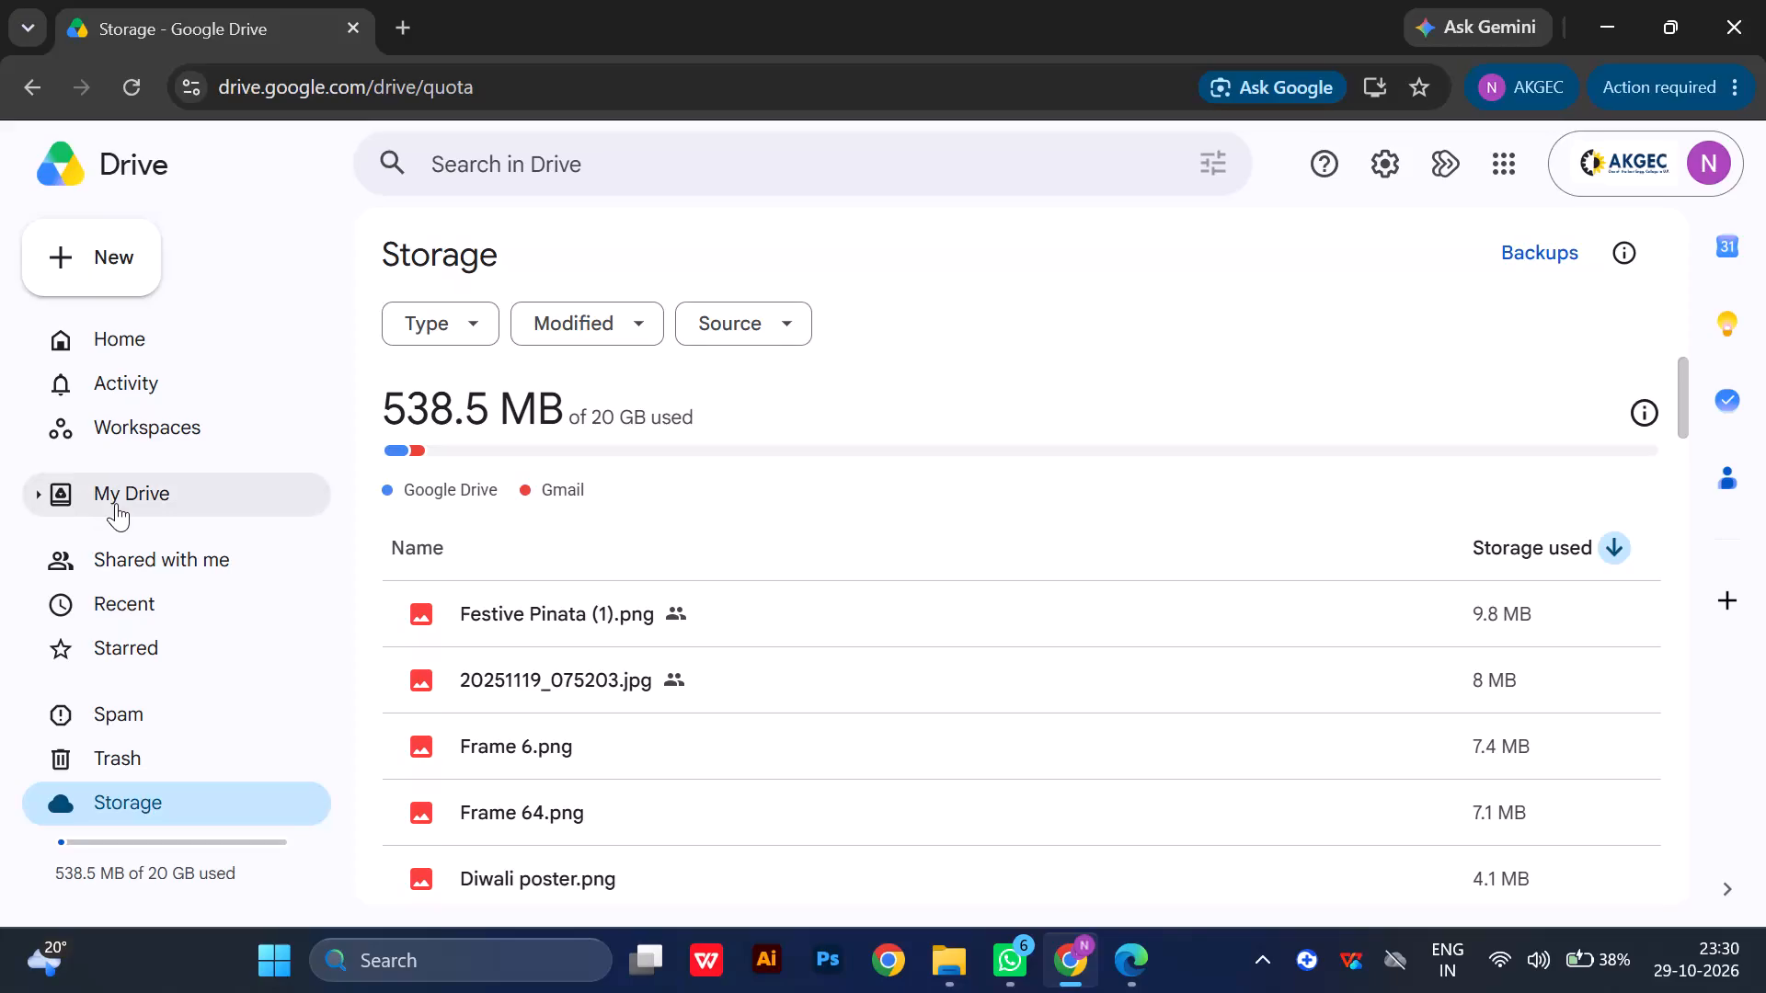
Open the Diwali Fair folder inside Renaissance Work in My Drive.
left_click(116, 503)
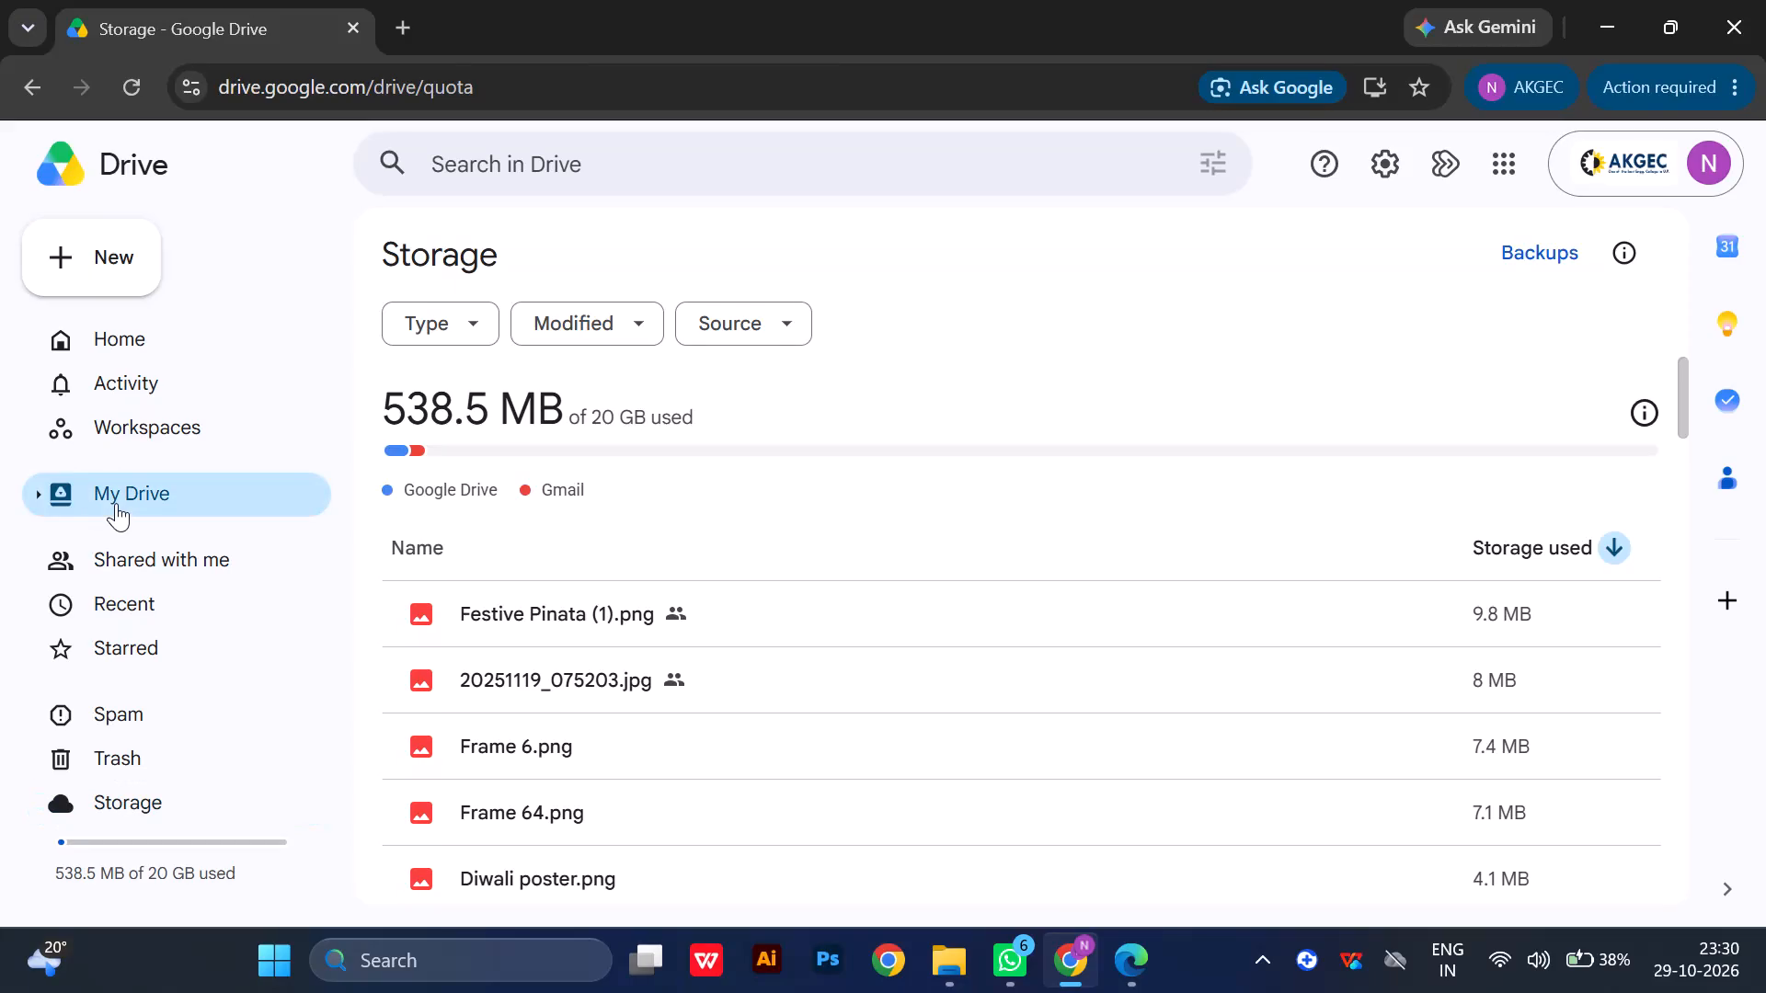
left_click(116, 503)
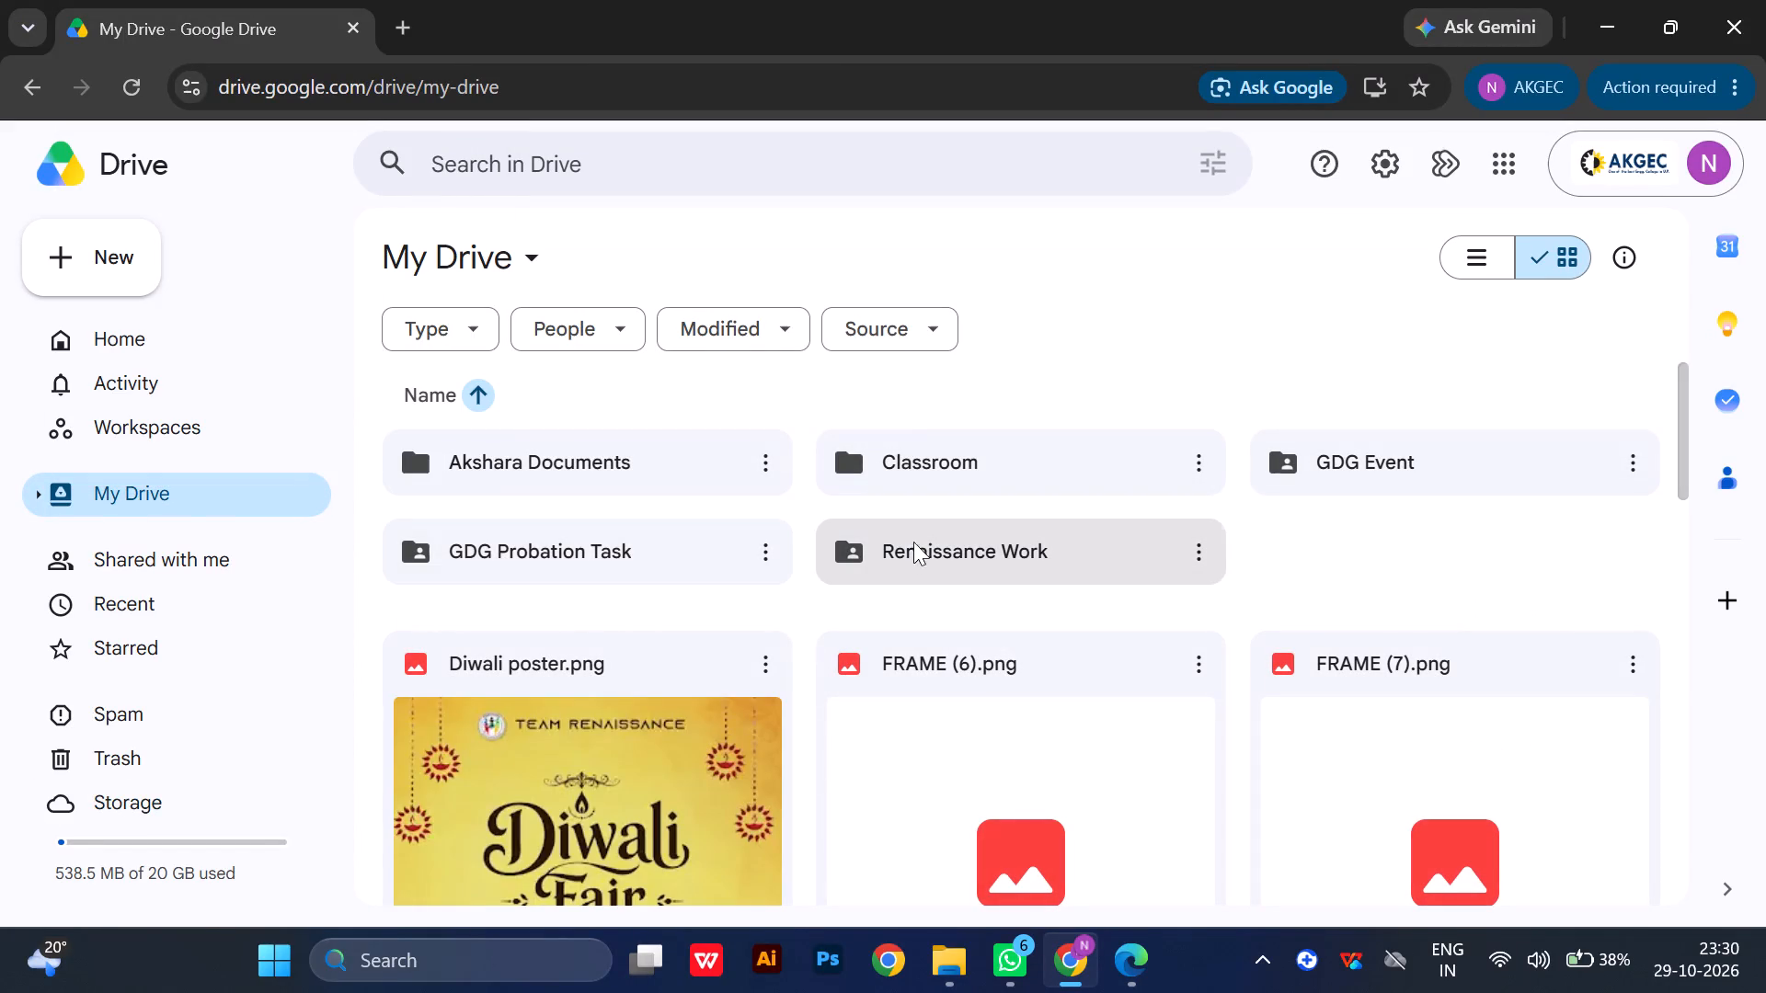
double_click(907, 555)
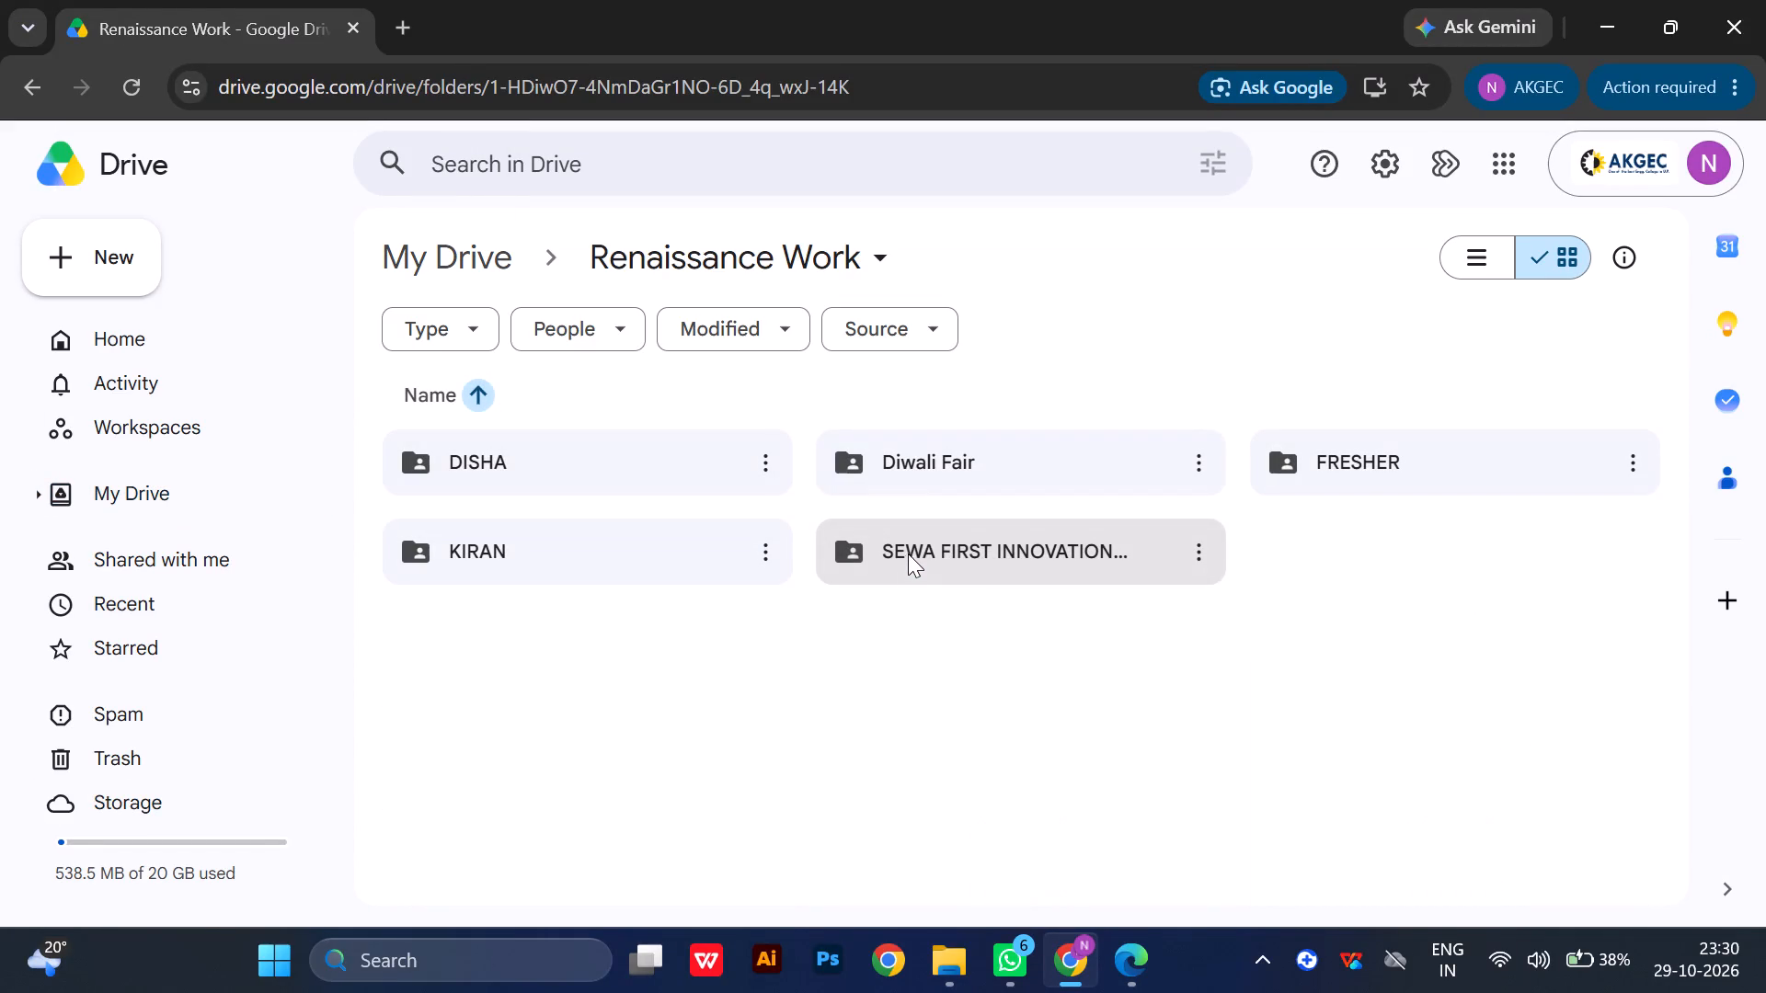
double_click(928, 489)
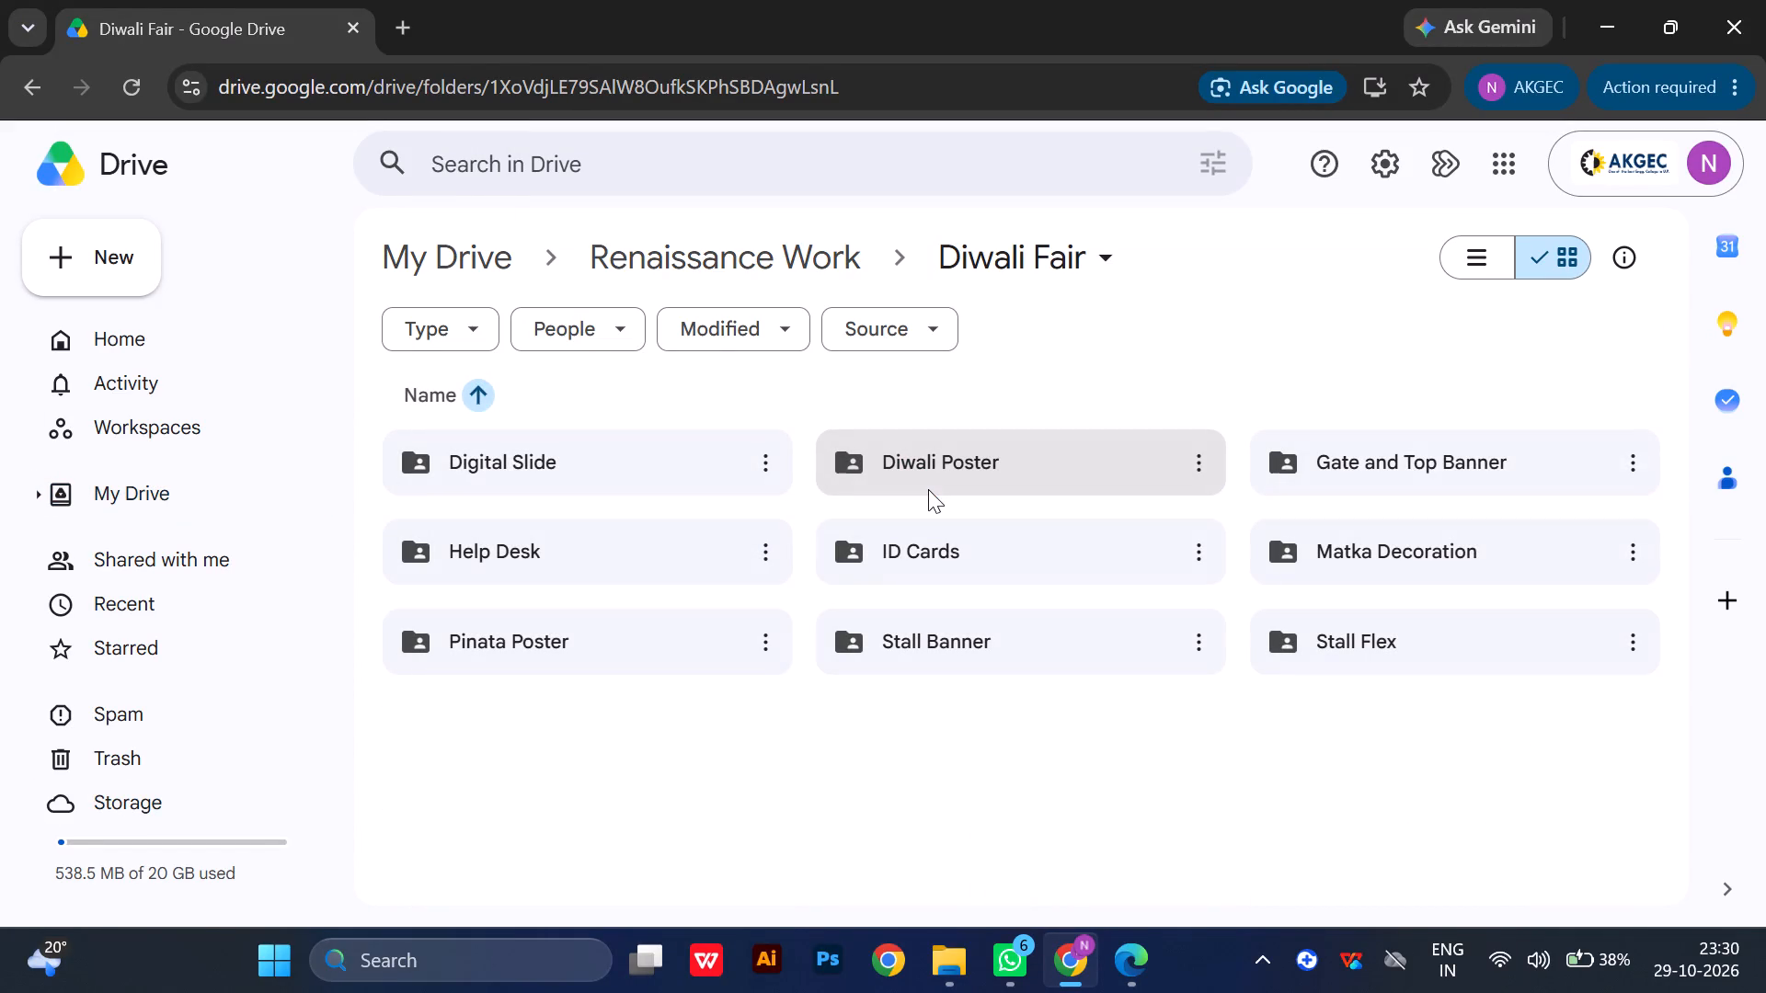
left_click(964, 731)
Look over the duplicated Stall section in Figma in Edge and check the Downloads folder in File Explorer for exported banners.
left_click(1110, 963)
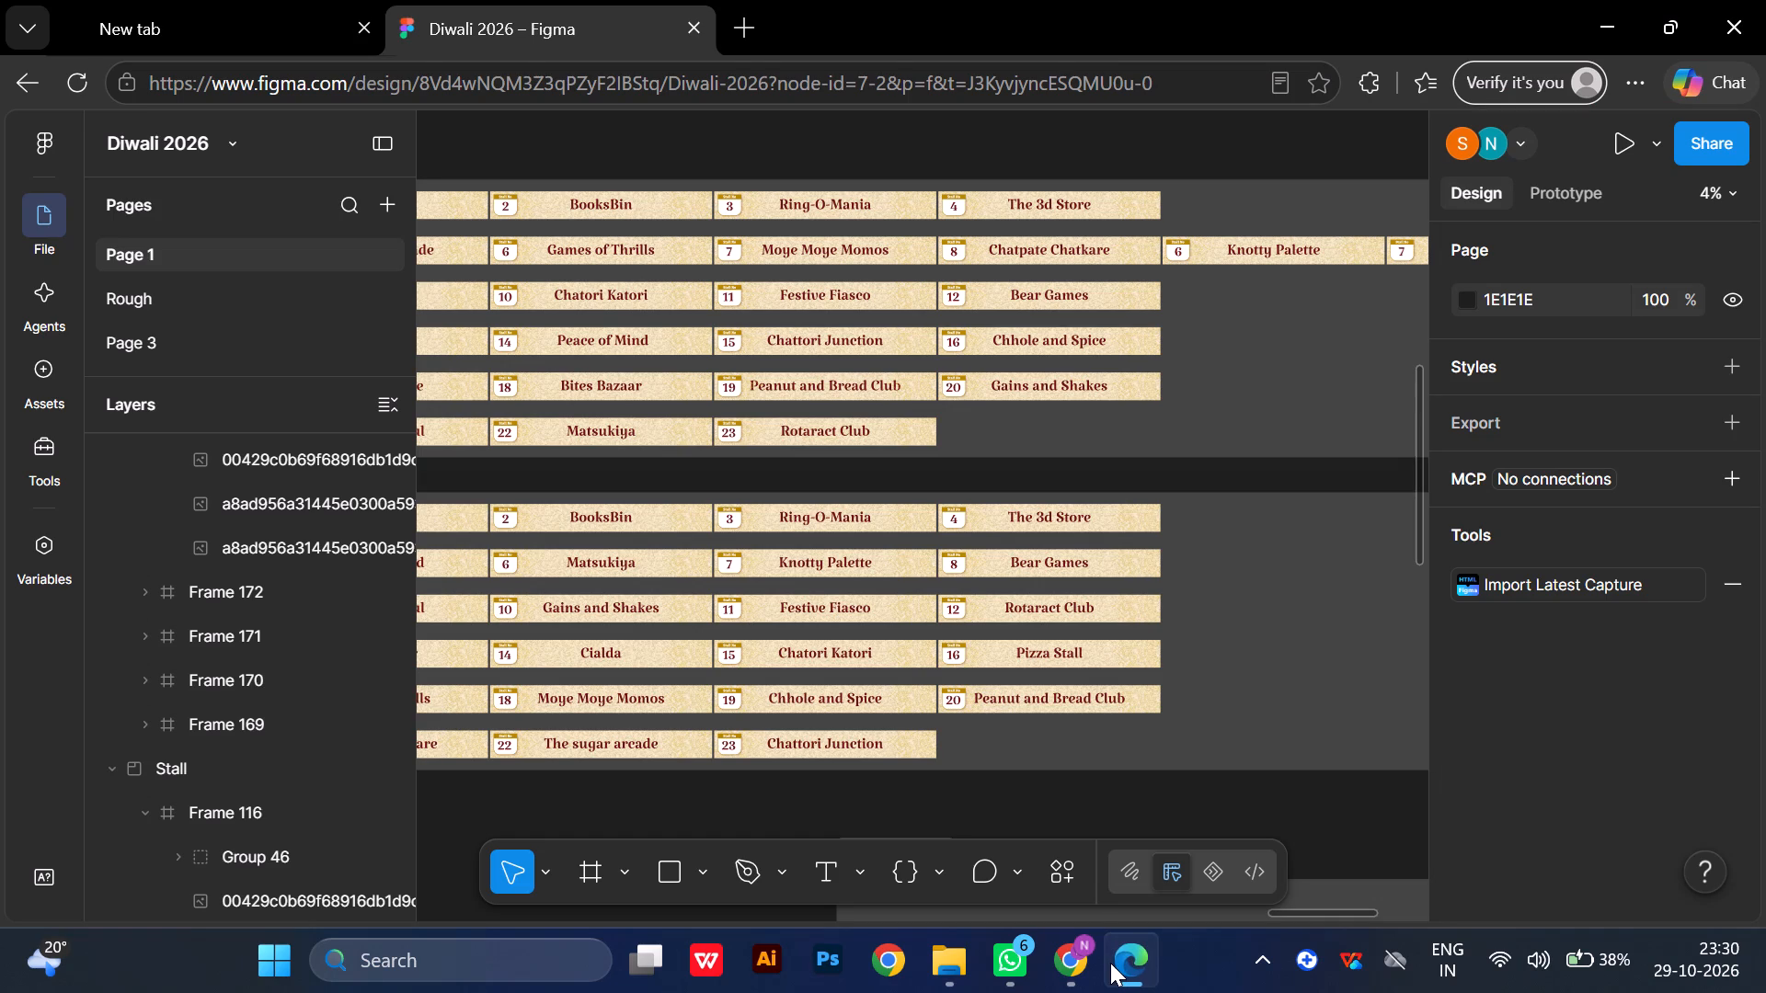
left_click(1034, 798)
scroll(1034, 798, "right", 1)
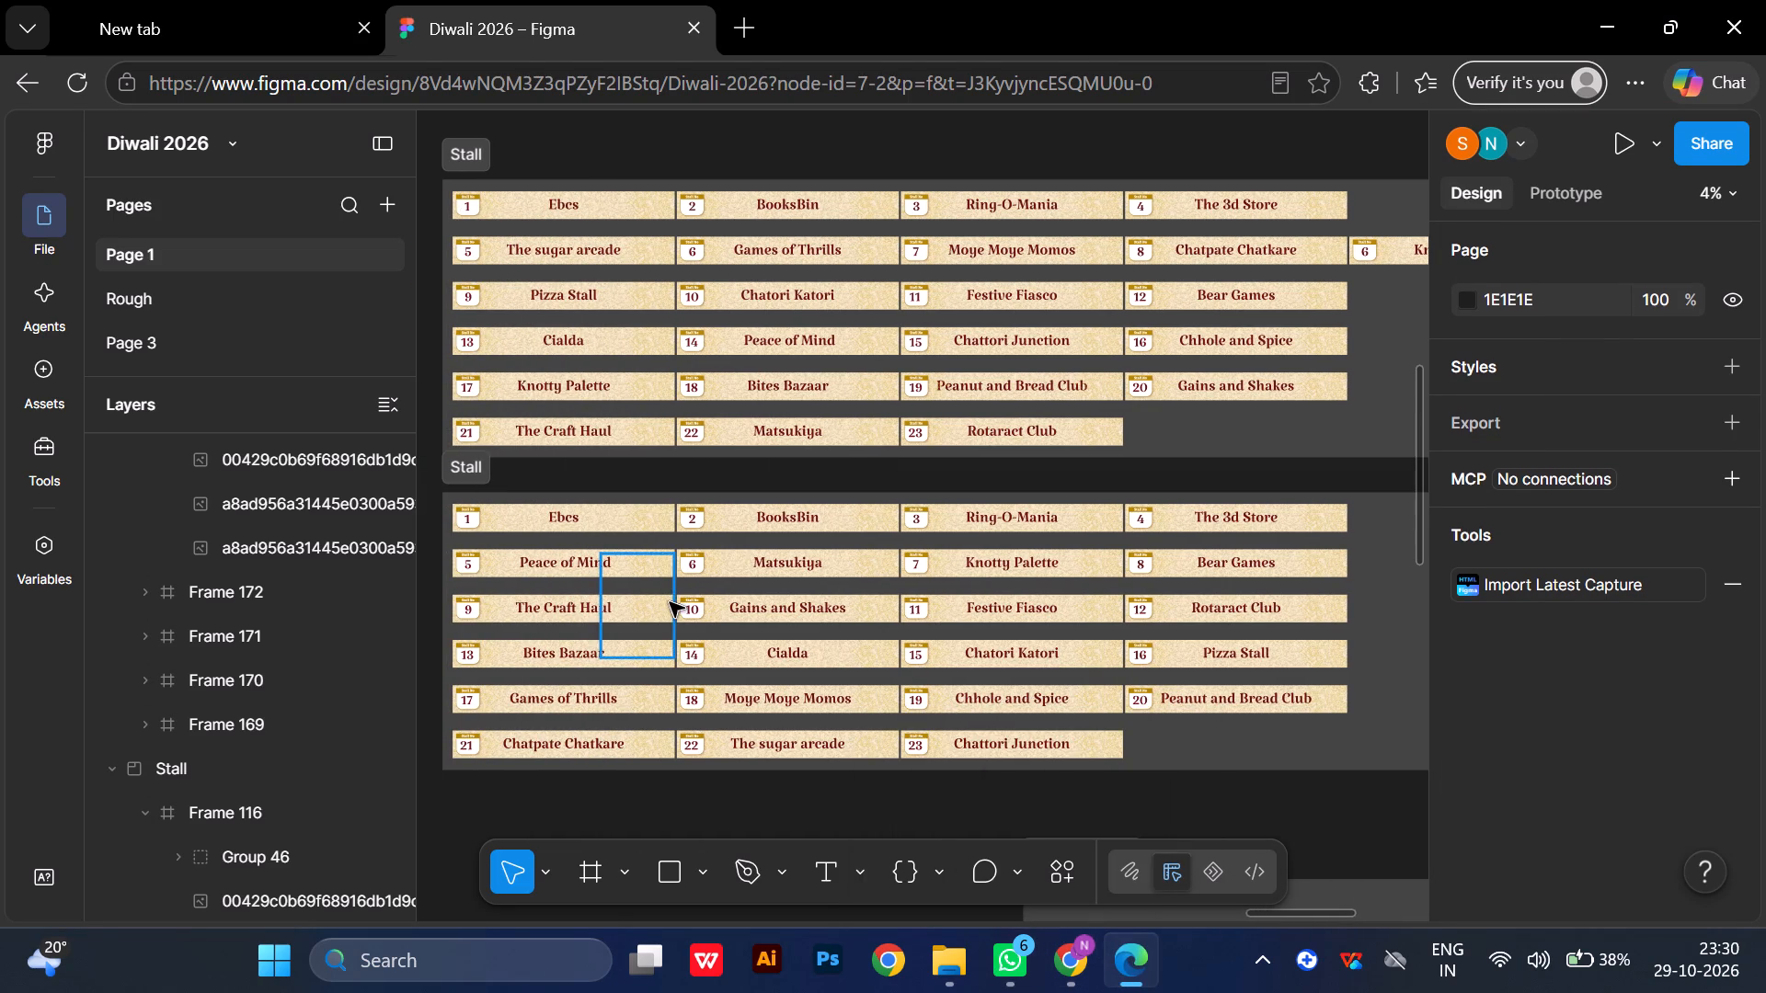
left_click(933, 979)
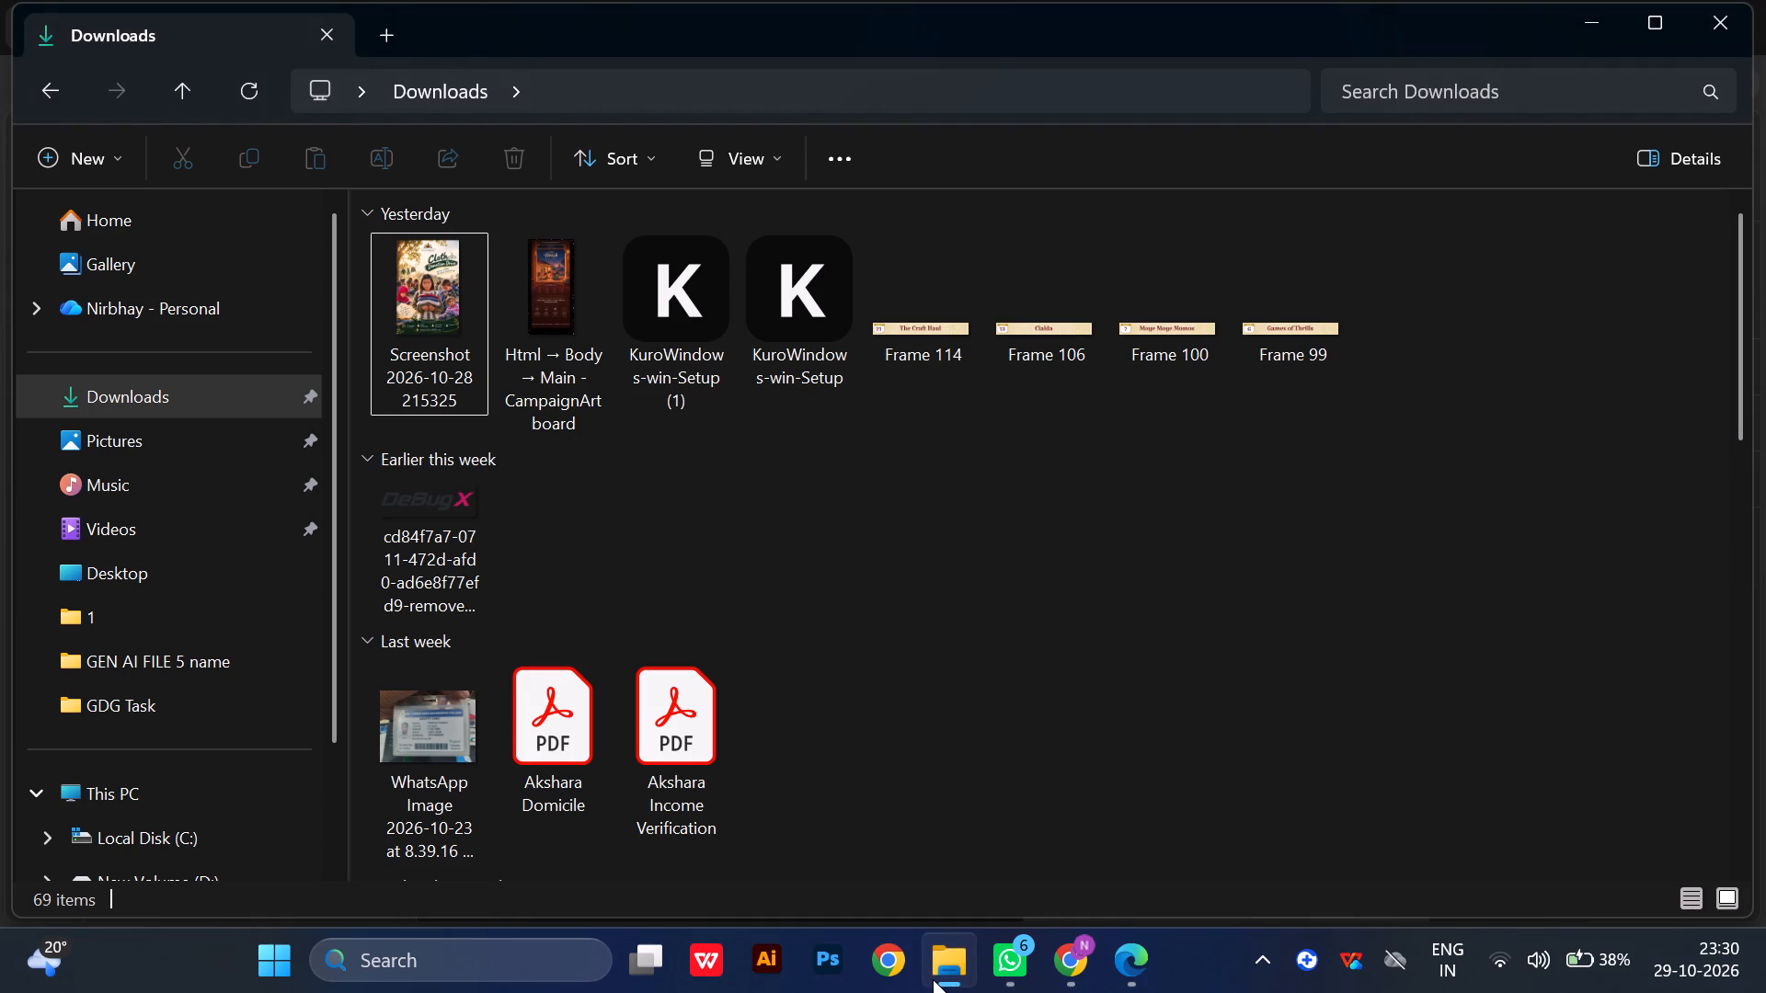
Return to Figma in Edge and export the stall 1 Ebes banner from the duplicated Stall section as a 1x PNG.
left_click(1146, 949)
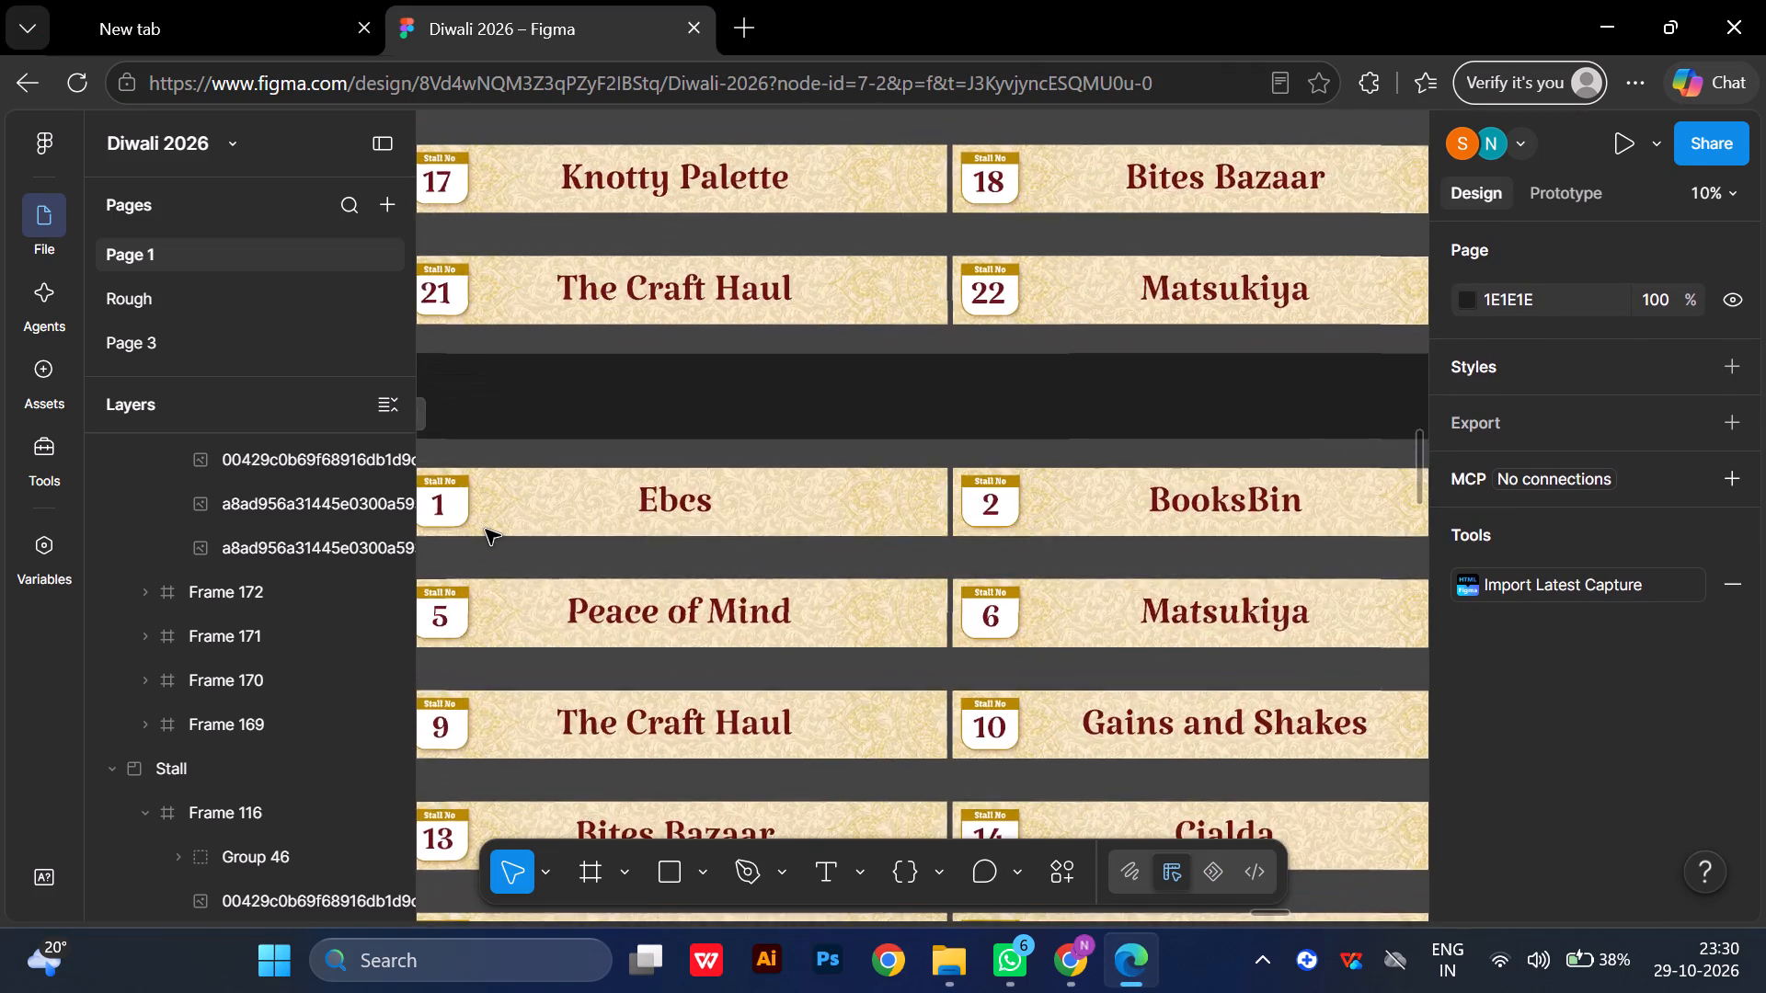
scroll(486, 530, "right", 1)
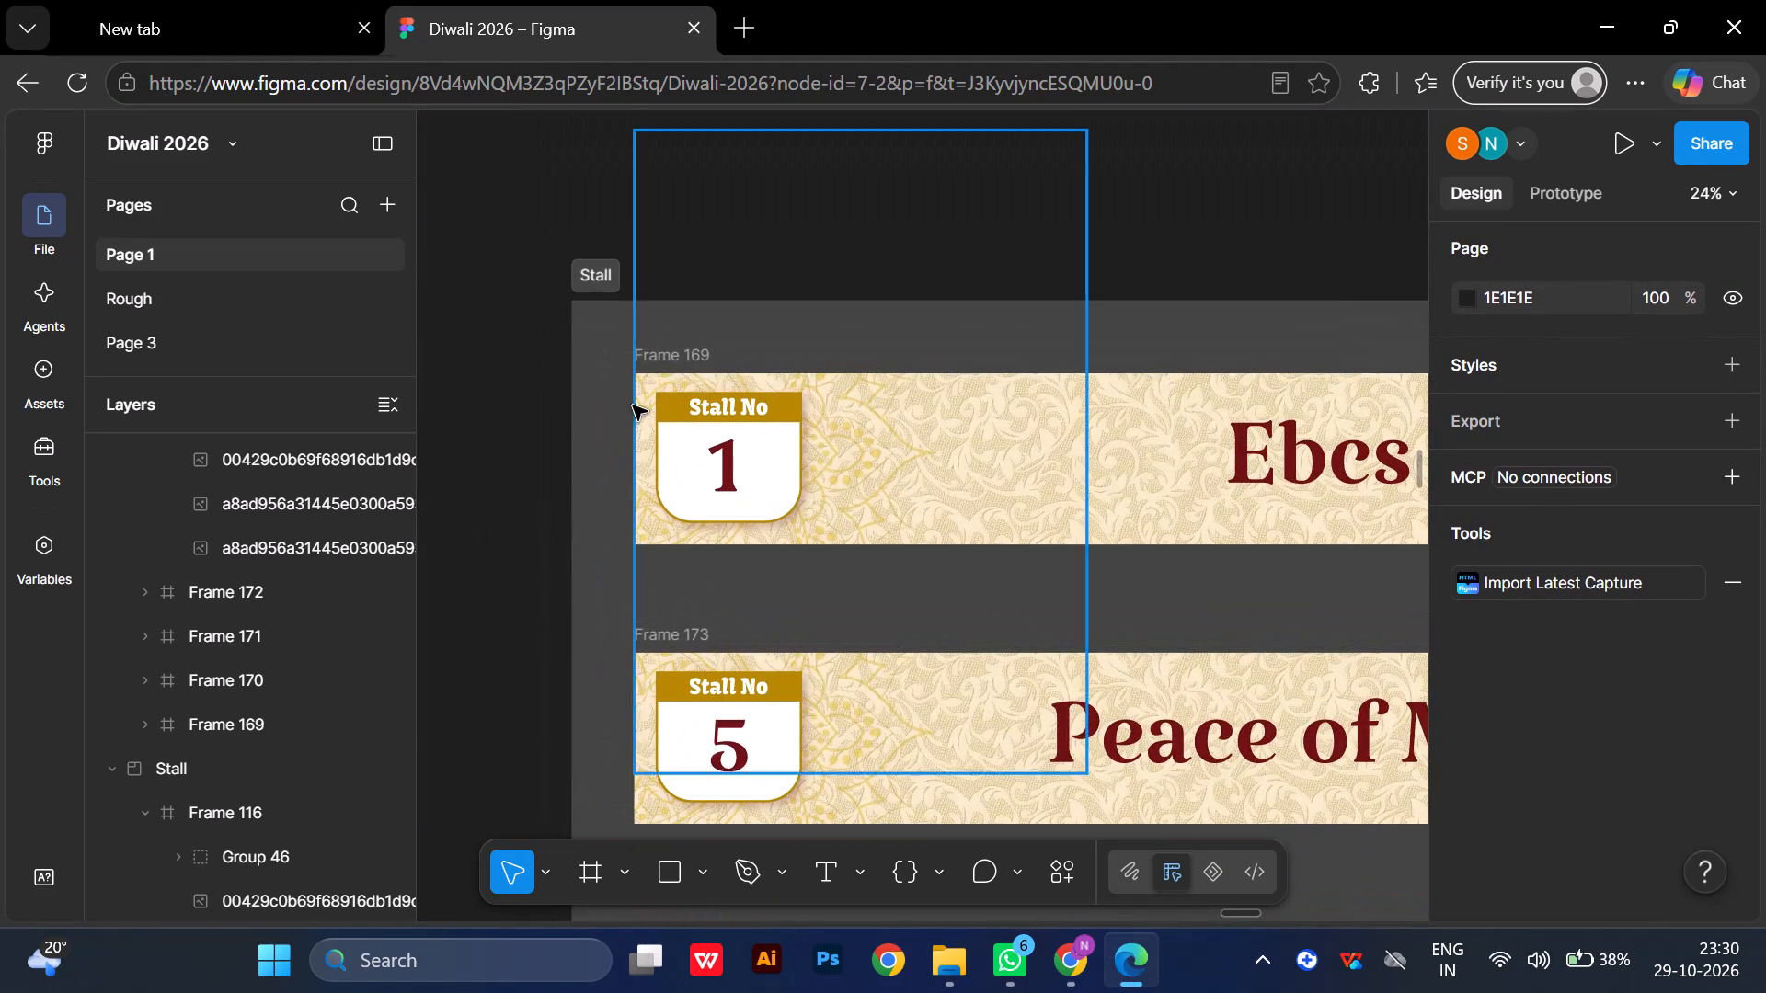
left_click(631, 356)
scroll(1614, 700, "down", 2)
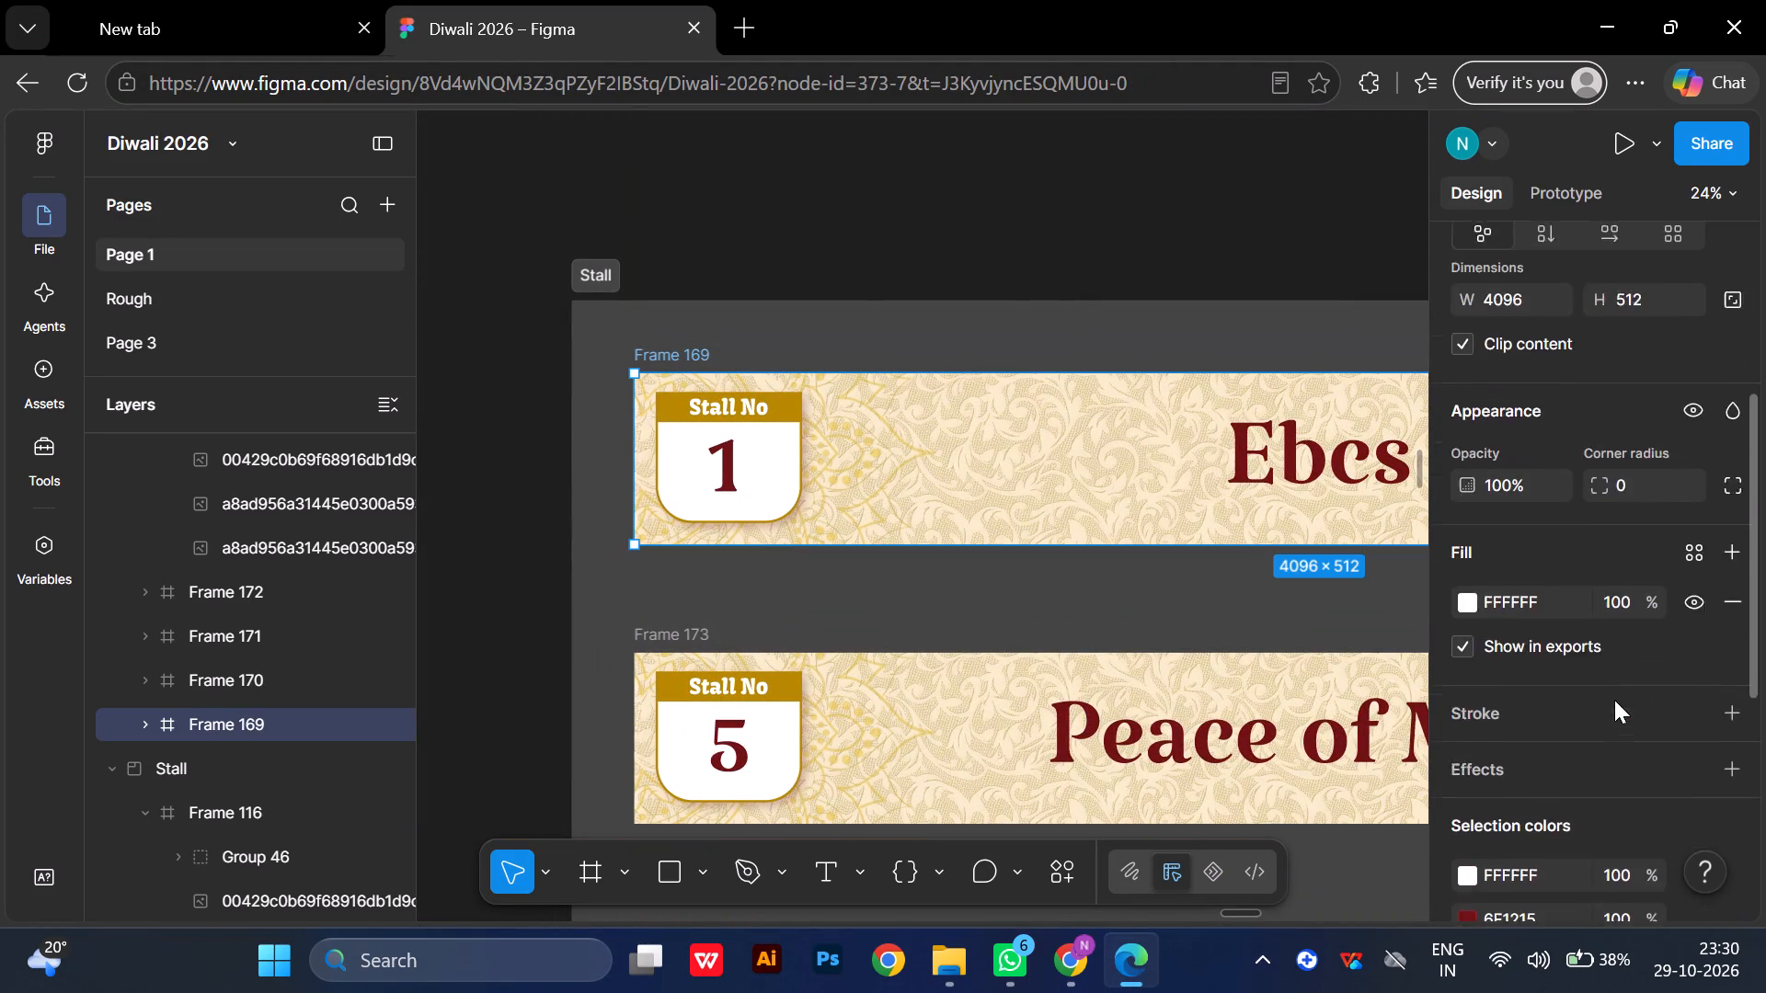
scroll(1614, 700, "down", 2)
left_click(1623, 760)
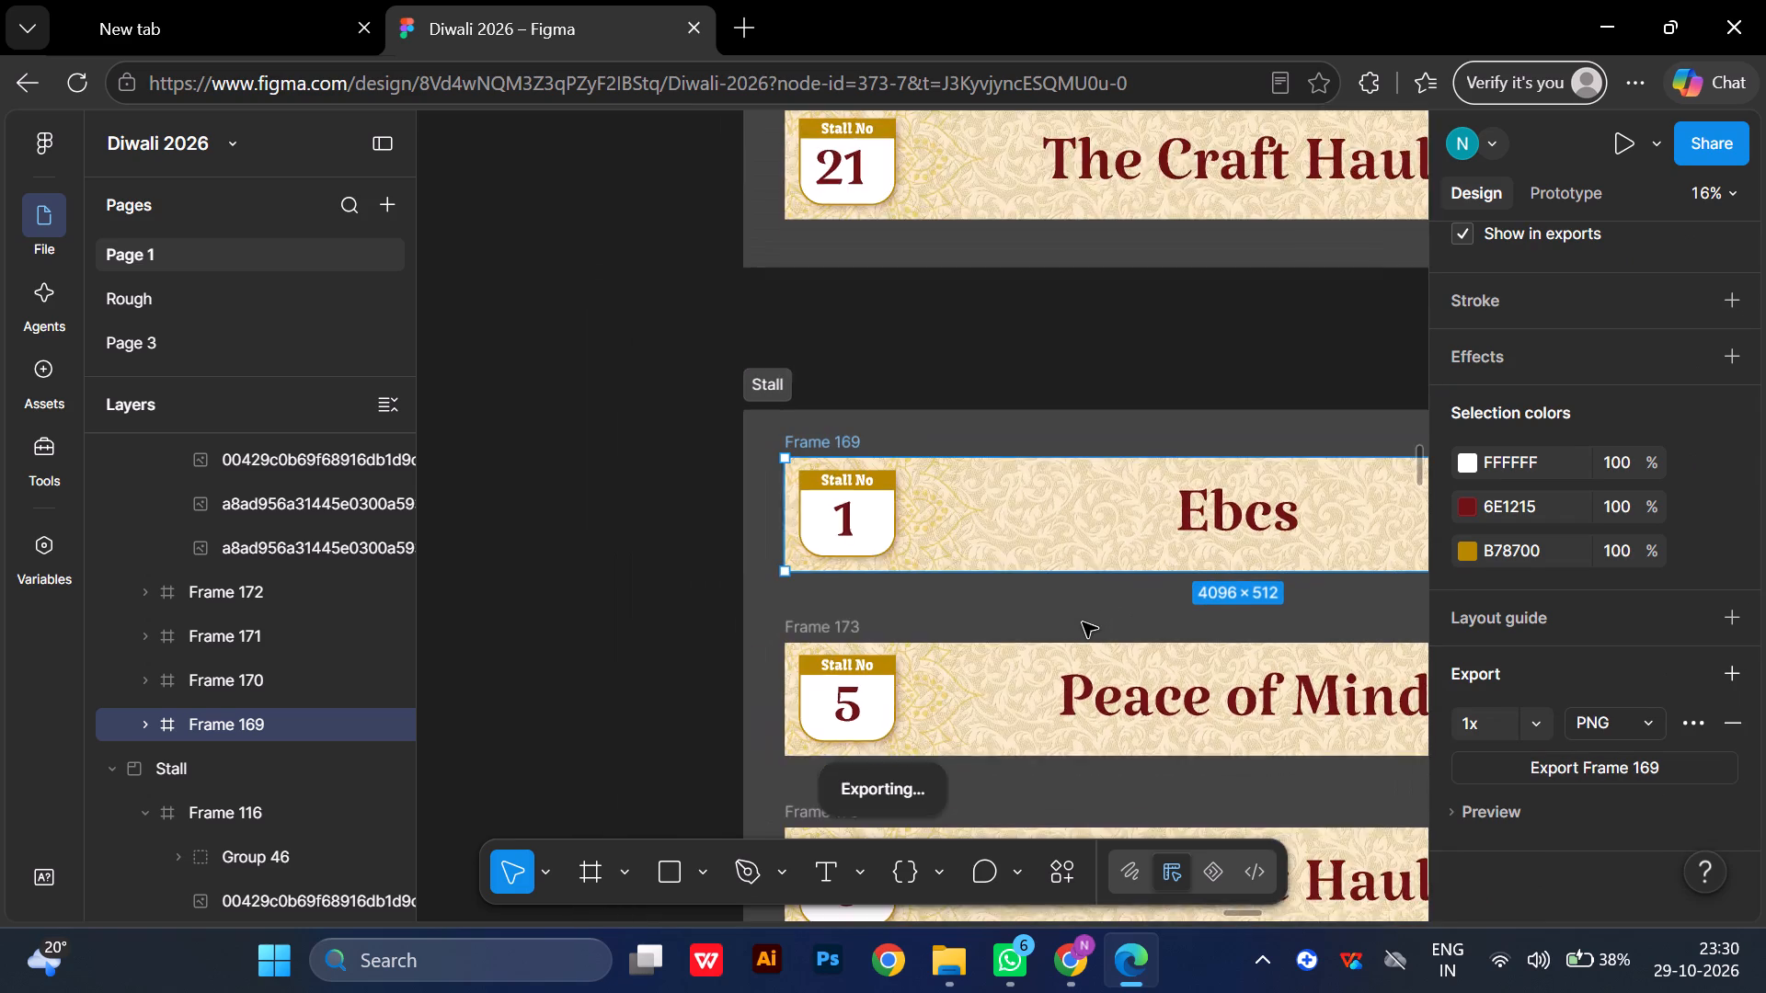
Export the stall 2 BooksBin banner from the duplicated Stall section as a 1x PNG.
scroll(1083, 622, "left", 2)
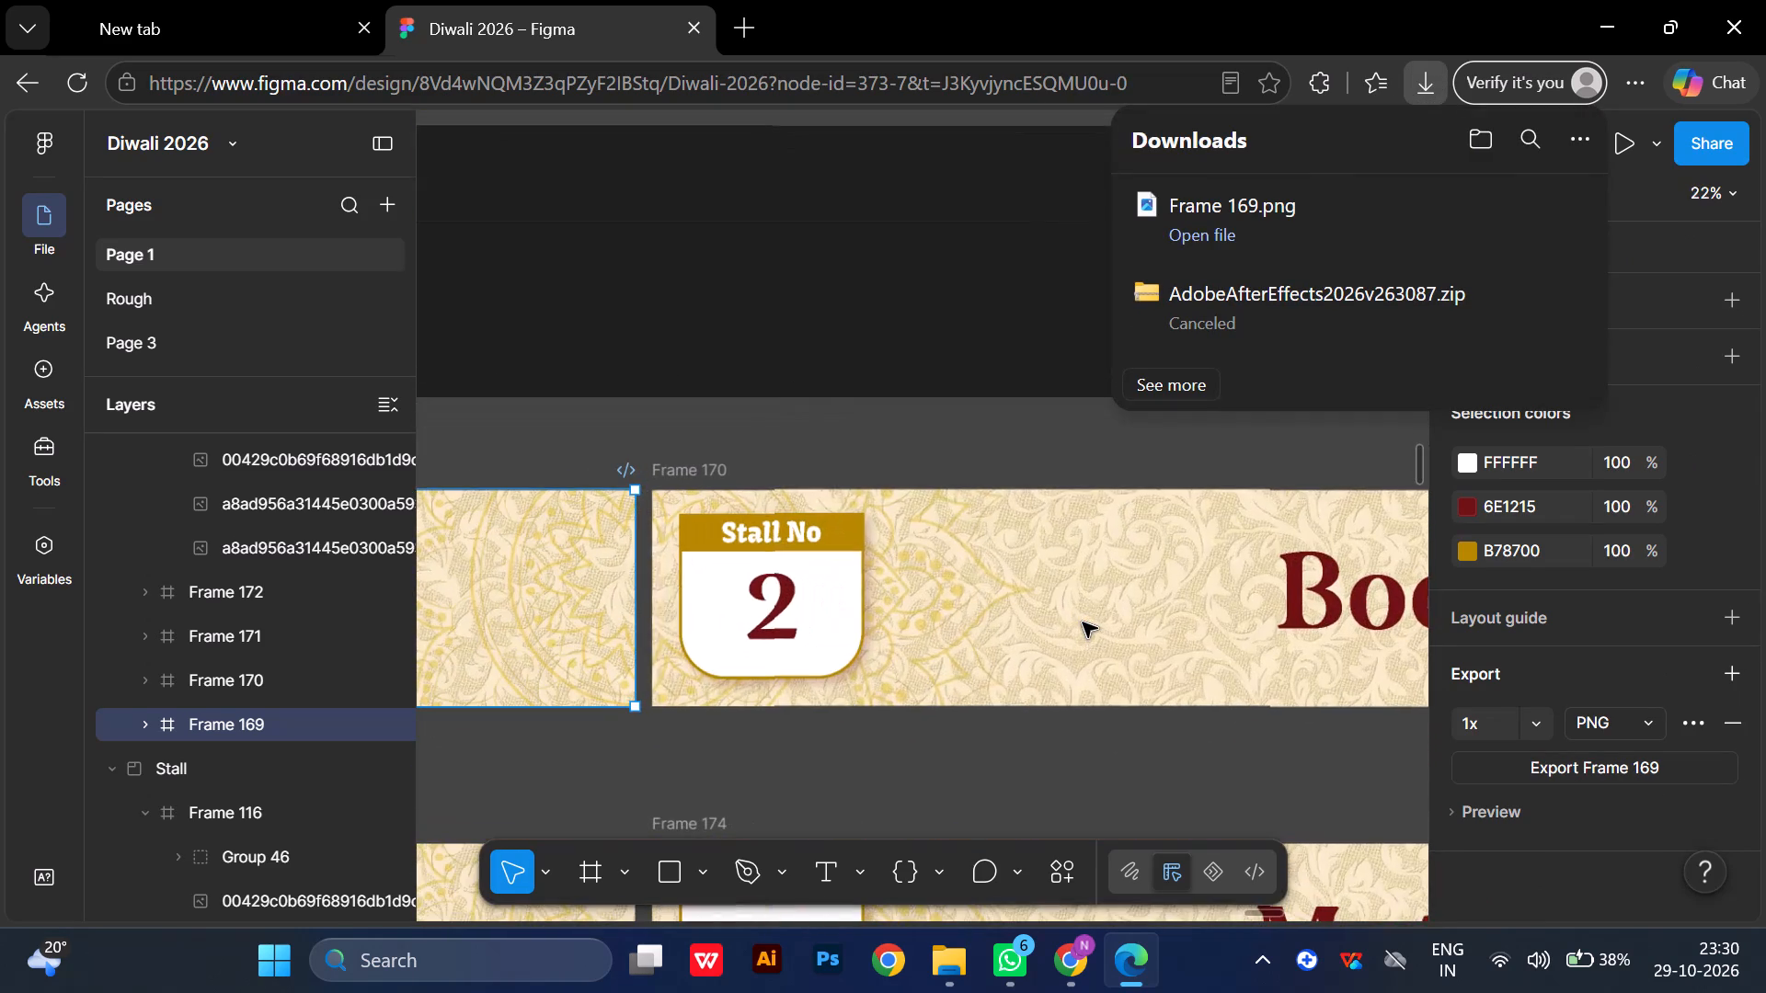
left_click(713, 471)
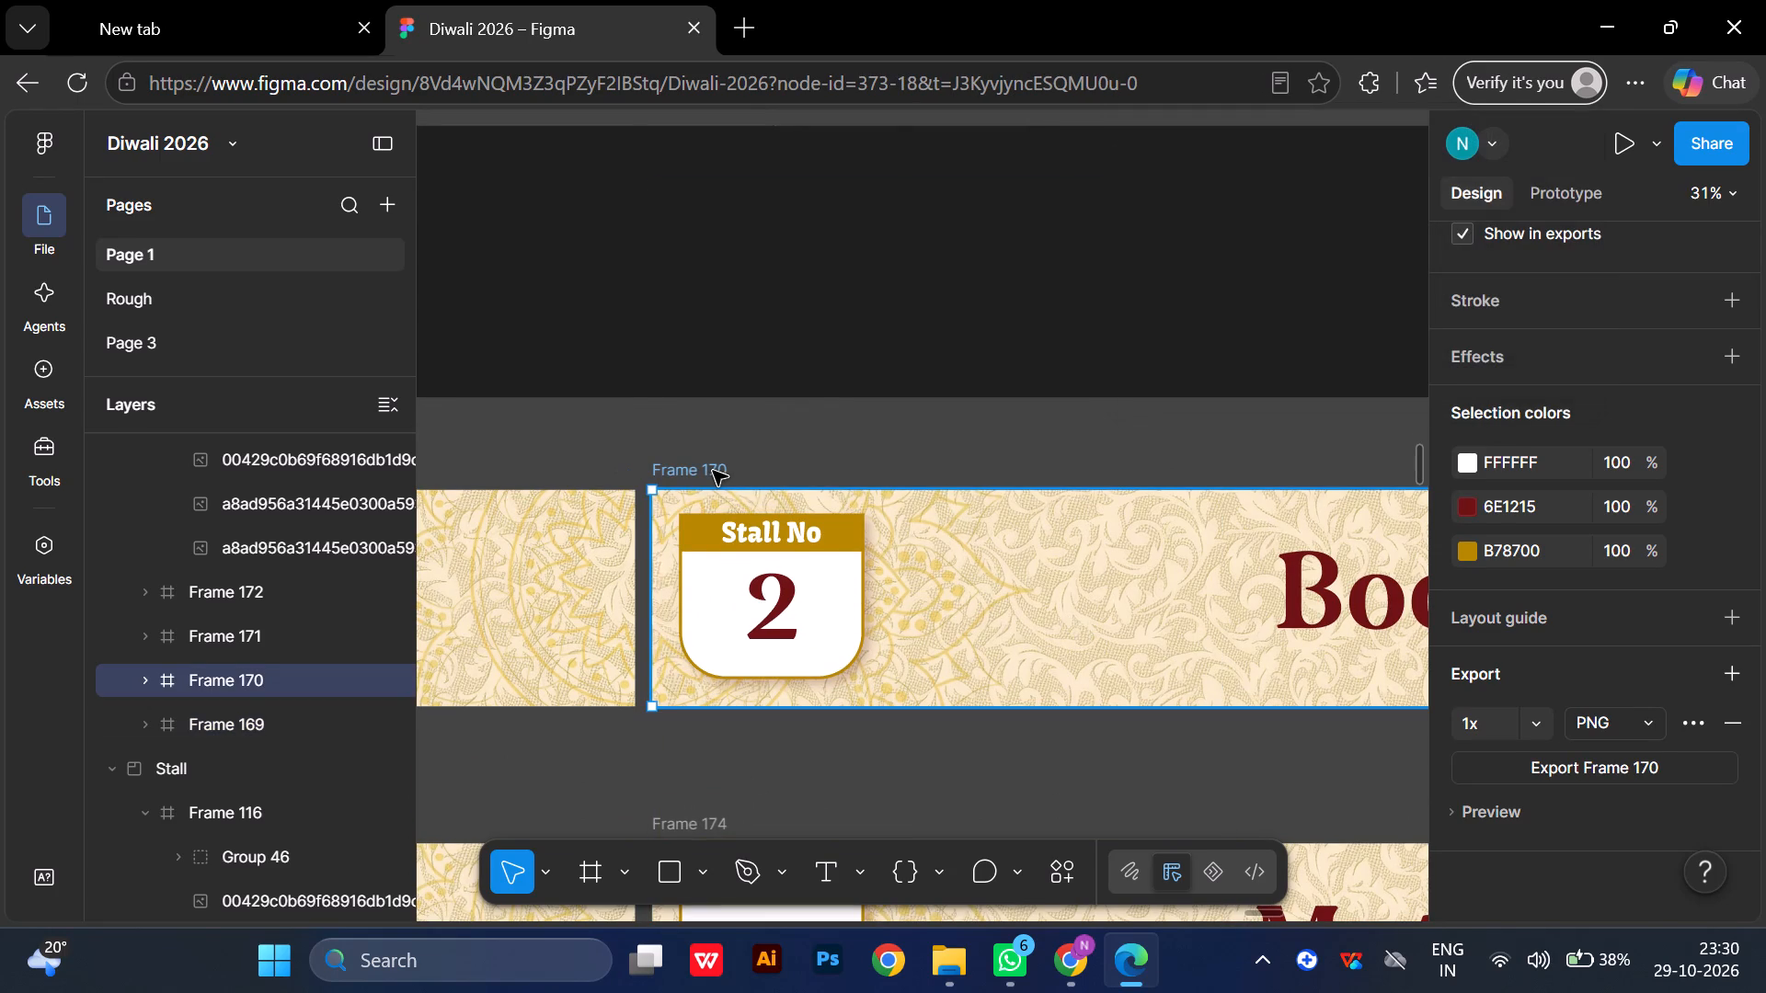
scroll(1547, 786, "down", 1)
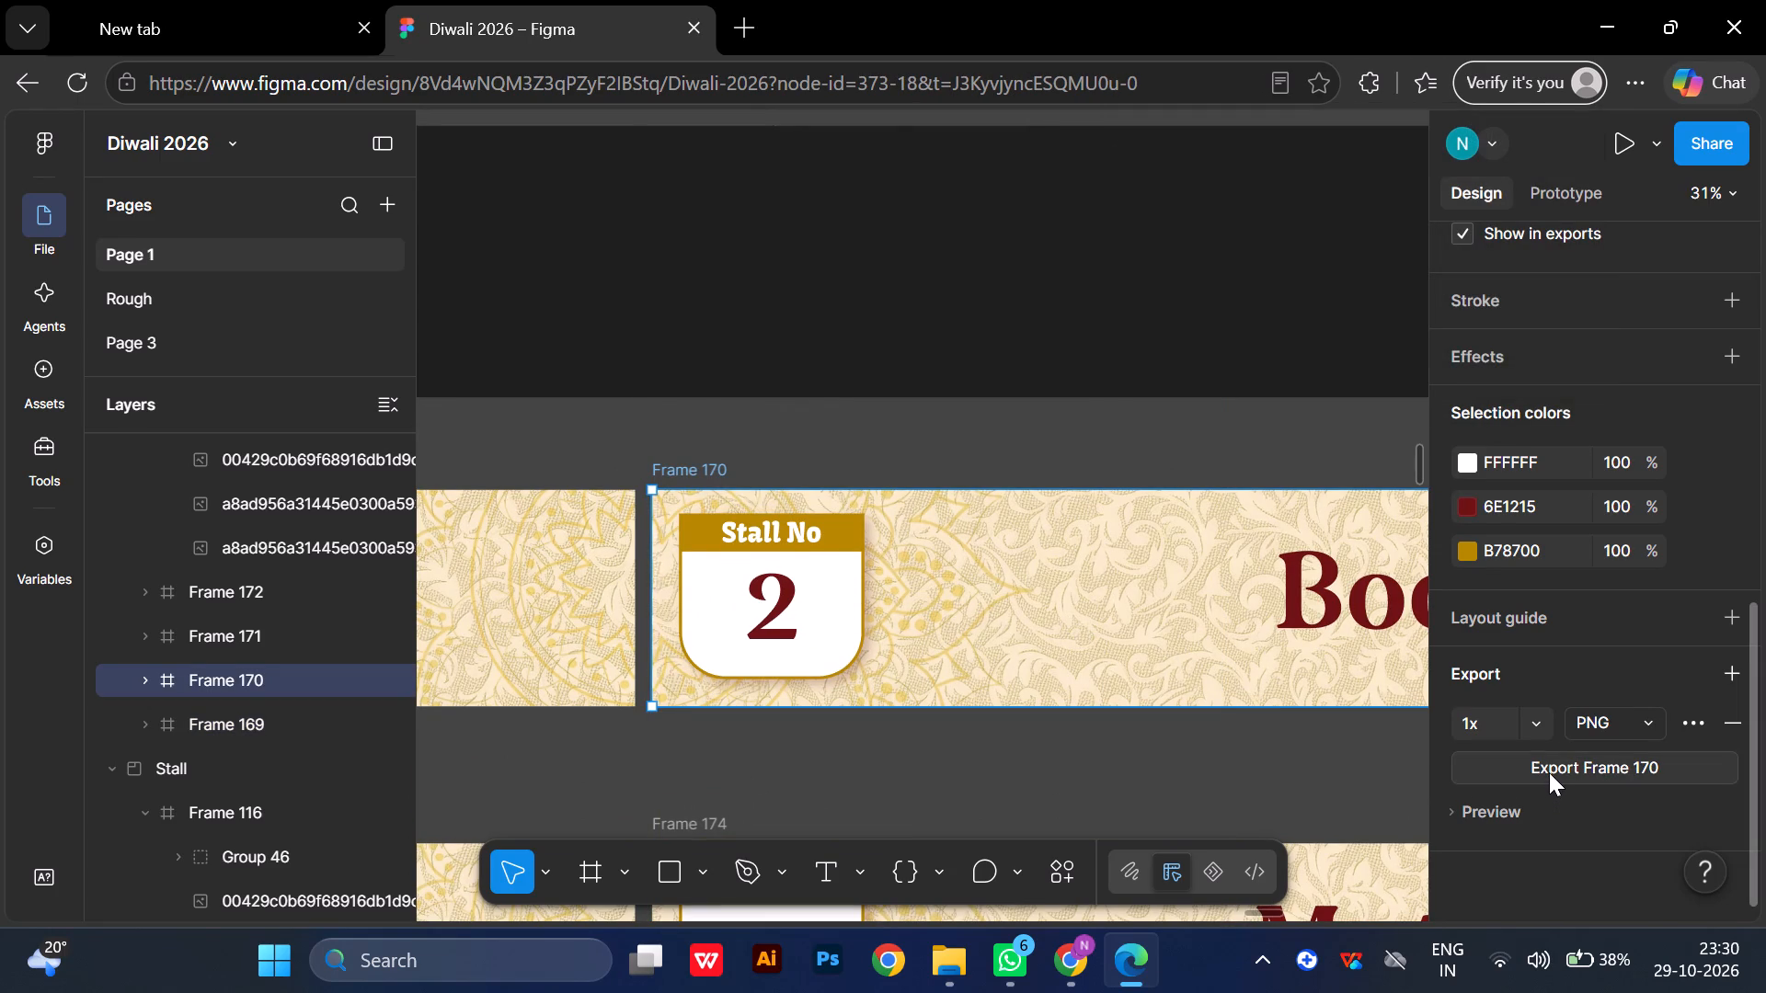
left_click(1549, 772)
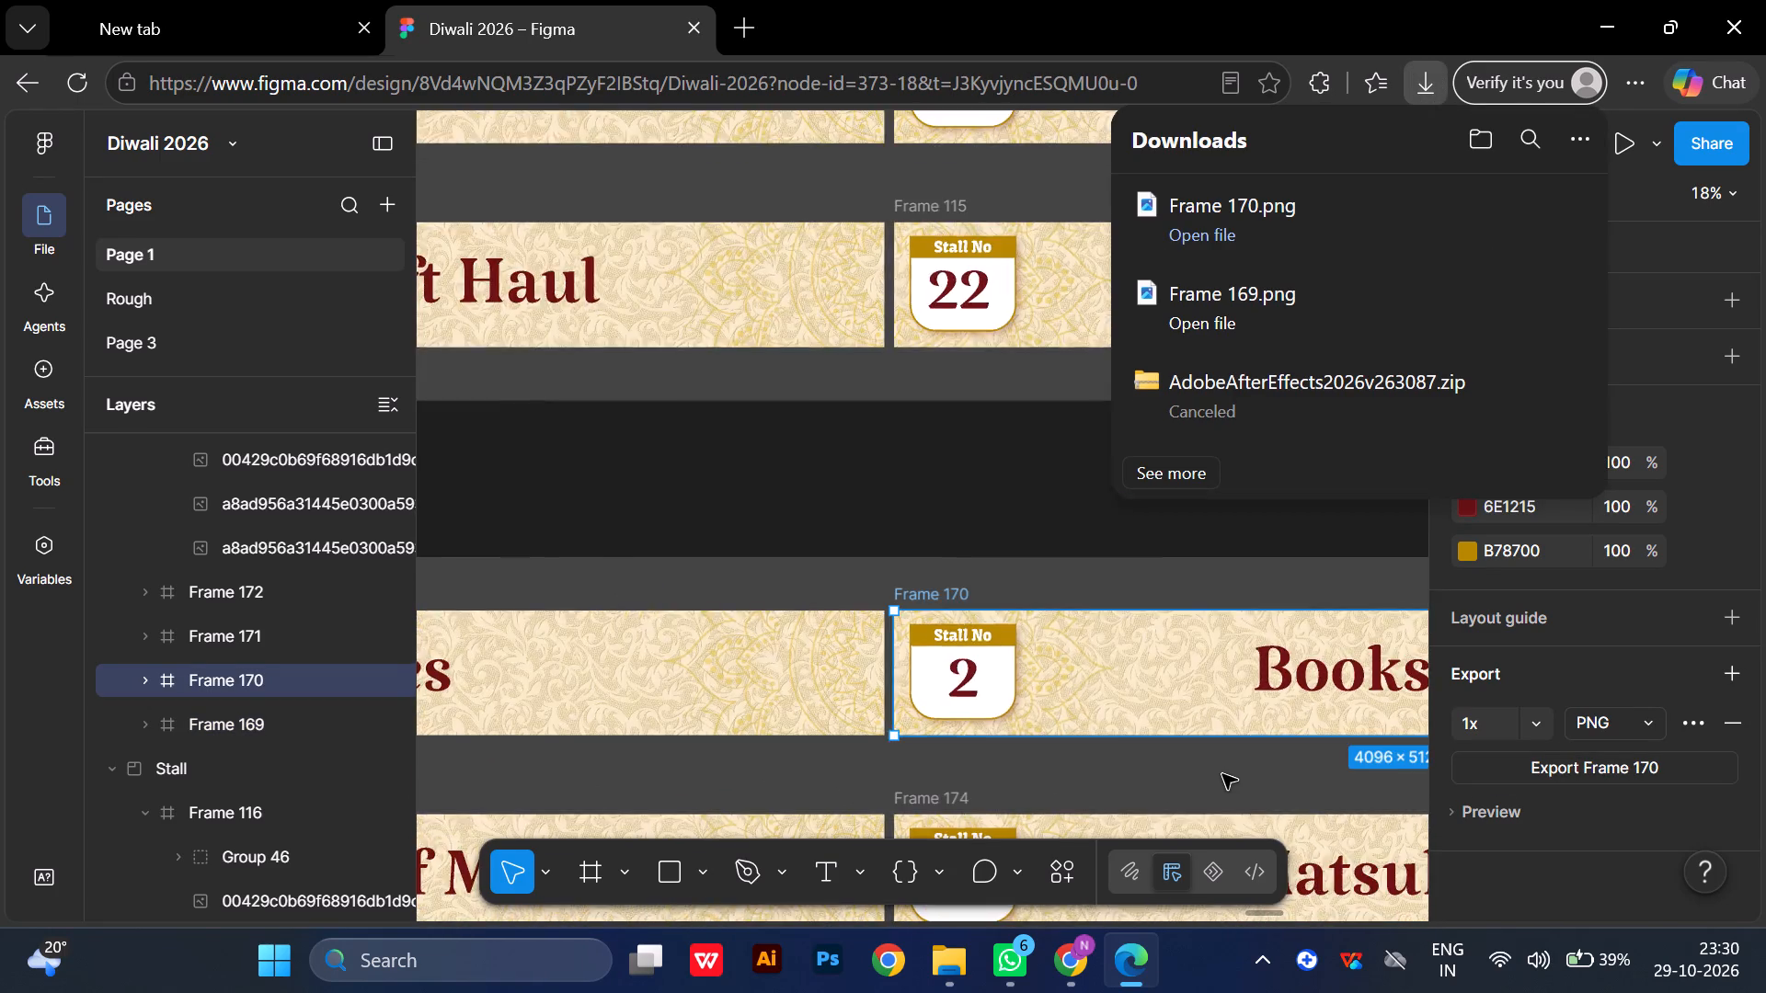
Export the stall 3 Ring-O-Mania banner from the duplicated Stall section as a 1x PNG.
scroll(1222, 774, "down", 1)
scroll(1222, 774, "up", 1)
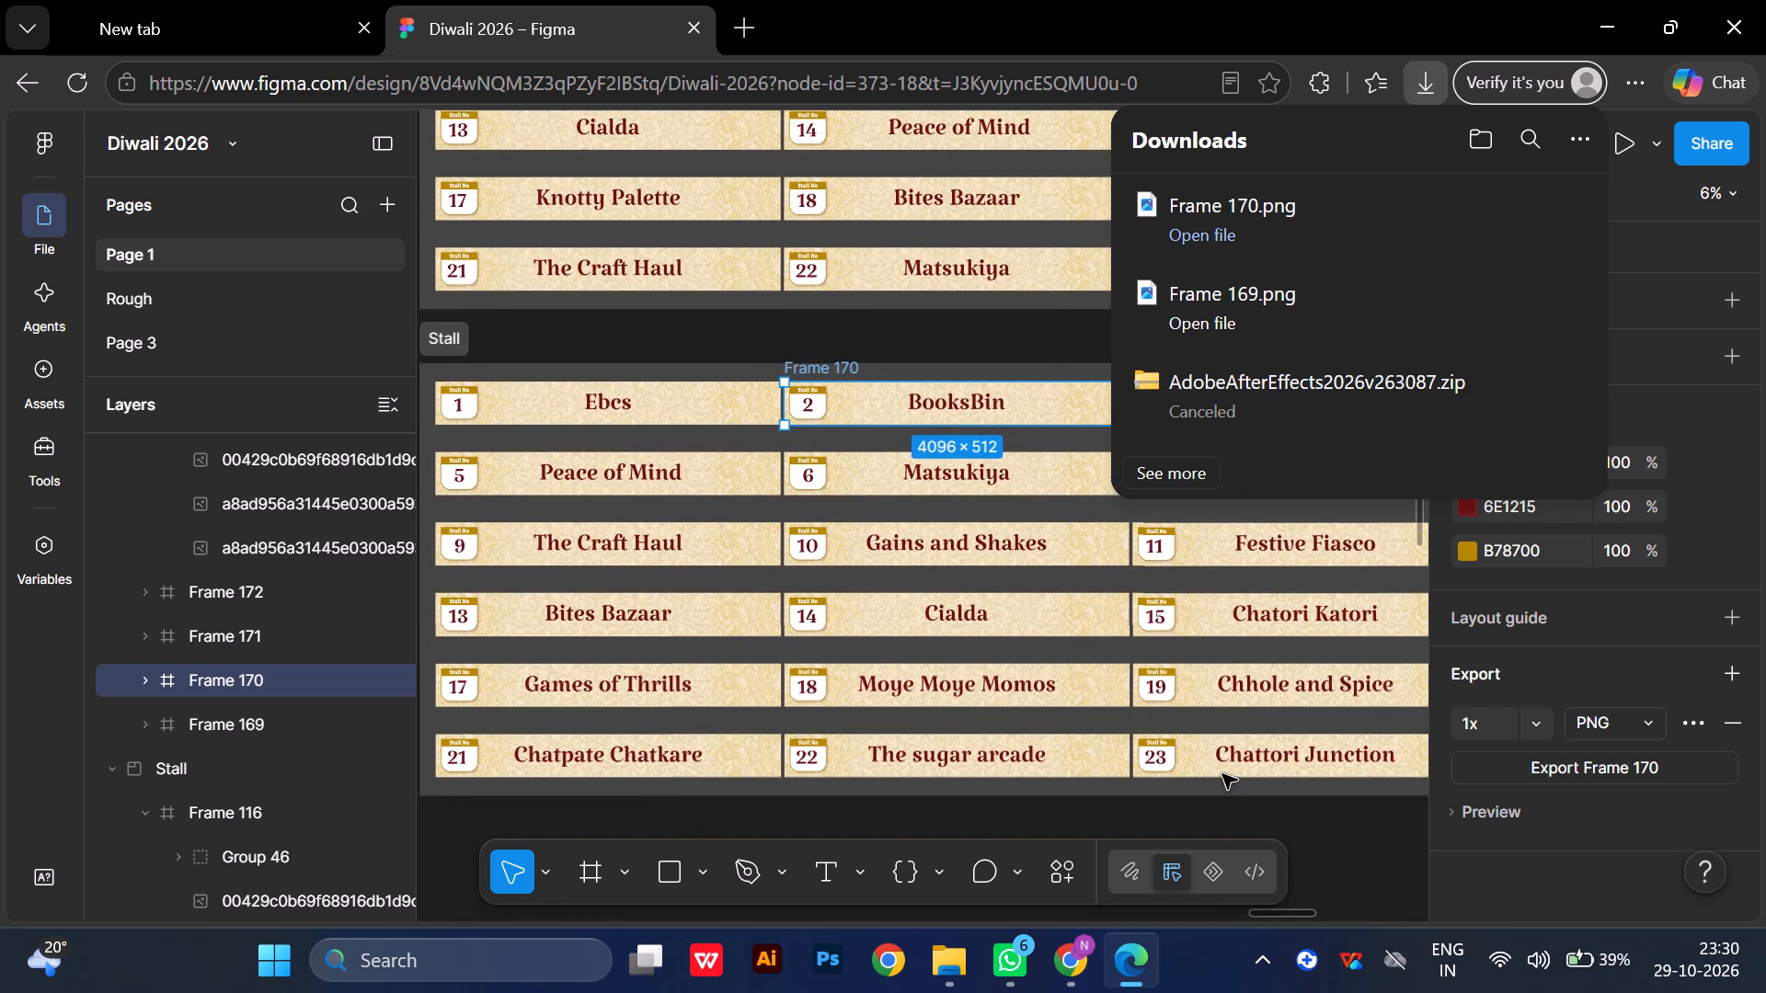
scroll(1222, 774, "up", 1)
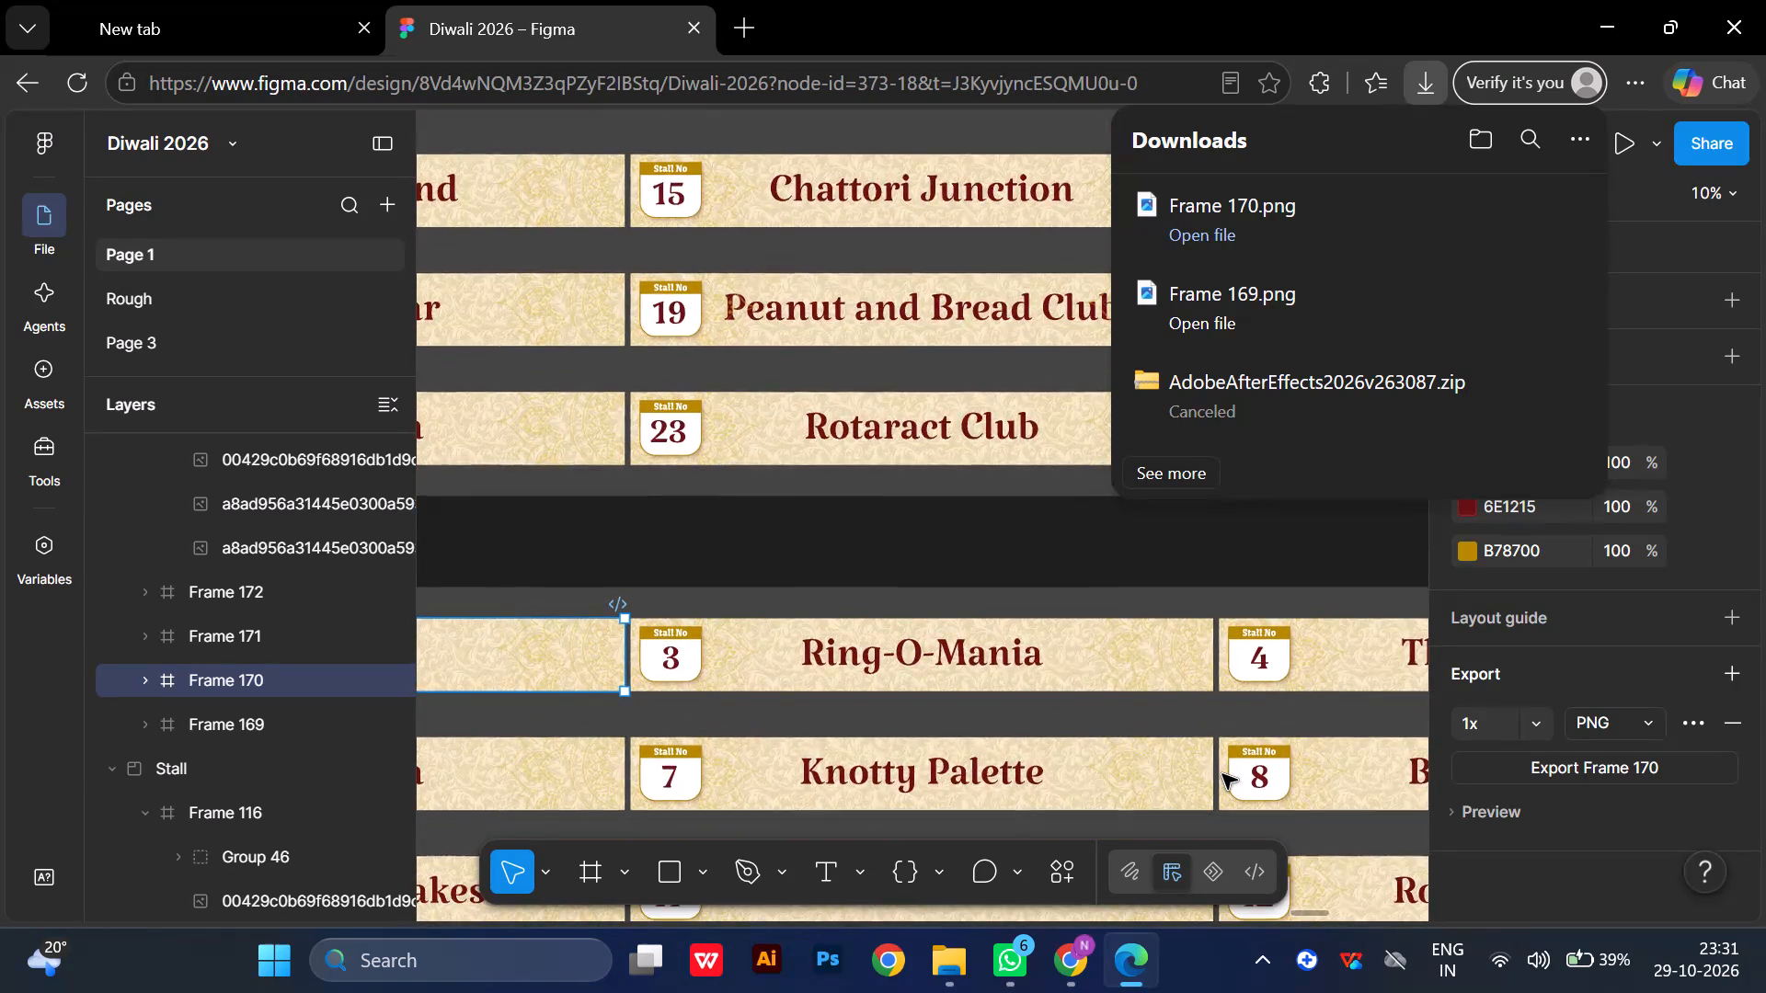
scroll(1222, 774, "right", 4)
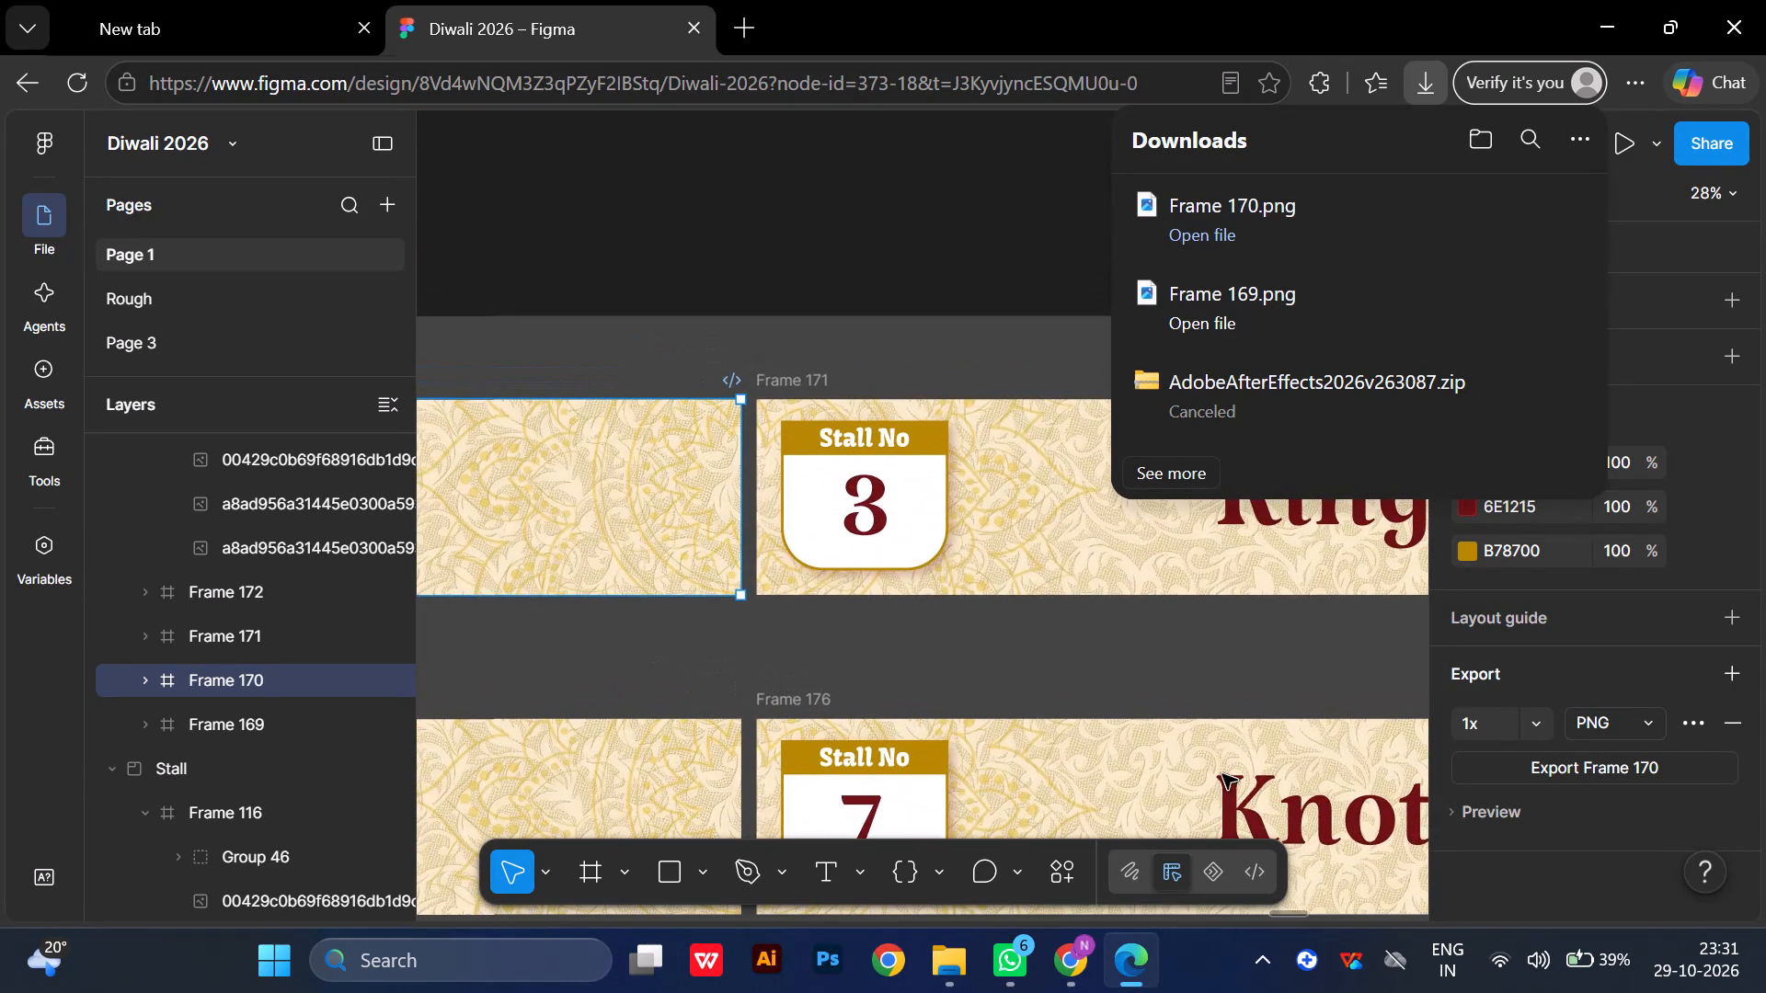
left_click(785, 375)
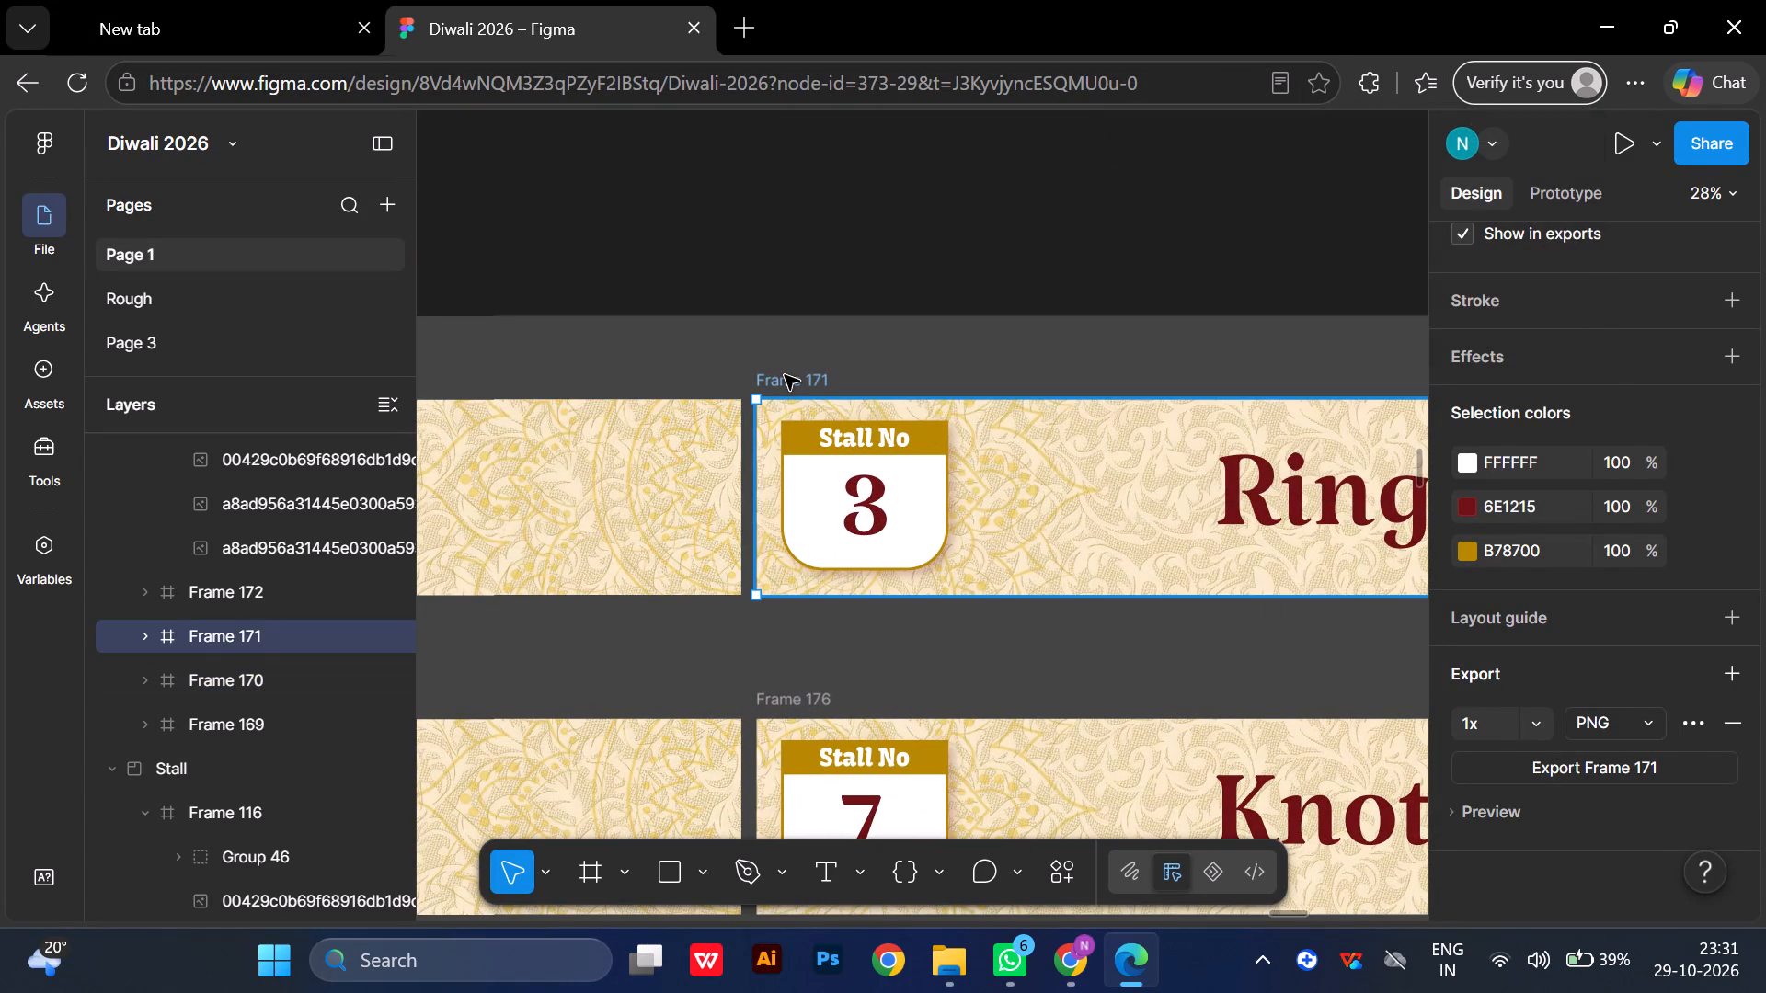
left_click(1535, 771)
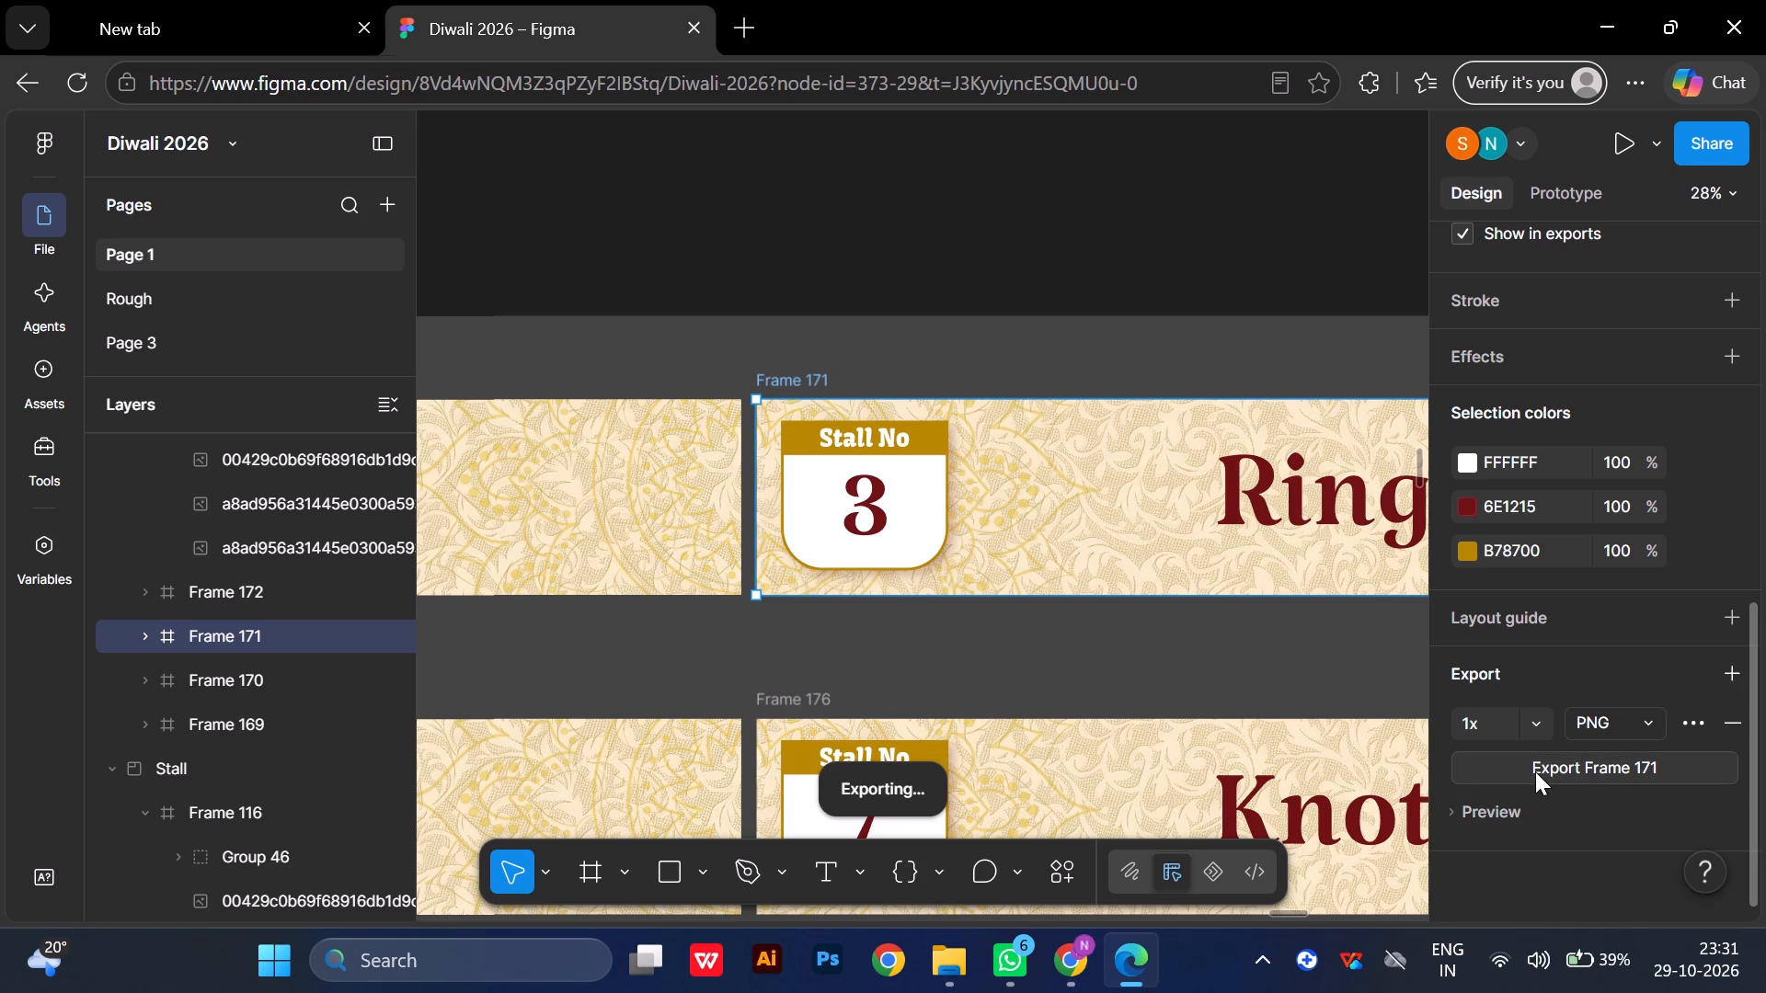
Export the stall 4 The 3d Store banner as a 1x PNG and clear the selection.
scroll(1100, 622, "left", 3)
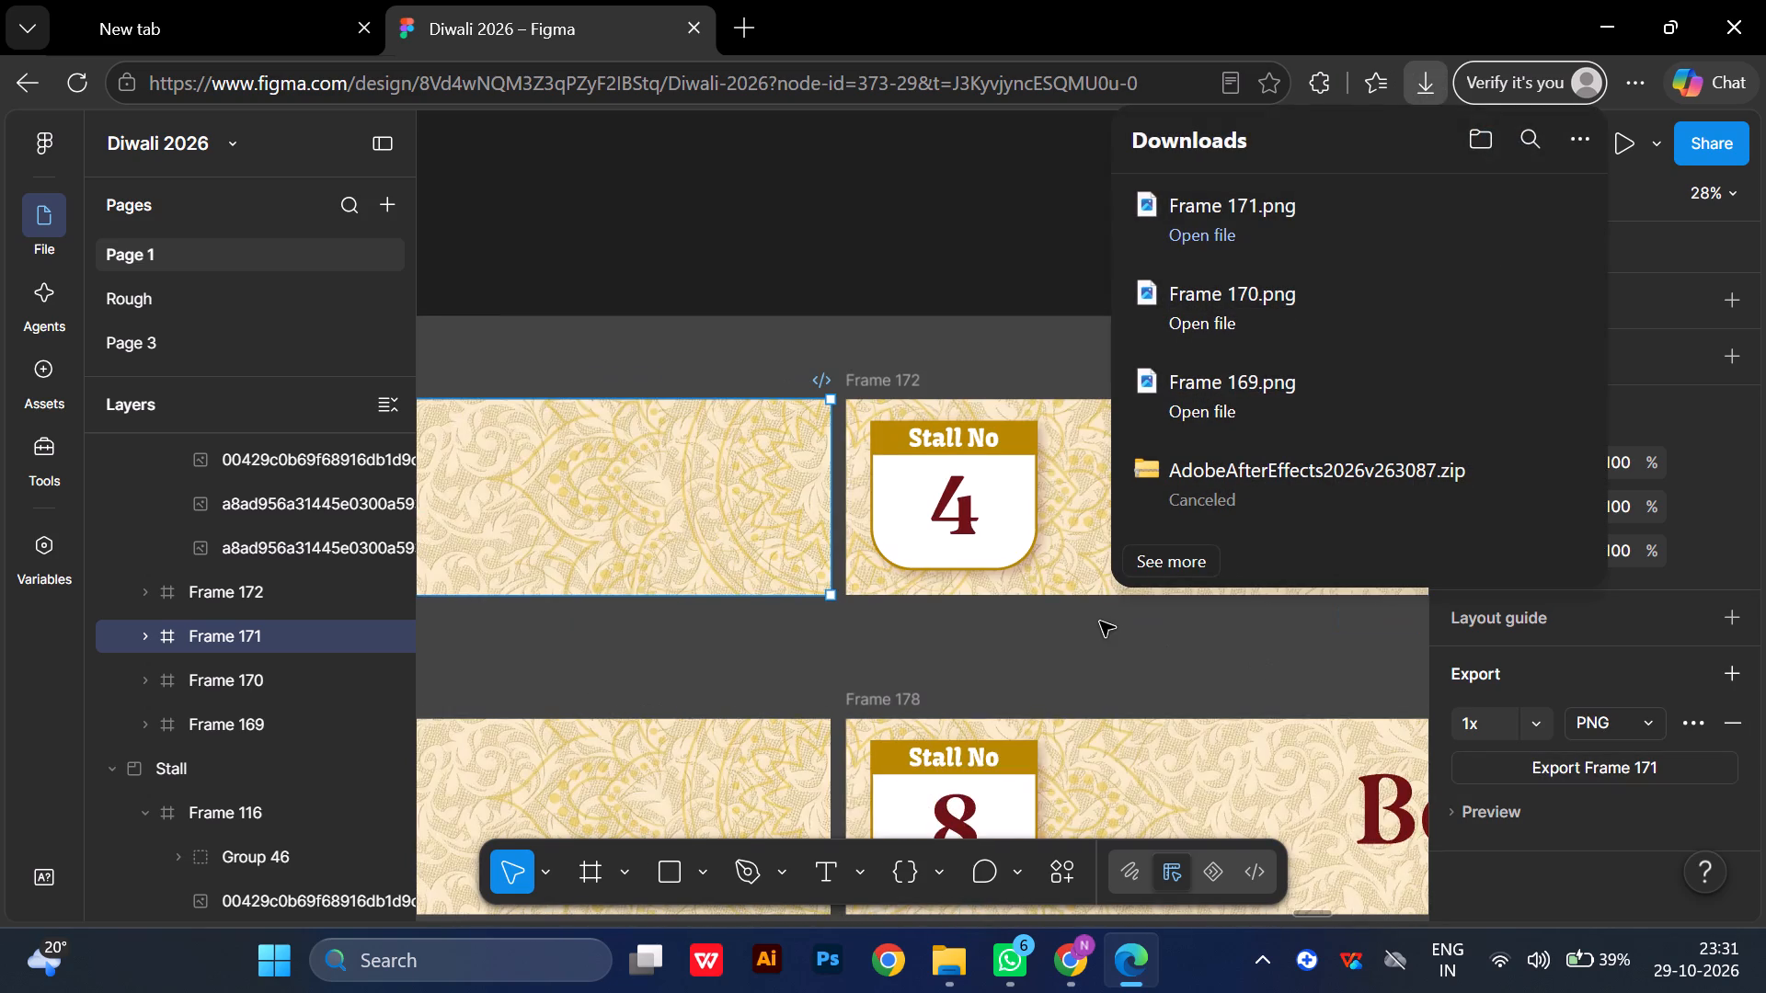
scroll(1100, 622, "left", 1)
left_click(605, 379)
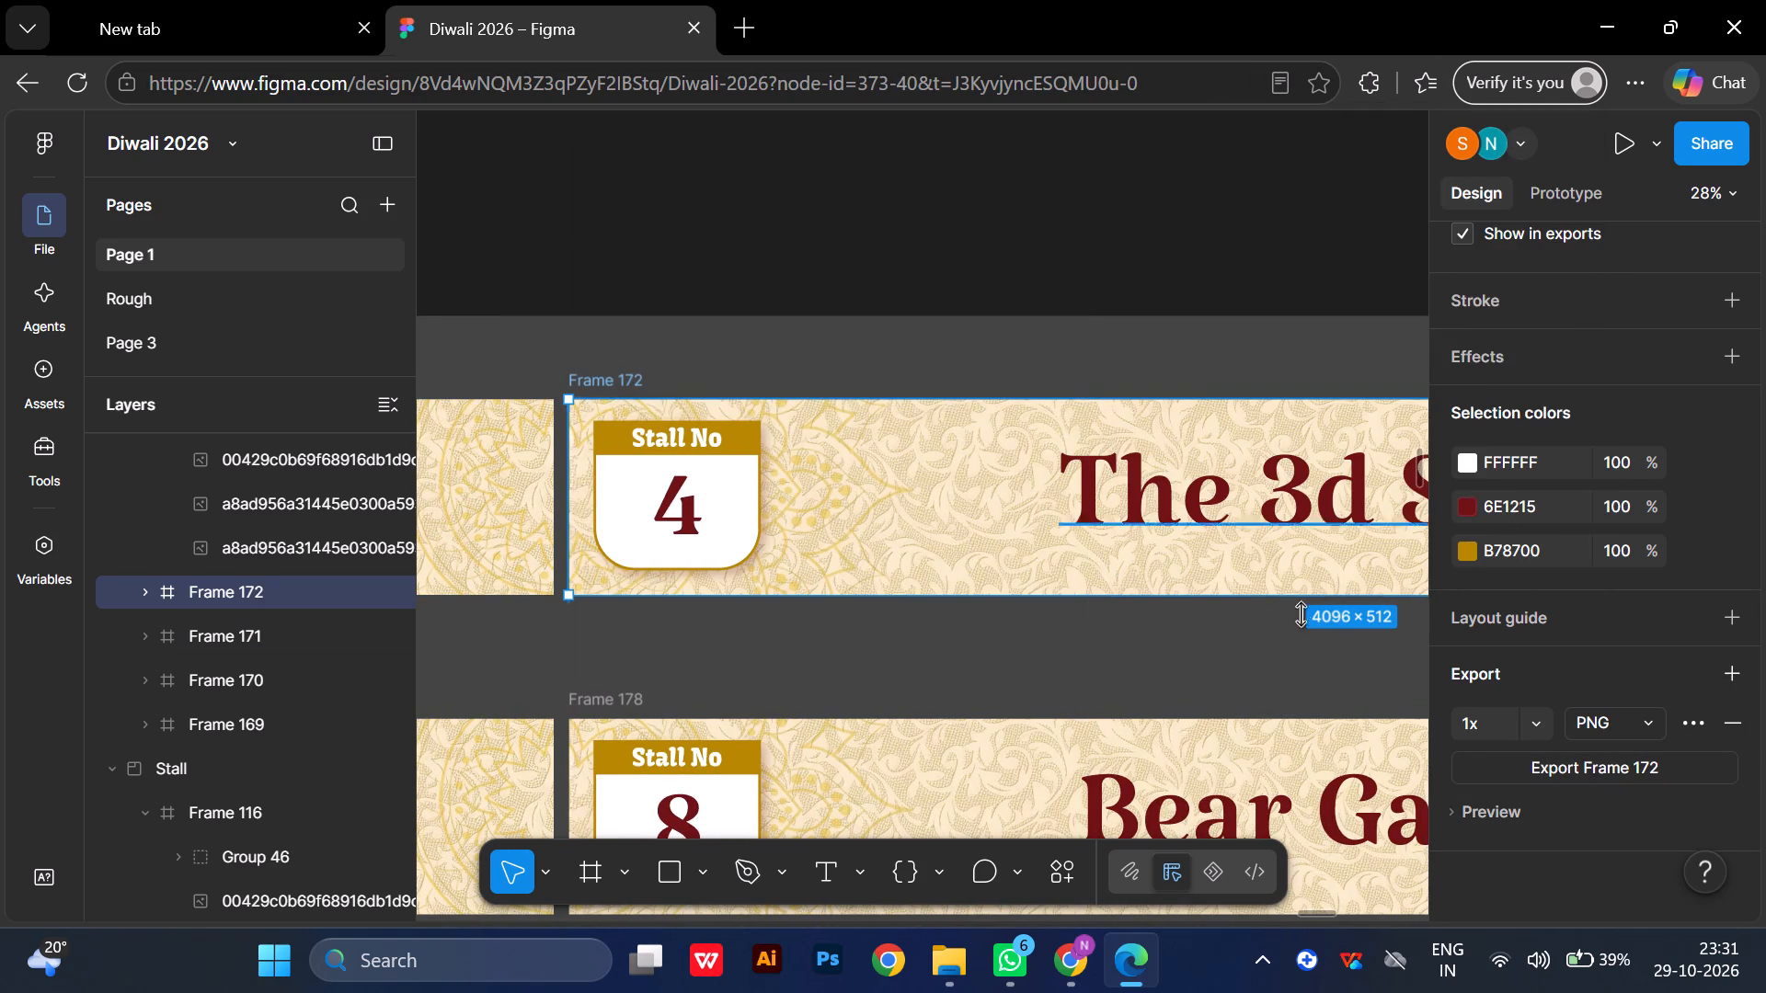
left_click(1559, 773)
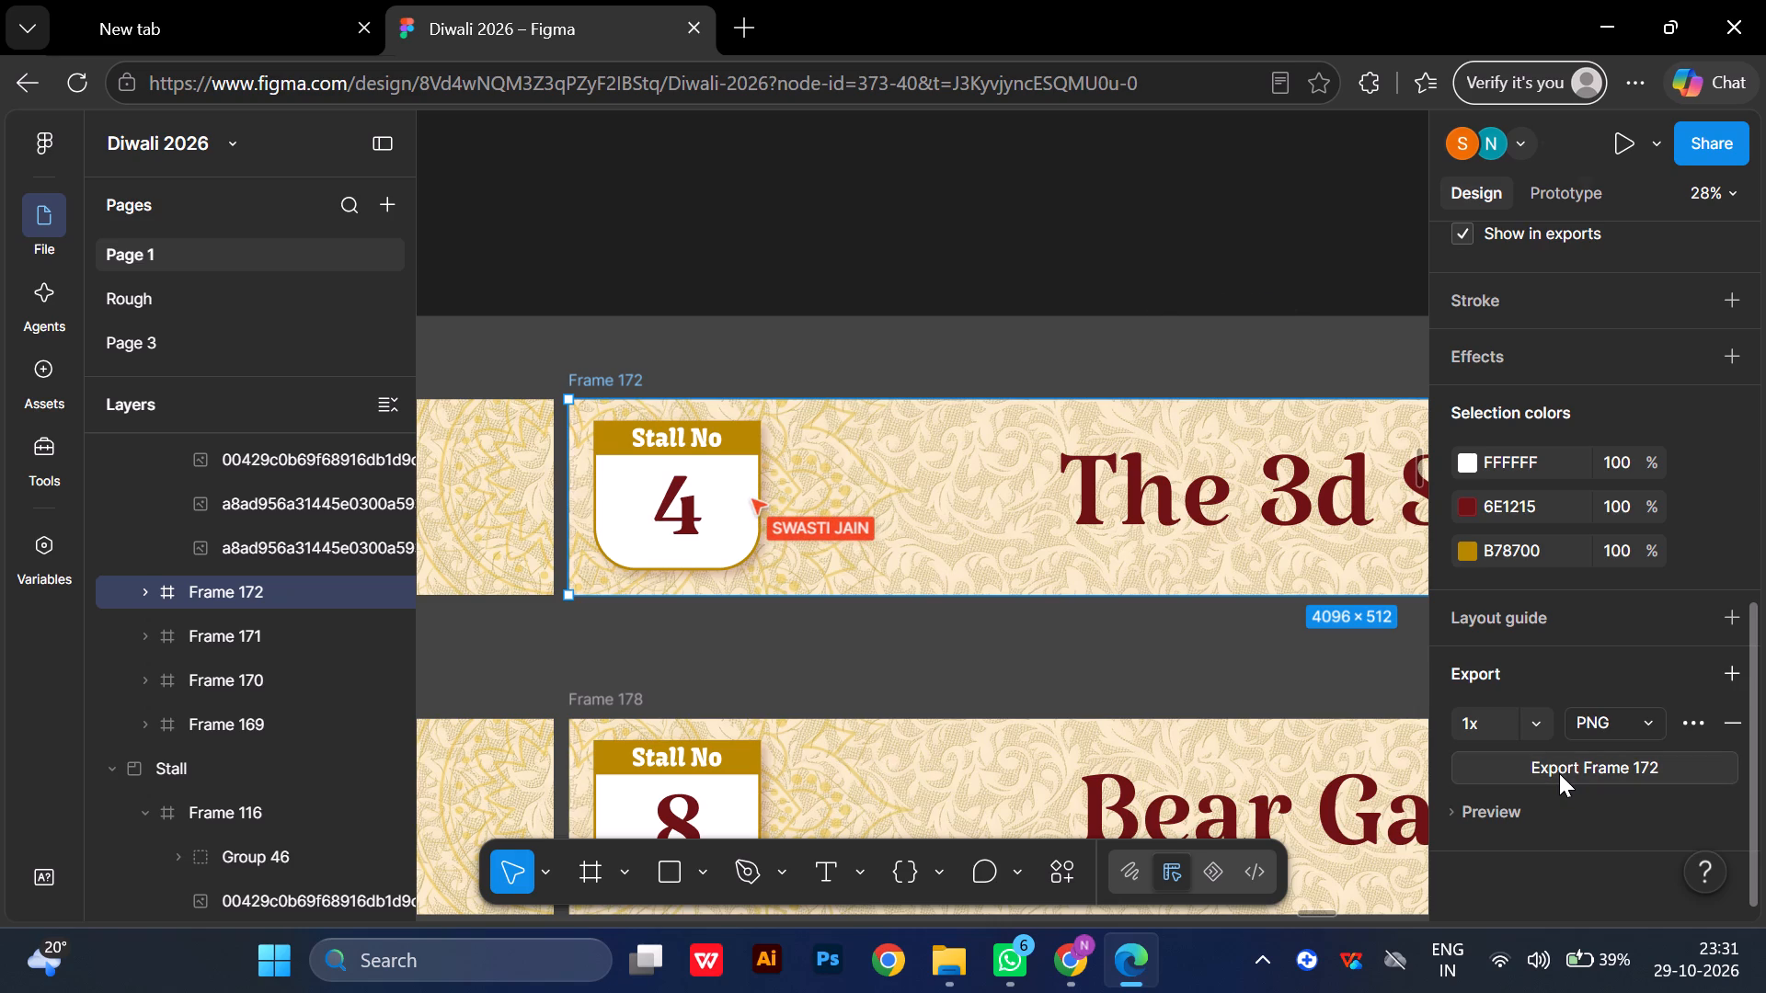
left_click(1049, 642)
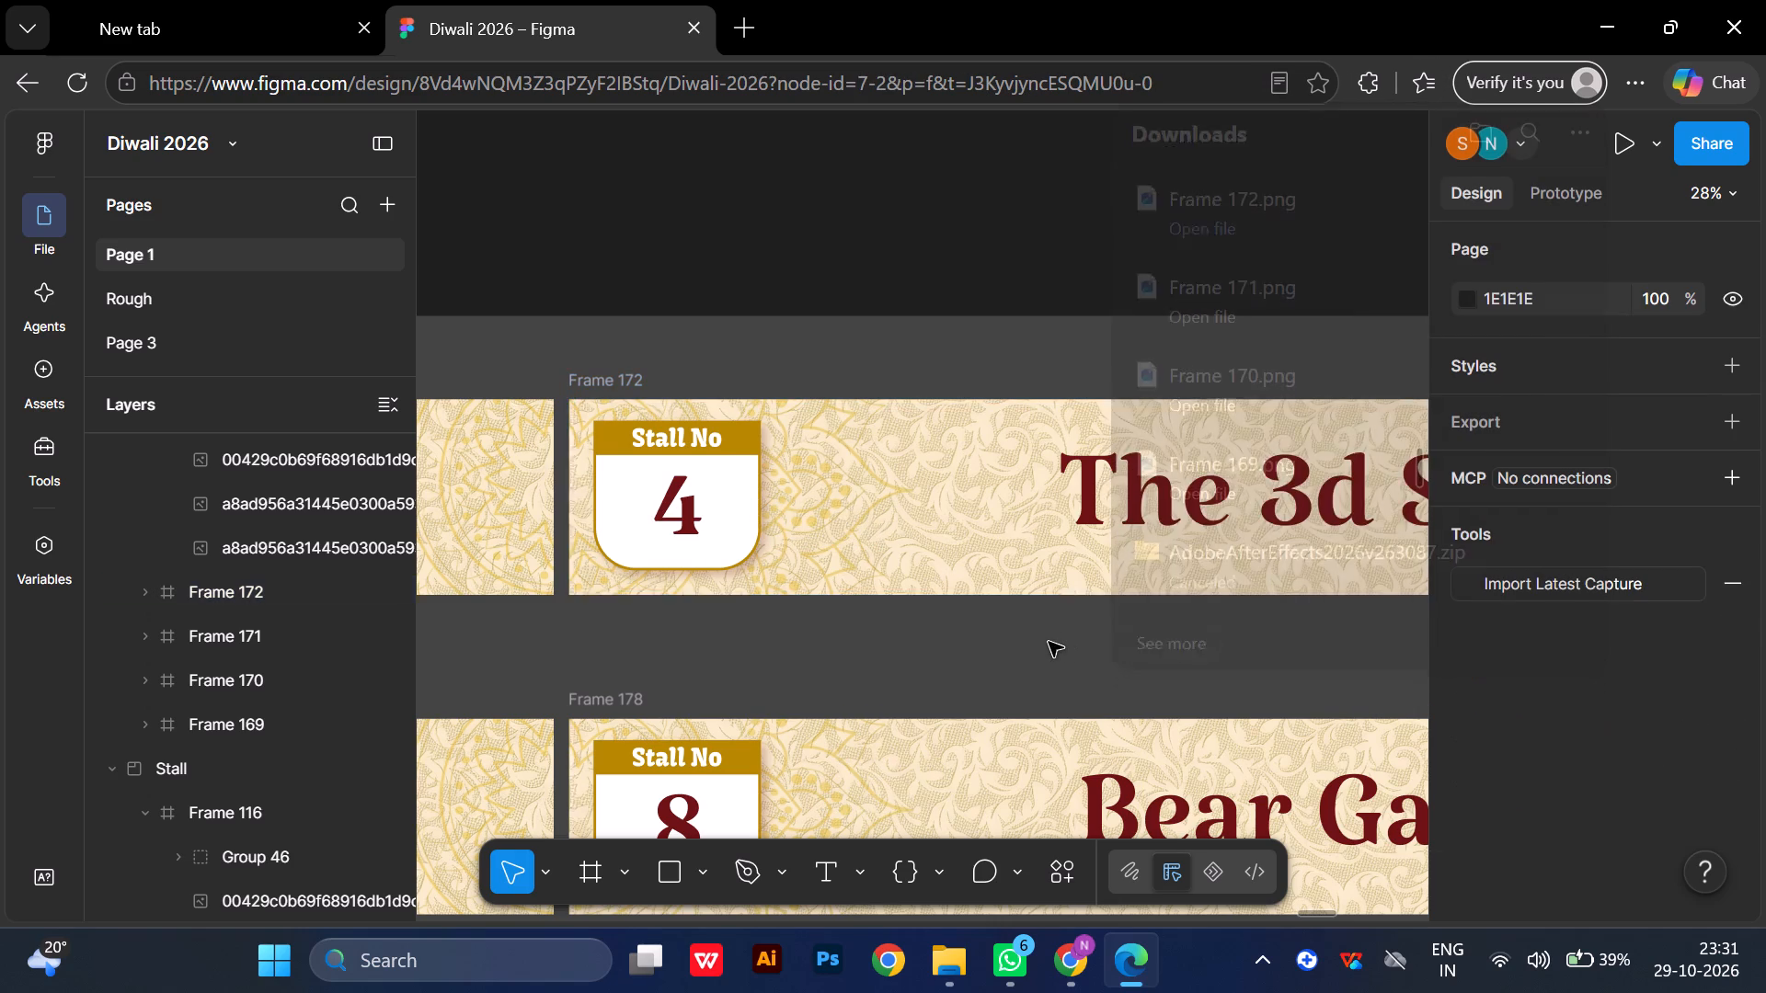
Export the stall 5 Peace of Mind banner from the duplicated Stall section as a 1x PNG.
scroll(1049, 642, "right", 3)
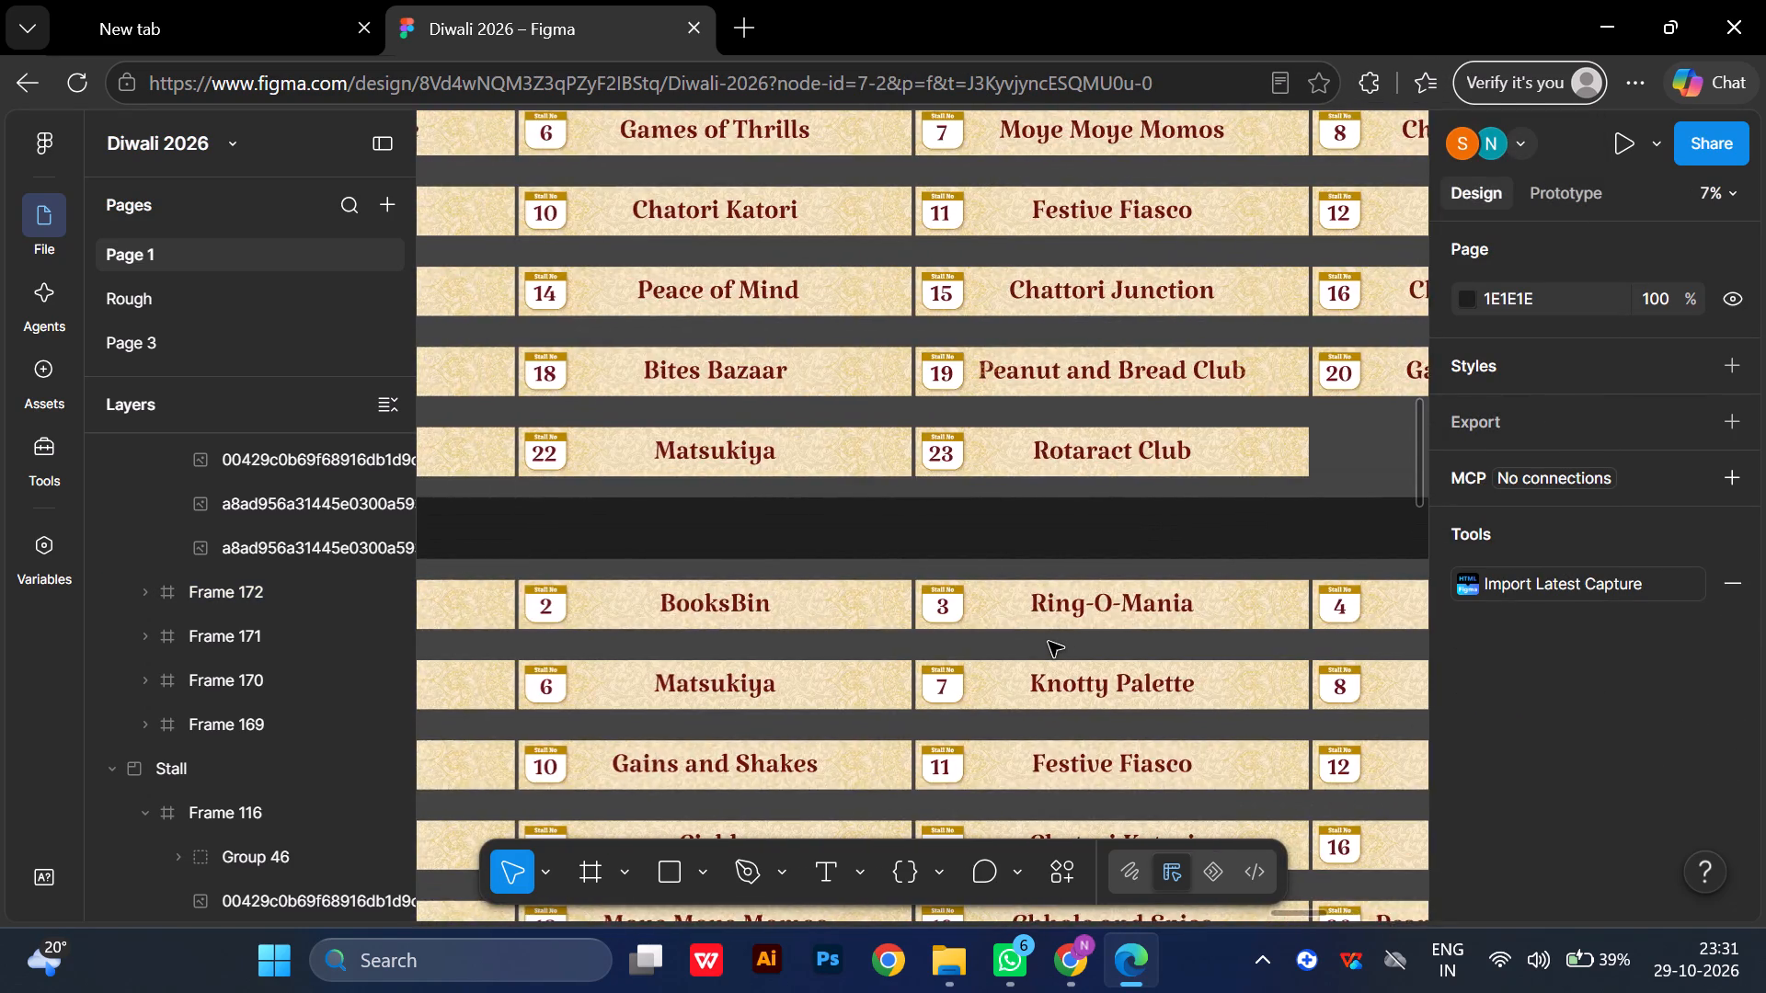
scroll(1049, 642, "right", 4)
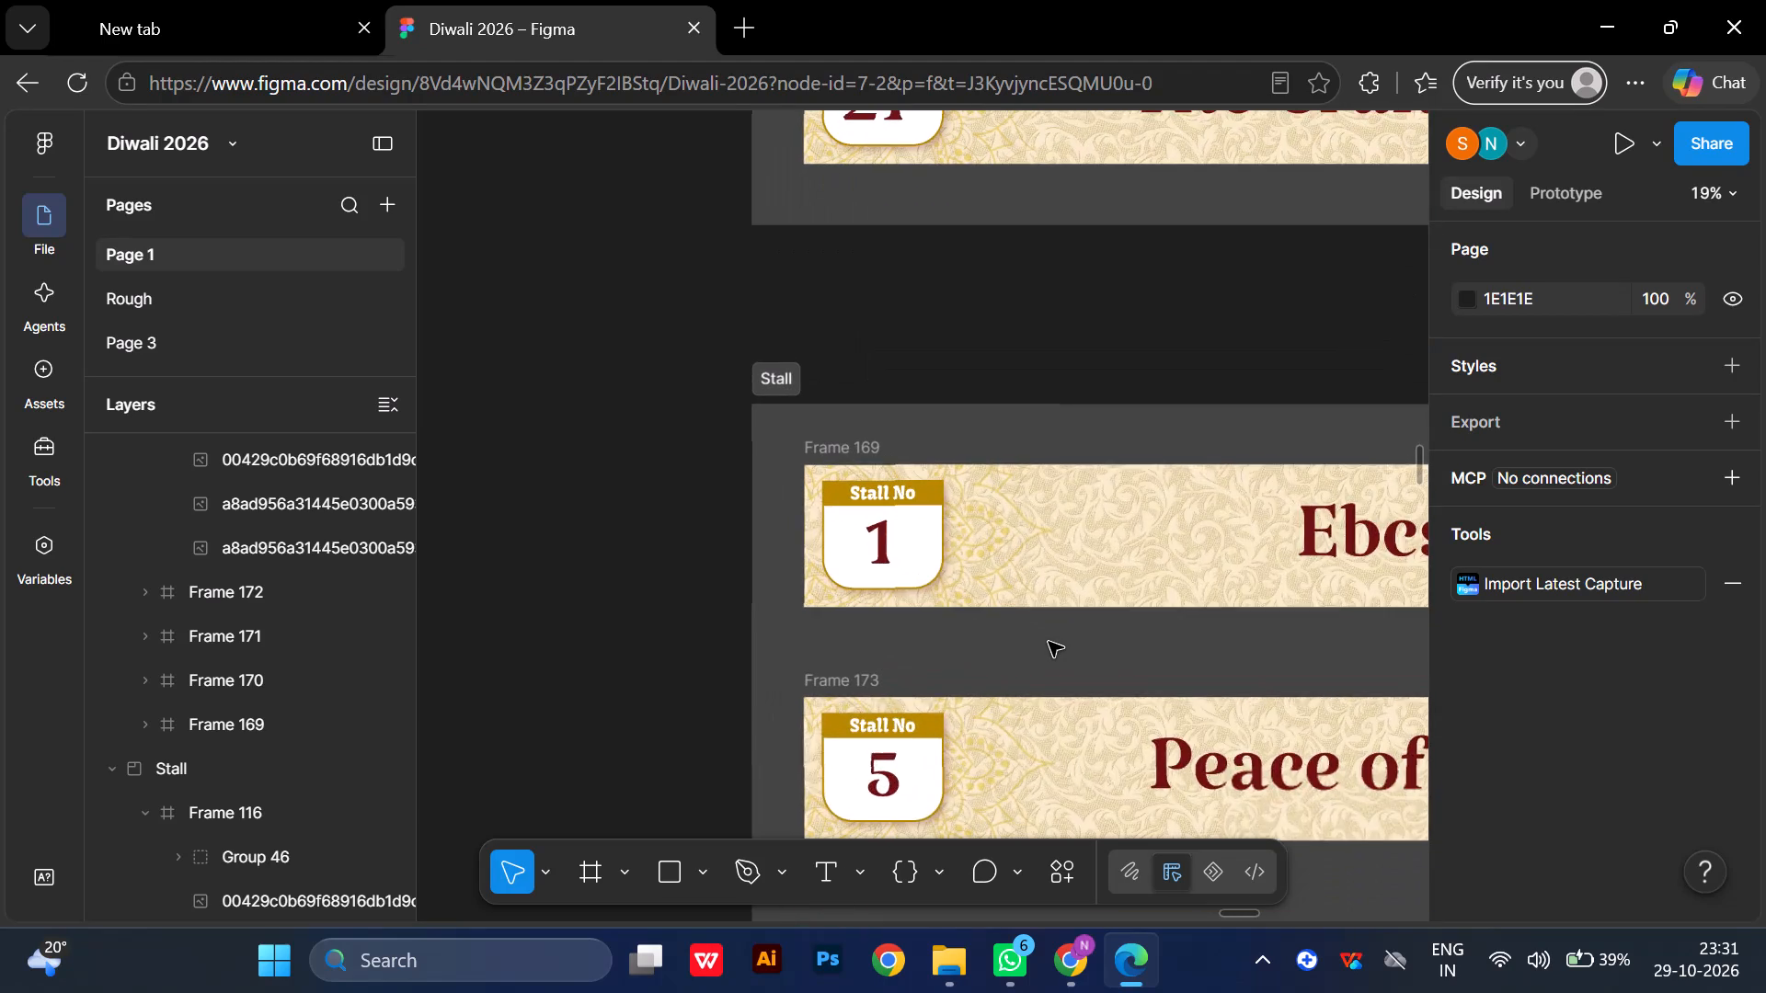
scroll(1049, 642, "right", 1)
scroll(1049, 642, "down", 1)
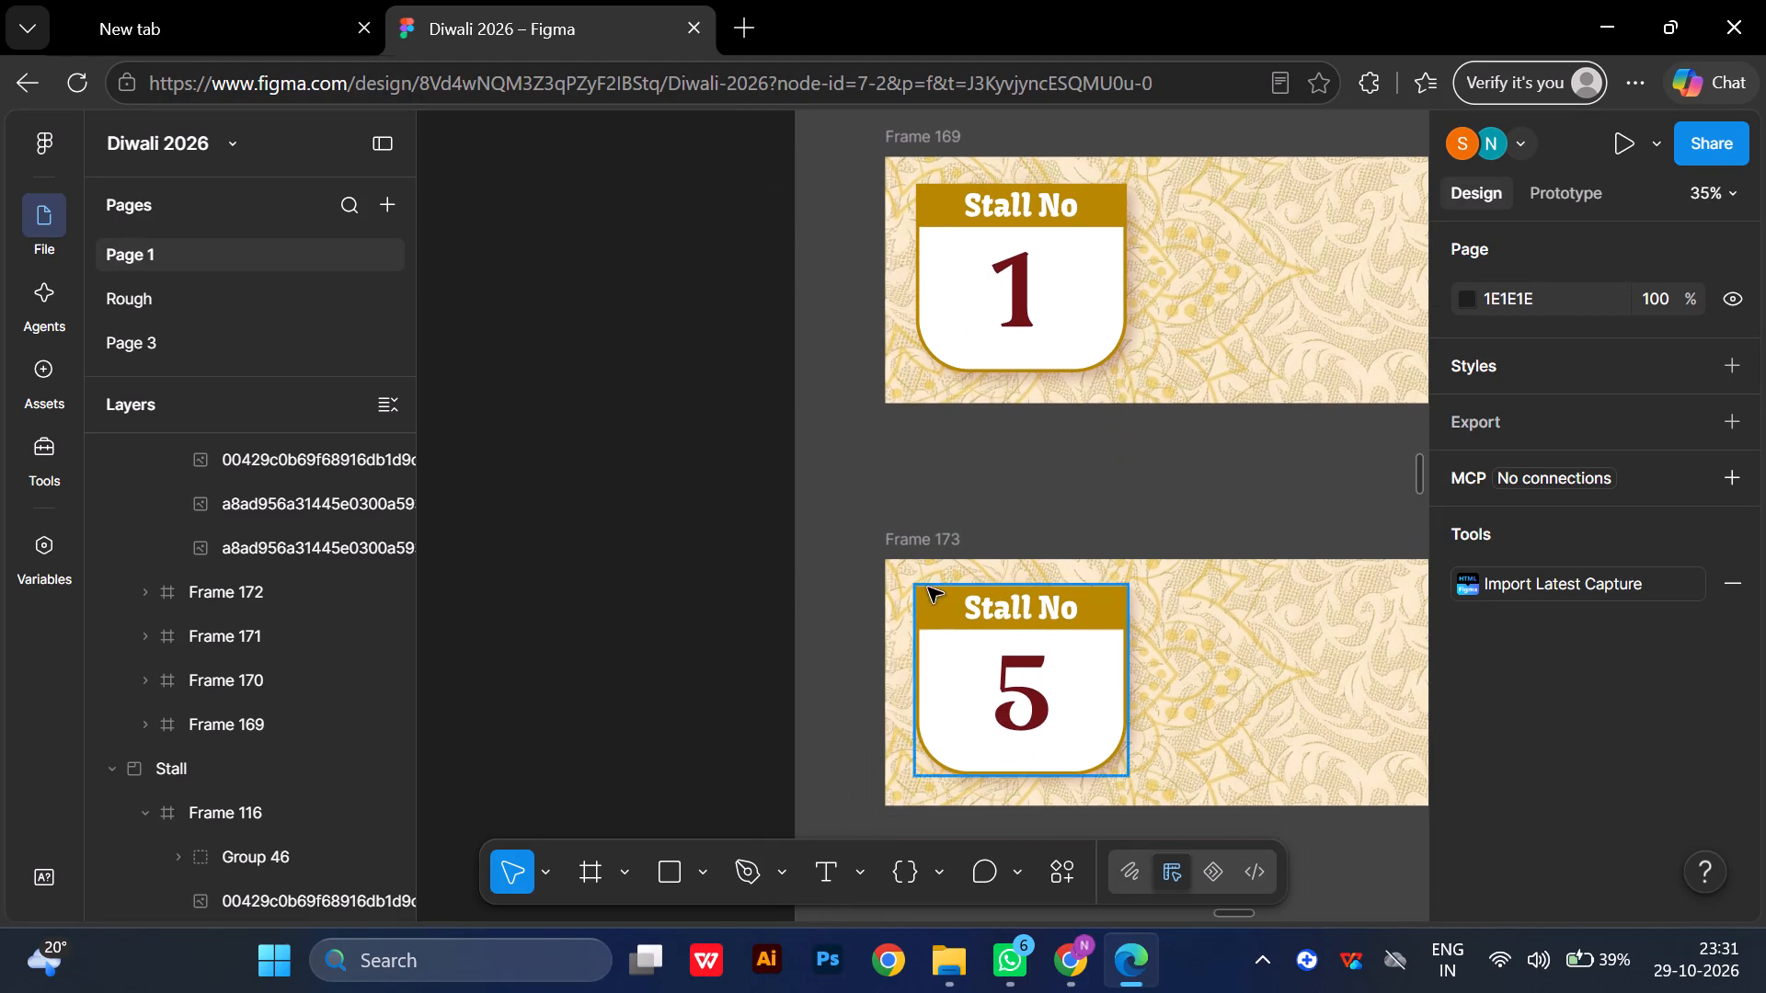
left_click(916, 542)
scroll(1553, 793, "down", 2)
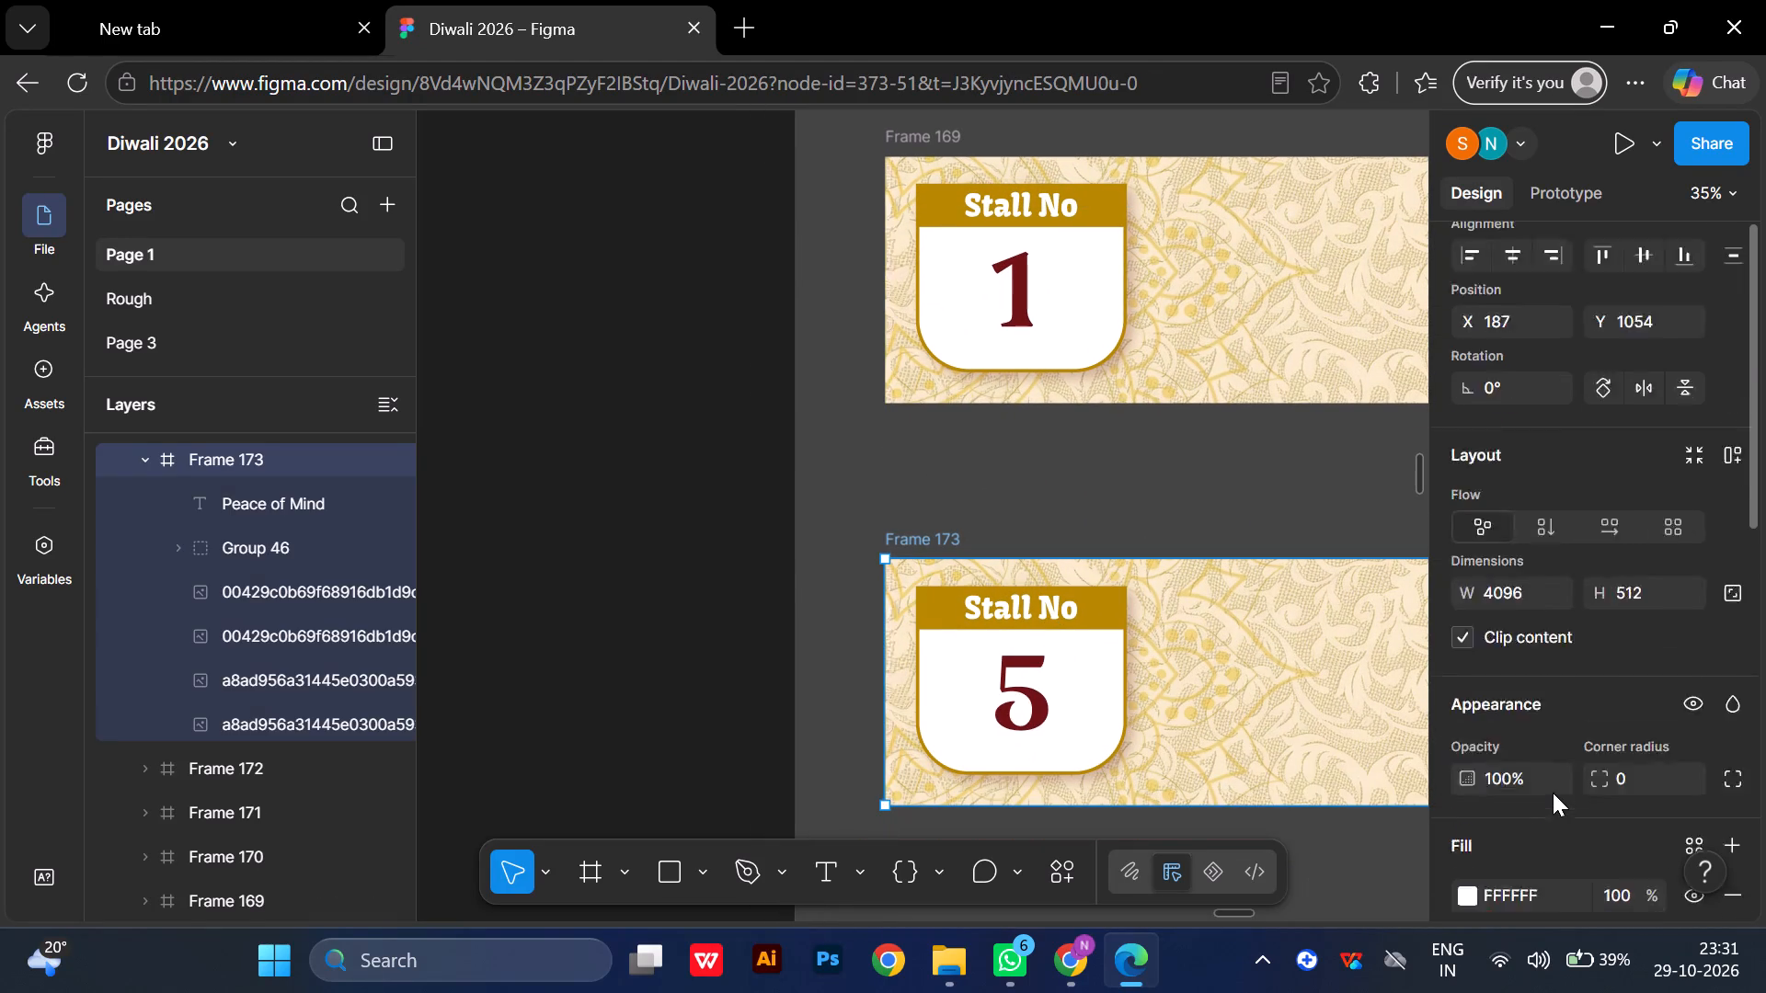
scroll(1553, 793, "down", 4)
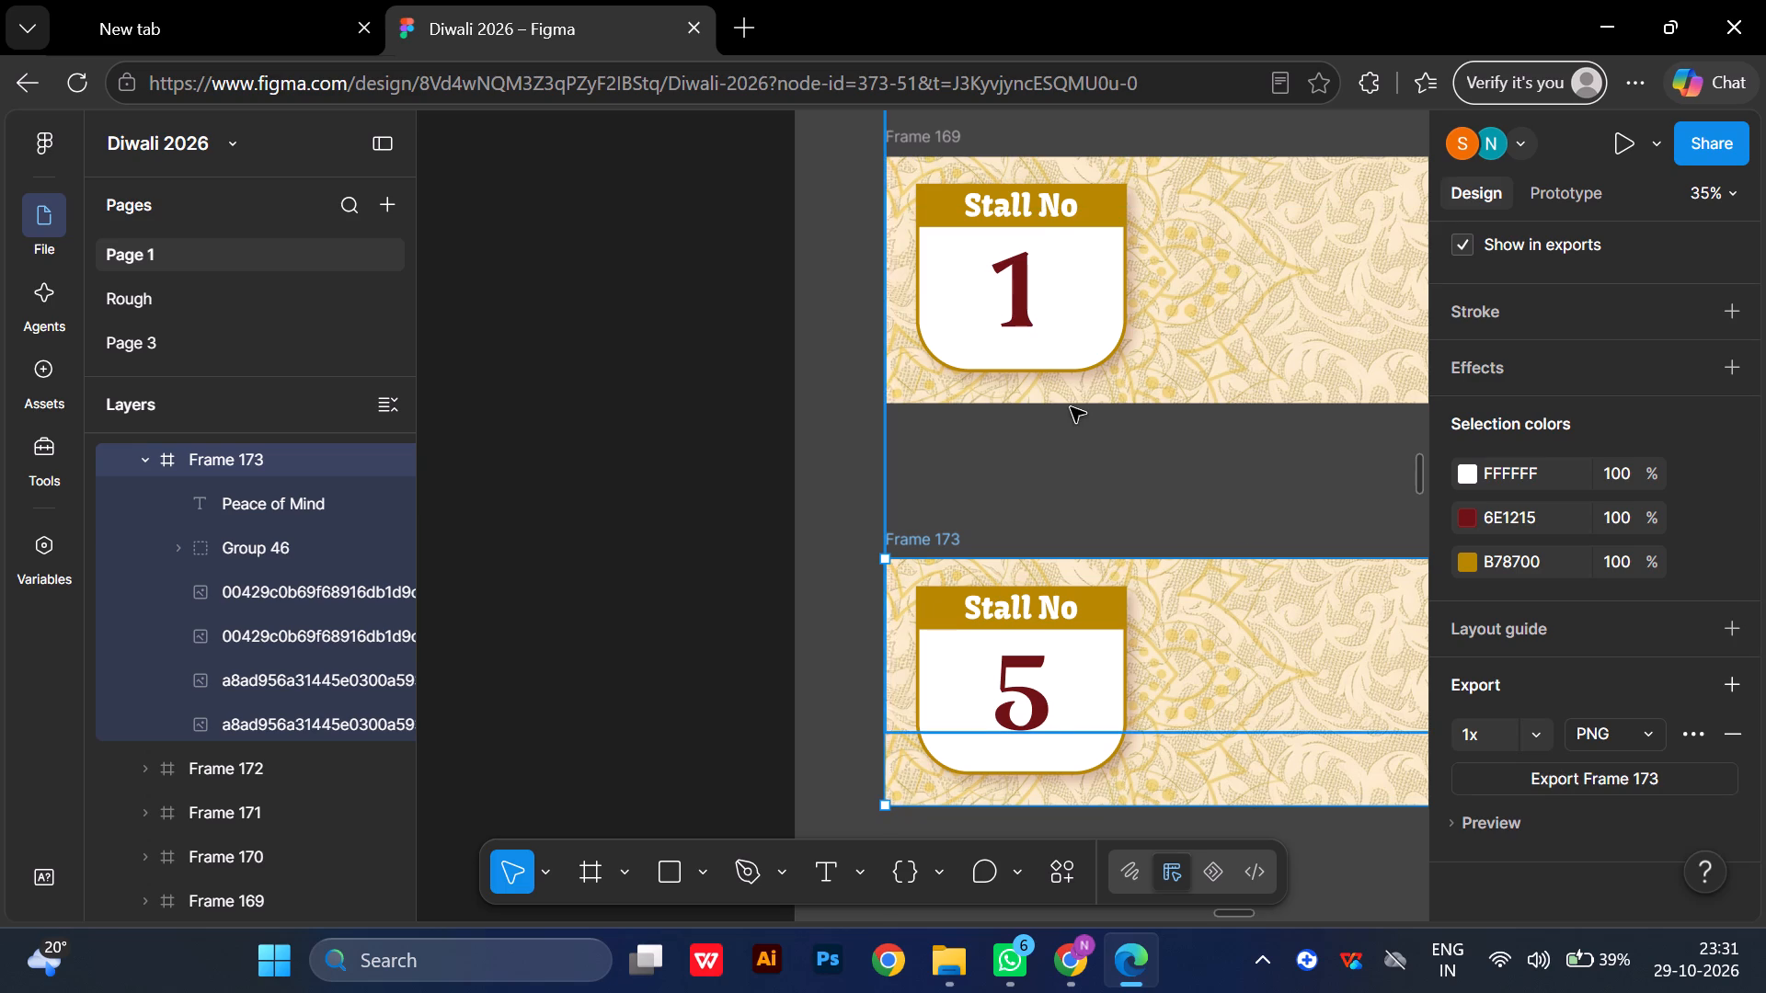
left_click(1504, 782)
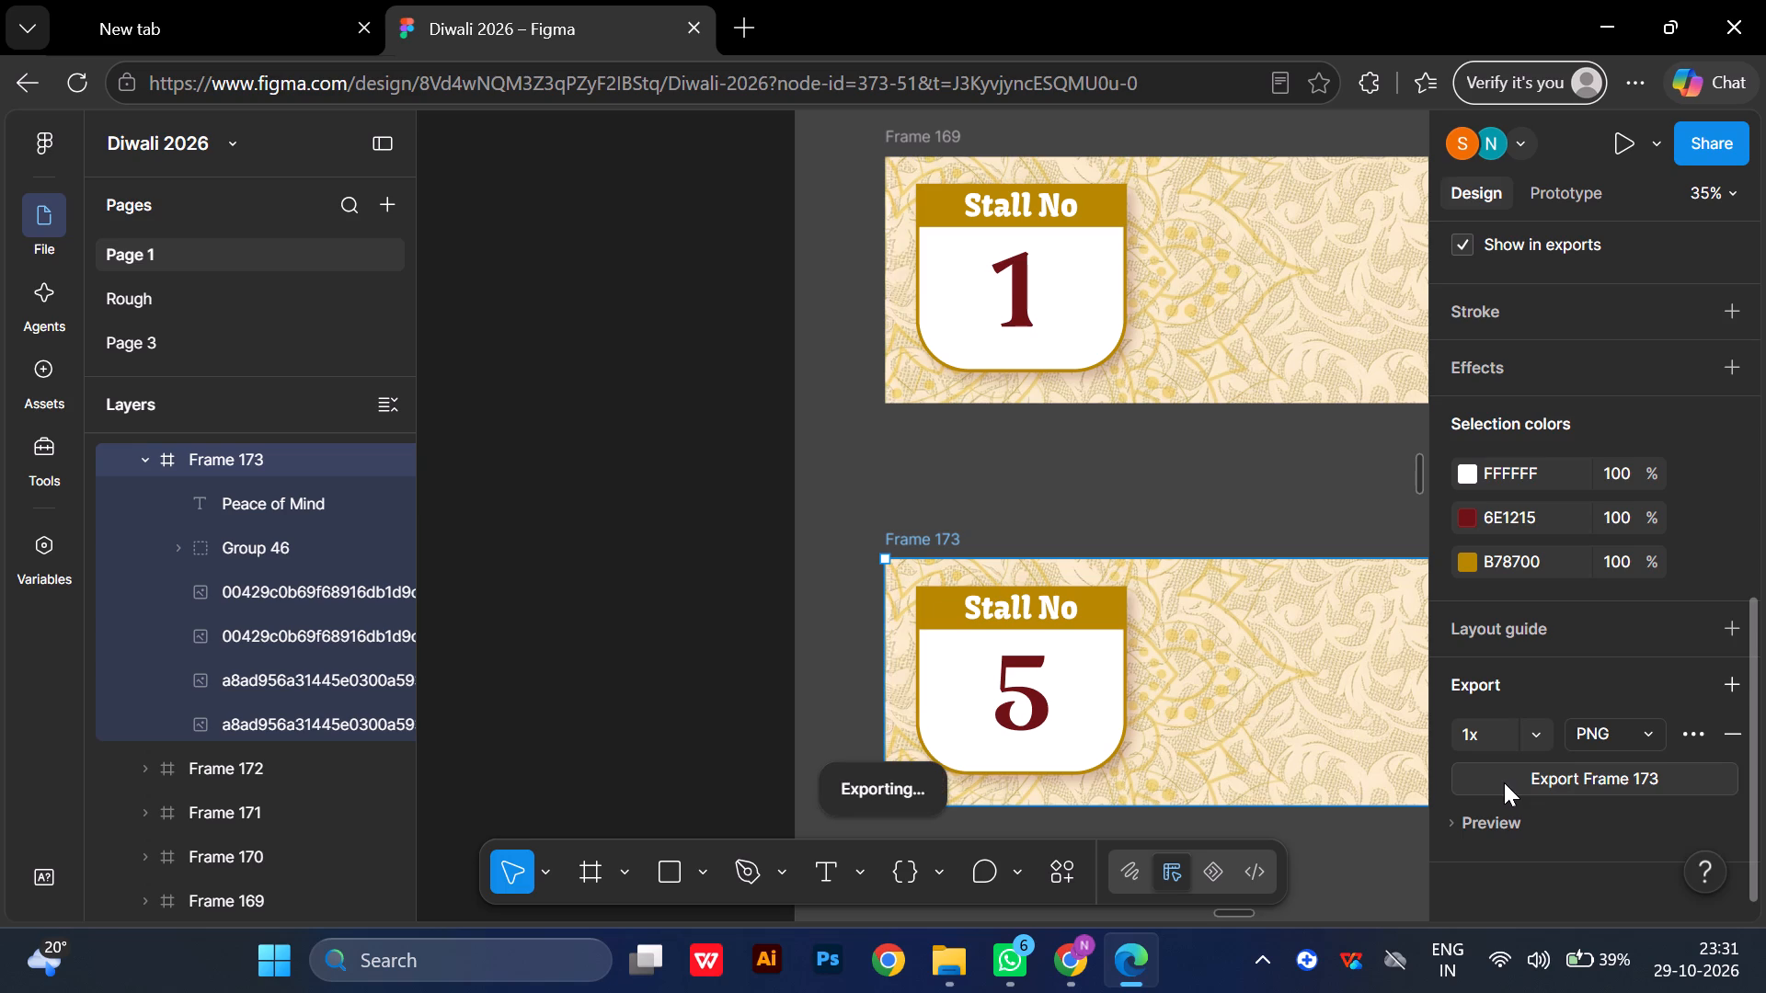
Export the stall 6 Matsukiya banner from the duplicated Stall section as a 1x PNG.
scroll(974, 531, "left", 1)
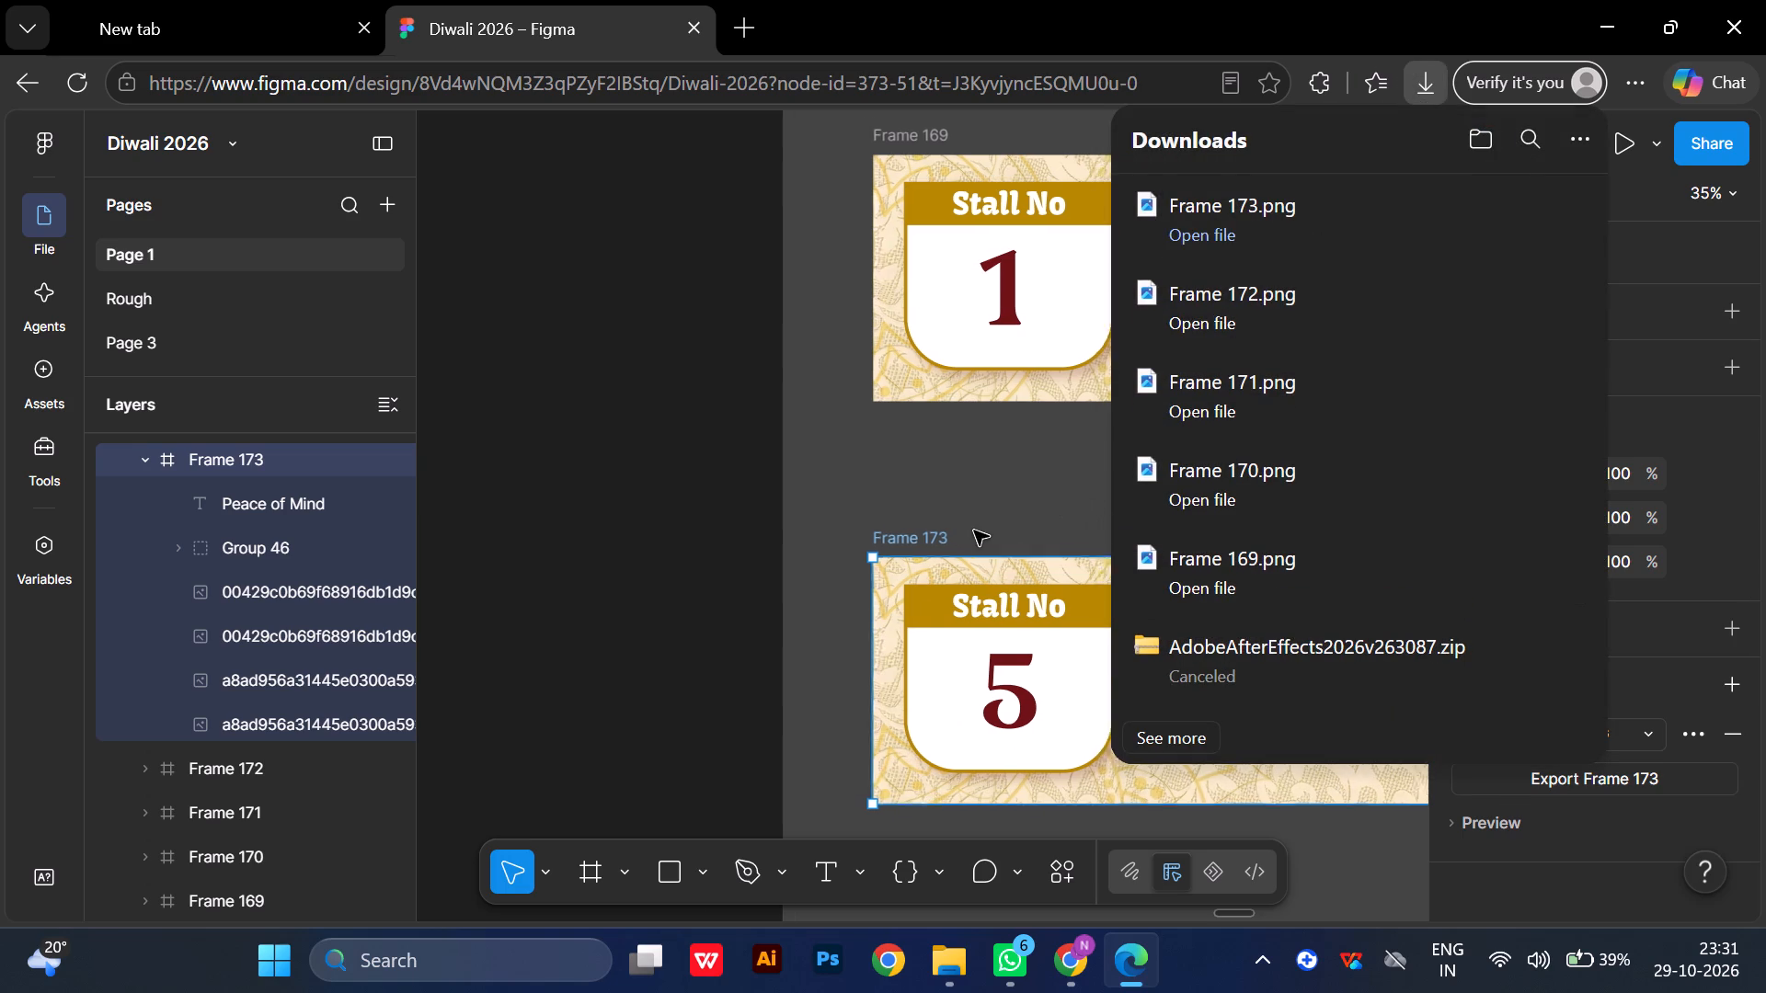
scroll(974, 531, "left", 7)
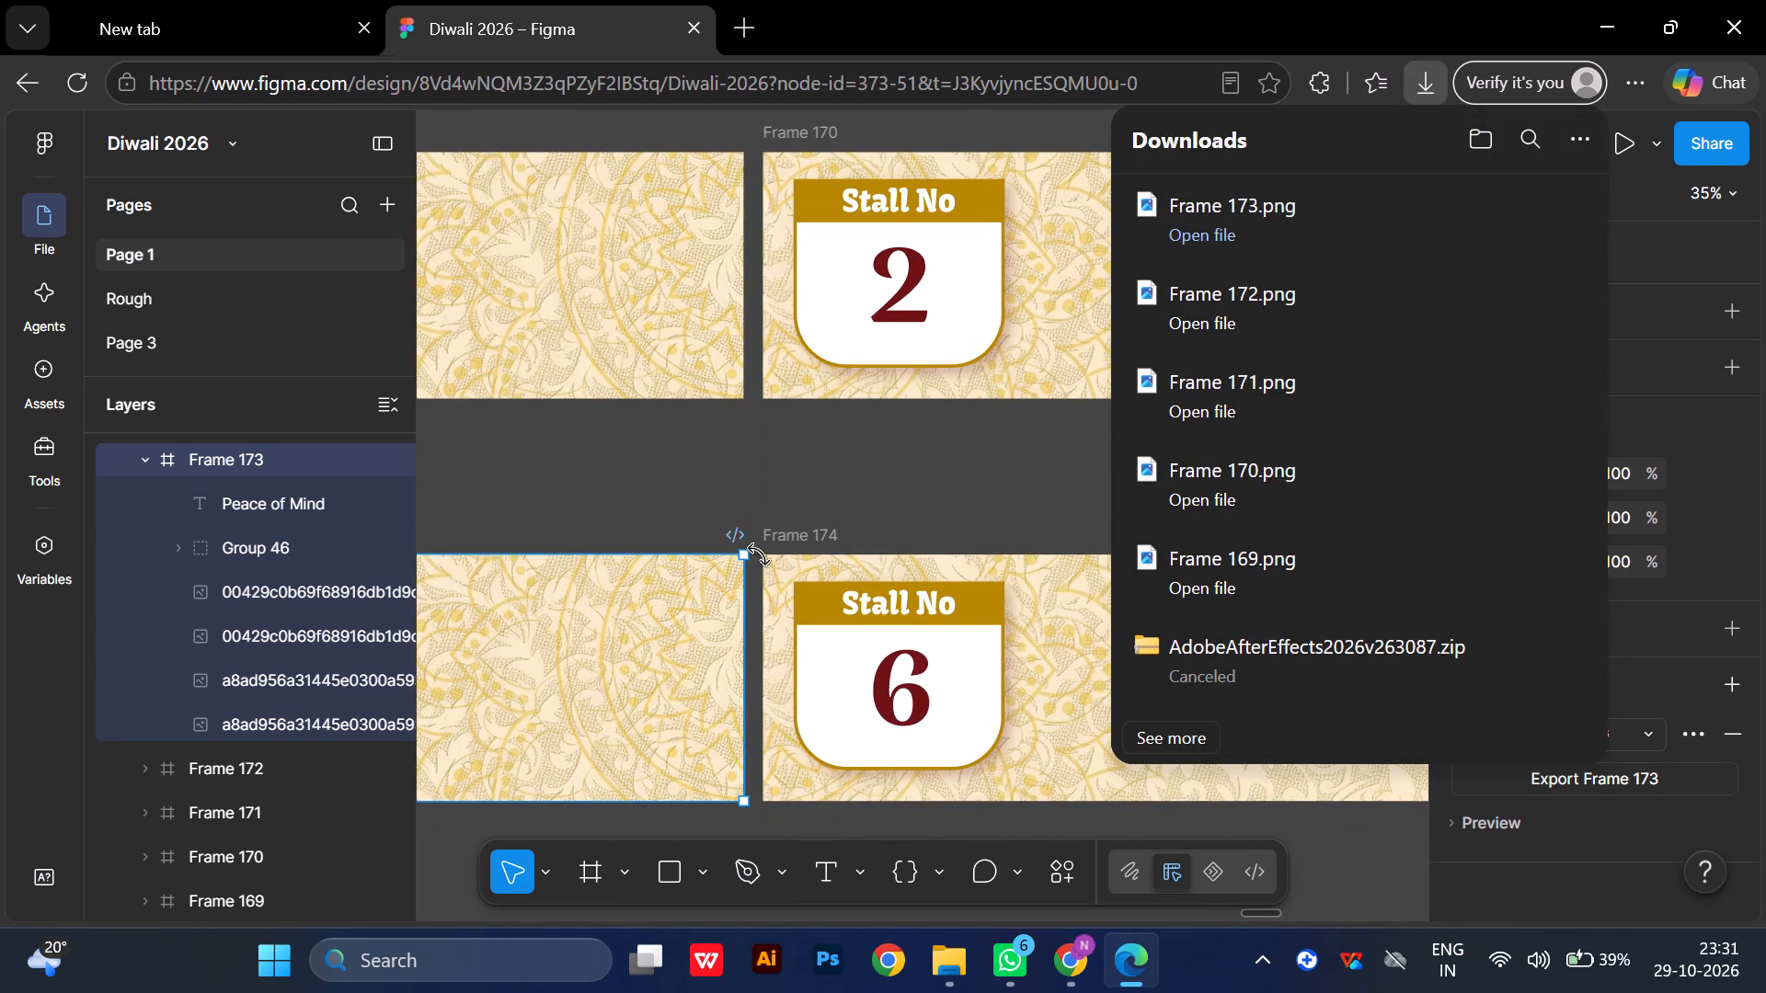
left_click(785, 540)
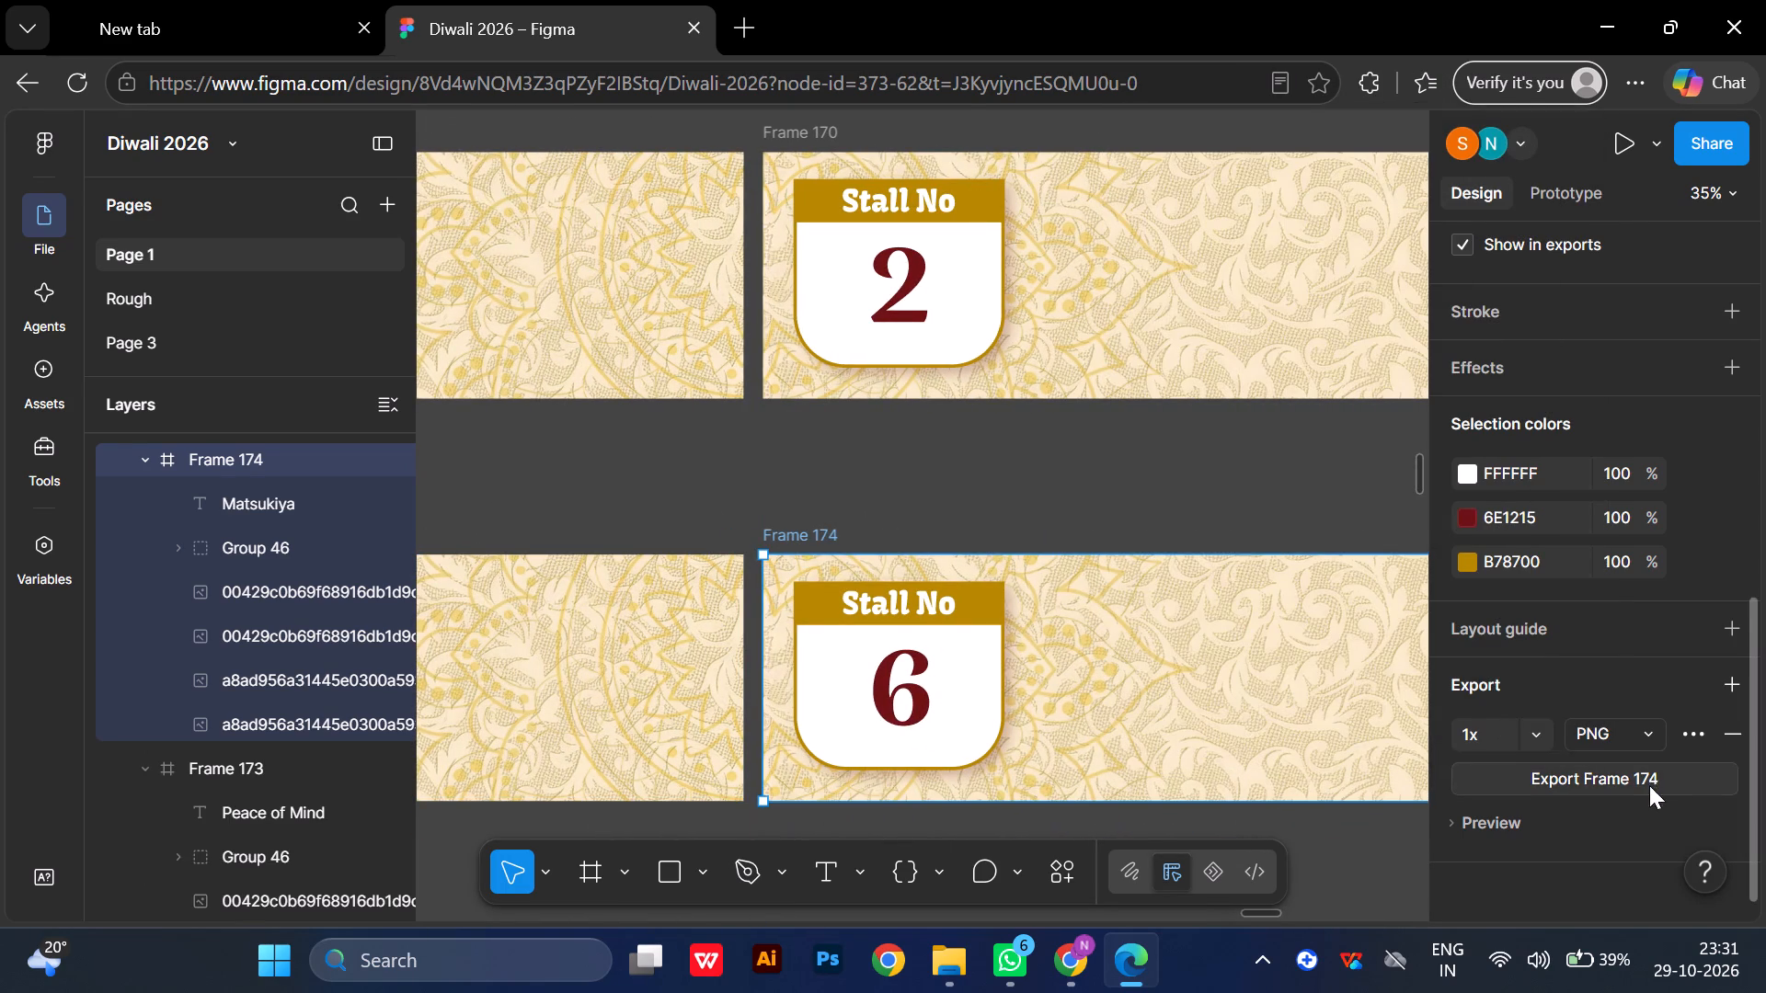
left_click(1608, 766)
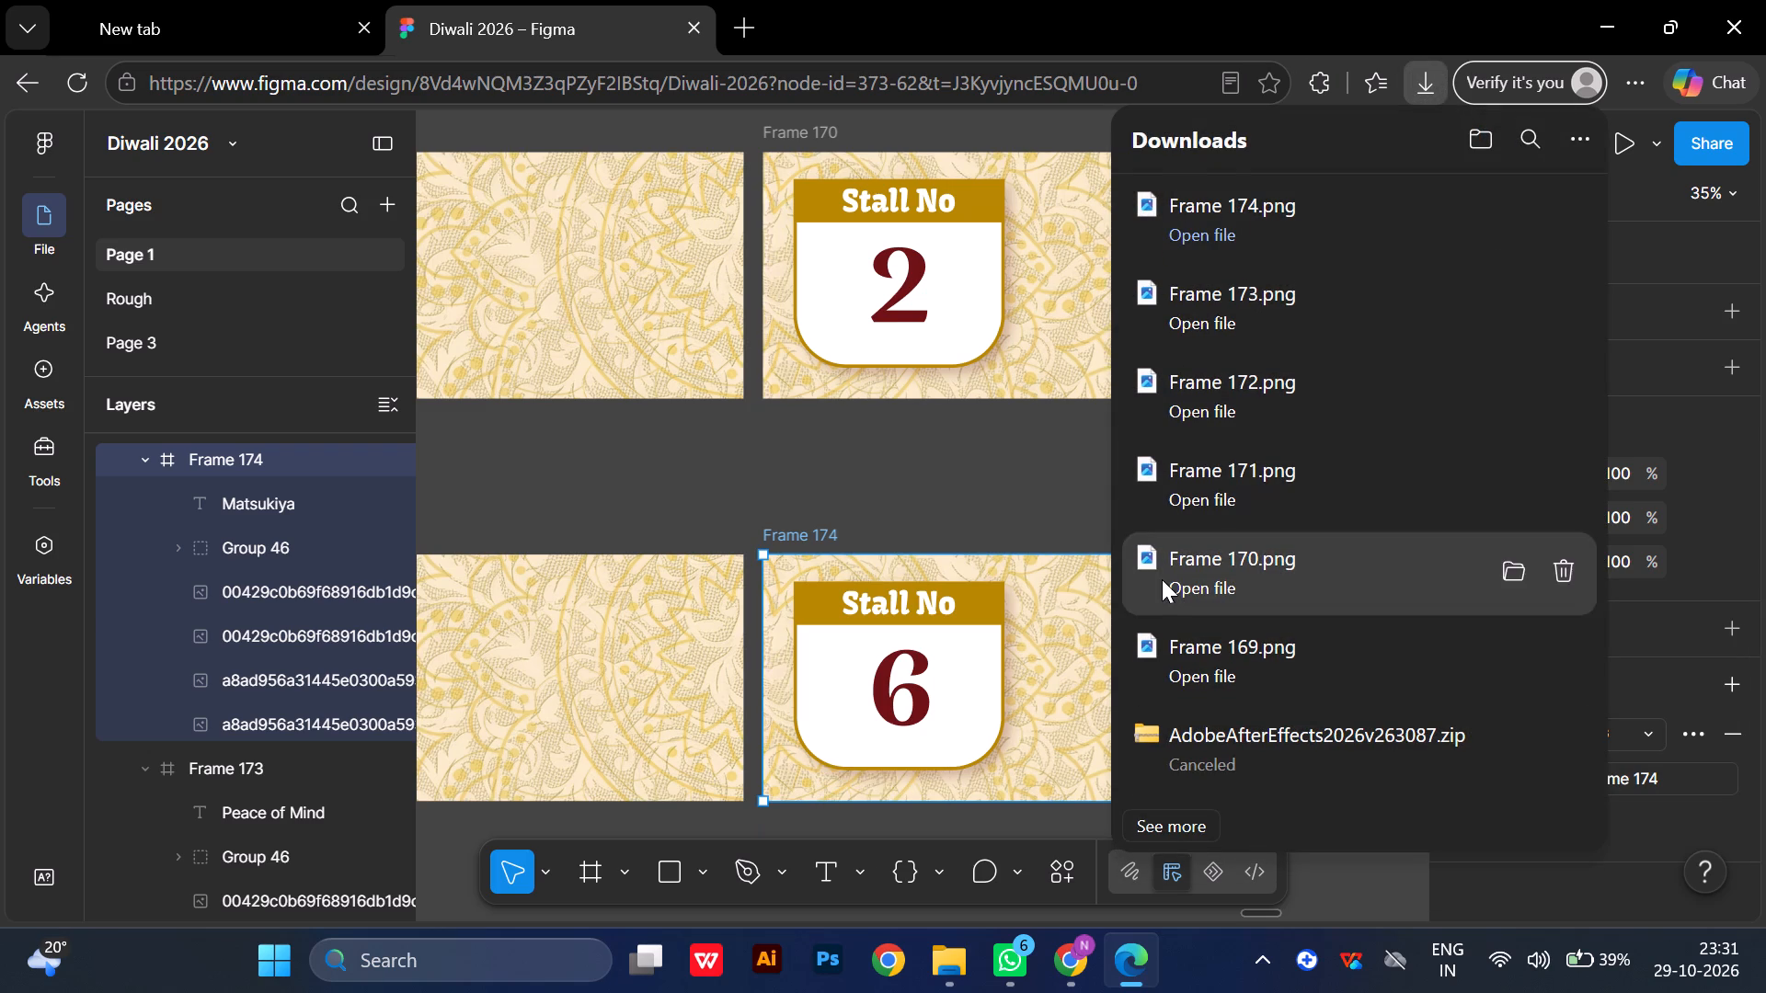
Export the stall 7 Knotty Palette banner from the duplicated Stall section as a 1x PNG.
scroll(915, 530, "left", 5)
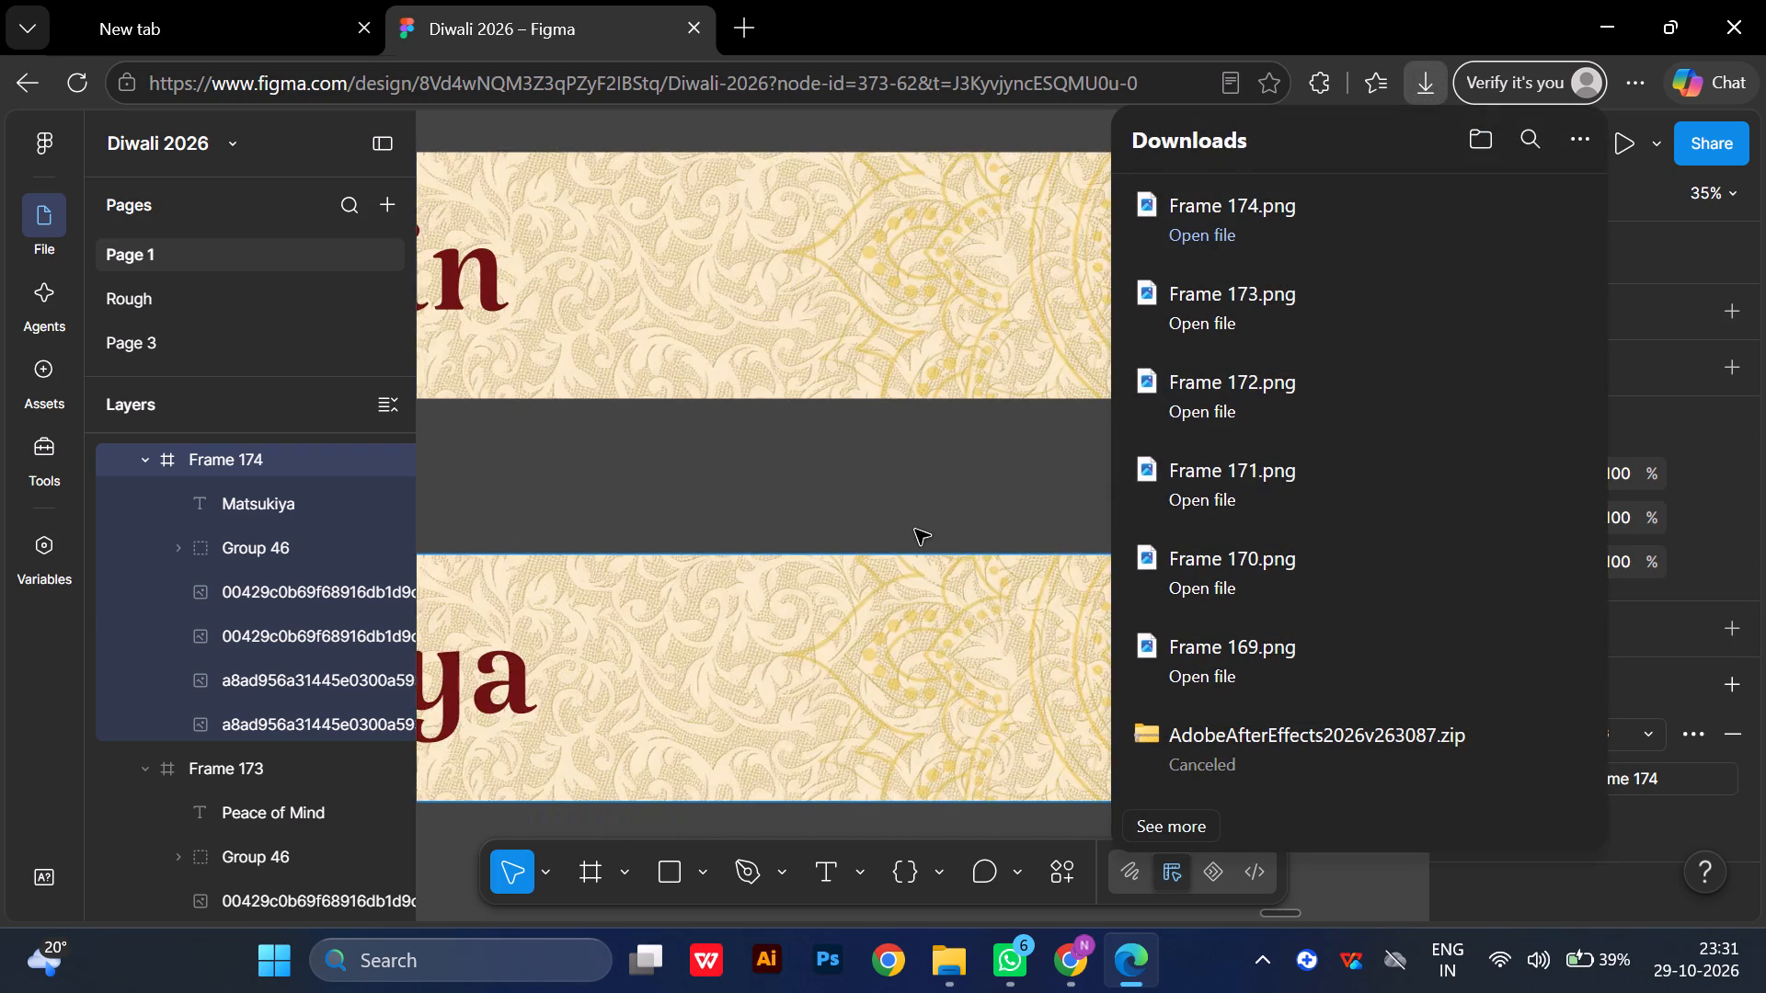
scroll(915, 530, "left", 3)
left_click(799, 538)
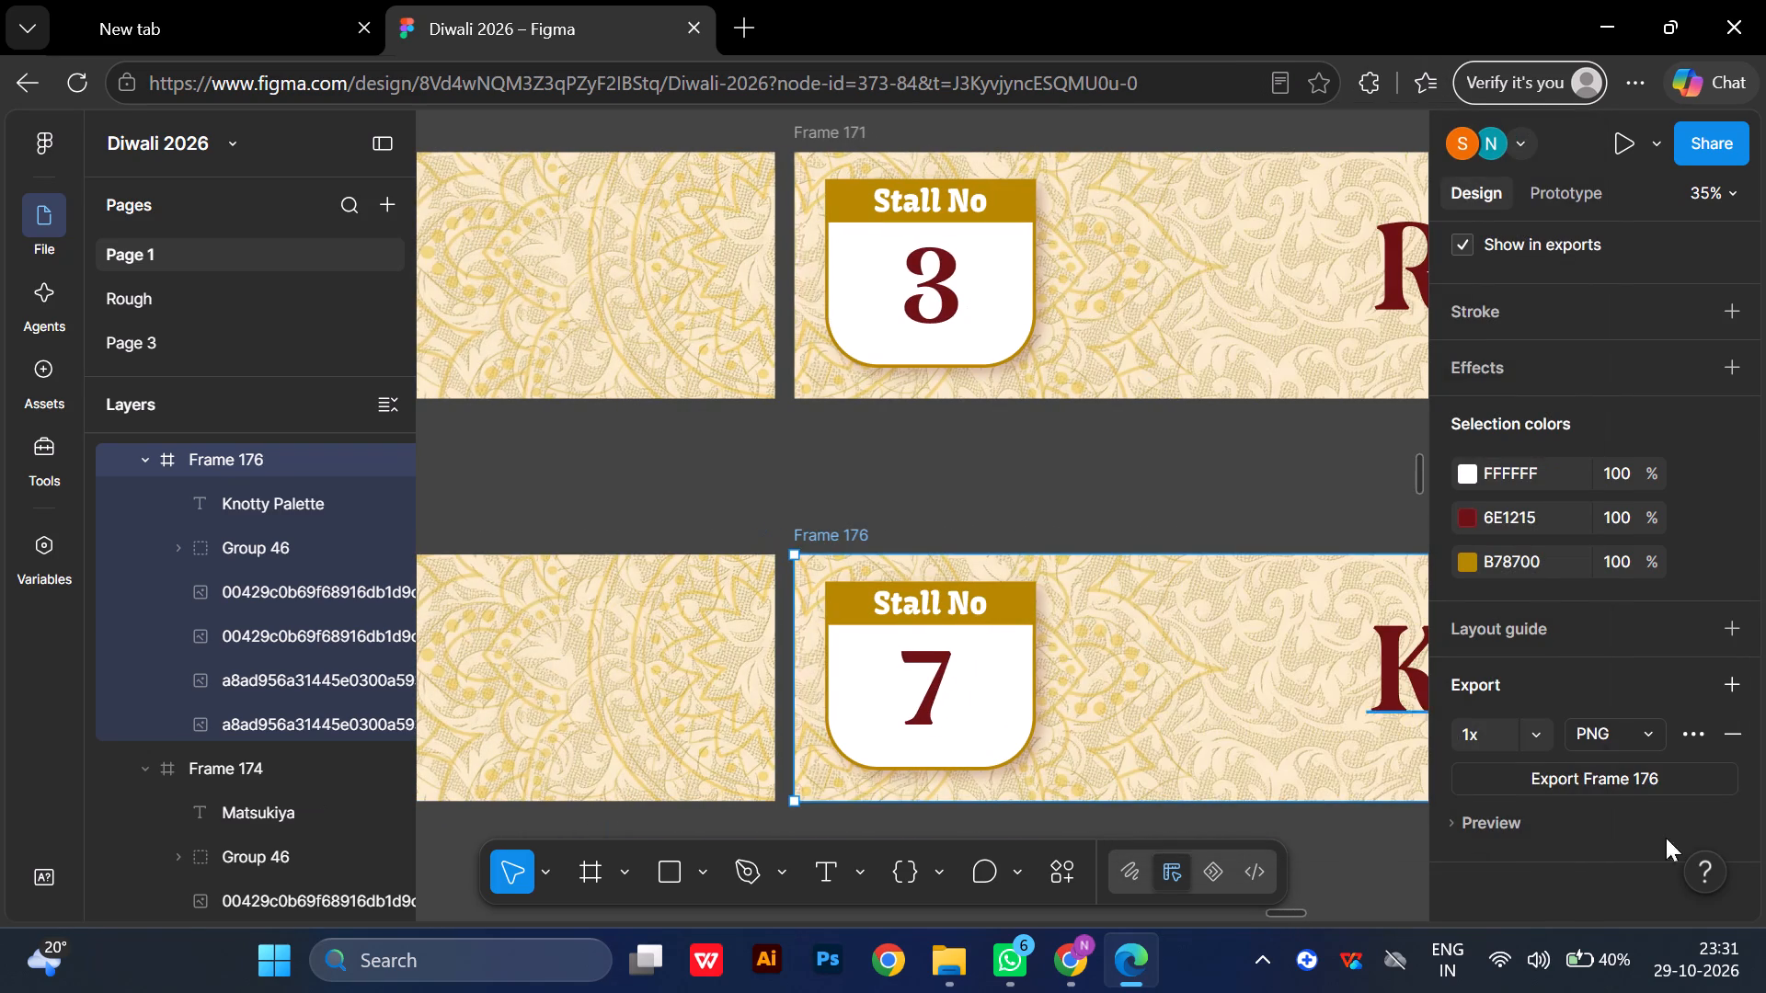
left_click(1516, 782)
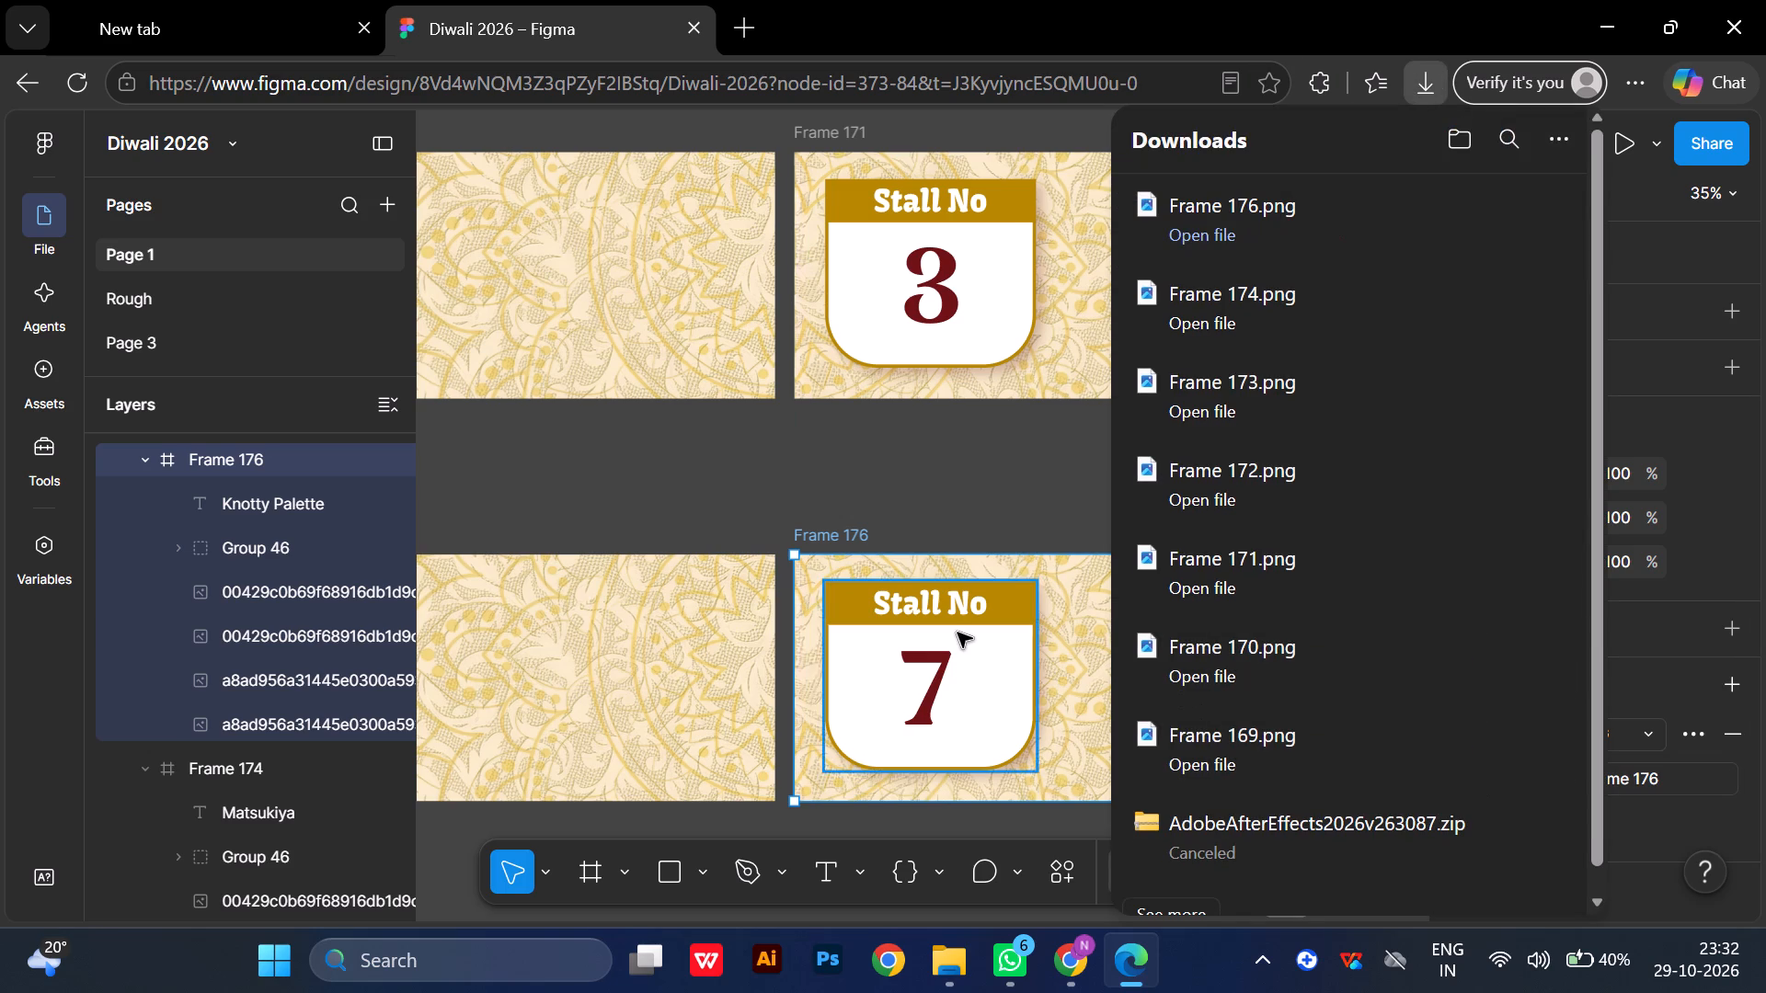
Export the stall 8 Bear Games banner as a 1x PNG and clear the selection.
scroll(958, 633, "left", 8)
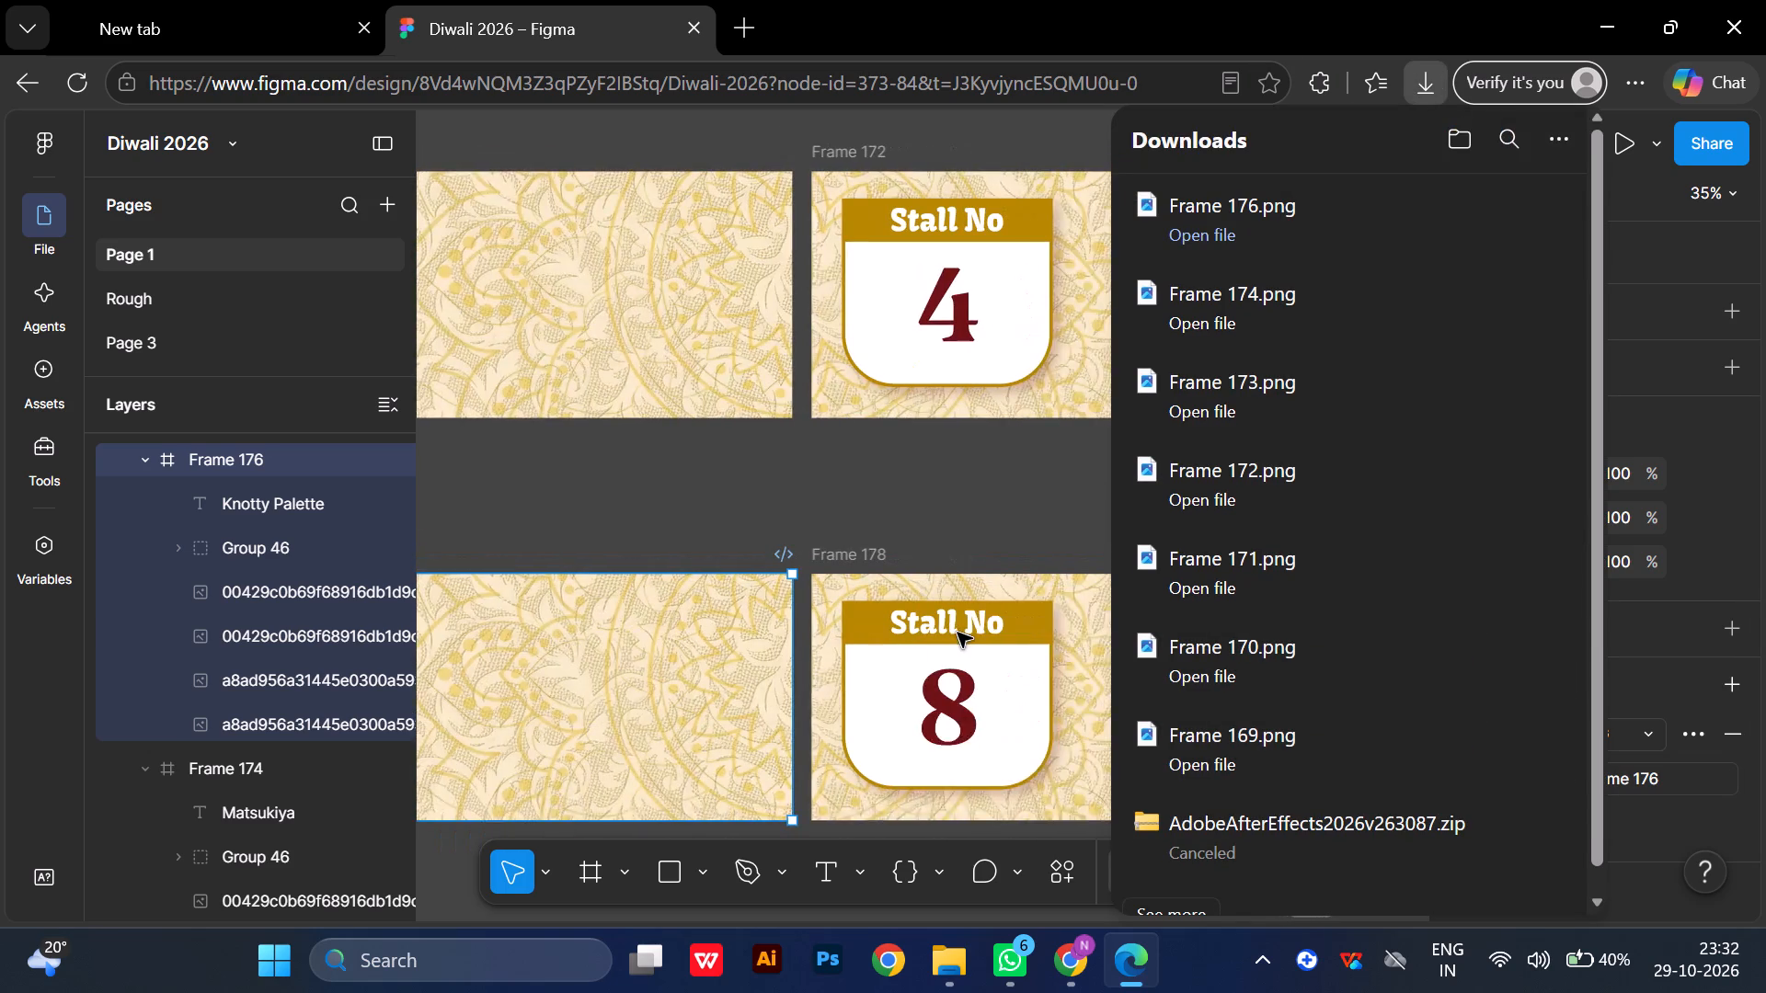
scroll(958, 633, "left", 1)
left_click(774, 550)
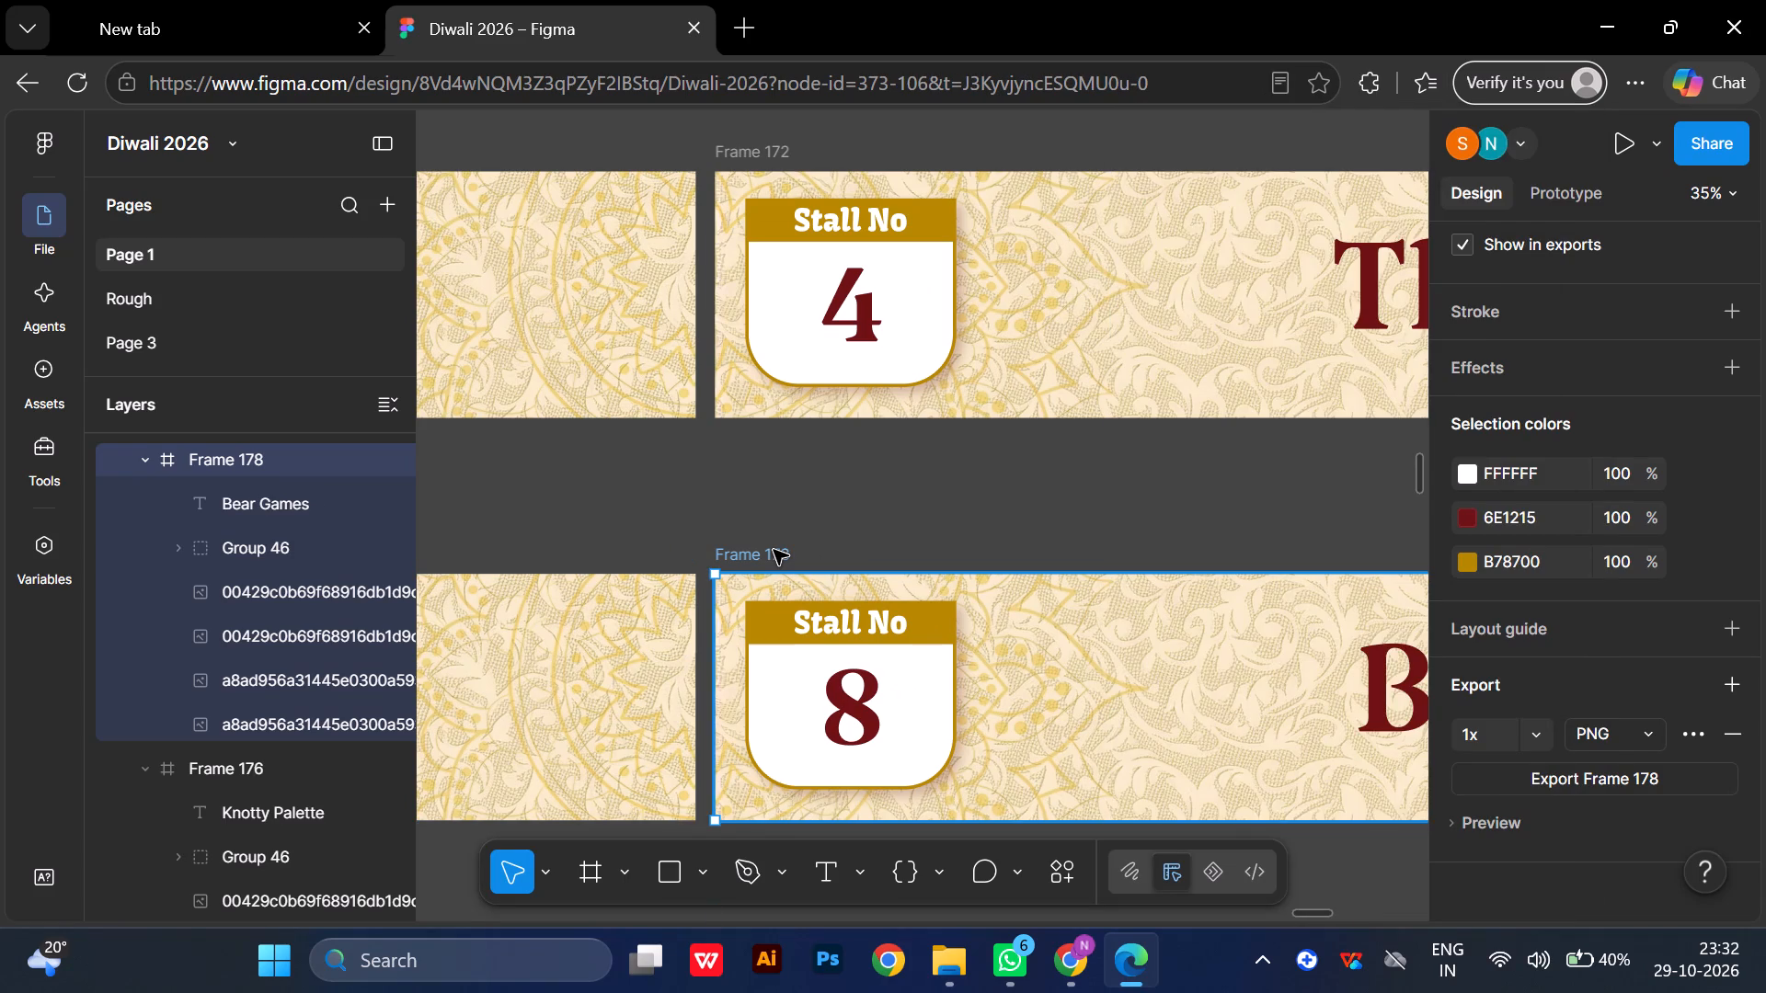
left_click(1557, 790)
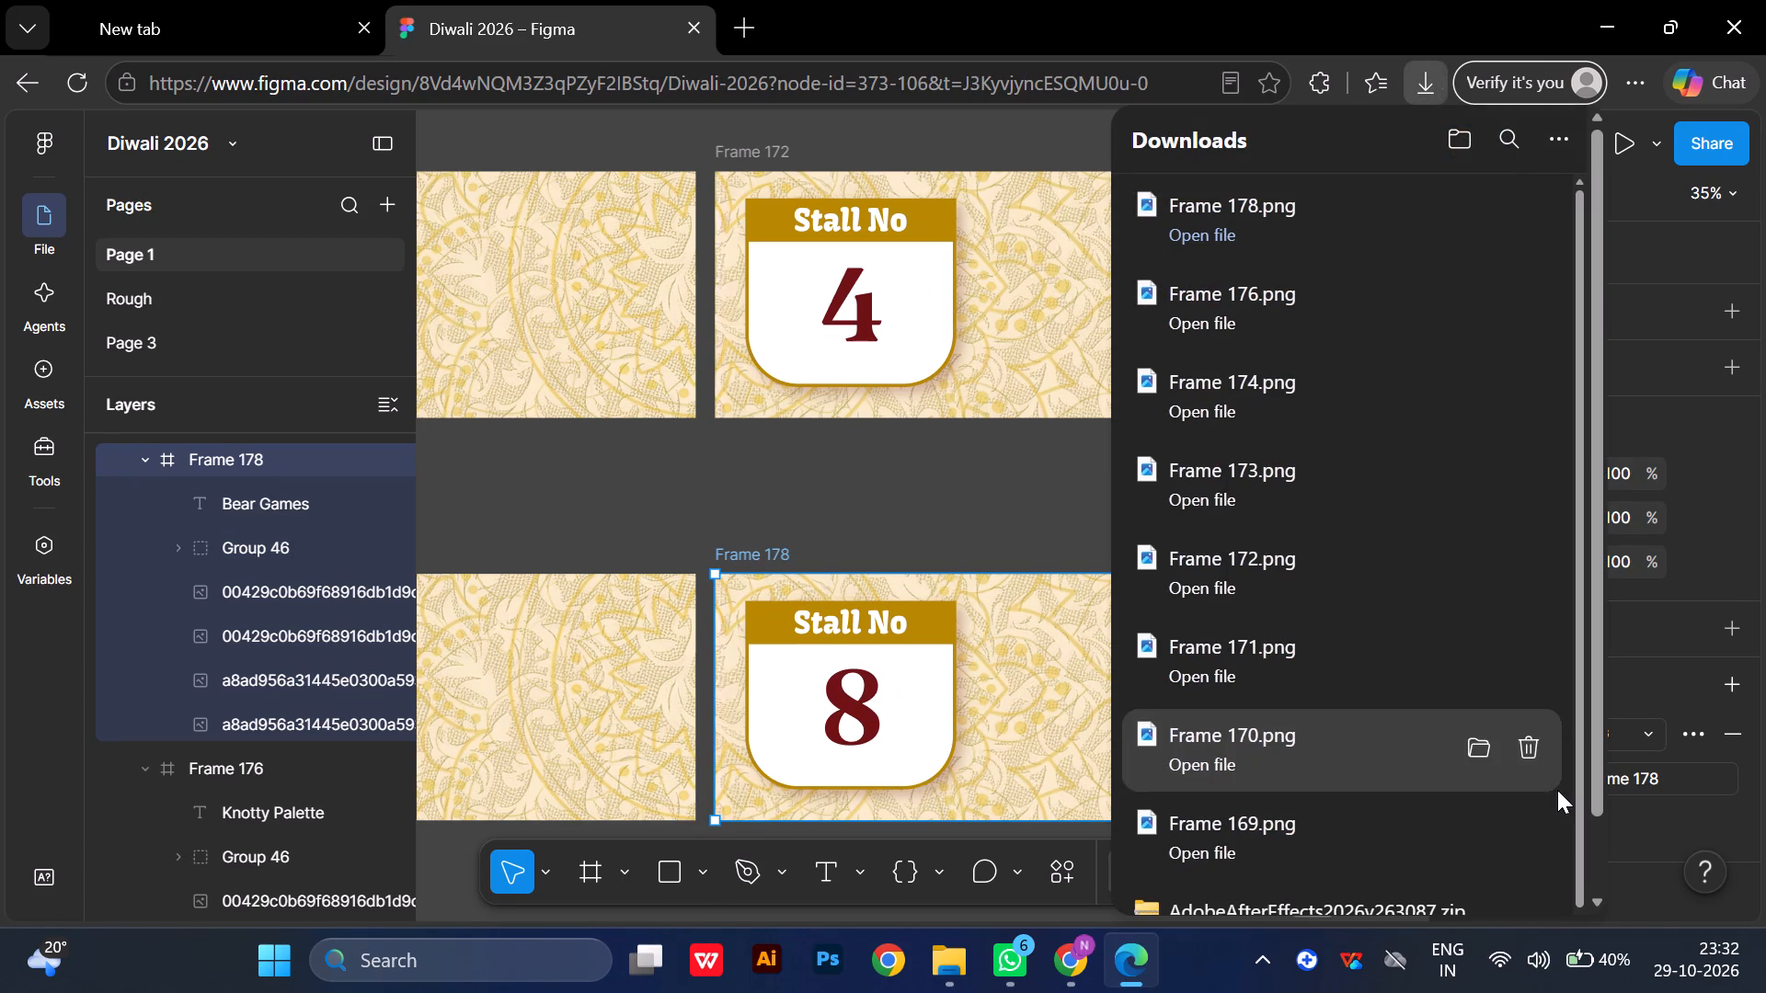
left_click(962, 526)
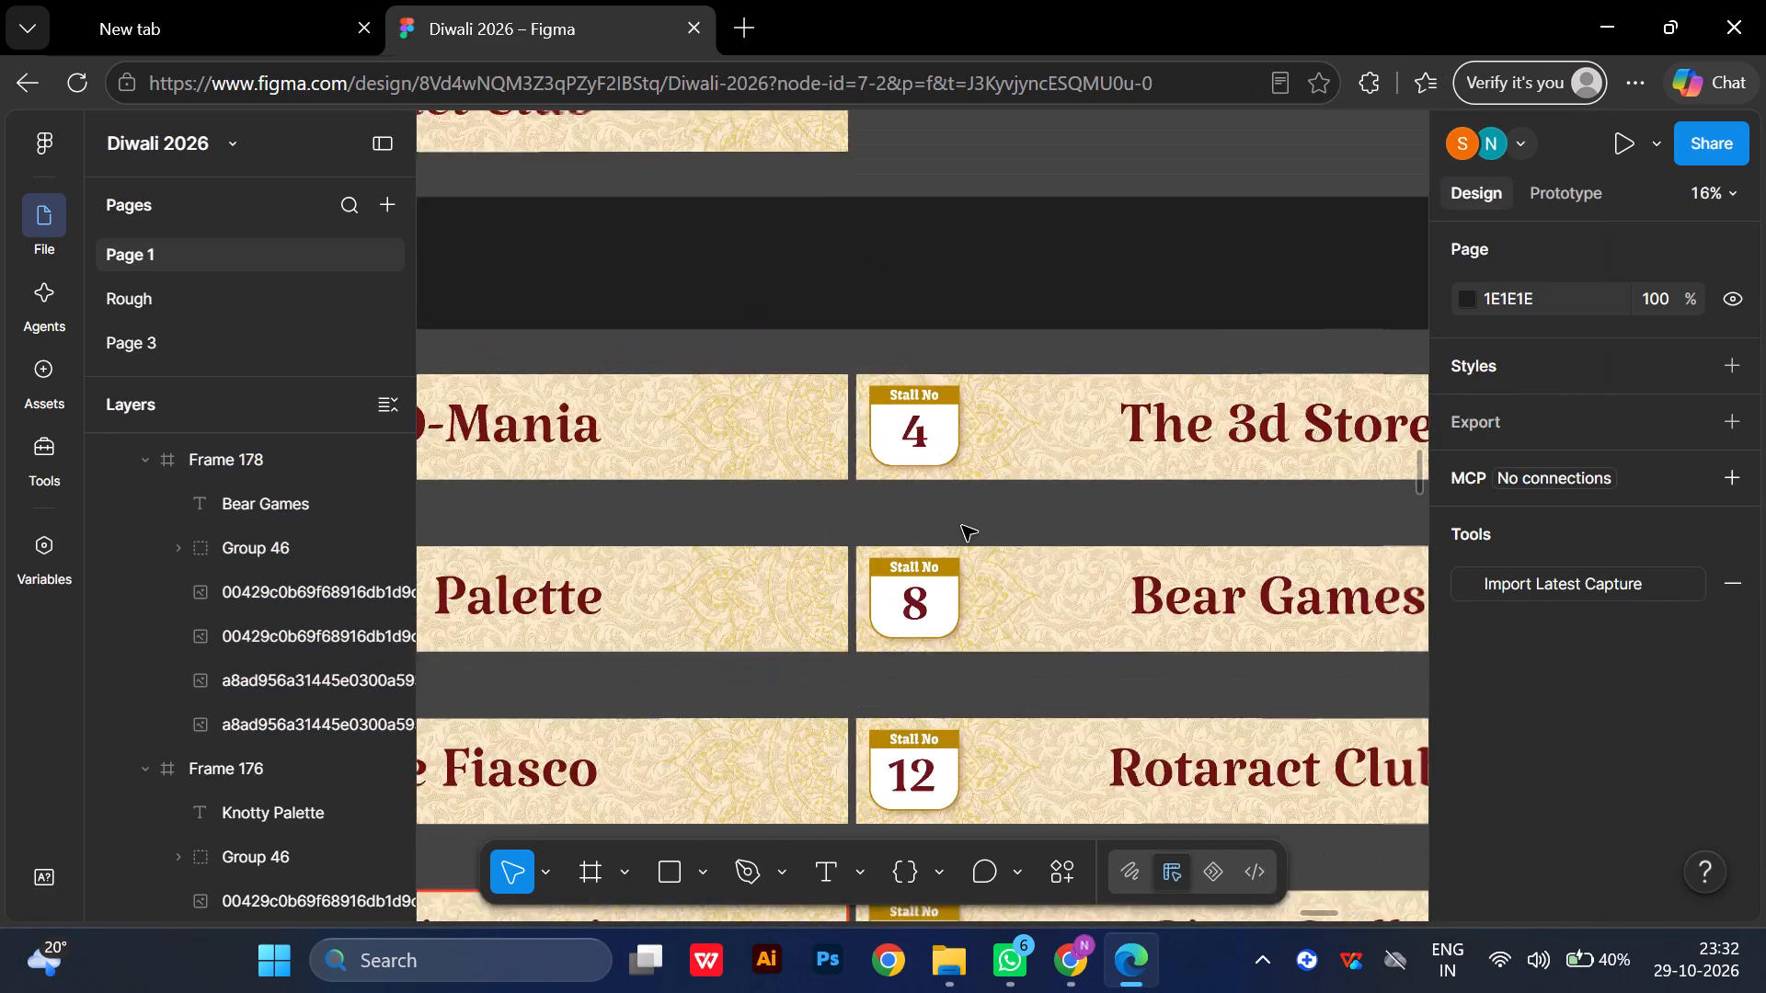
Export the stall 9 The Craft Haul banner from the duplicated Stall section as a 1x PNG and clear the selection.
scroll(962, 526, "right", 3)
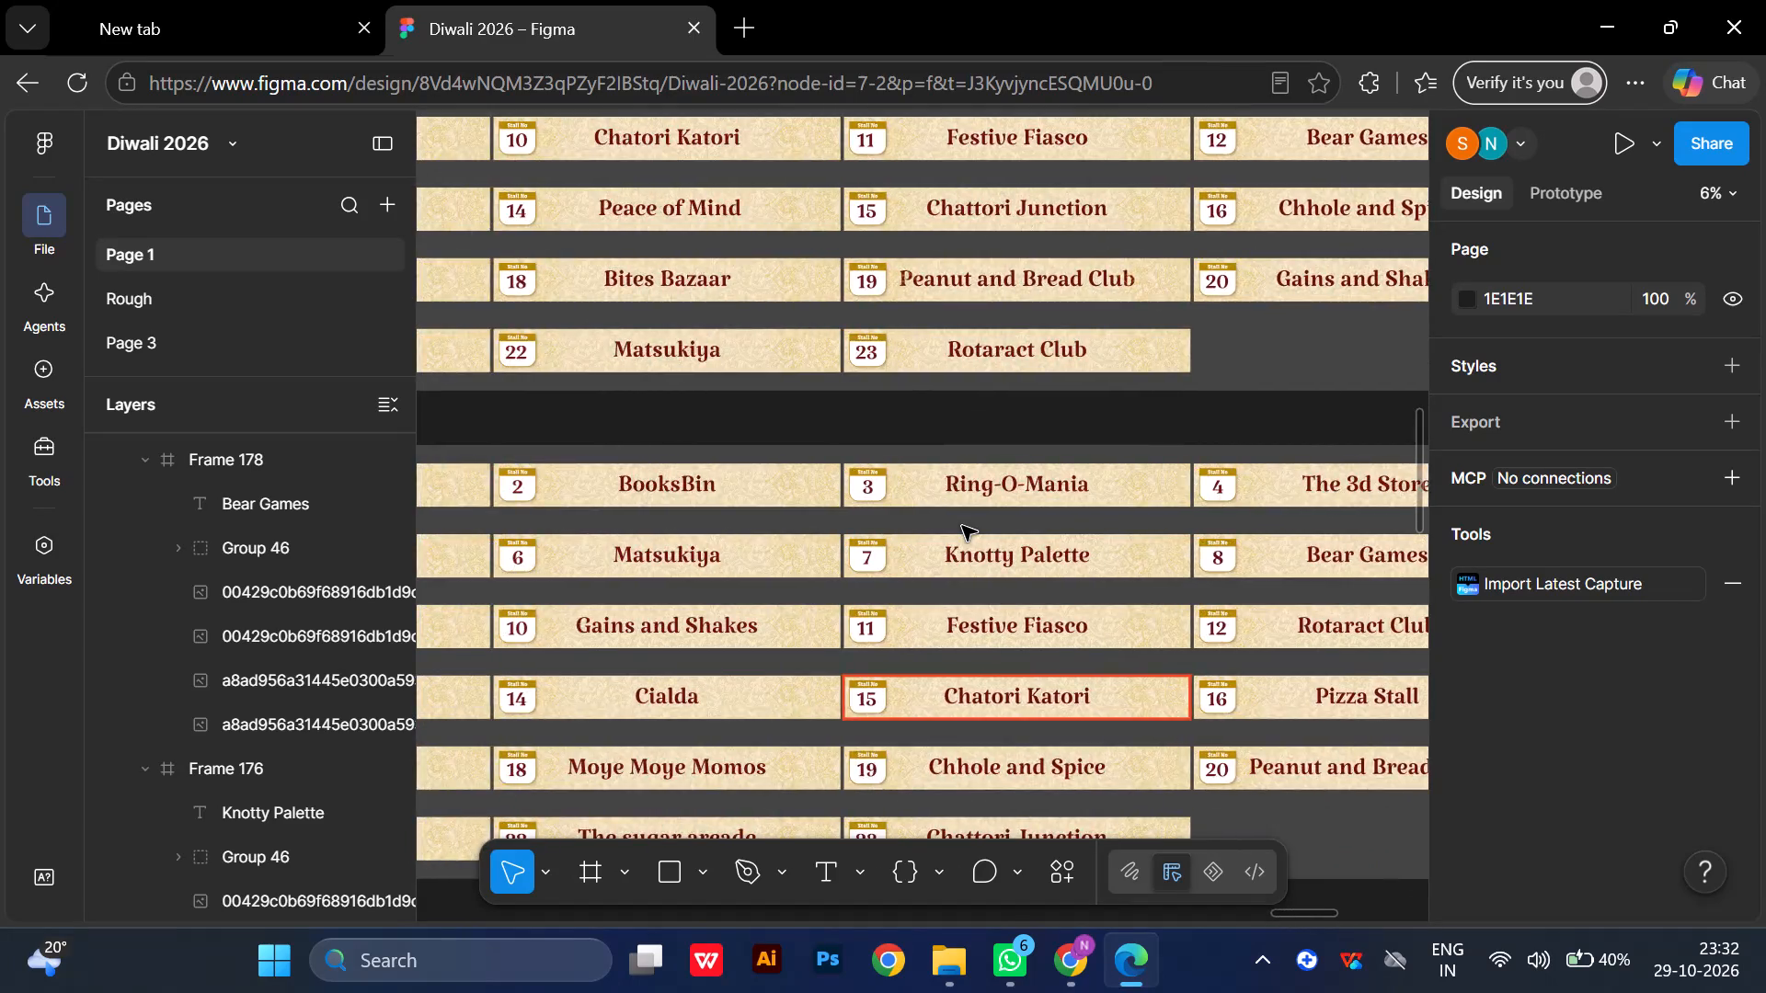
scroll(962, 526, "right", 3)
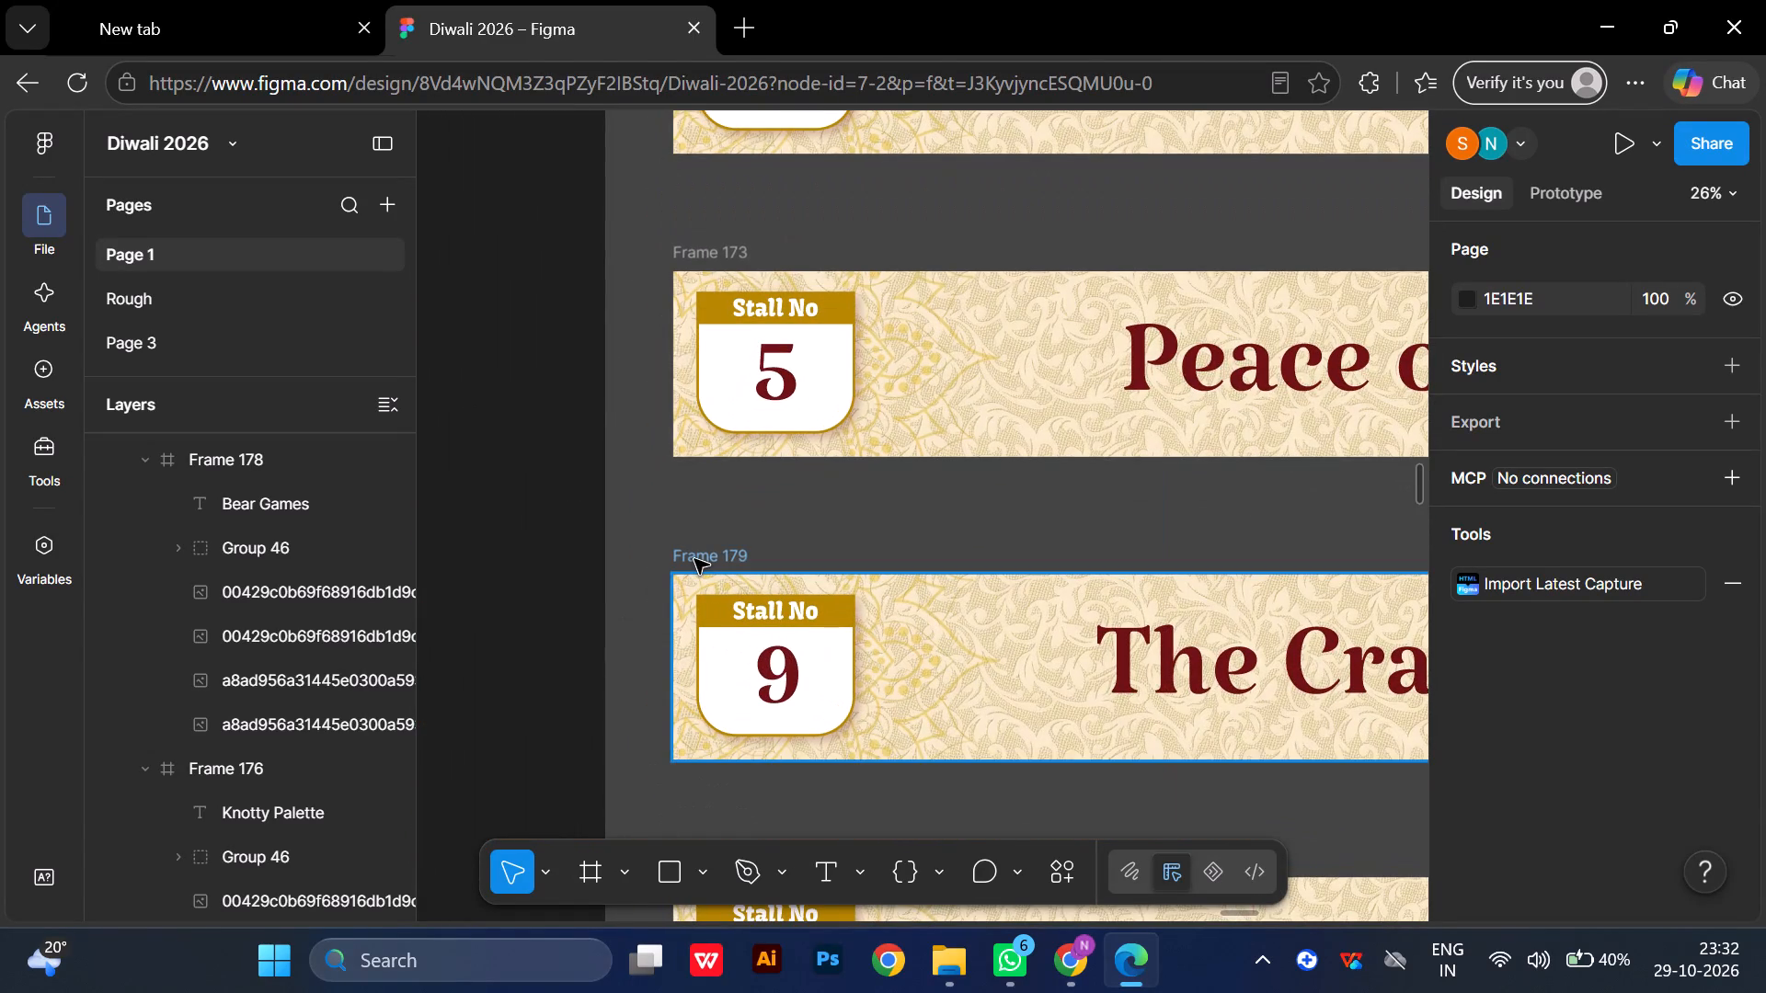
left_click(694, 559)
scroll(1587, 687, "down", 5)
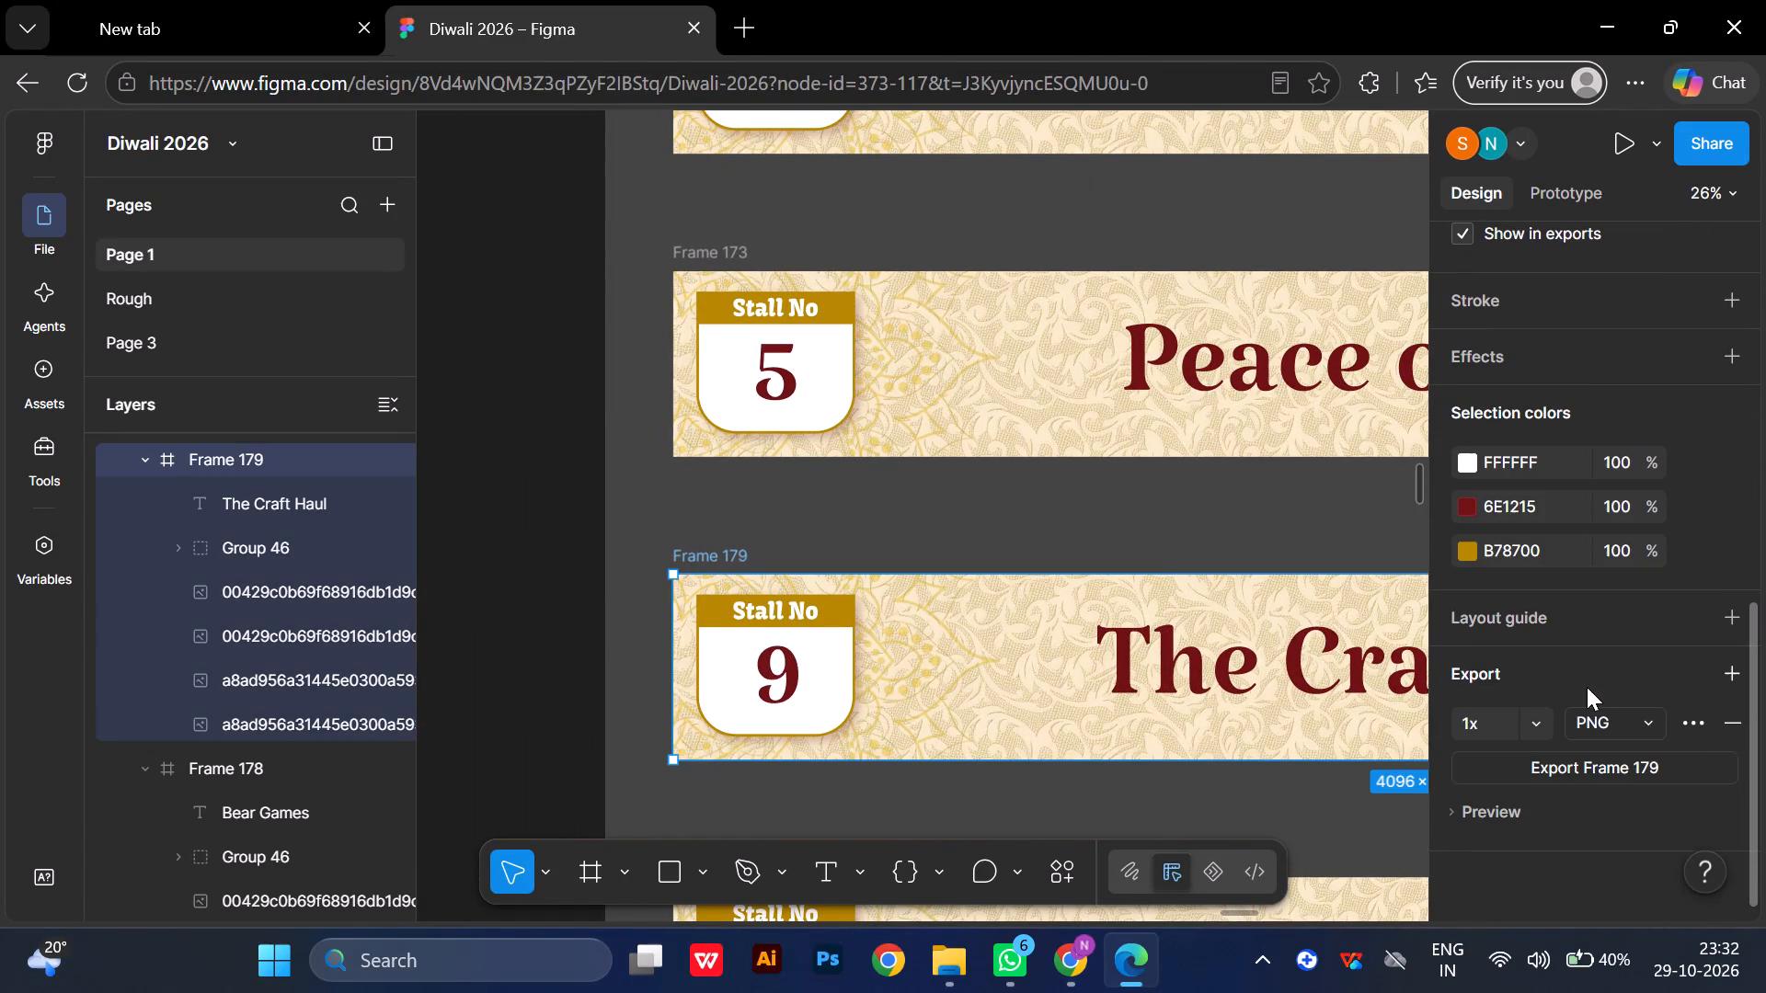
left_click(1597, 776)
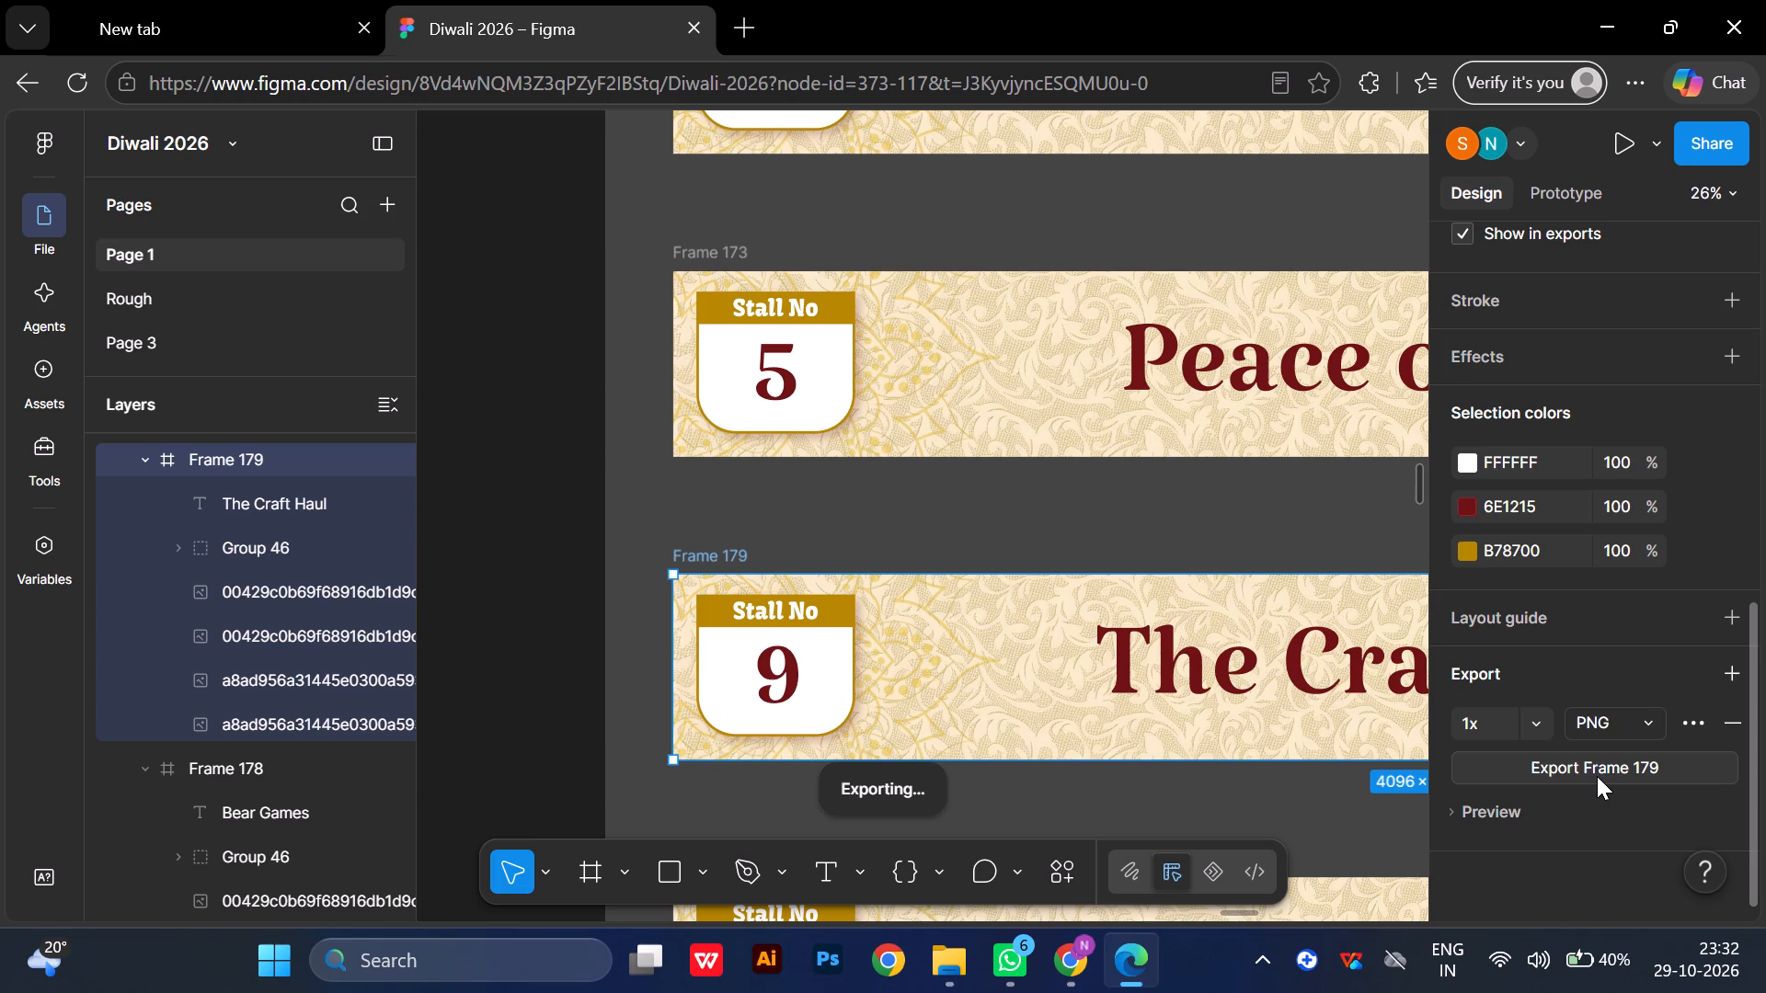
left_click(1597, 776)
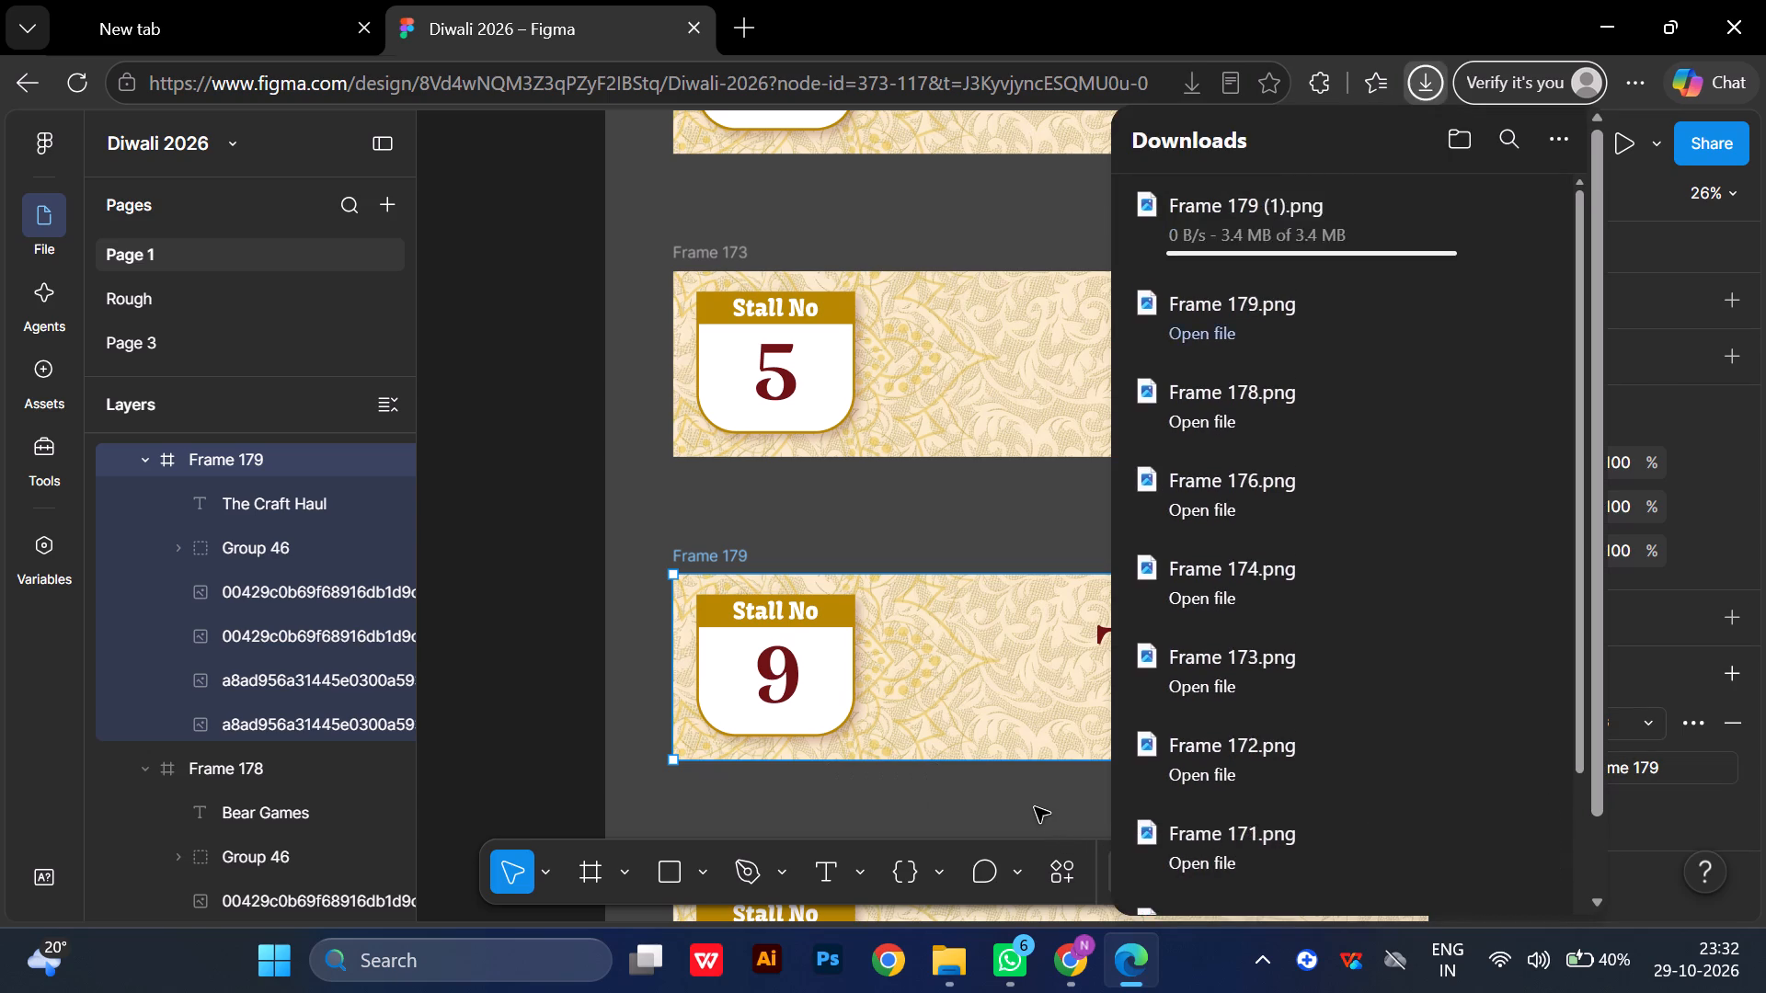
left_click(1035, 807)
Export the stall 10 Gains and Shakes banner as a 1x PNG and clear the selection.
scroll(1035, 807, "left", 4)
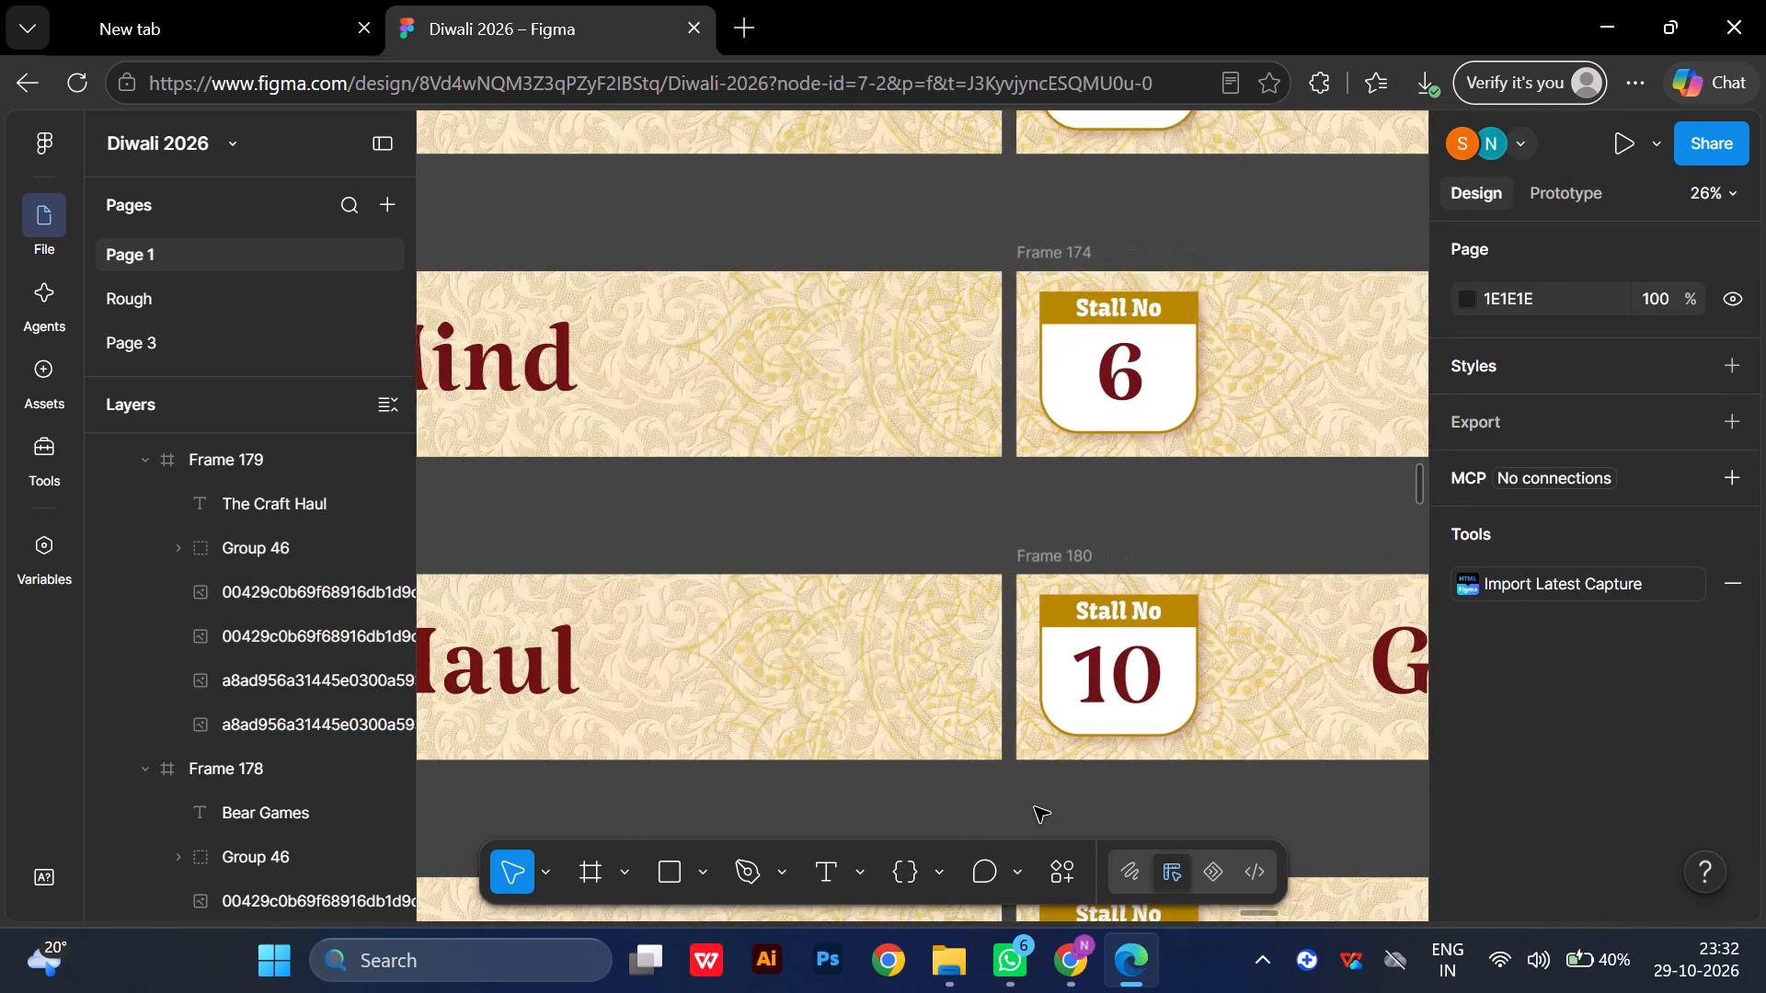
scroll(1035, 807, "left", 1)
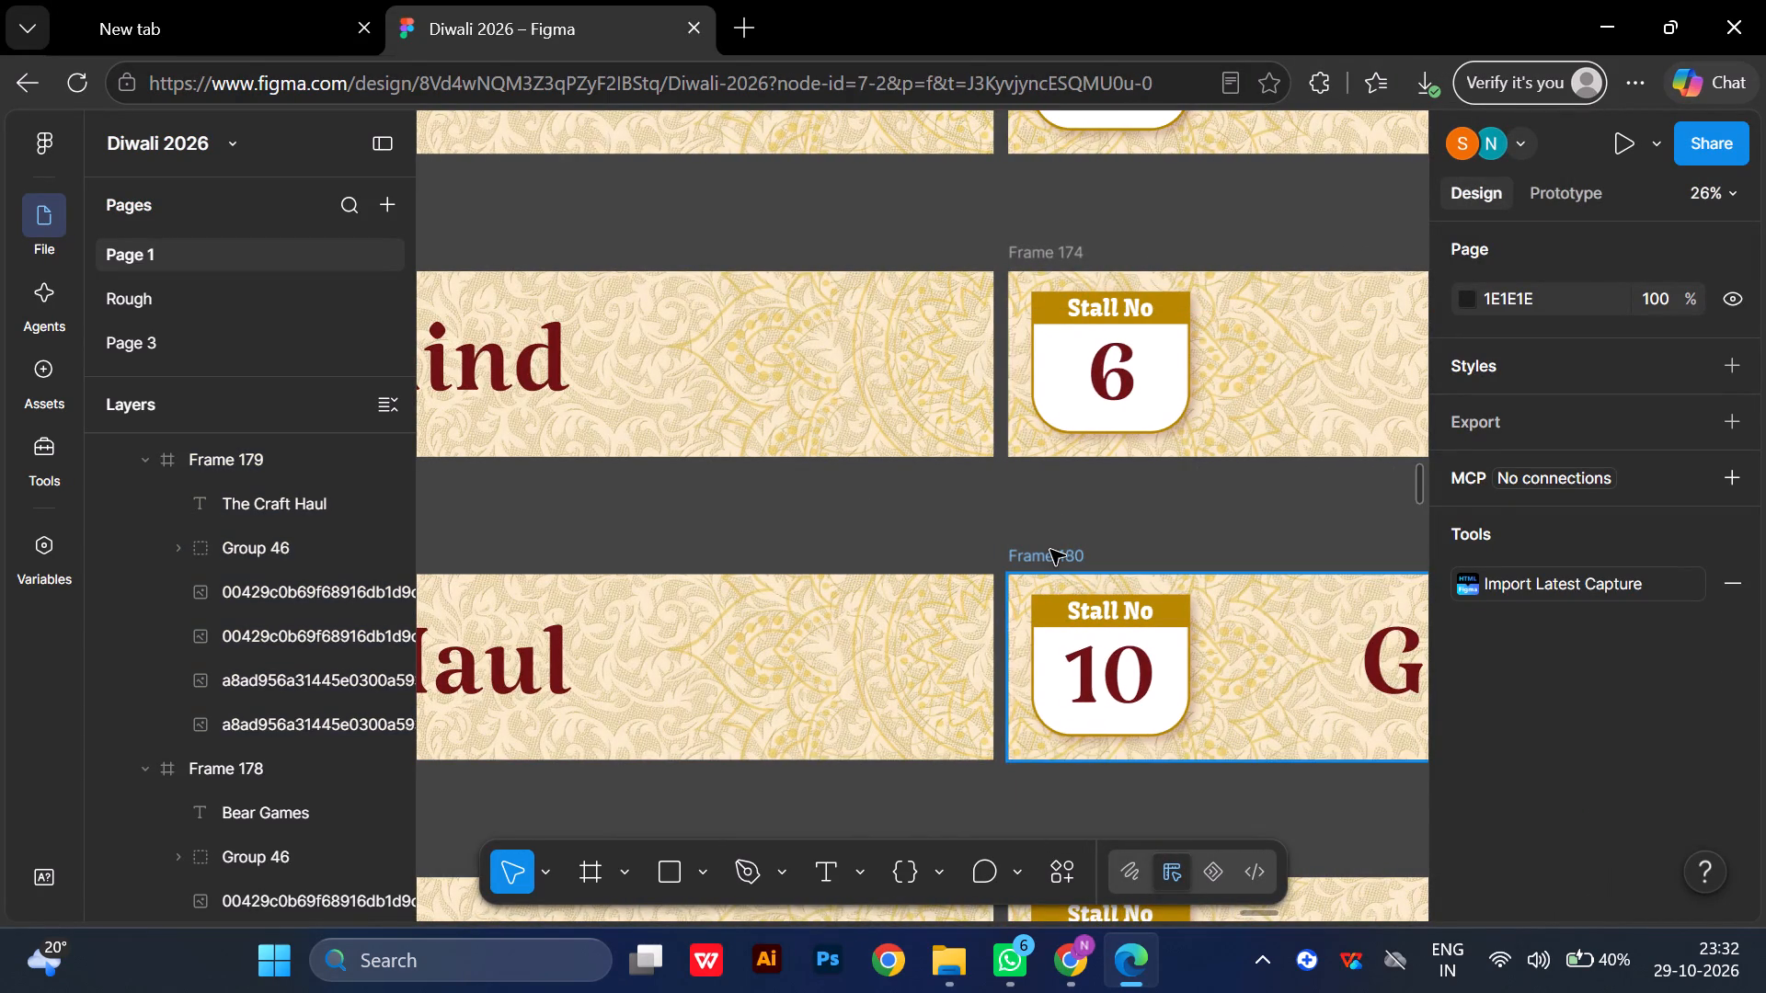
left_click(1050, 550)
scroll(1684, 700, "down", 6)
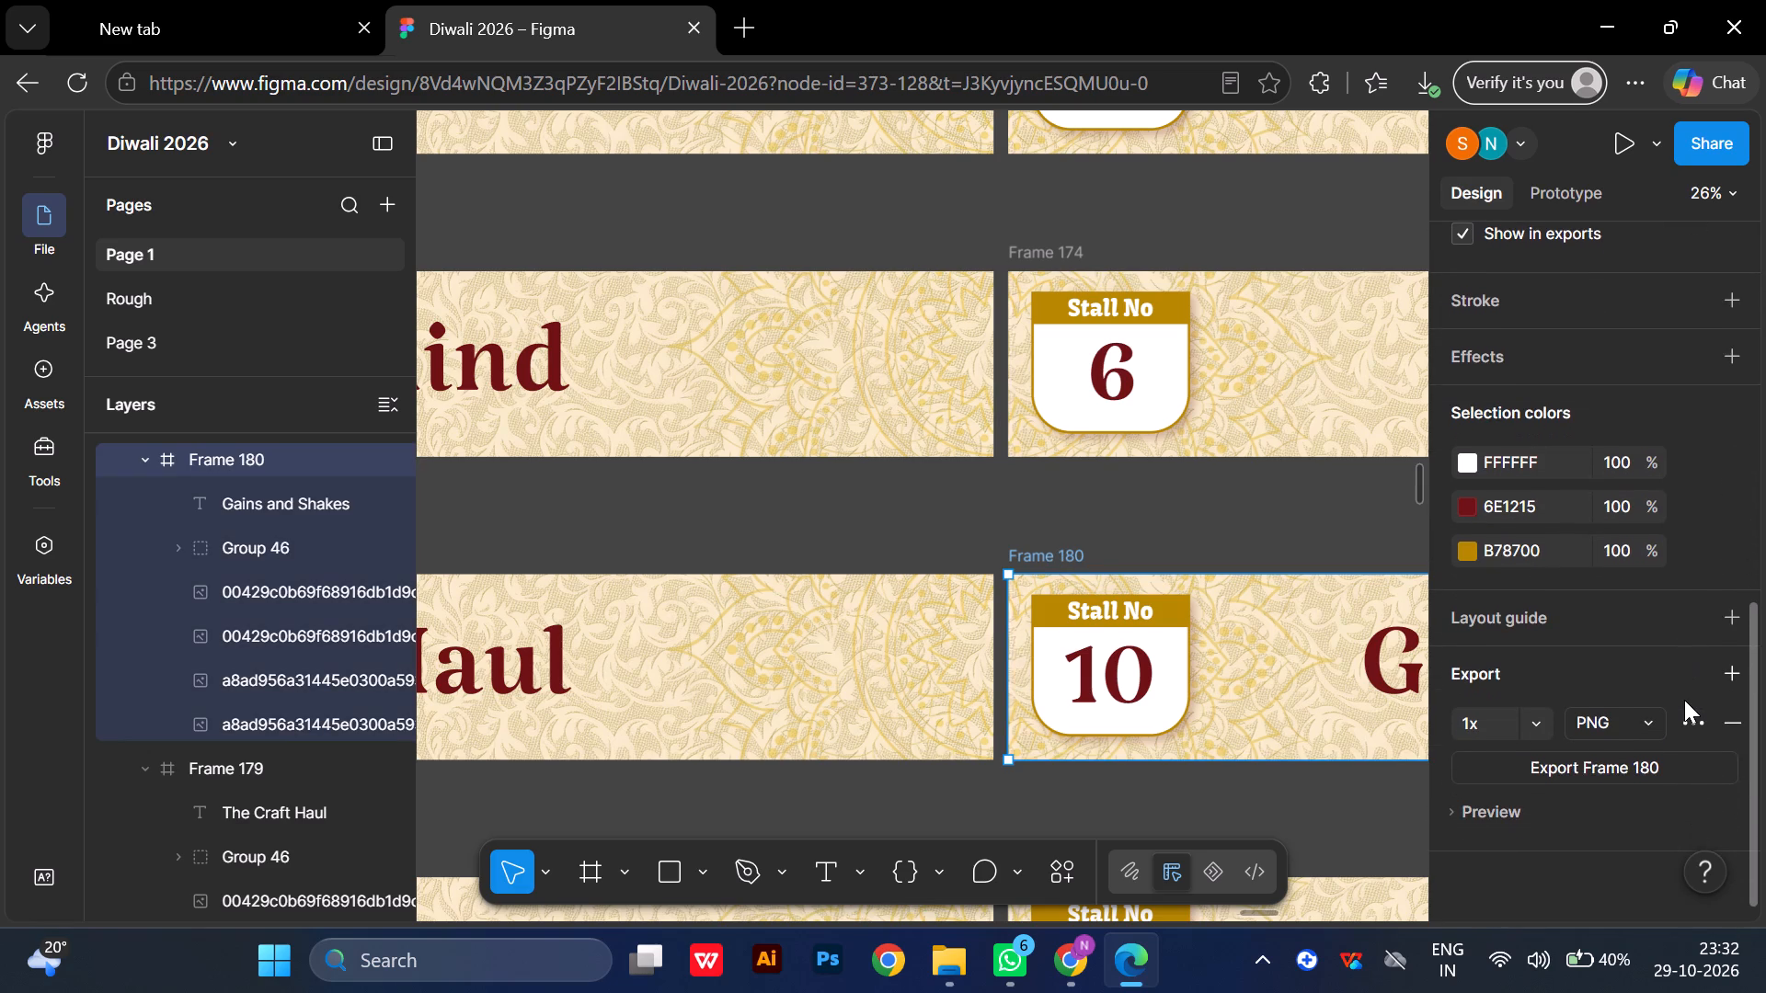
scroll(1684, 700, "down", 1)
left_click(1638, 766)
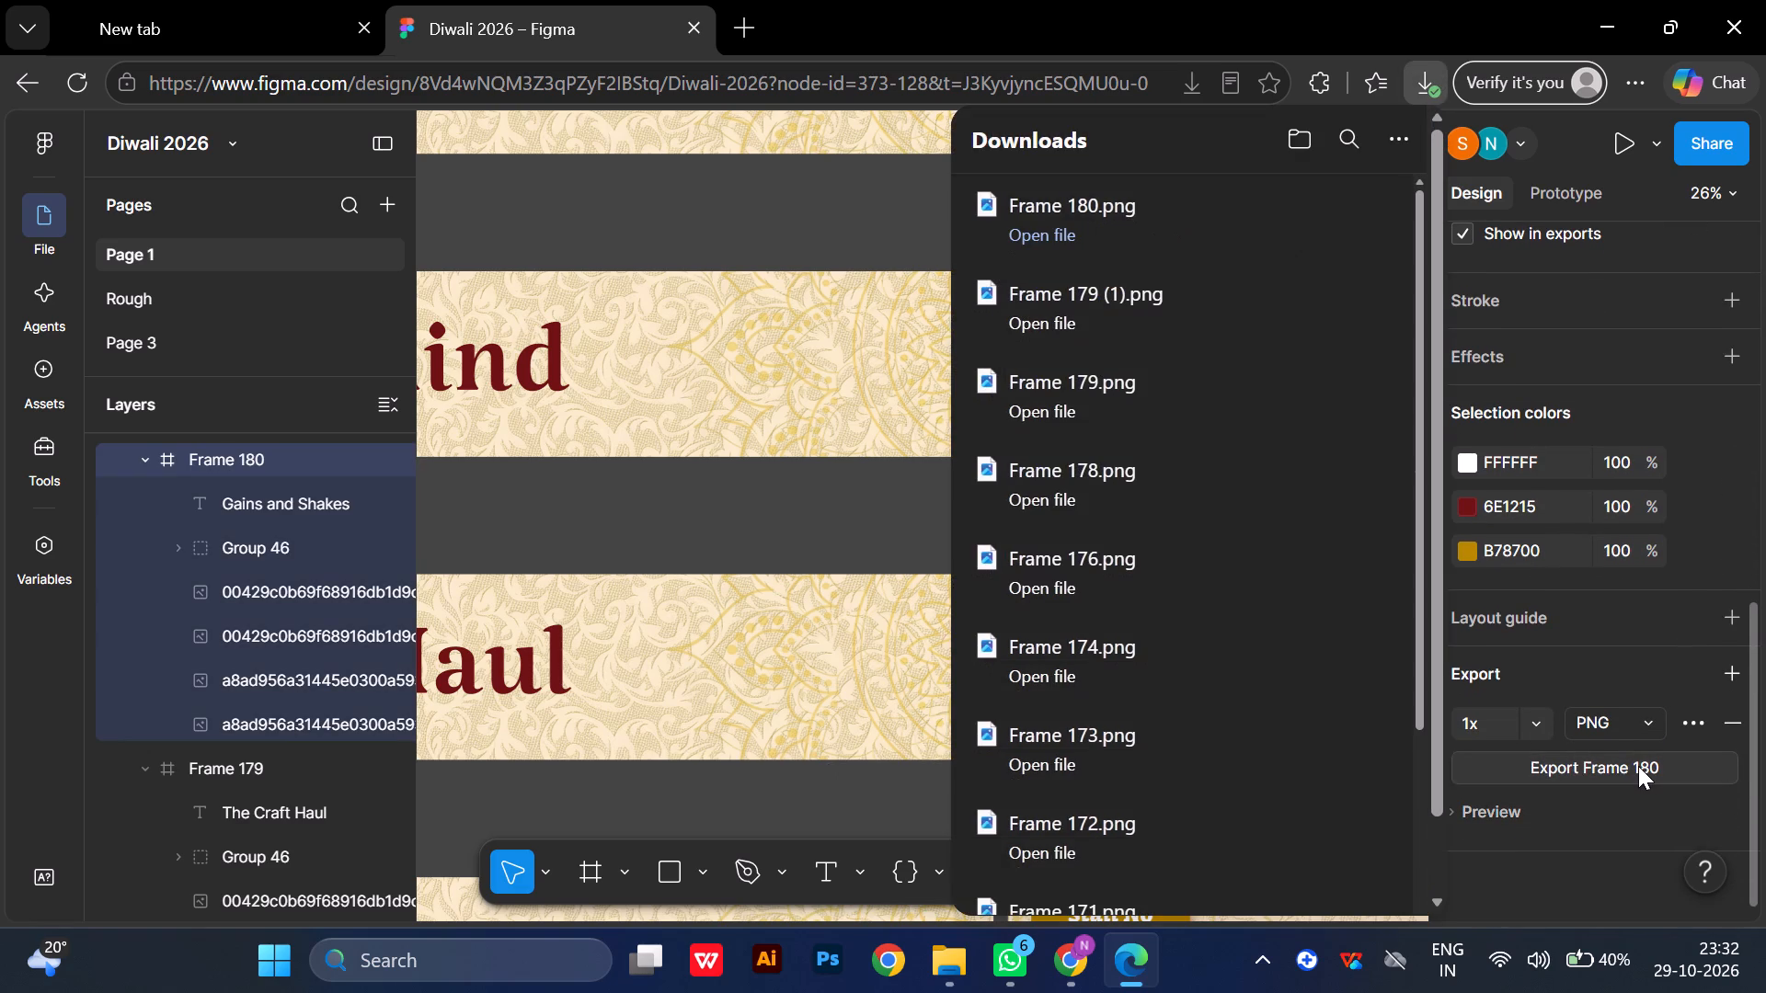
left_click(762, 800)
Export the stall 11 Festive Fiasco banner as a 1x PNG and clear the selection.
scroll(762, 800, "left", 7)
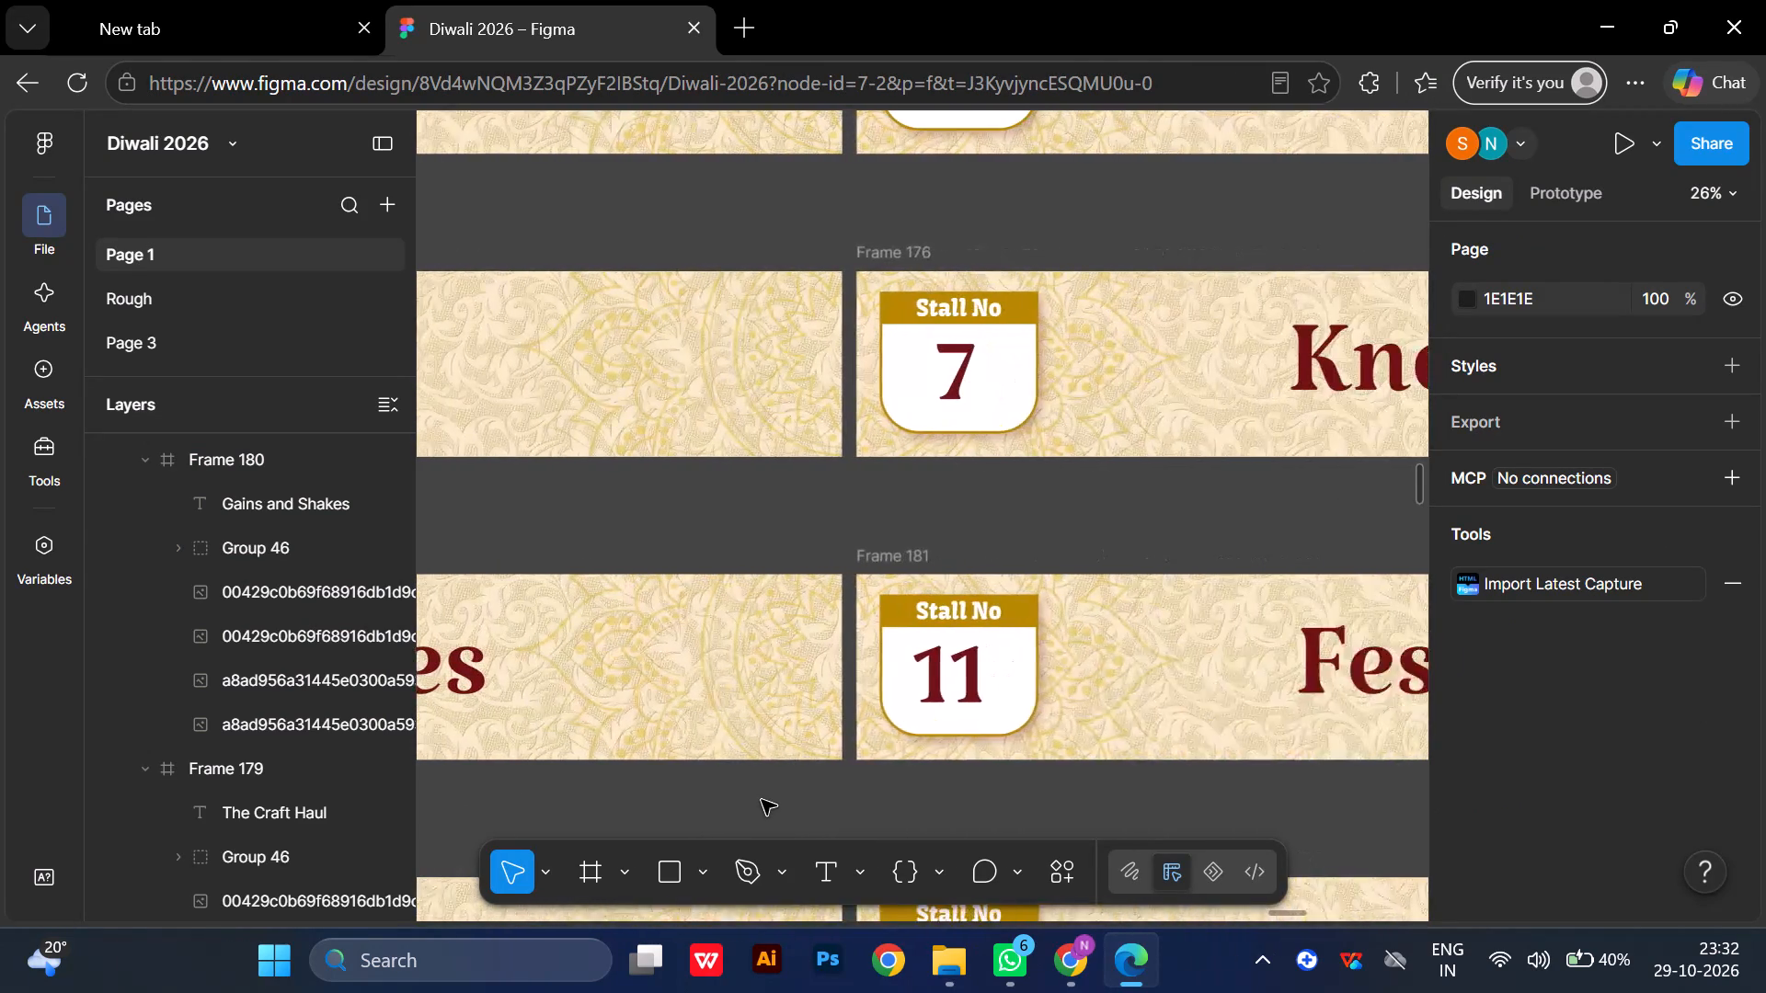
scroll(762, 800, "left", 1)
left_click(831, 553)
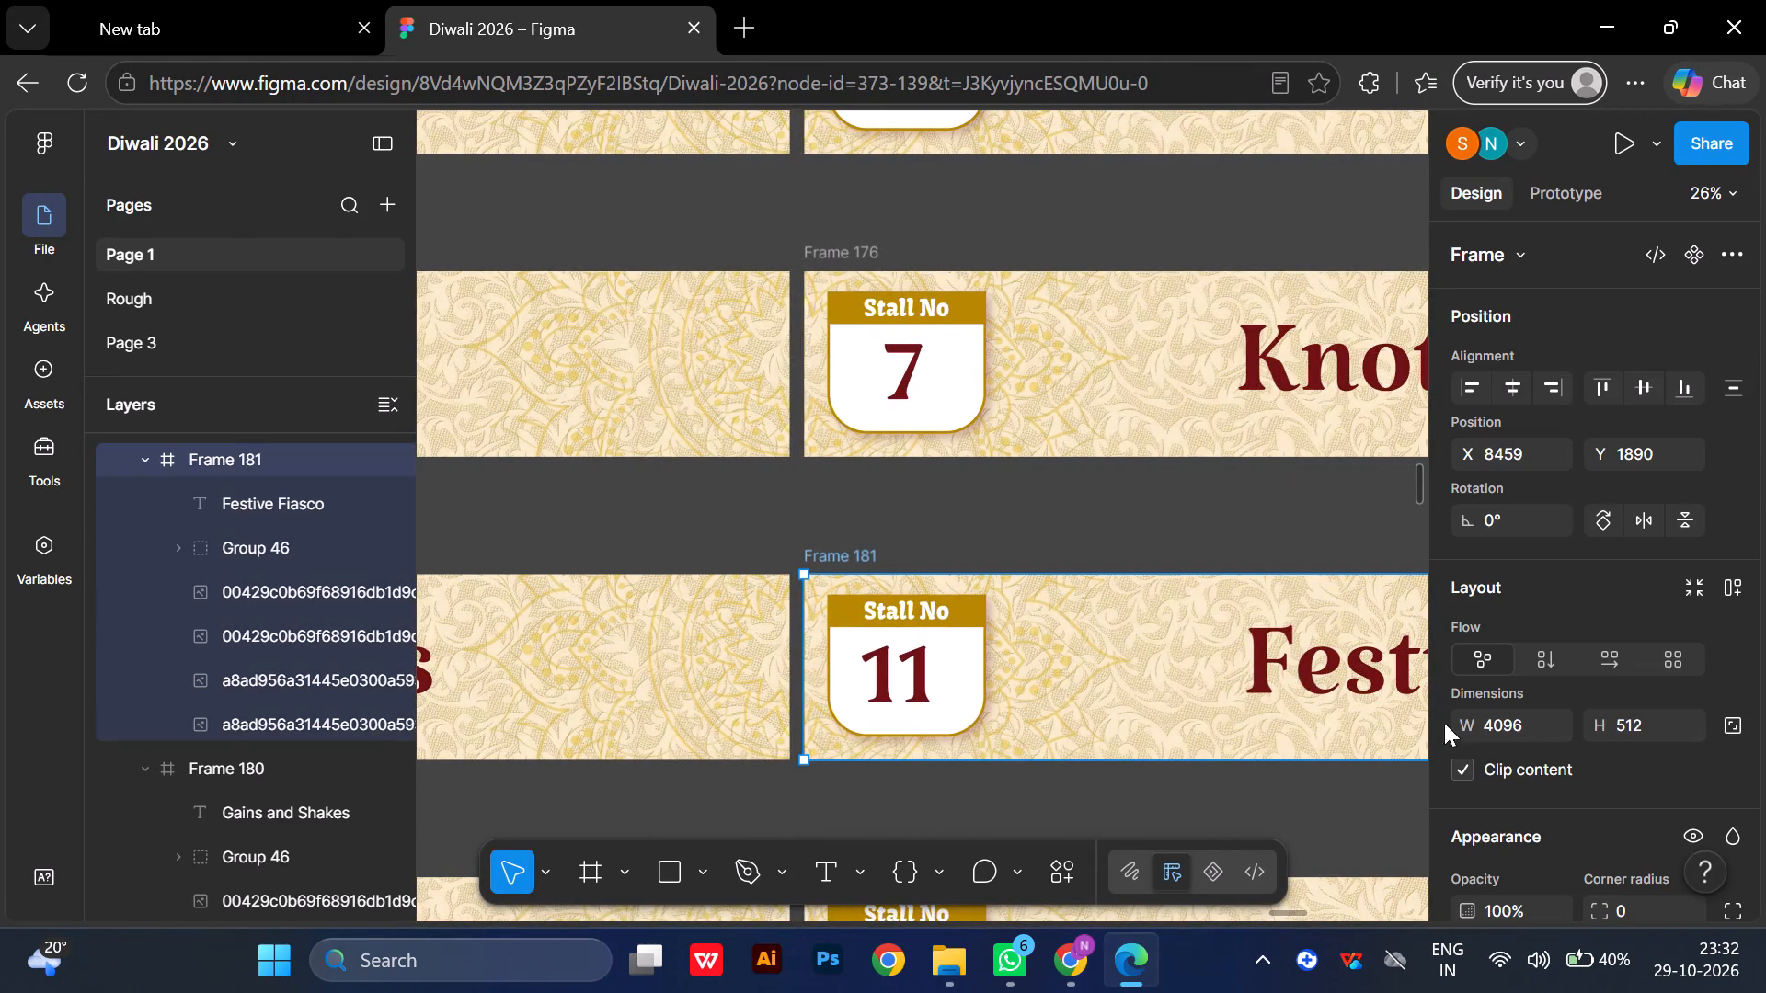
scroll(1537, 742, "down", 4)
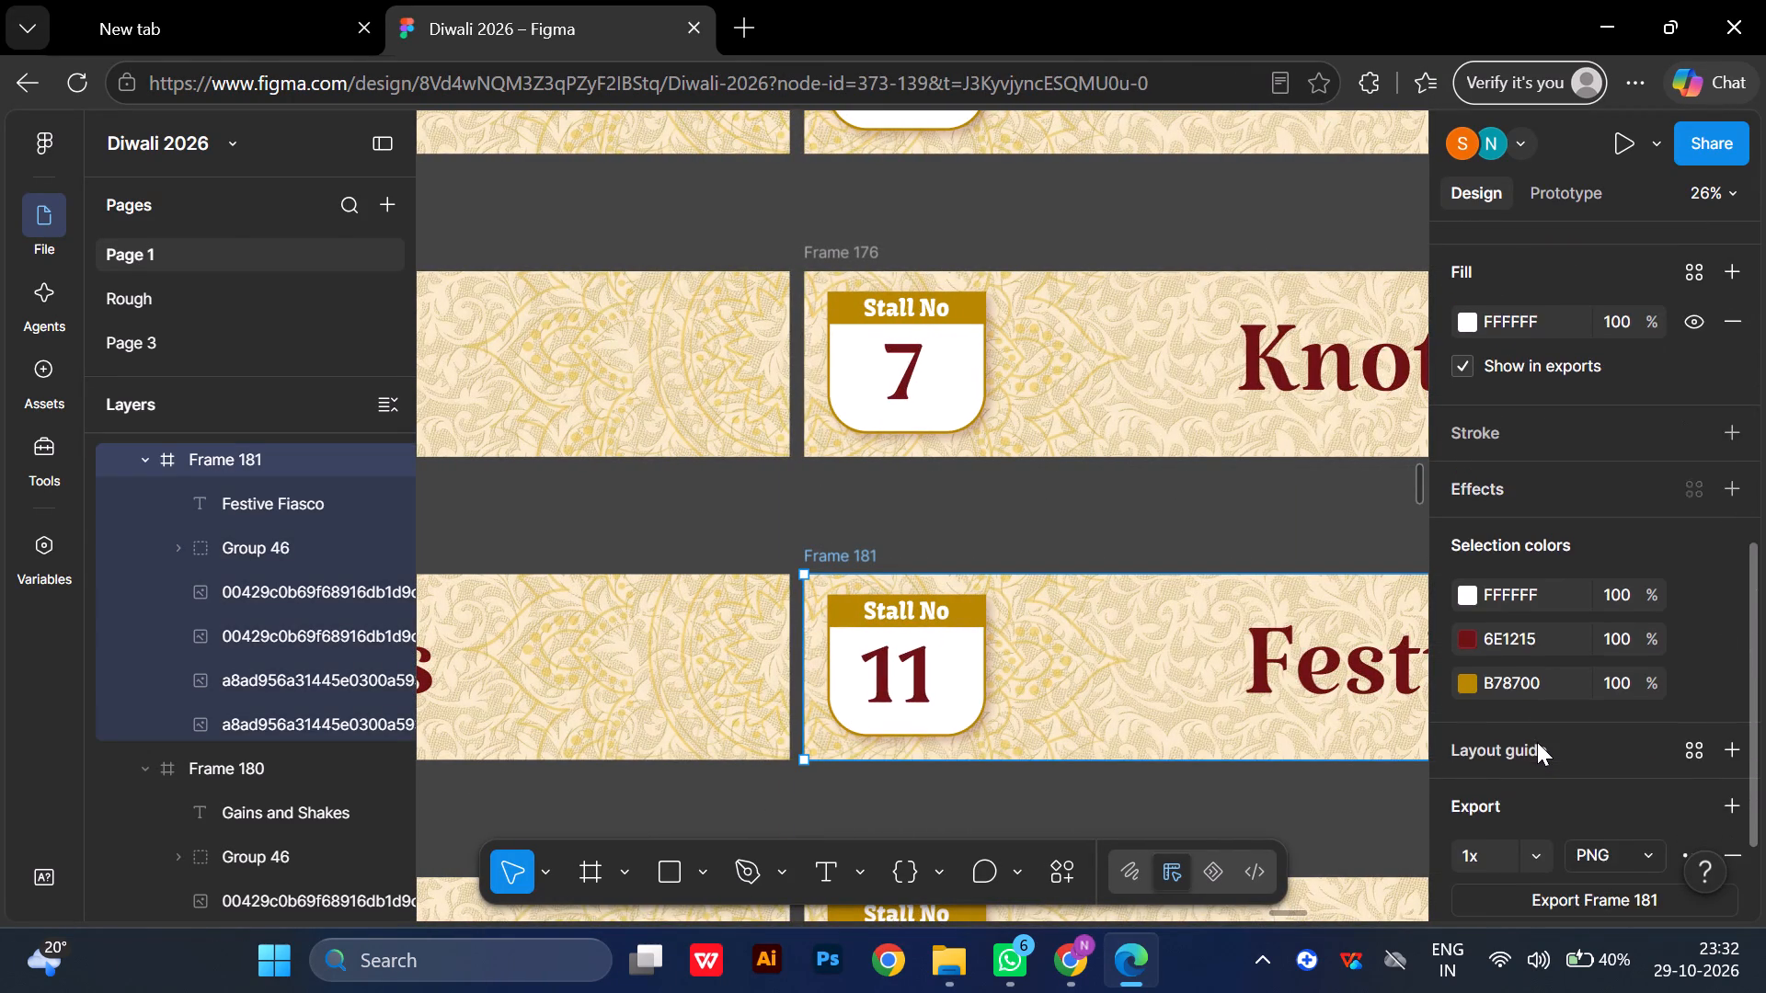
scroll(1537, 742, "down", 2)
left_click(1531, 764)
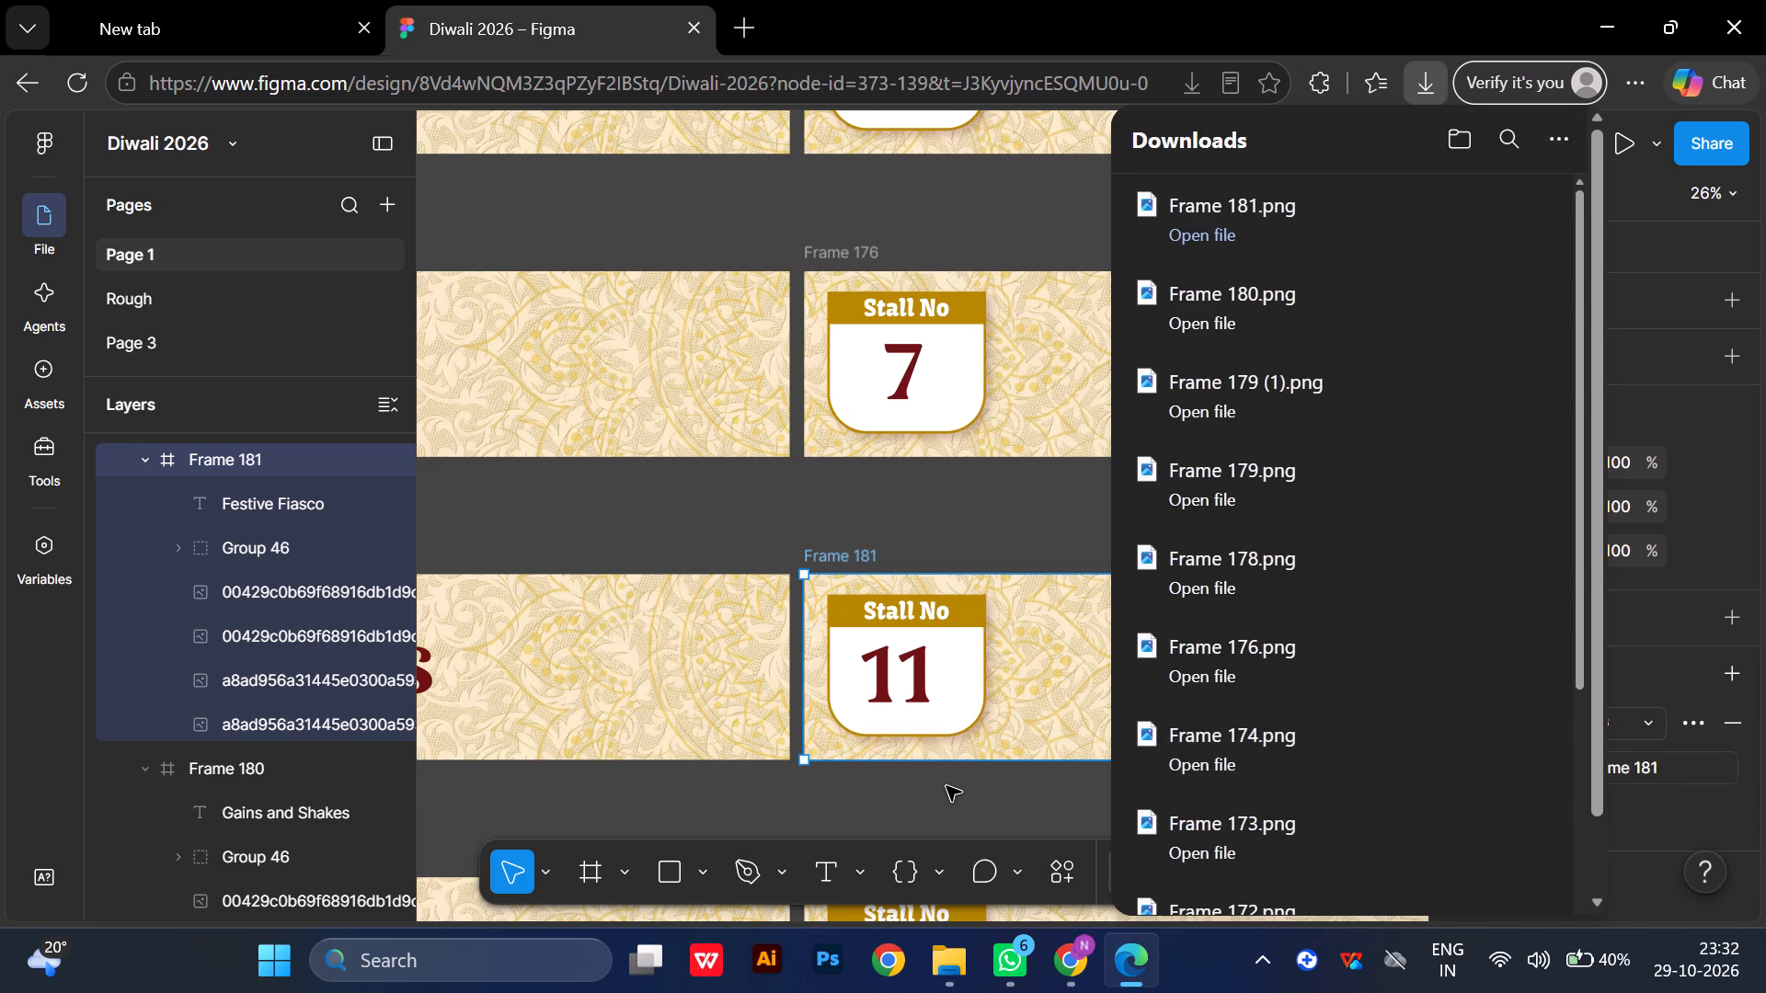
left_click(946, 786)
Export the stall 12 Rotaract Club banner from the duplicated Stall section as a 1x PNG and clear the selection.
scroll(946, 786, "left", 5)
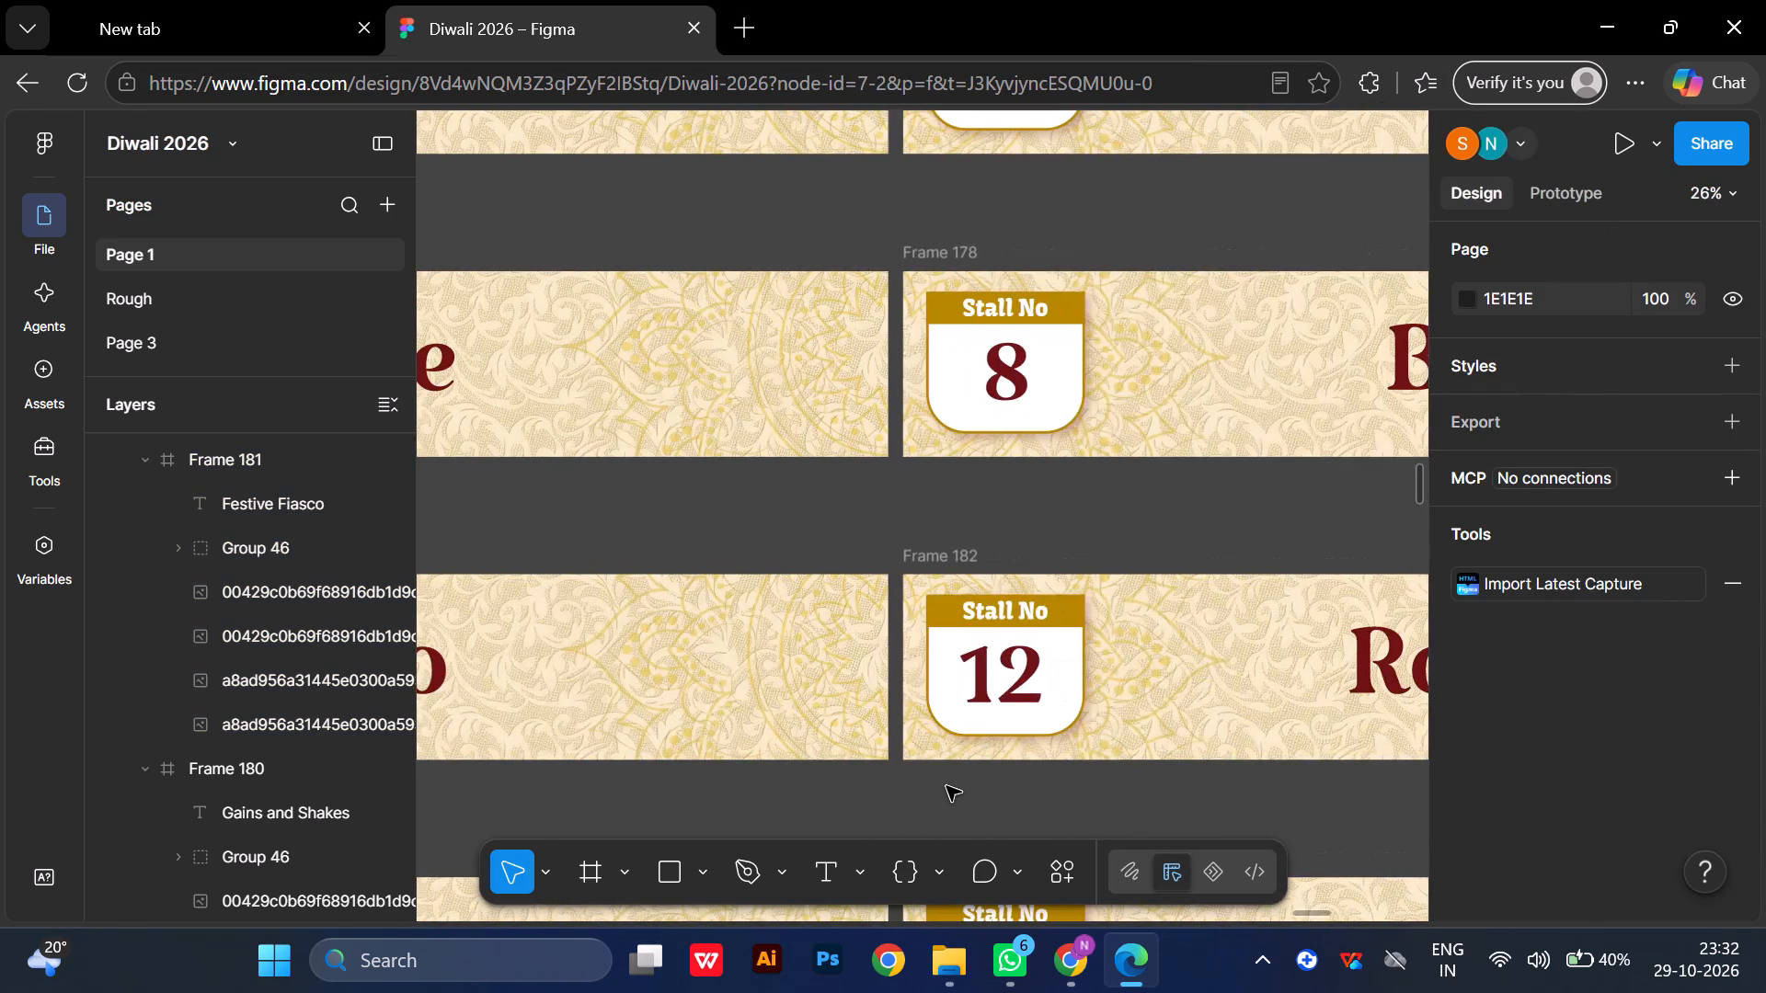
left_click(939, 563)
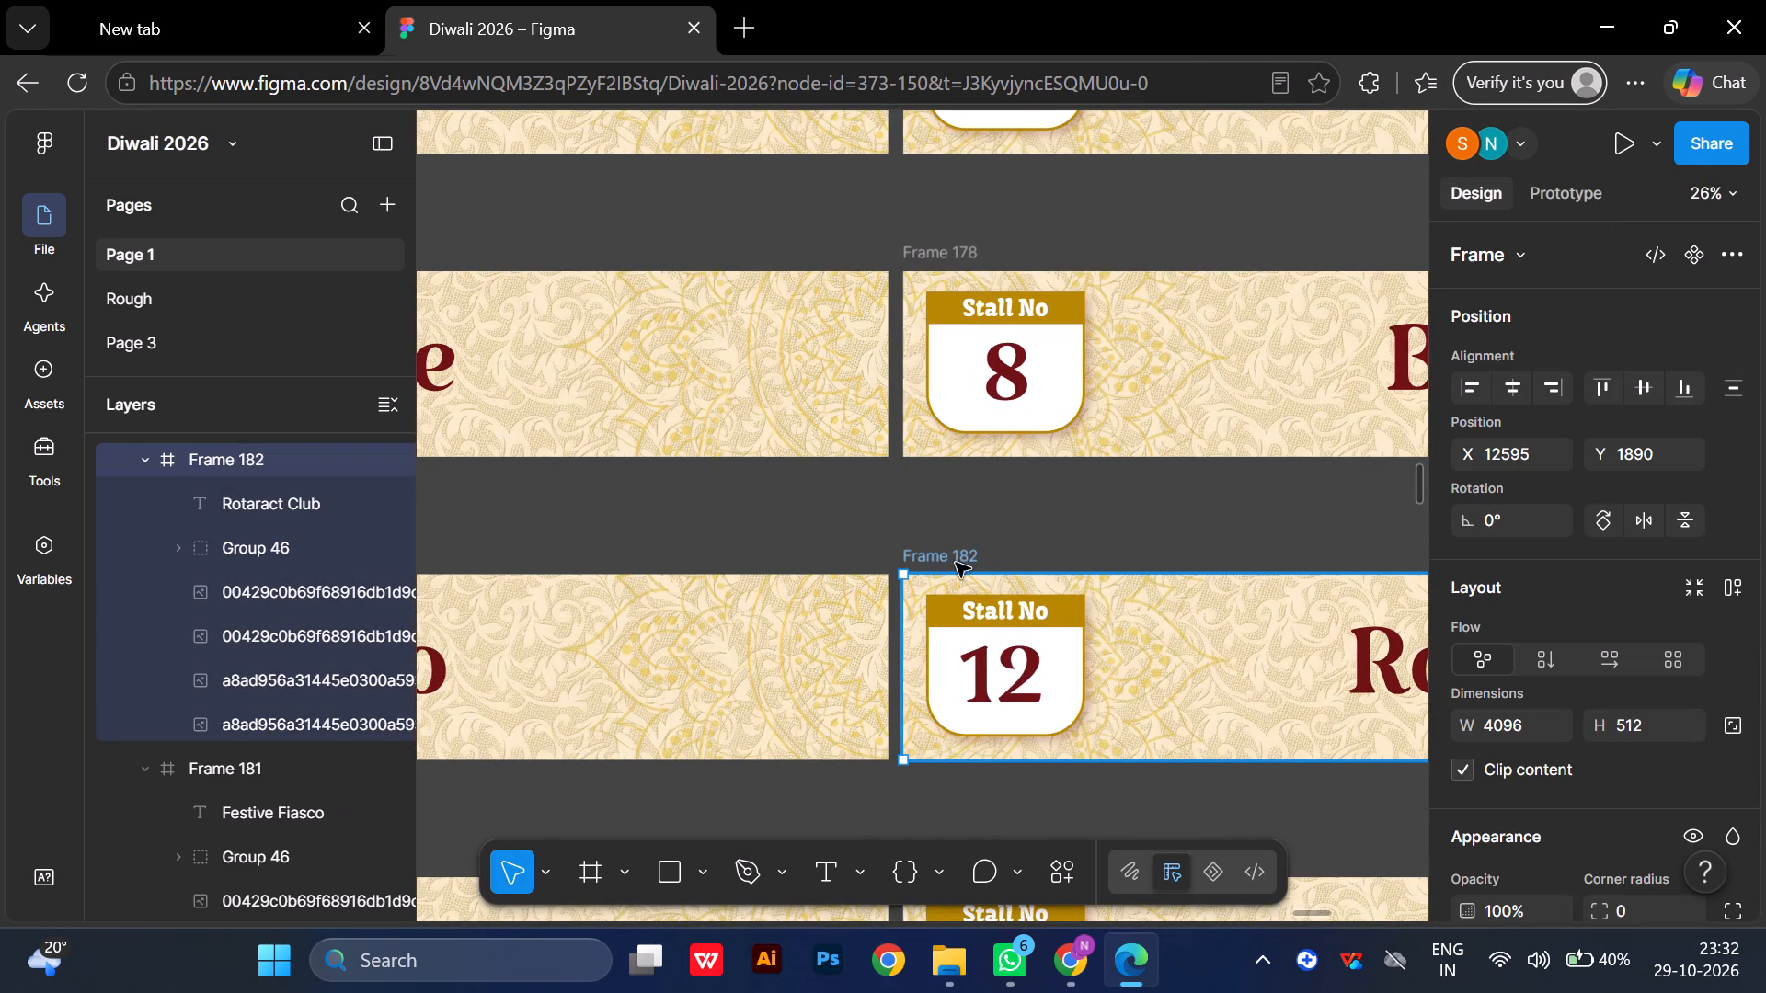
scroll(1529, 736, "down", 5)
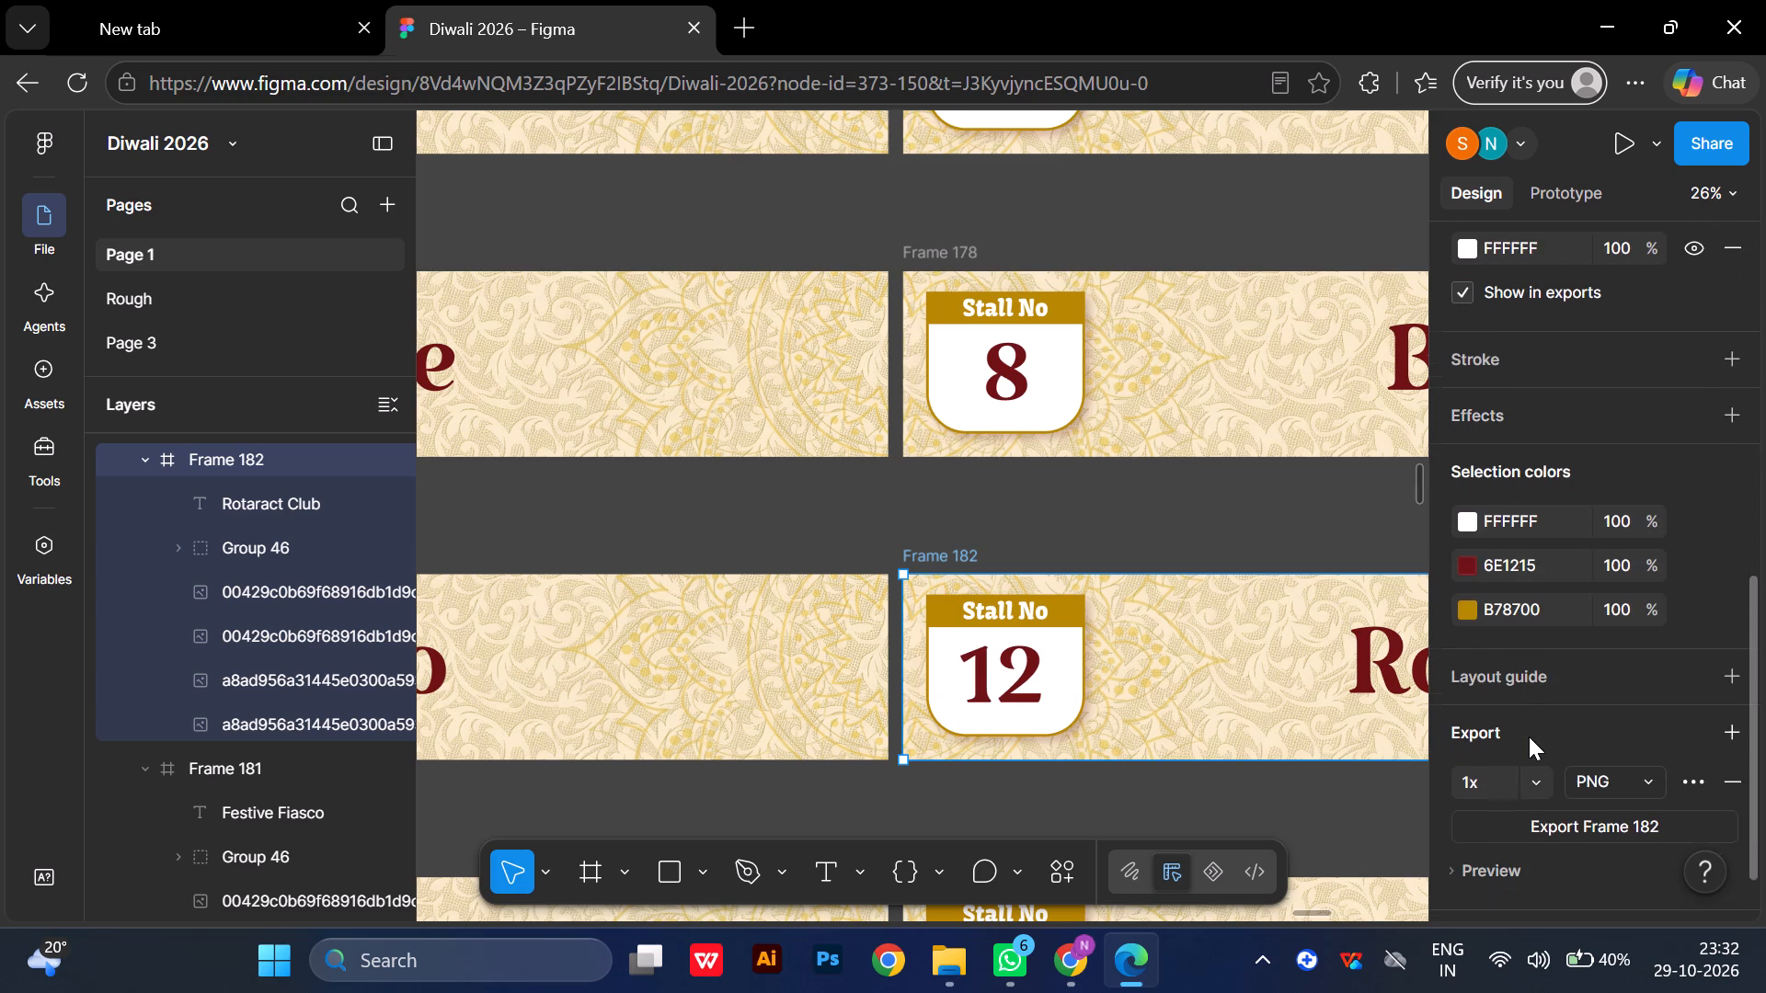
scroll(1529, 736, "down", 1)
left_click(1556, 767)
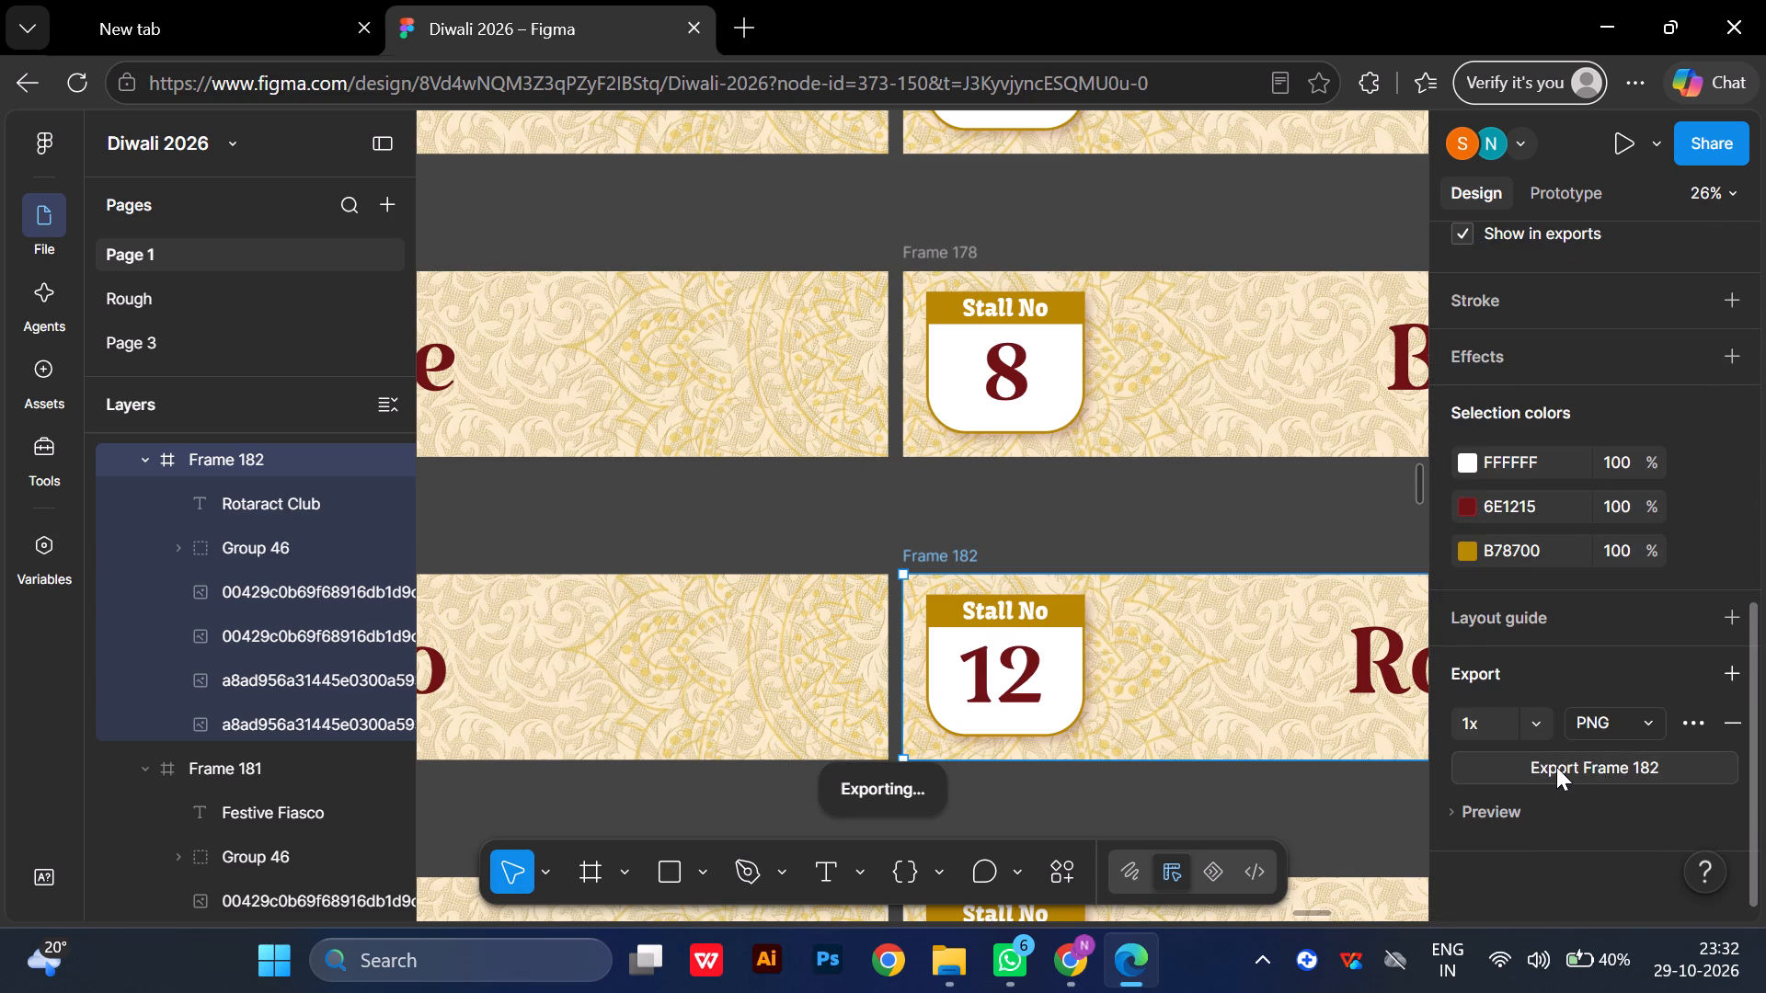
left_click(1556, 767)
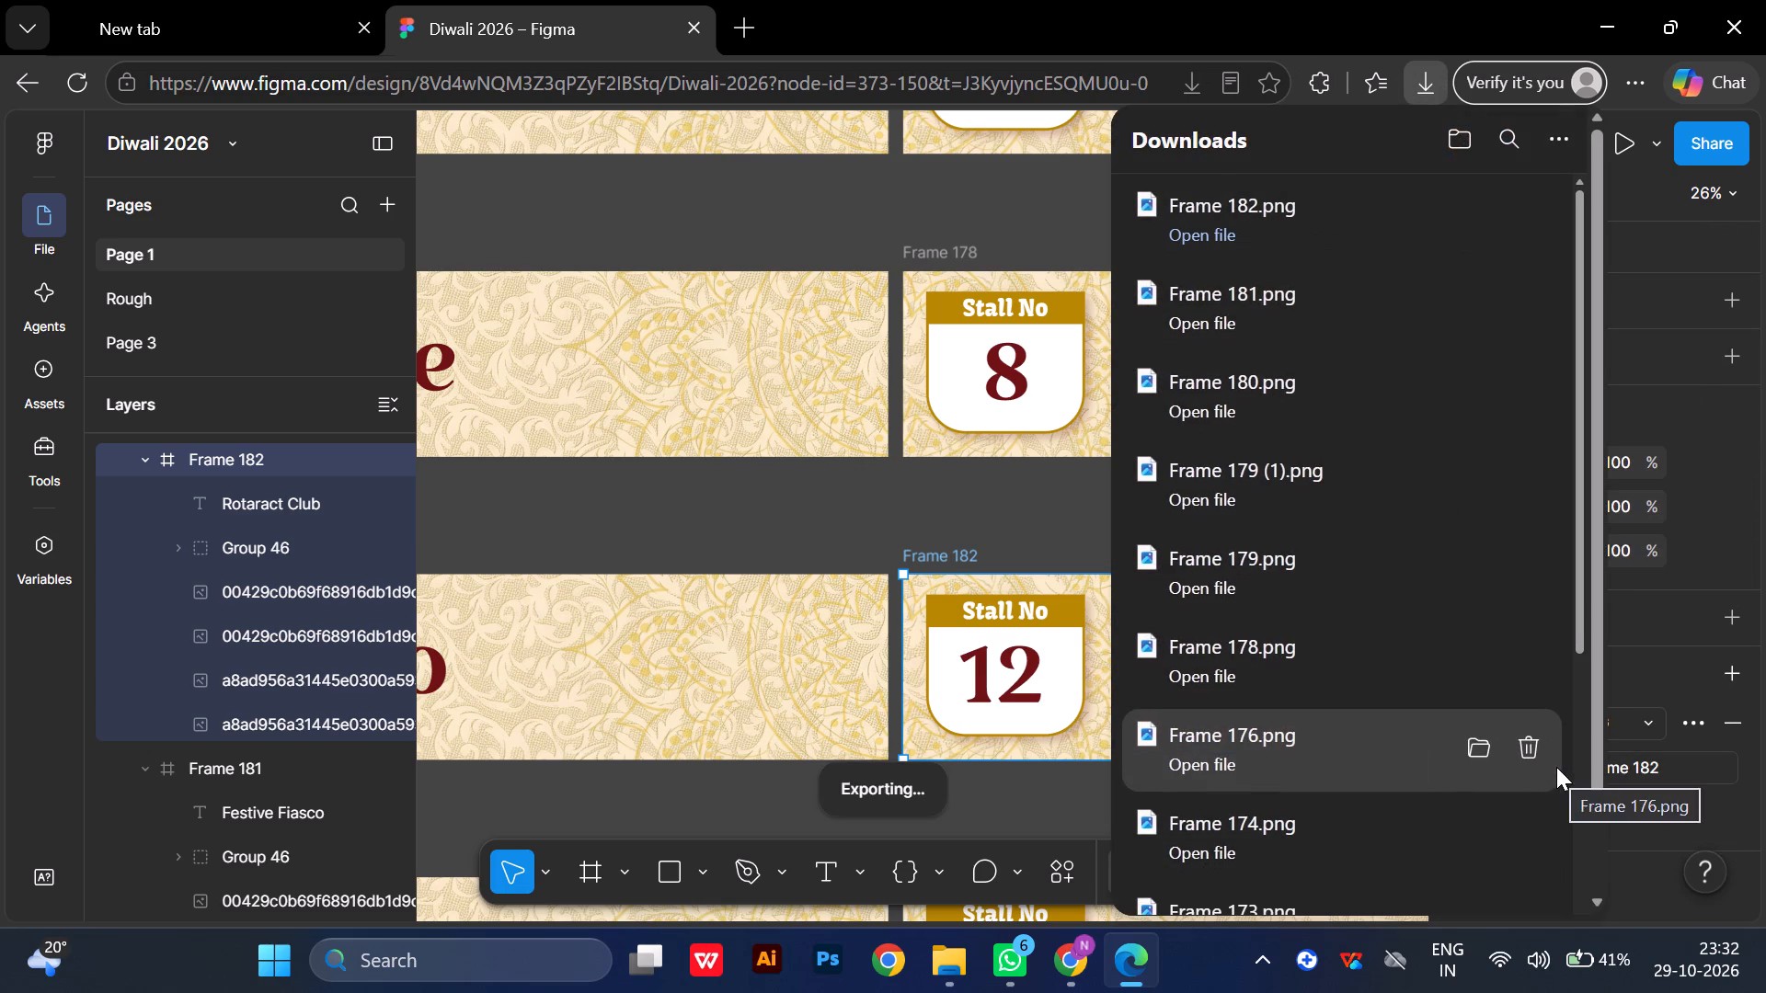
left_click(1062, 806)
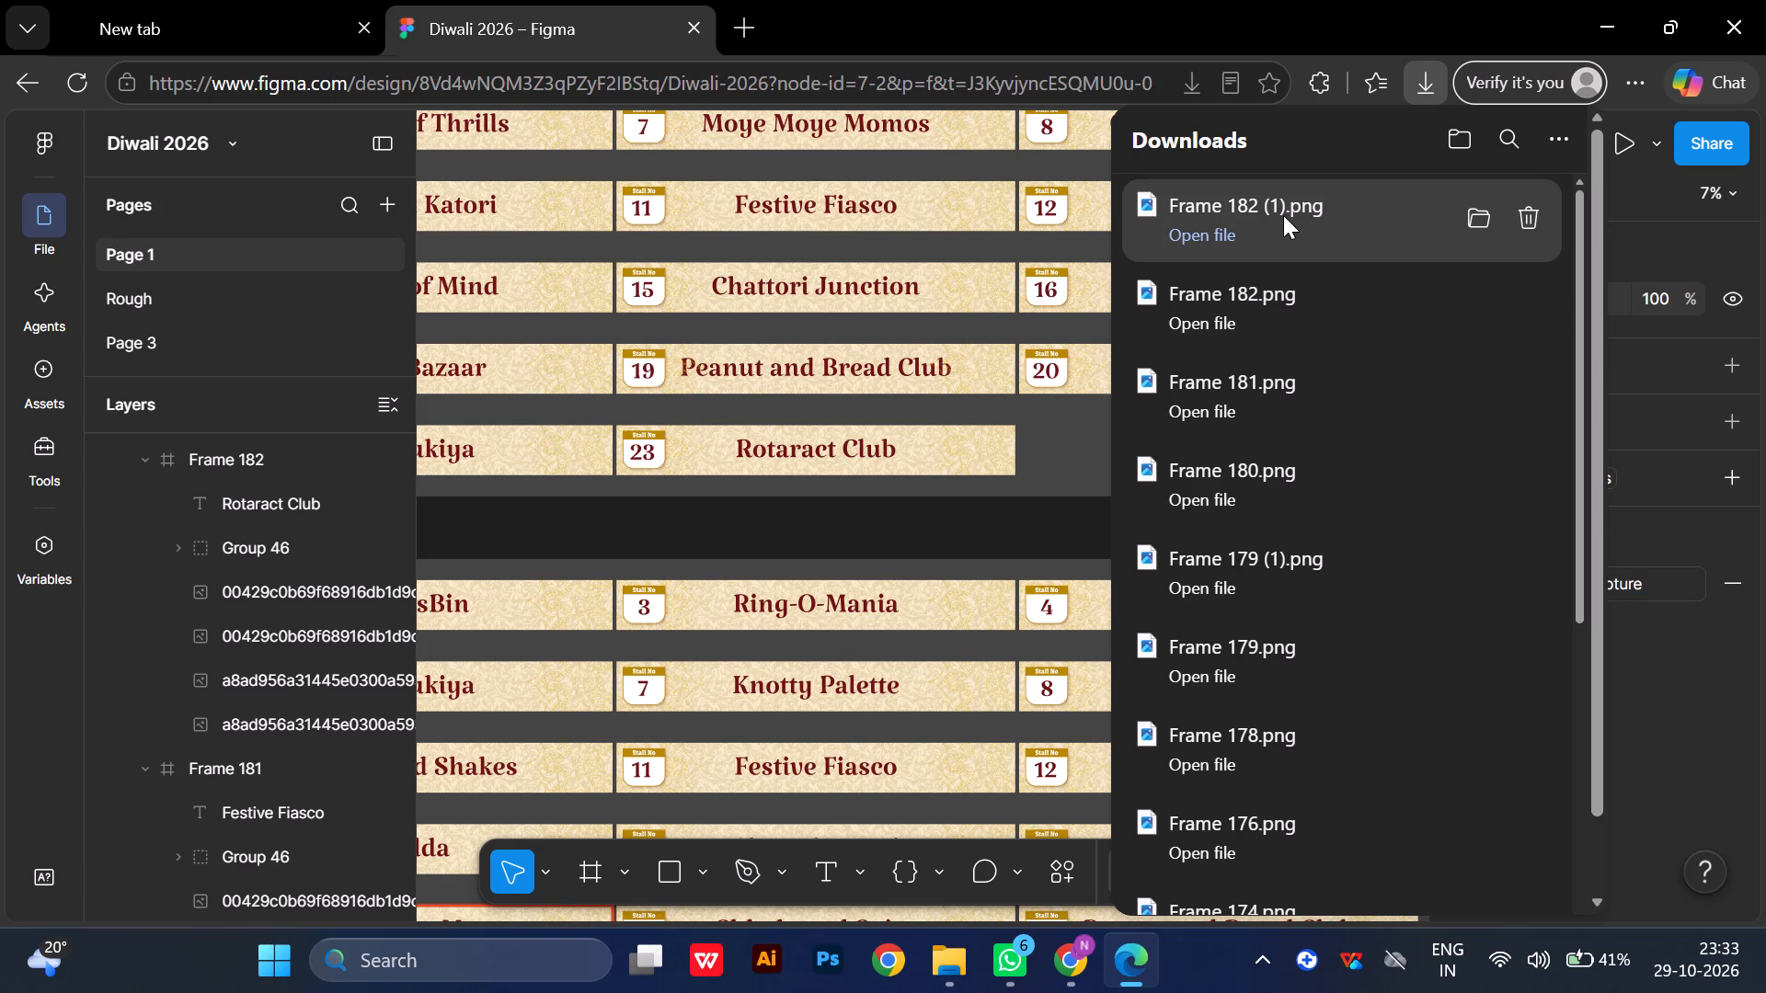
Delete the duplicate download Frame 182 (1).png and return to the canvas.
left_click(1514, 213)
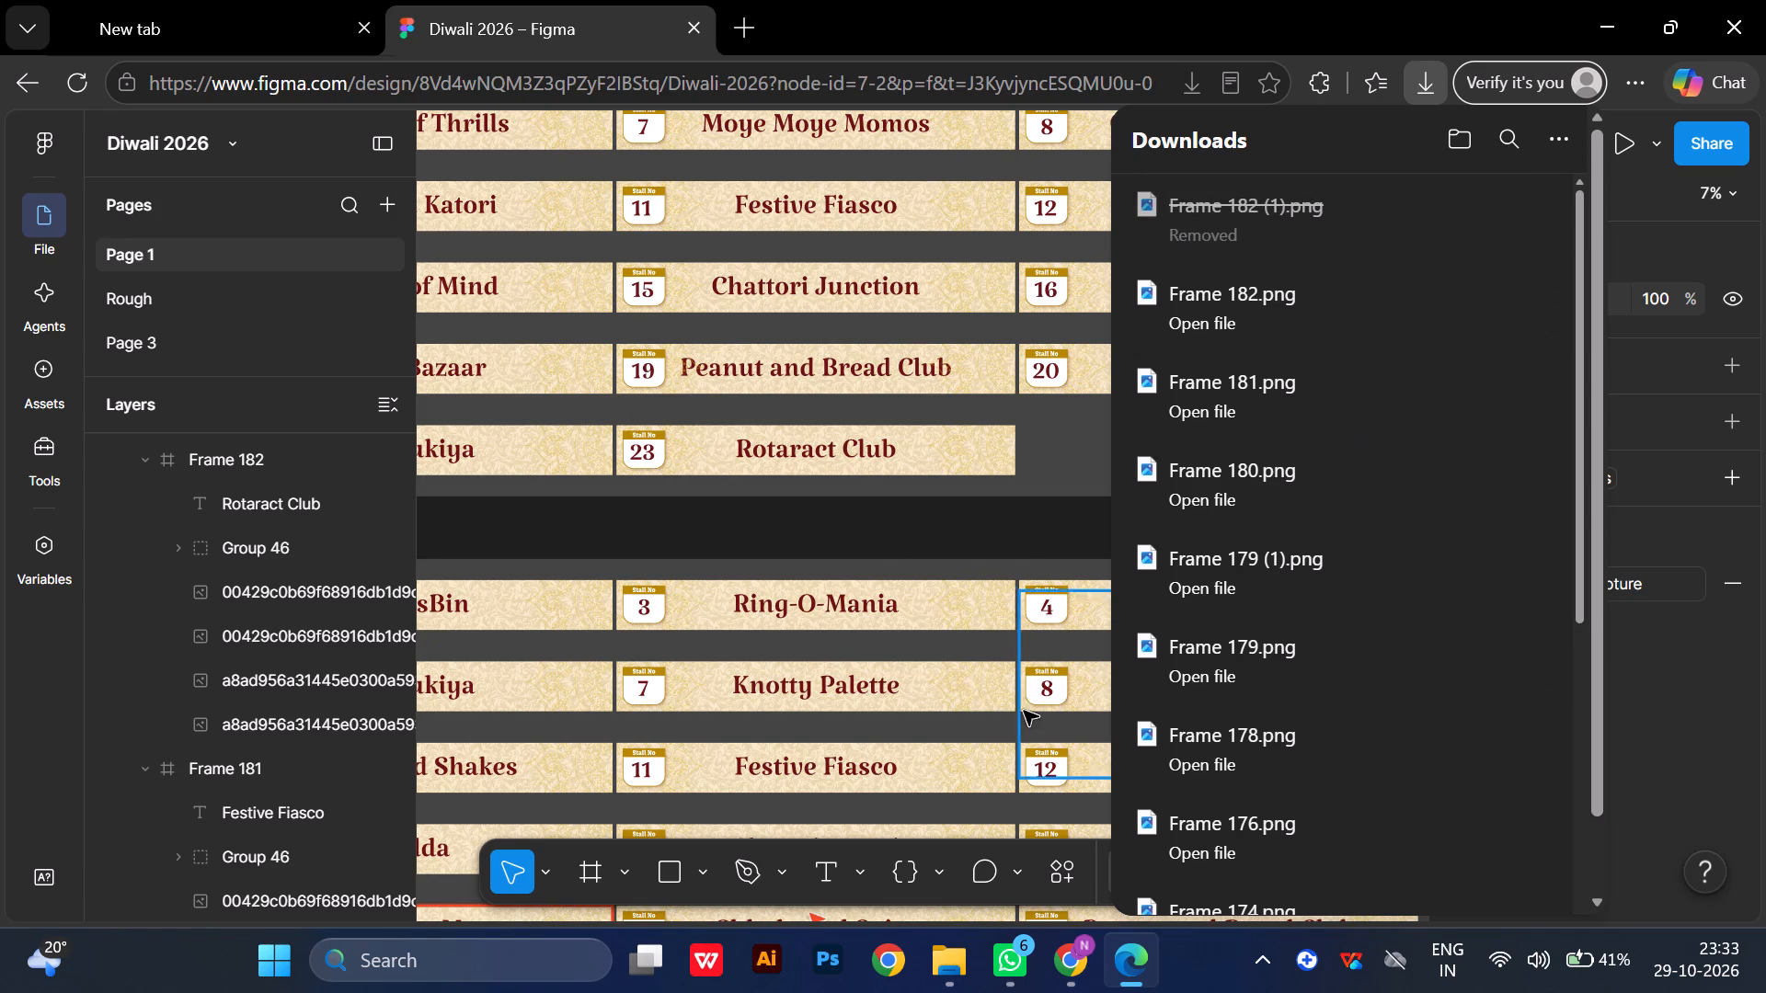
left_click(964, 502)
Look over the stall banner rows in the duplicated Stall section.
scroll(964, 502, "down", 1)
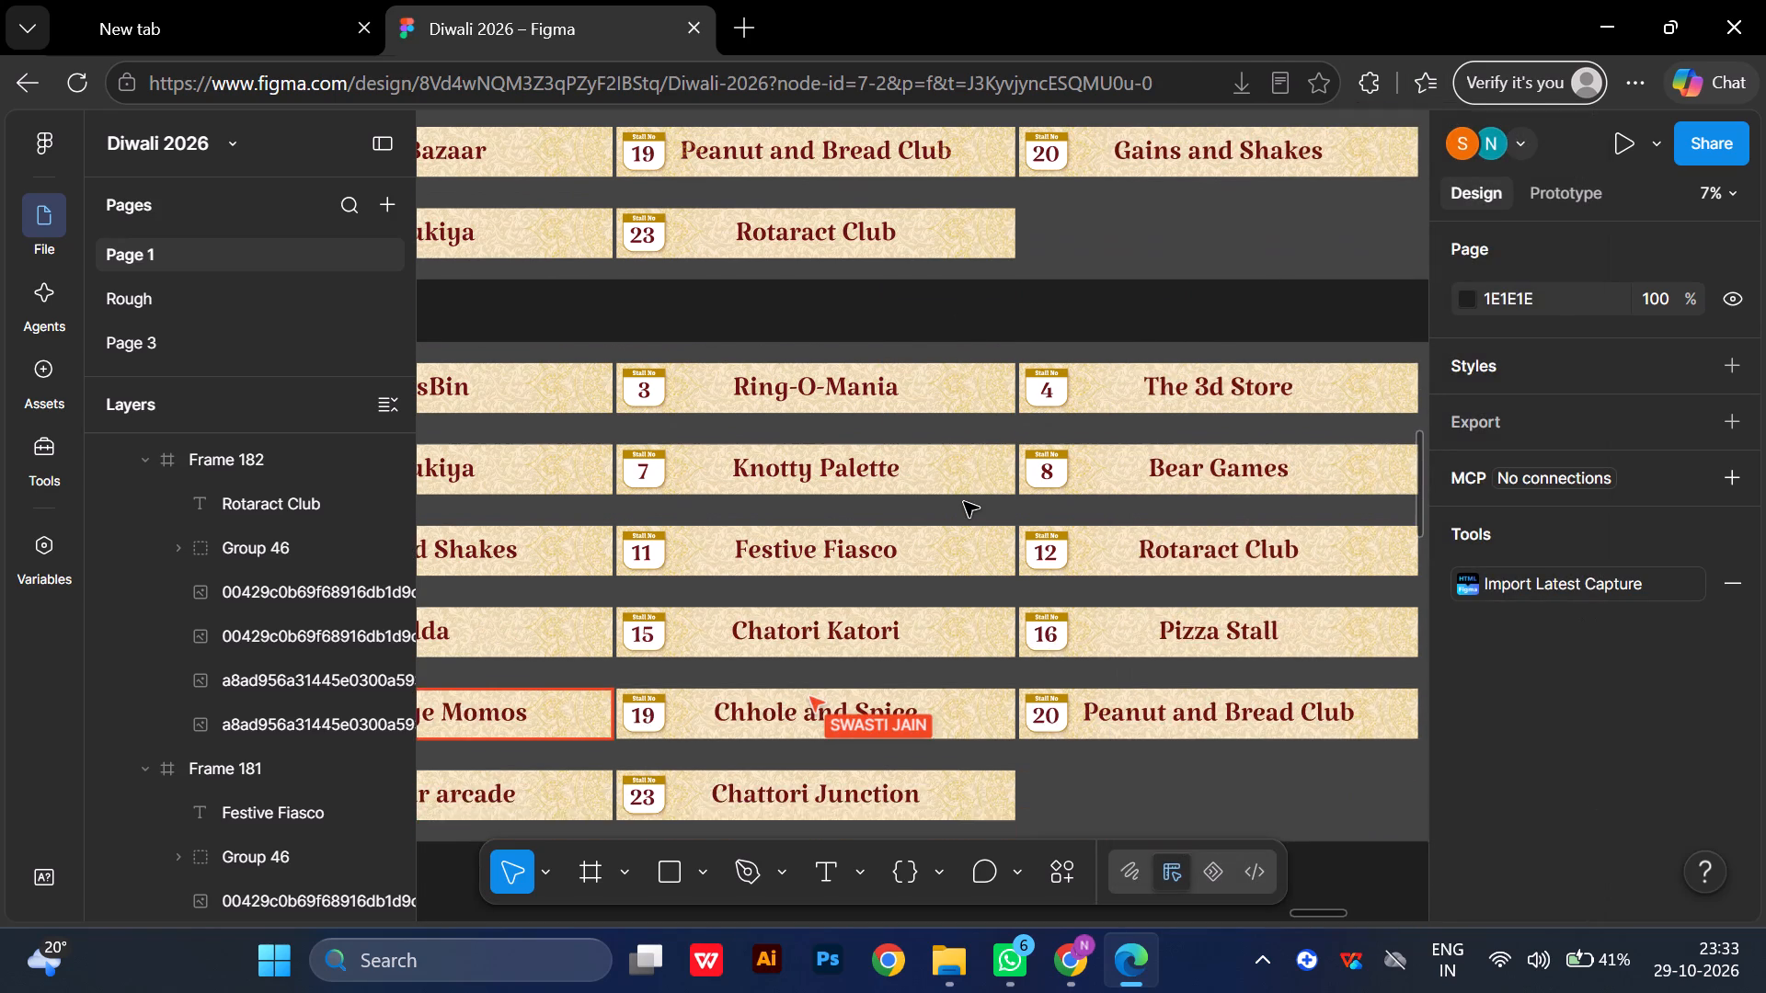
scroll(964, 502, "down", 1)
scroll(964, 502, "left", 1)
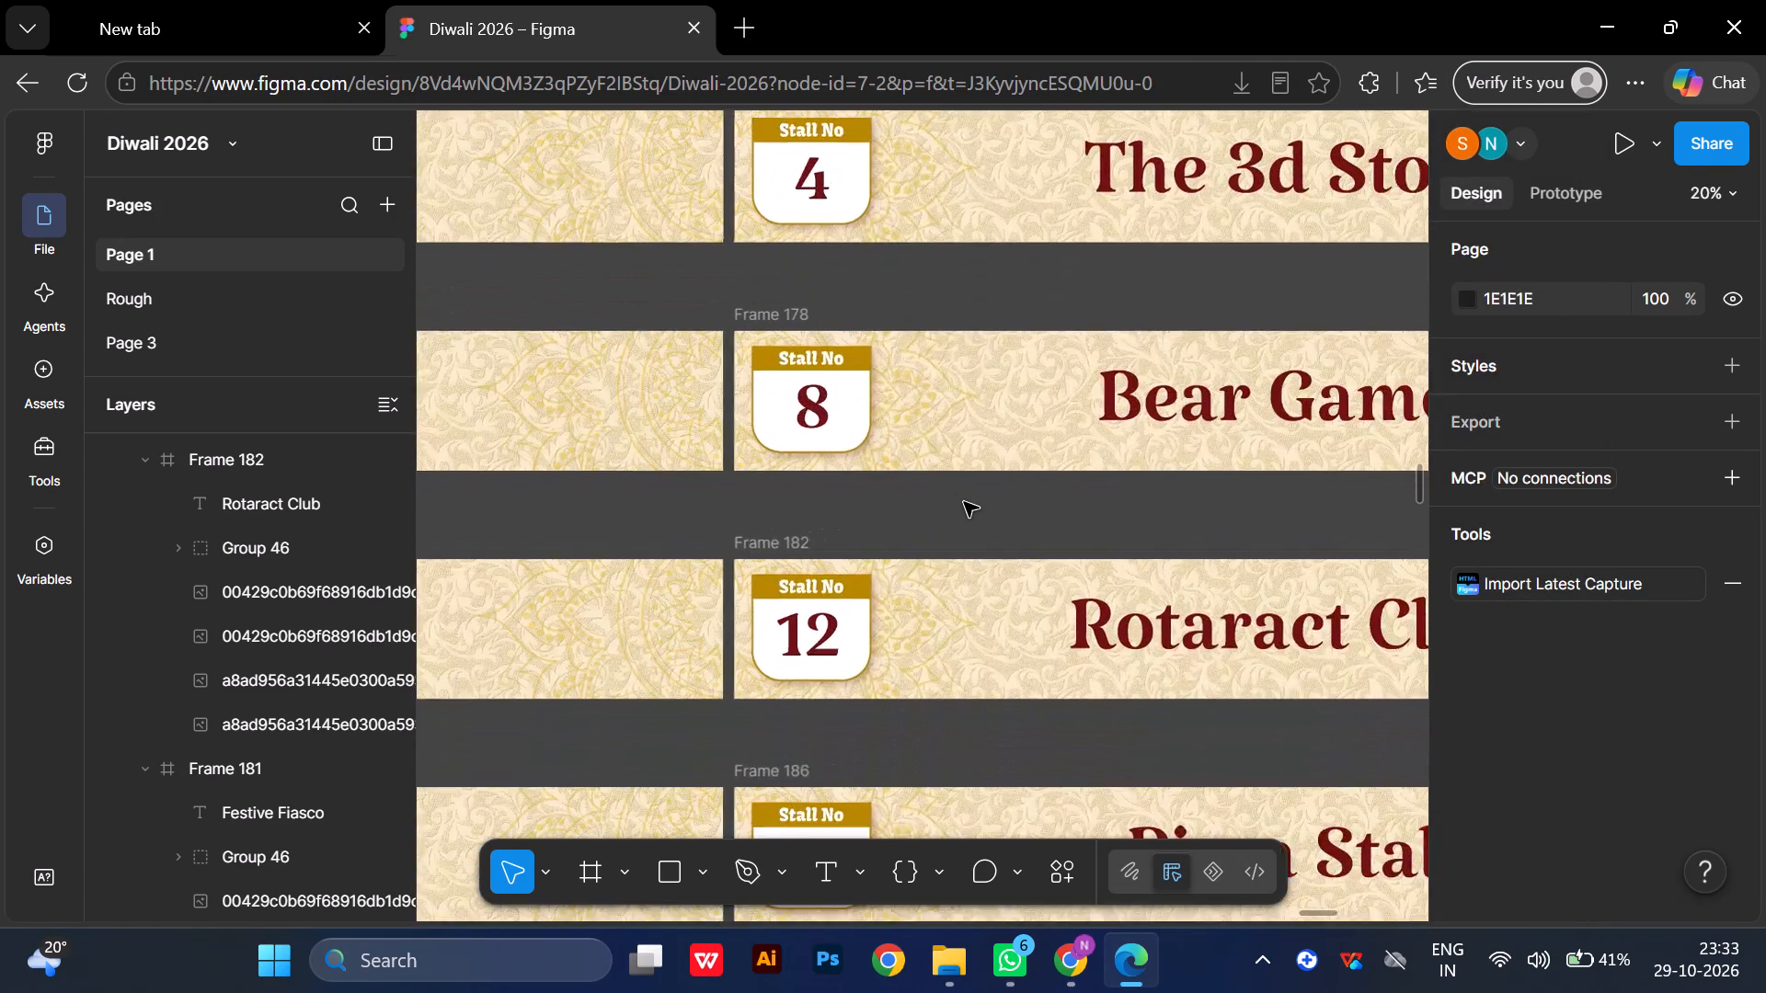
scroll(964, 502, "right", 1)
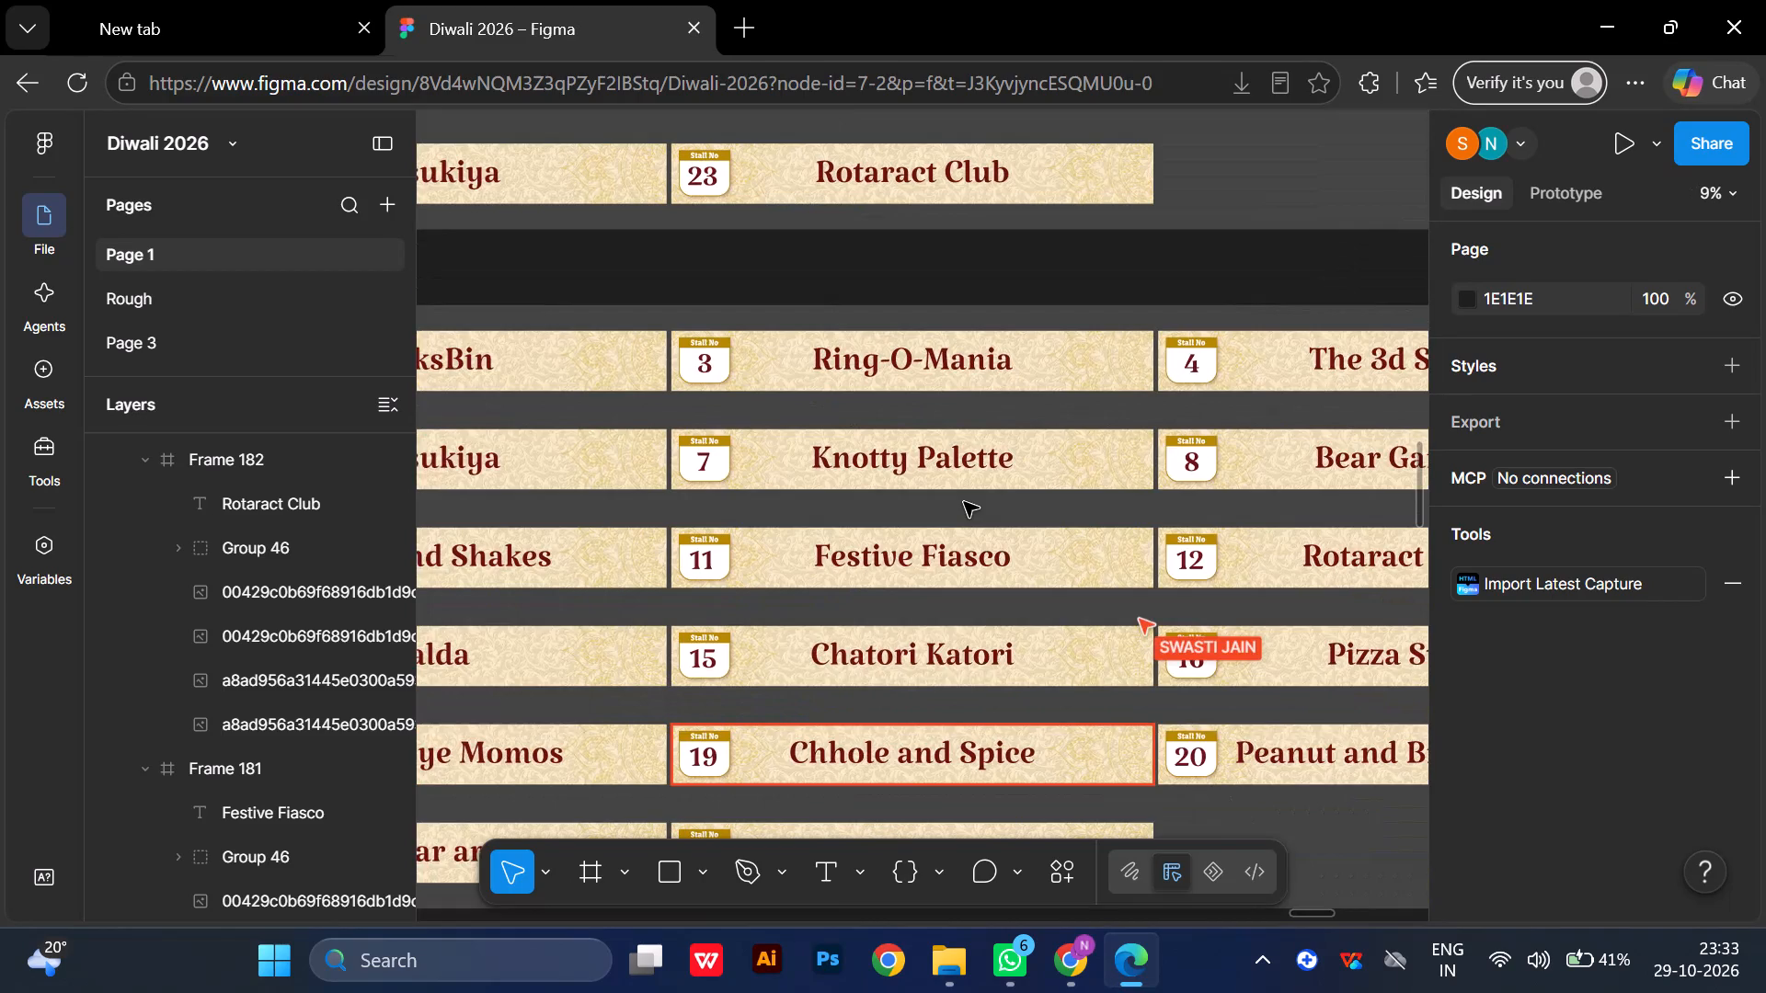
scroll(964, 502, "right", 3)
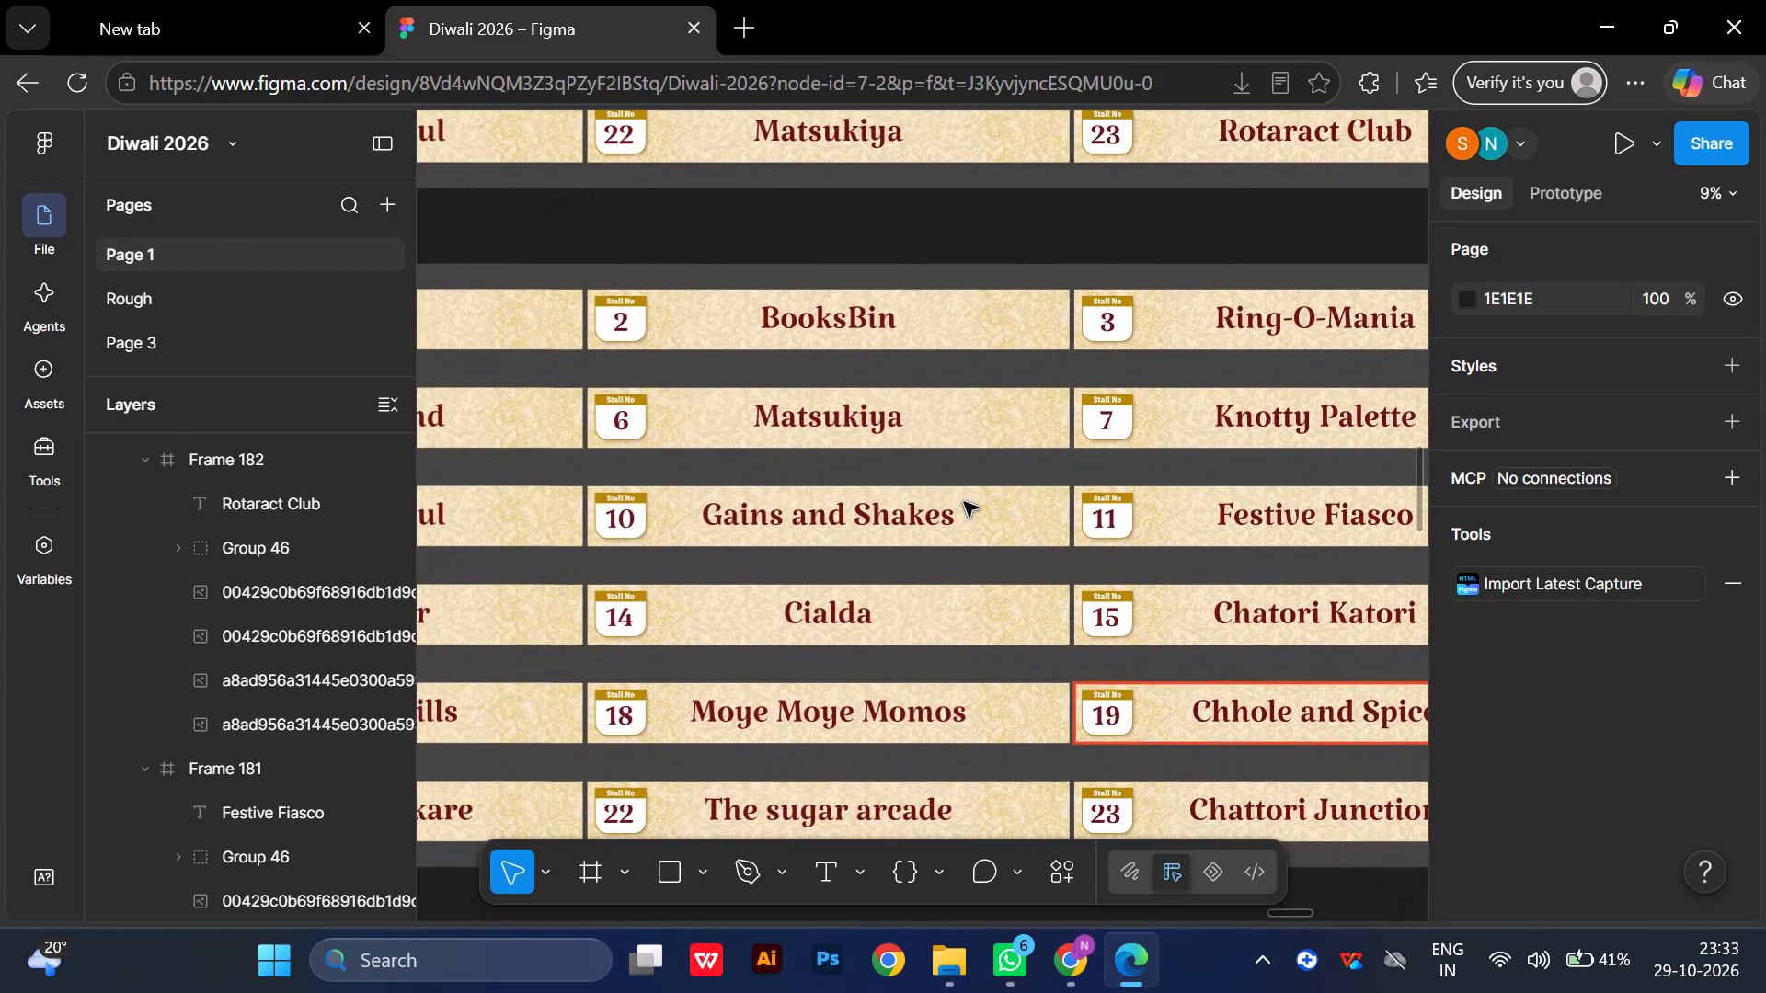
scroll(964, 502, "right", 4)
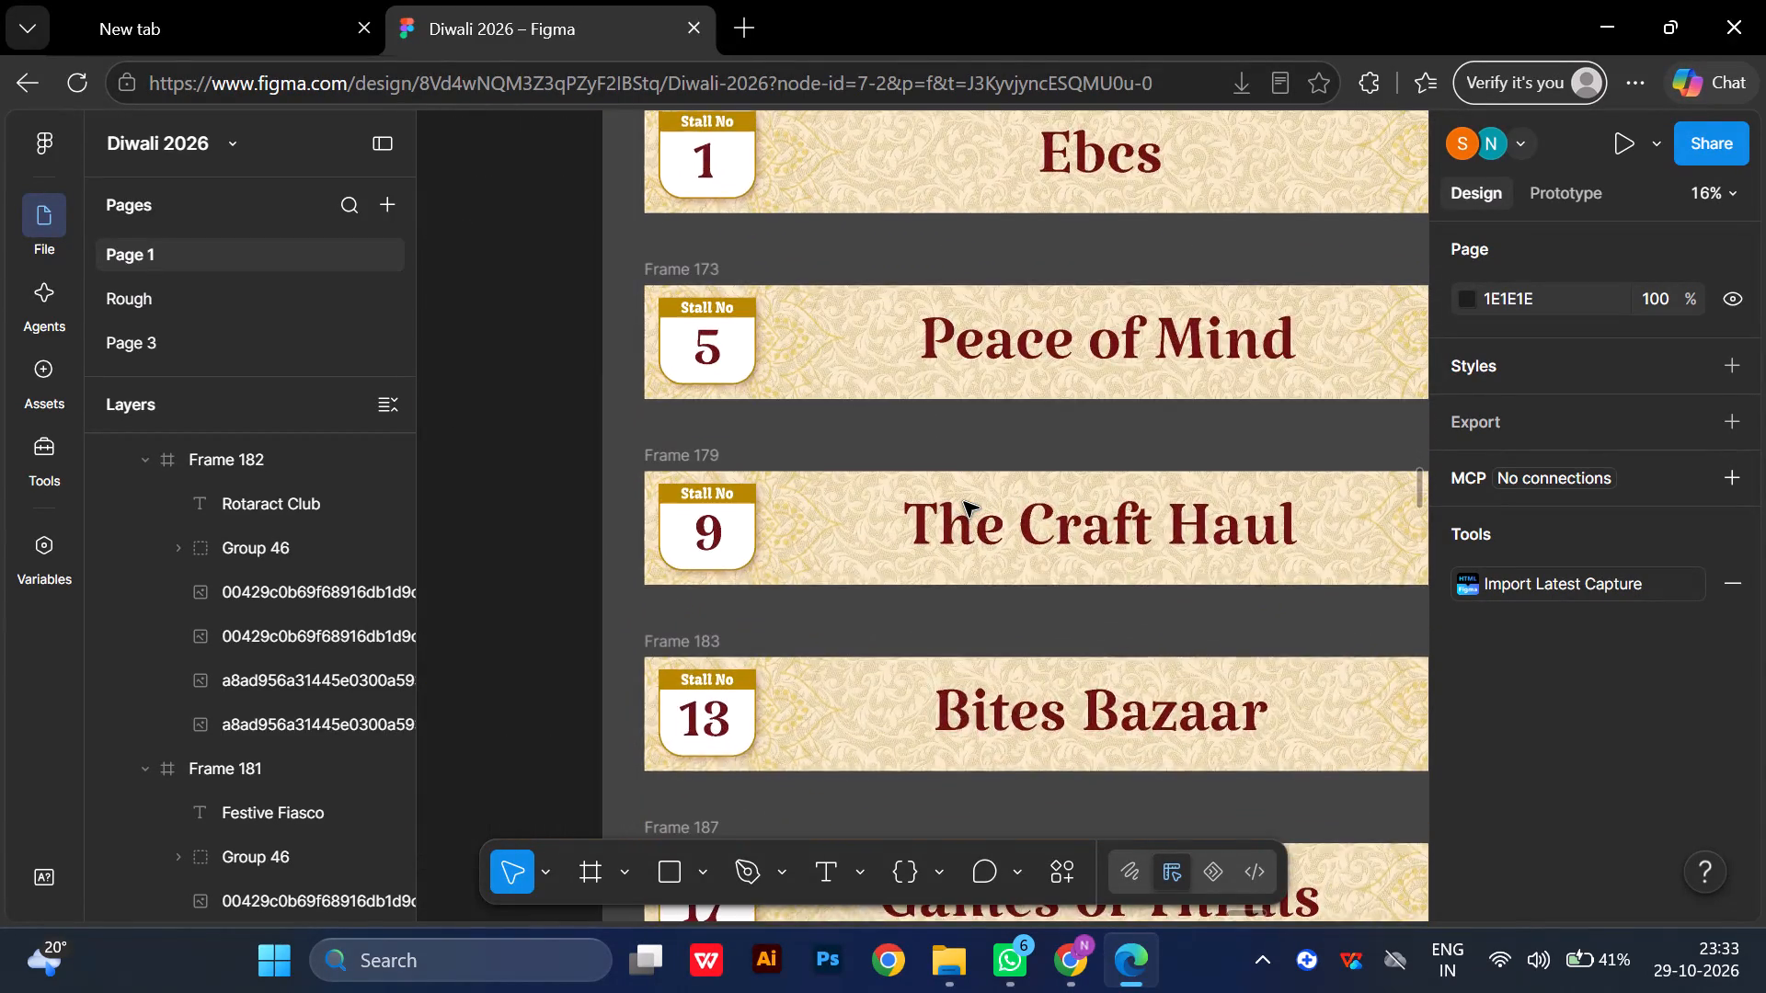
scroll(964, 502, "down", 1)
Bring up the Downloads folder in File Explorer, and open the Stall Banner folder inside Diwali Fair in Google Drive.
left_click(966, 948)
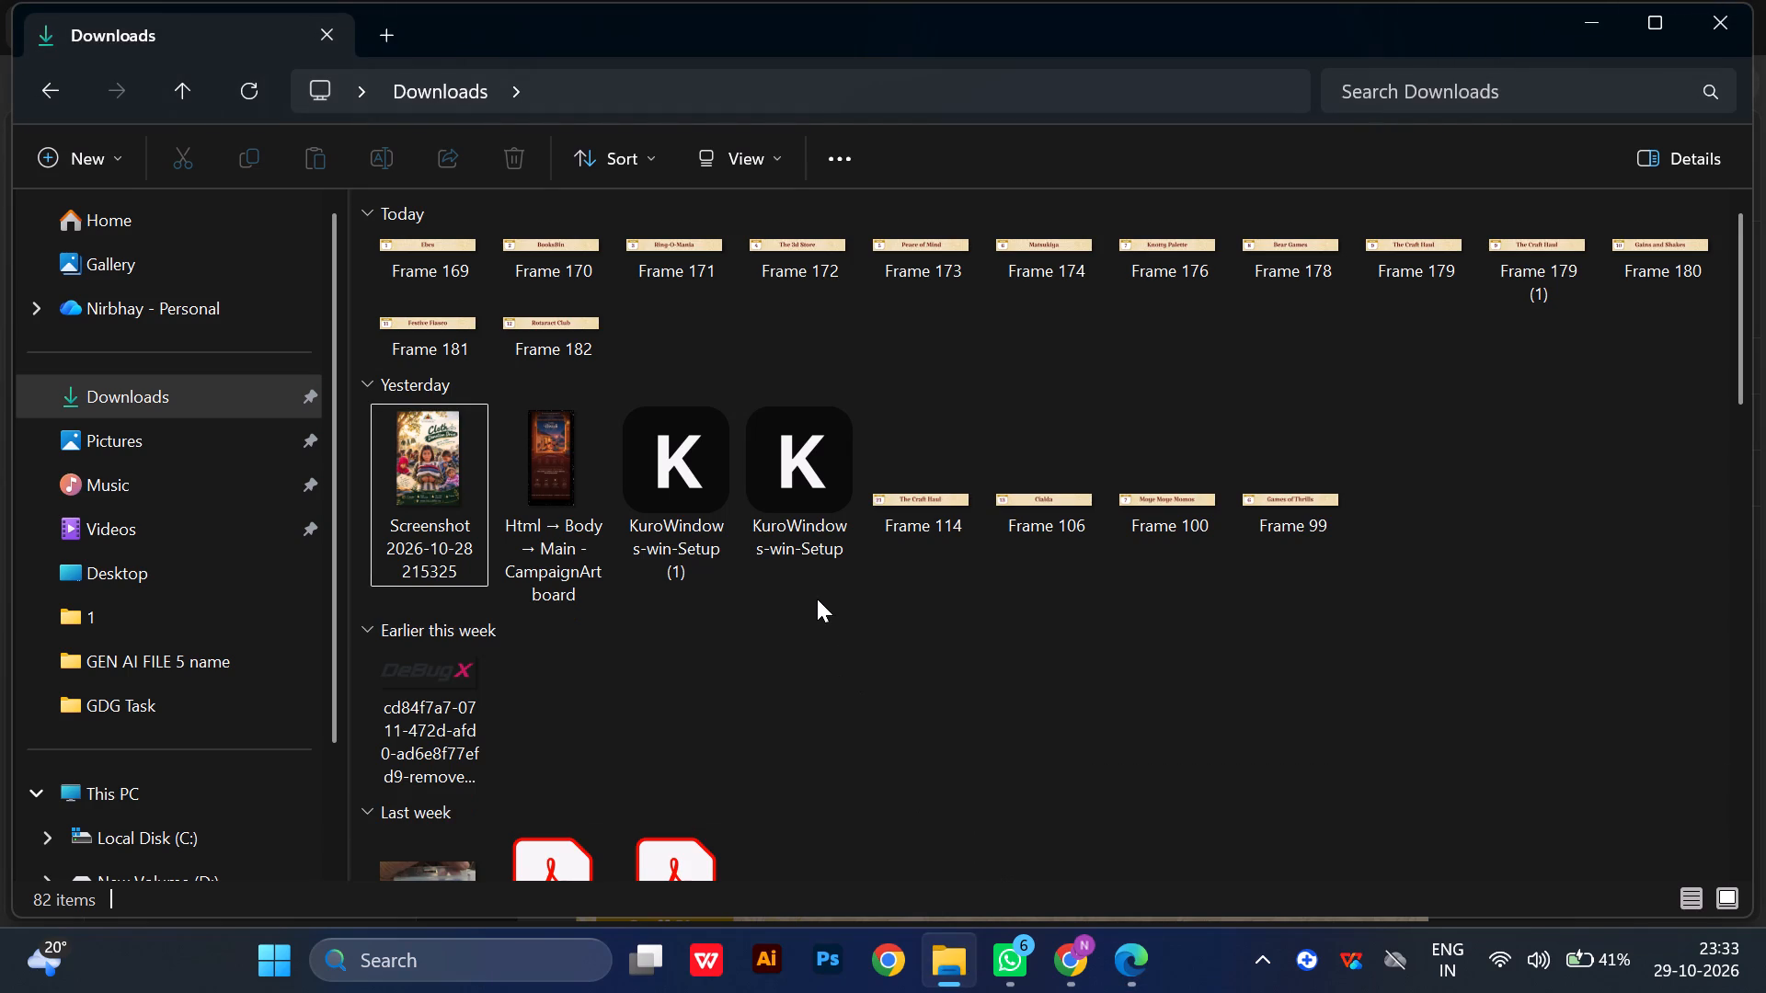
left_click(1075, 951)
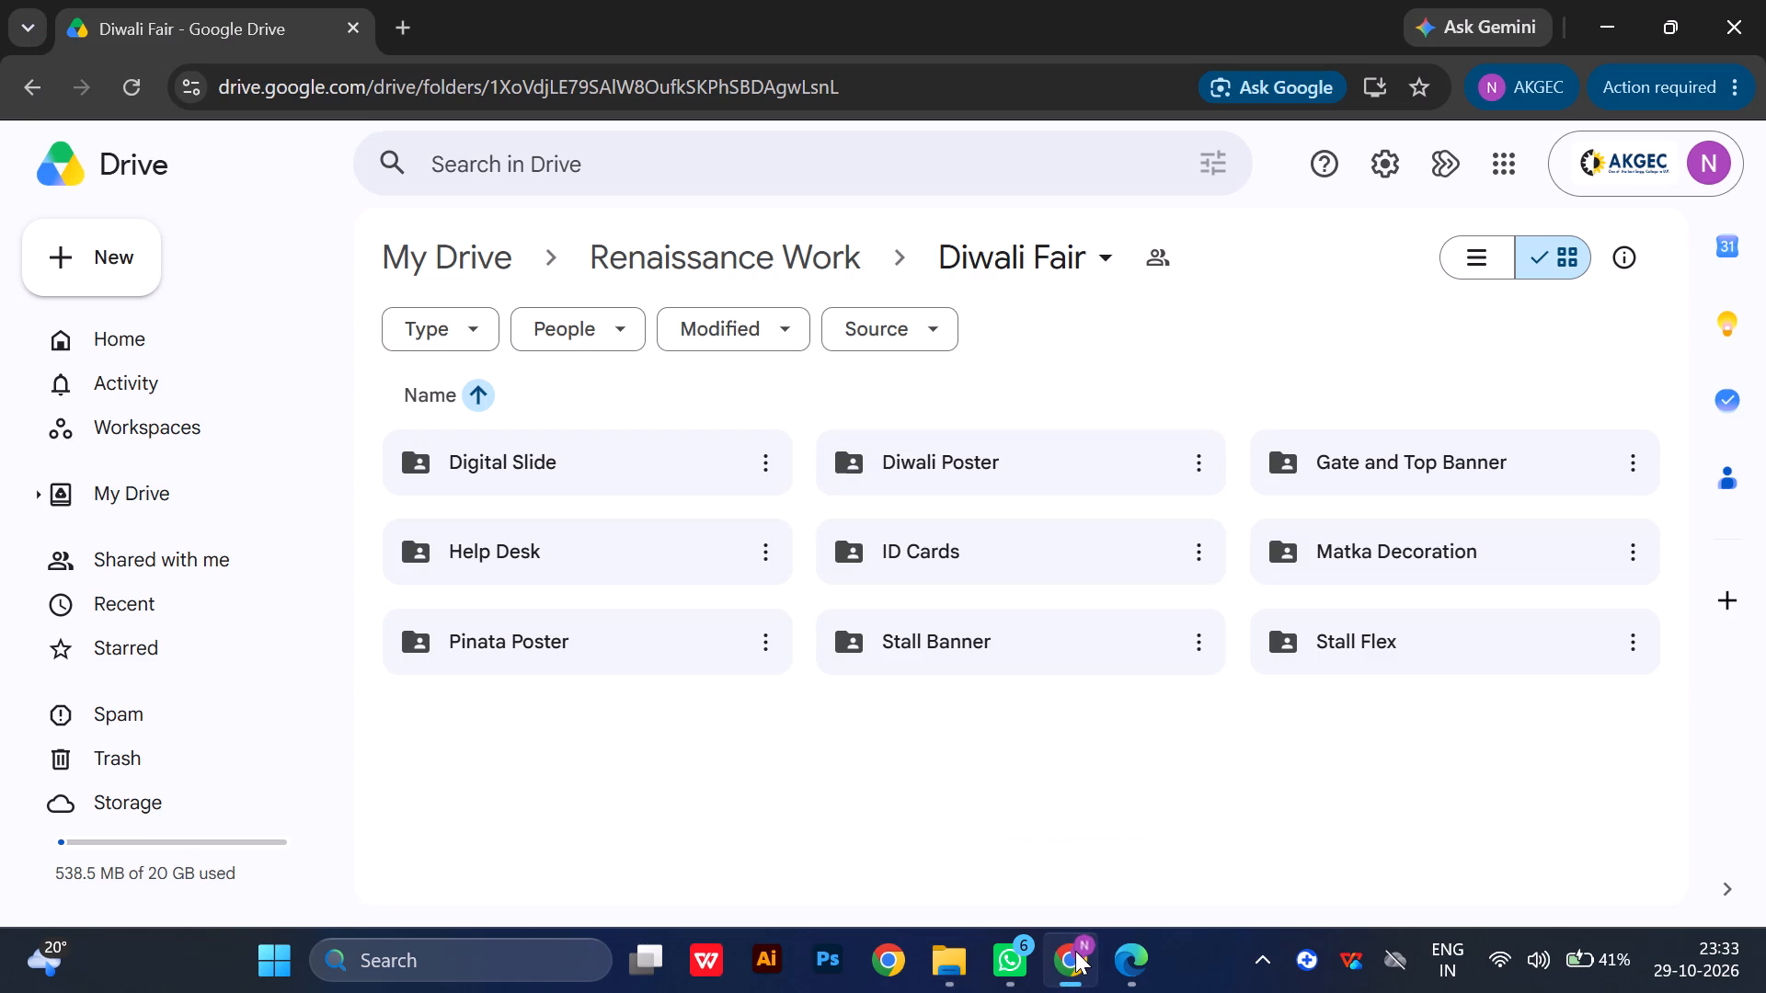
double_click(976, 658)
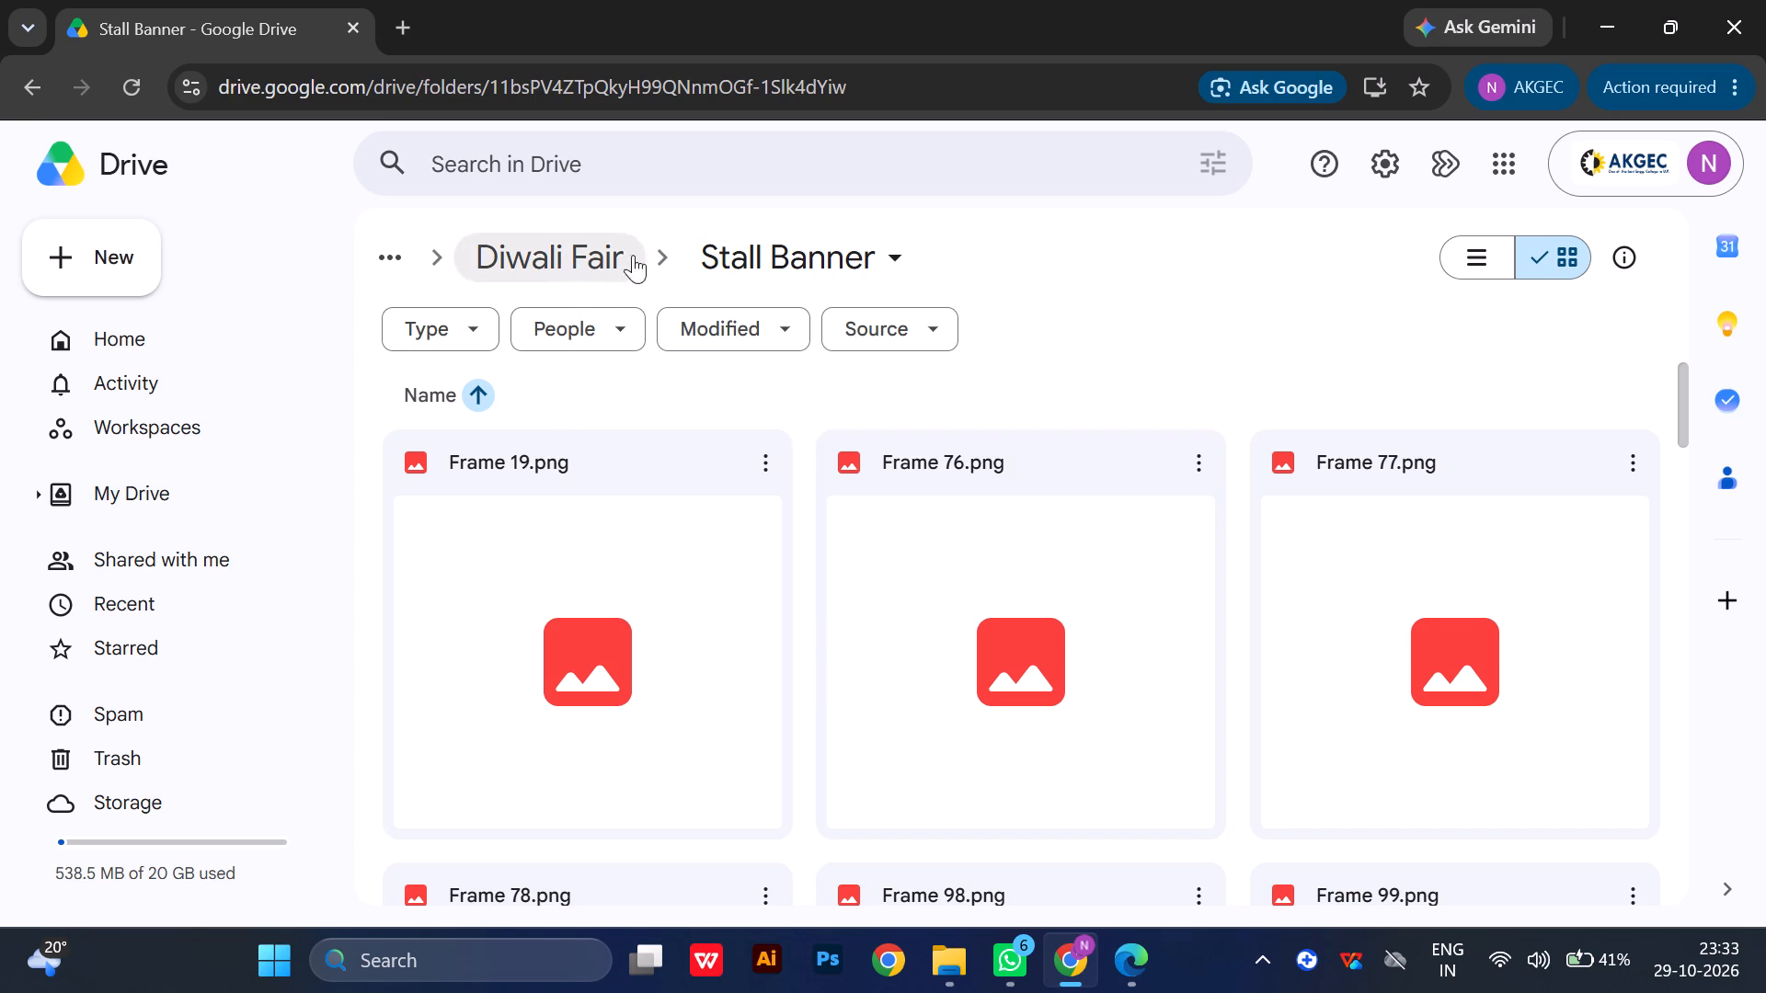
Go back to the Diwali Fair folder in Drive and move its existing Stall Banner folder to the trash.
left_click(571, 260)
left_click(1195, 651)
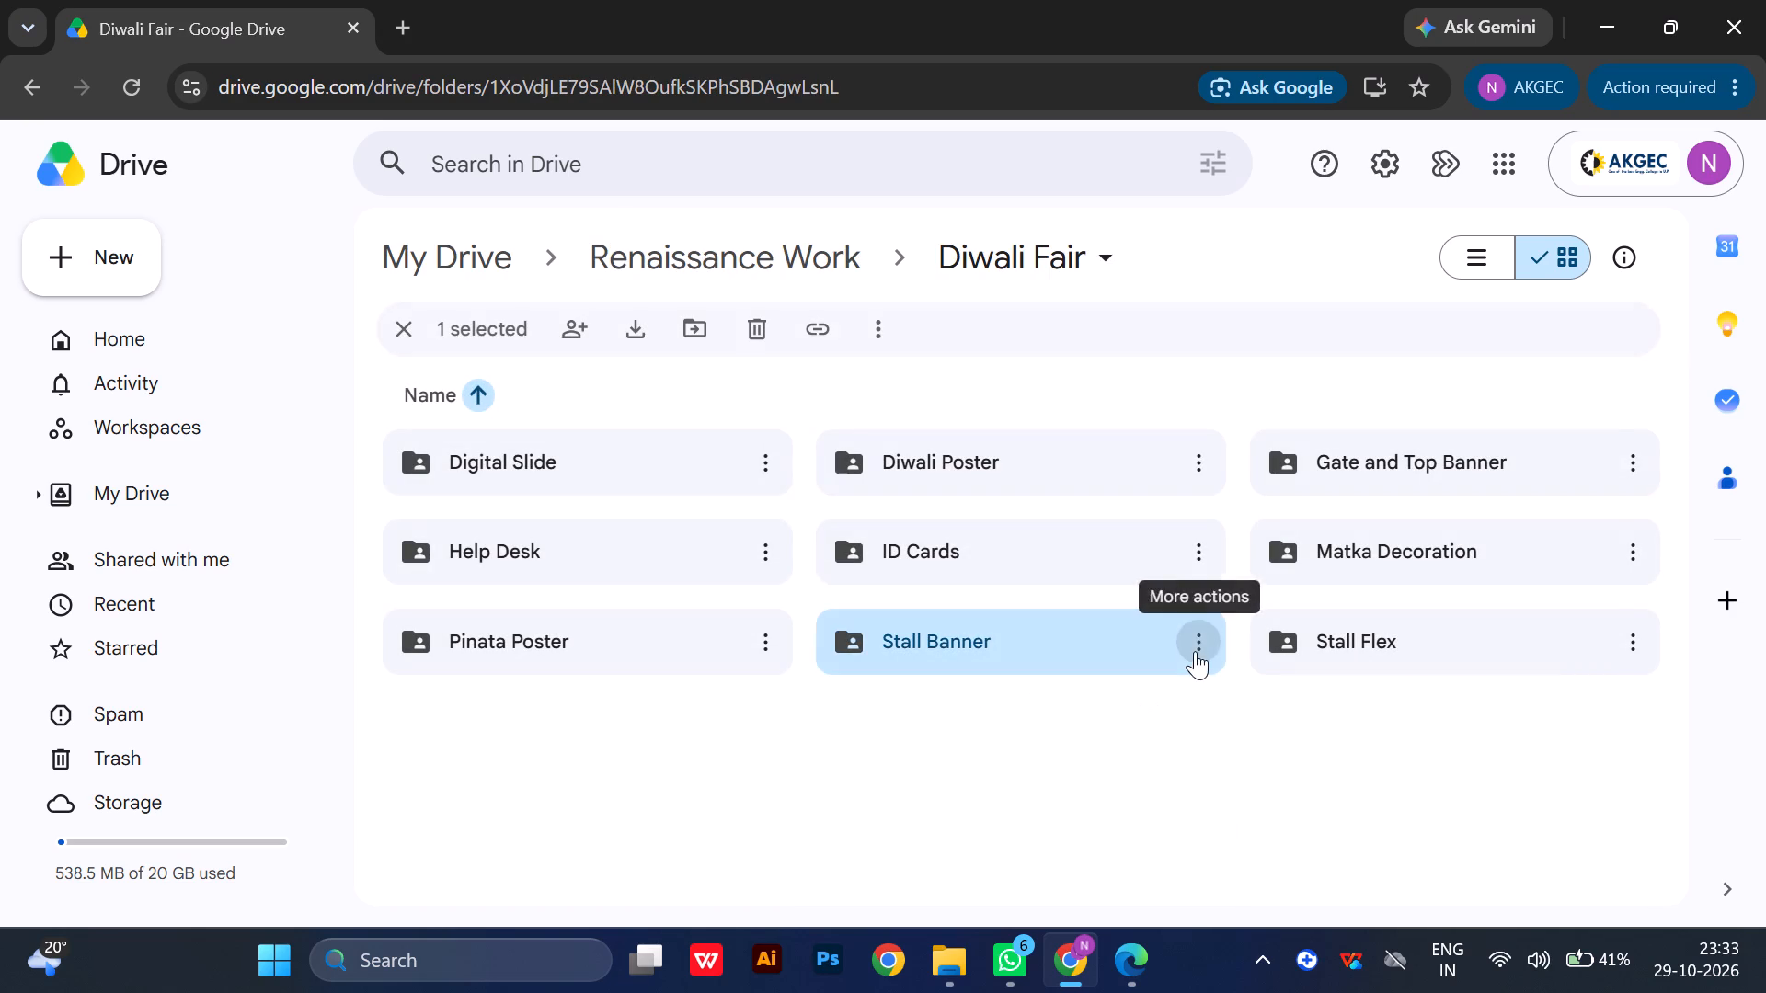
left_click(1222, 639)
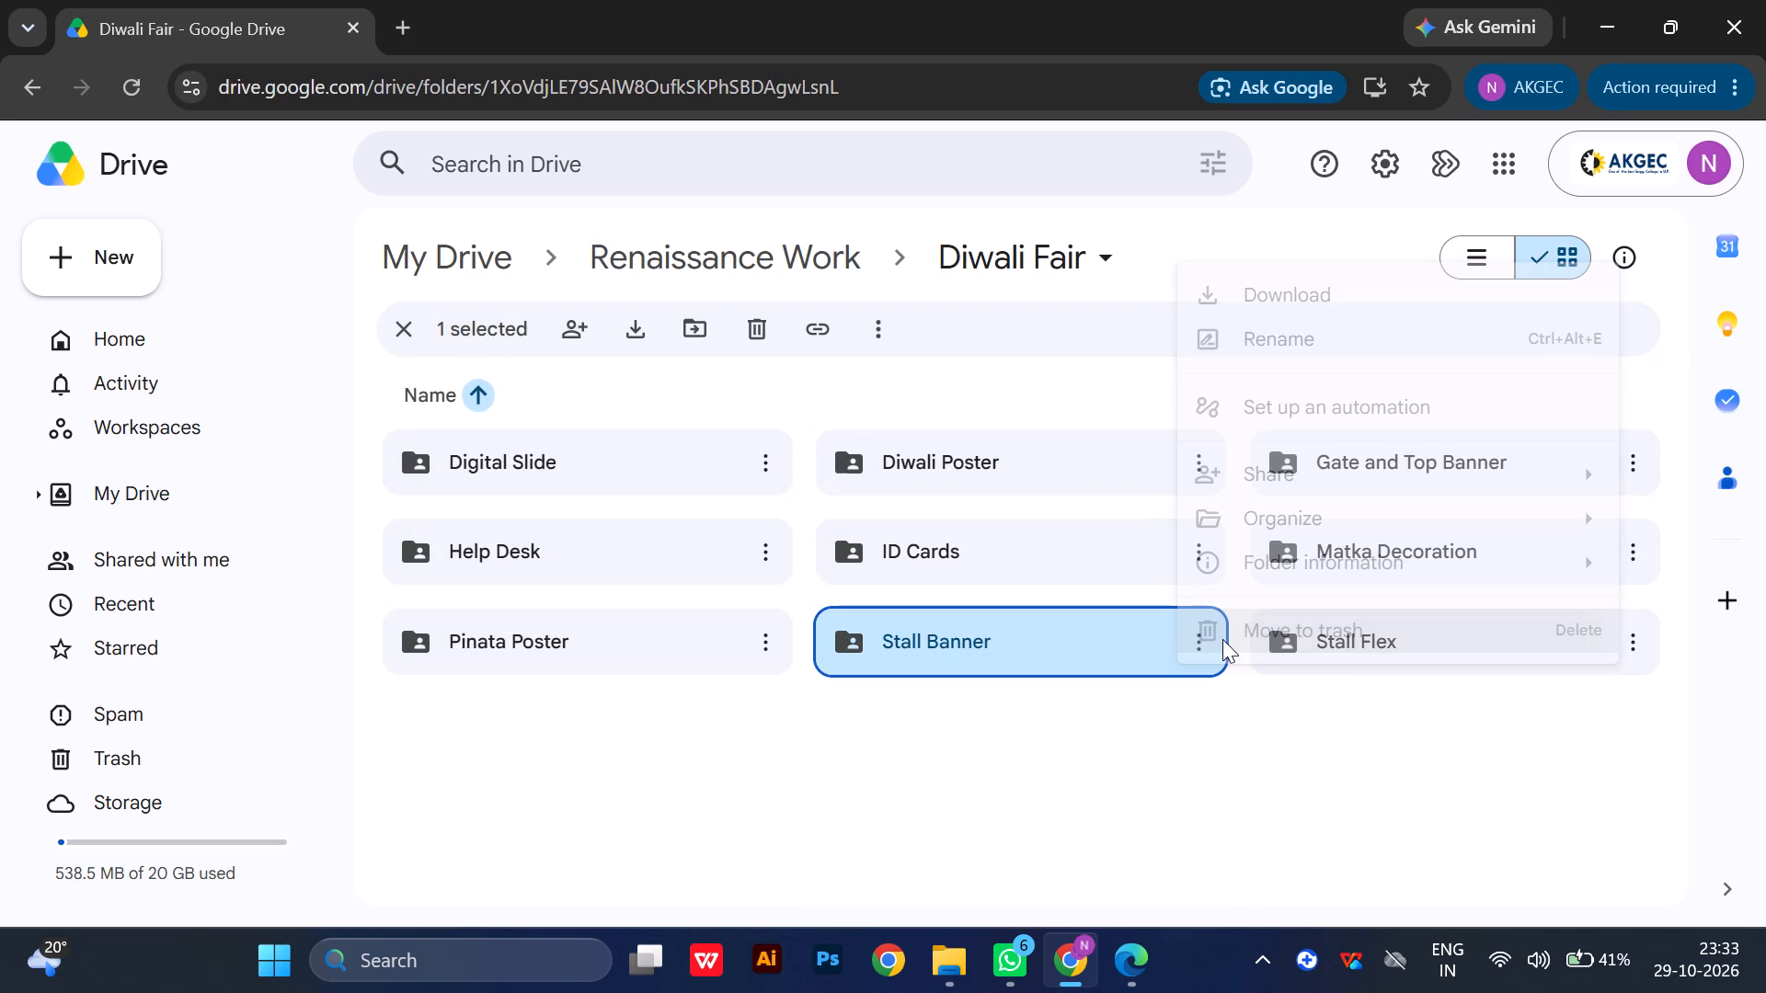
left_click(1086, 769)
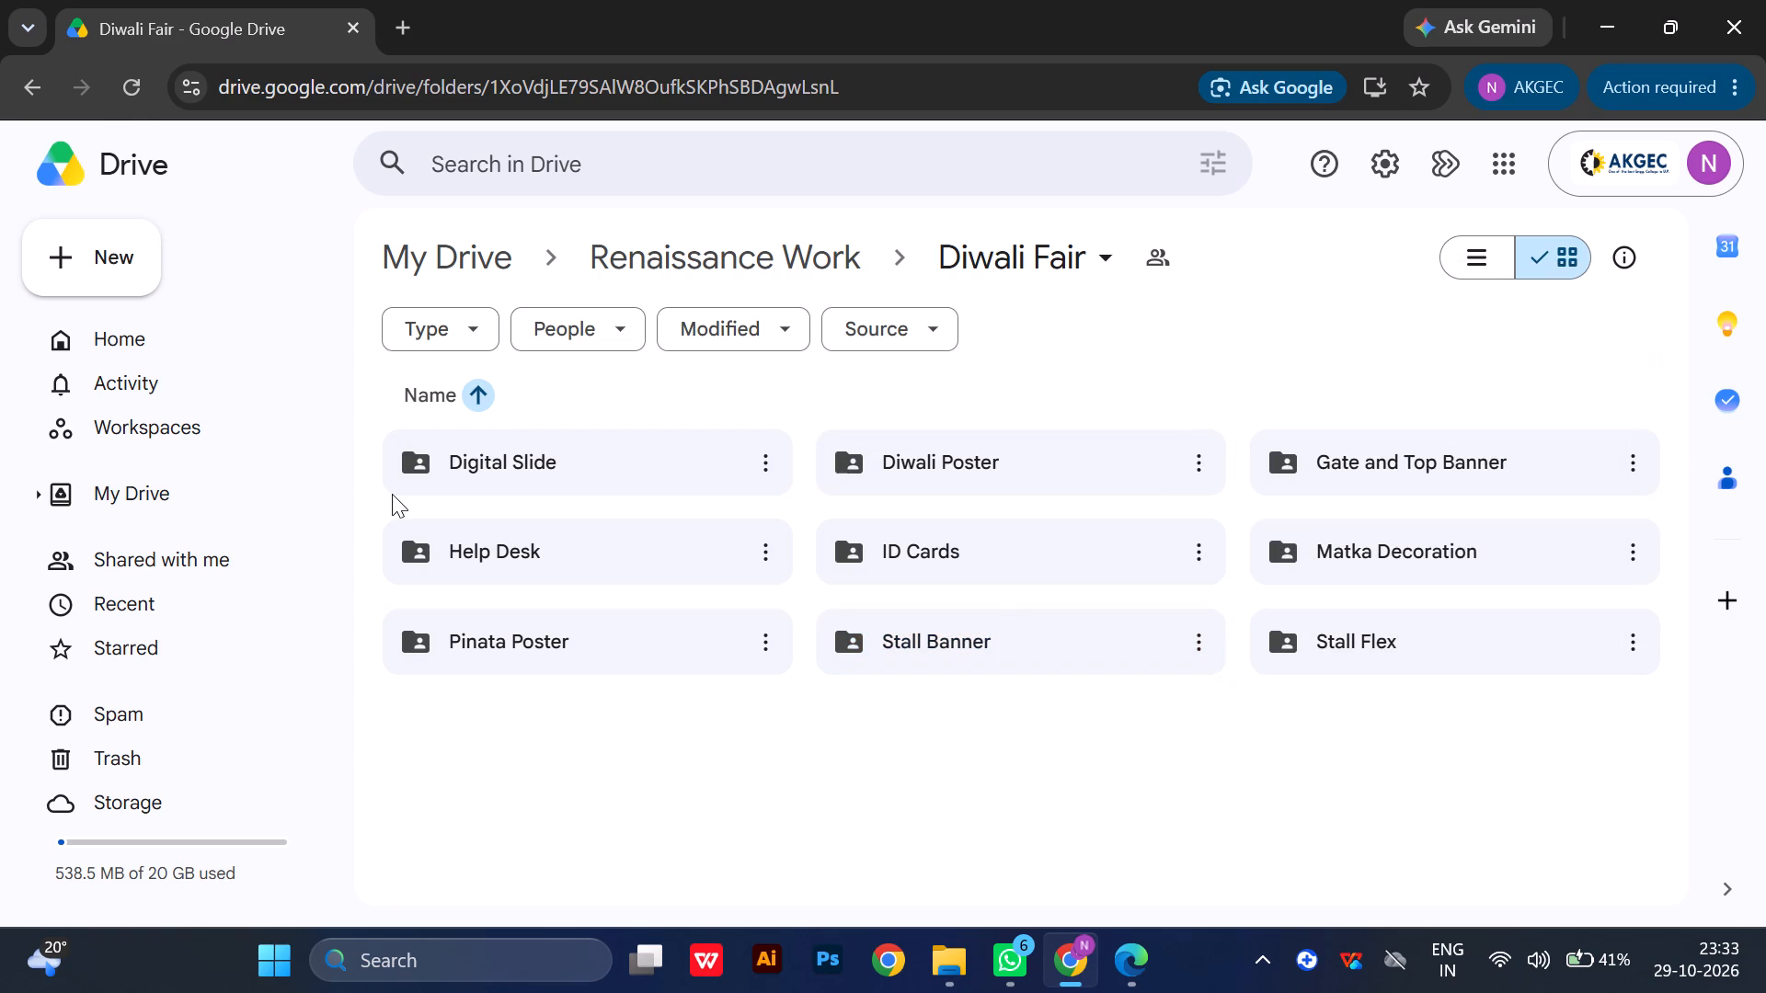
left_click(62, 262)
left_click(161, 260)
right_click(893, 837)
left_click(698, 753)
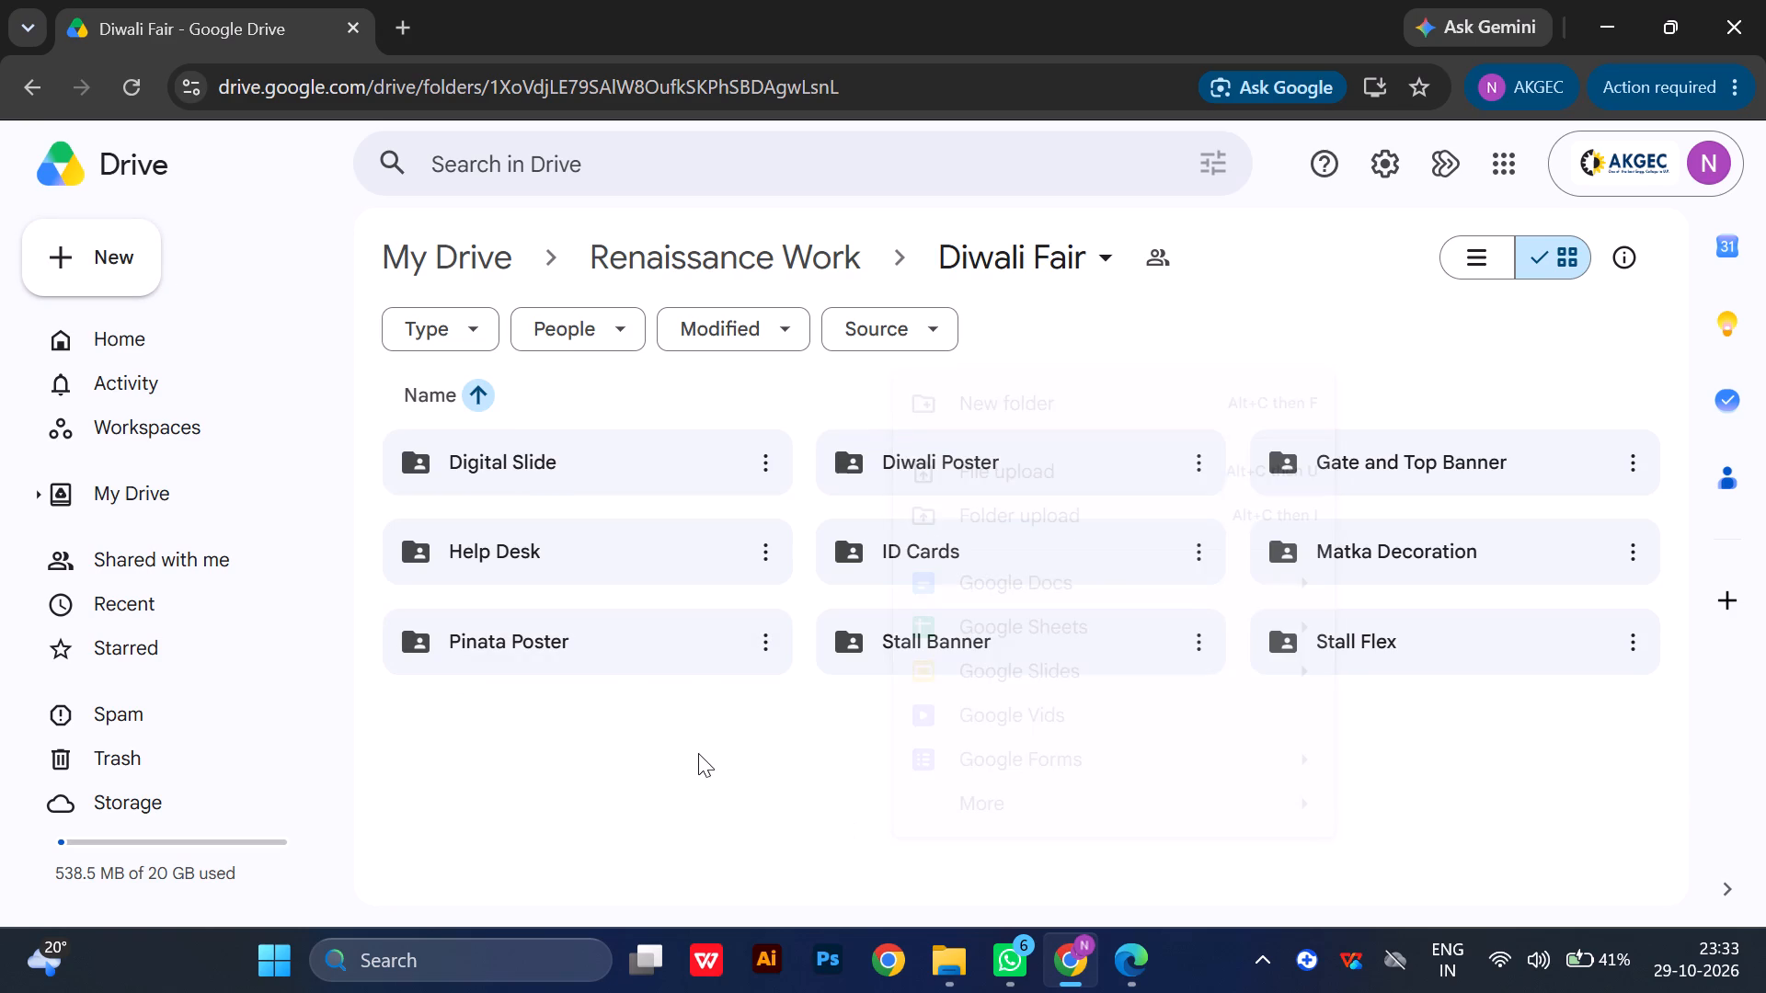
Create a new folder named Stall Banner inside the Diwali Fair folder.
left_click(104, 264)
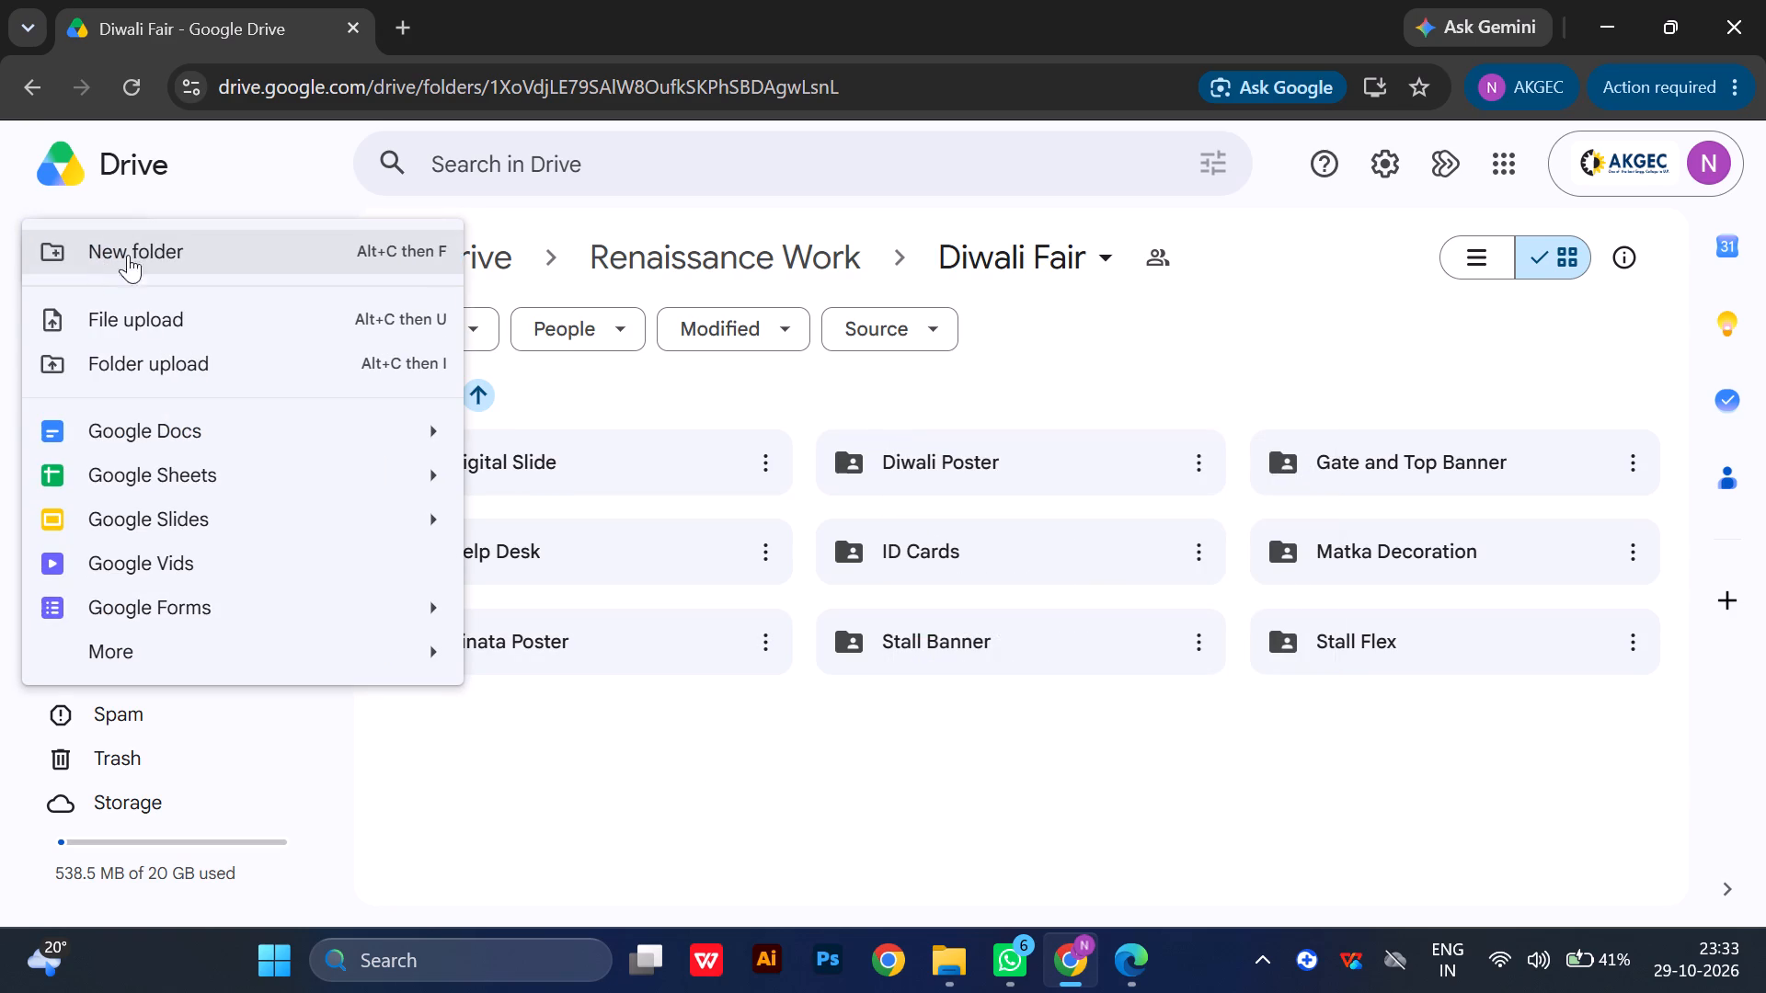
left_click(142, 243)
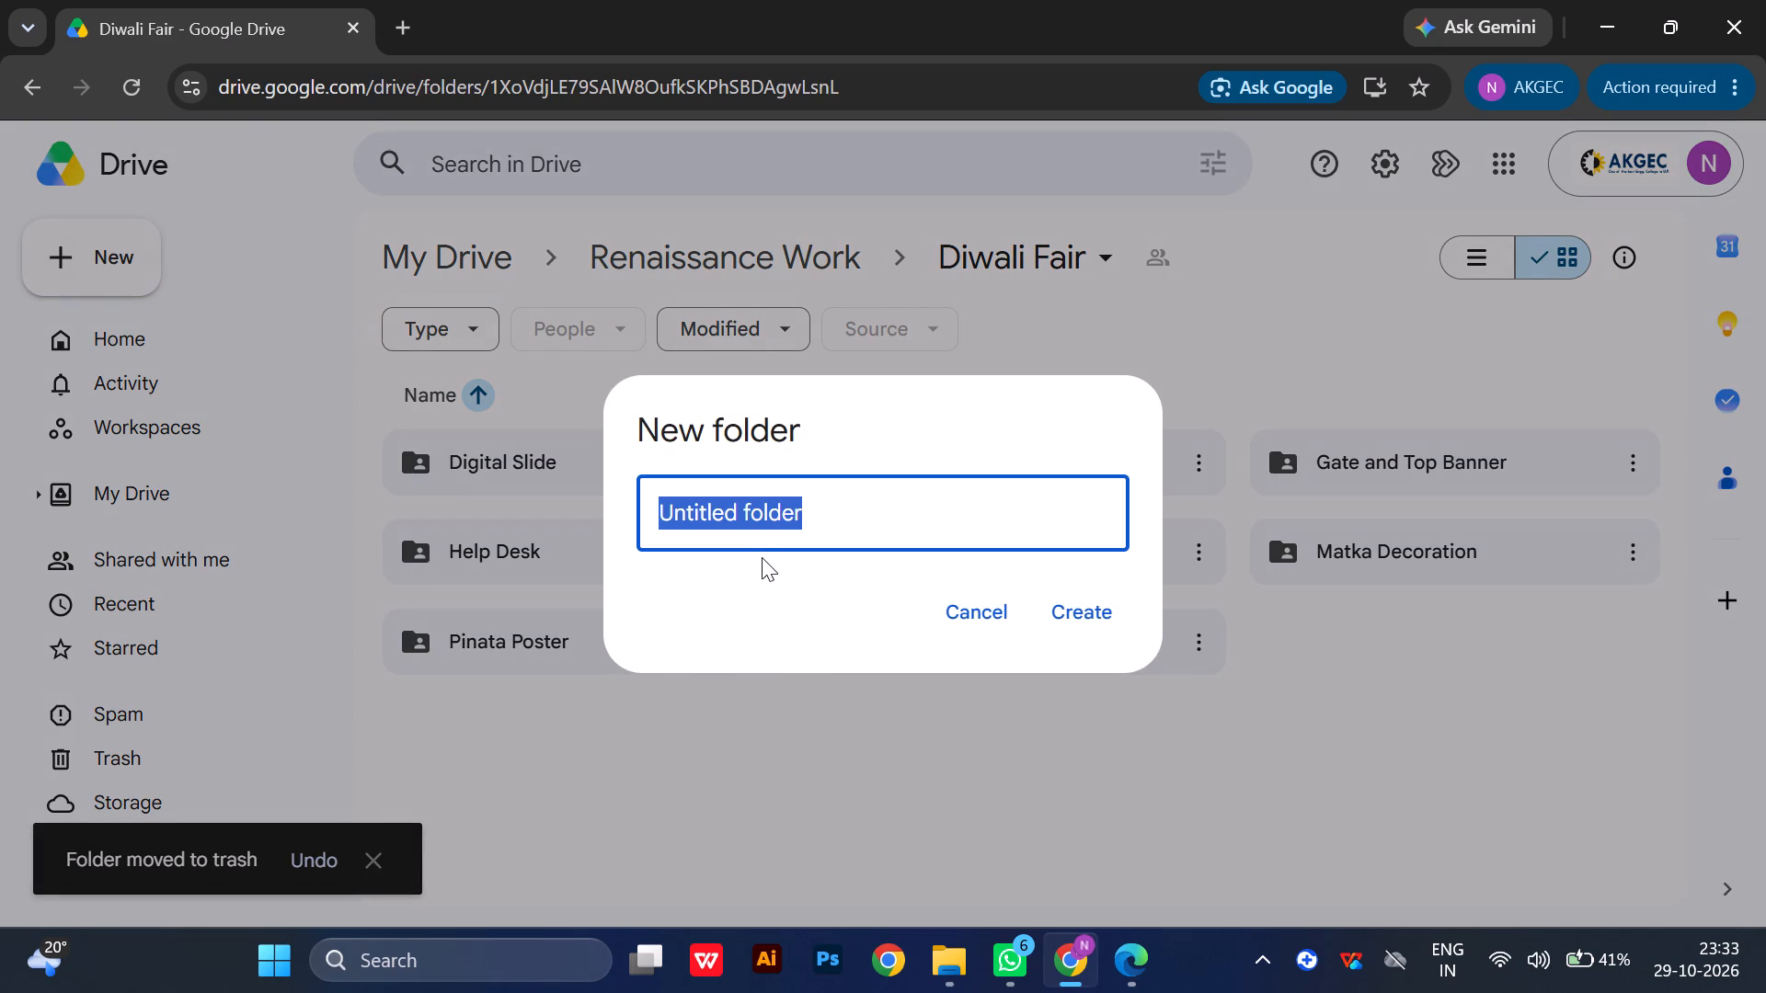
type("Staa")
key("BackSpace")
type("ll")
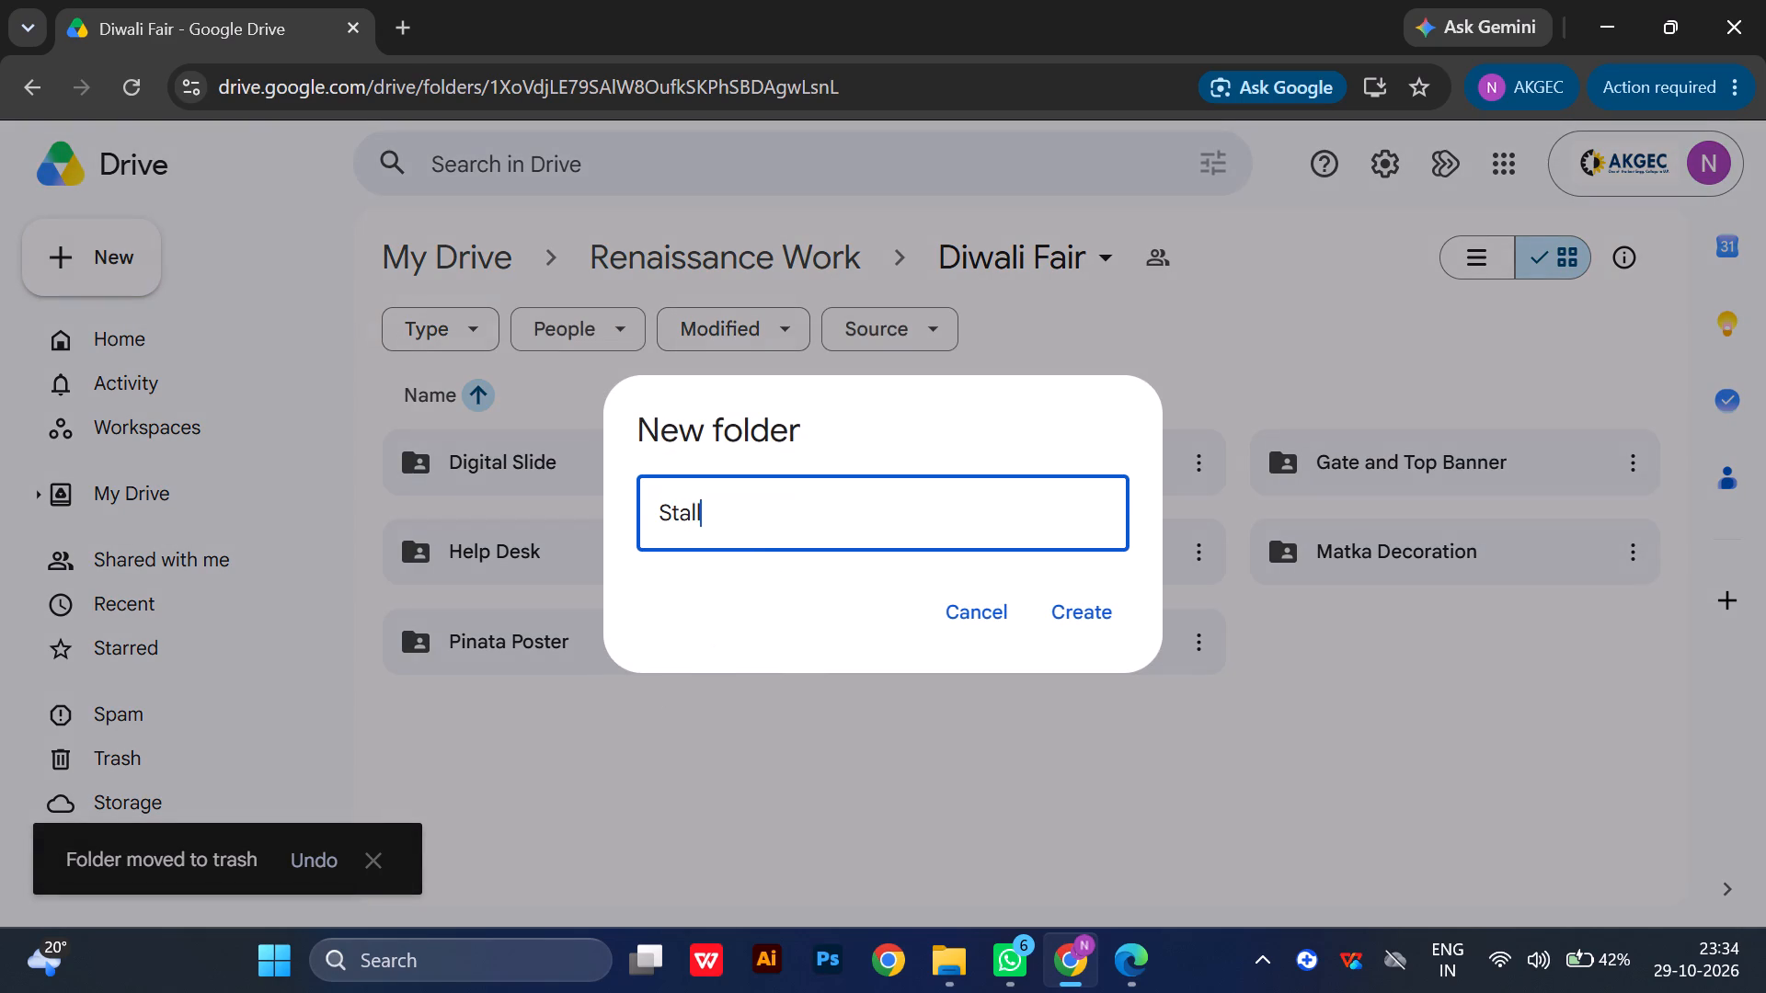
key("space")
type("Banner")
left_click(1110, 596)
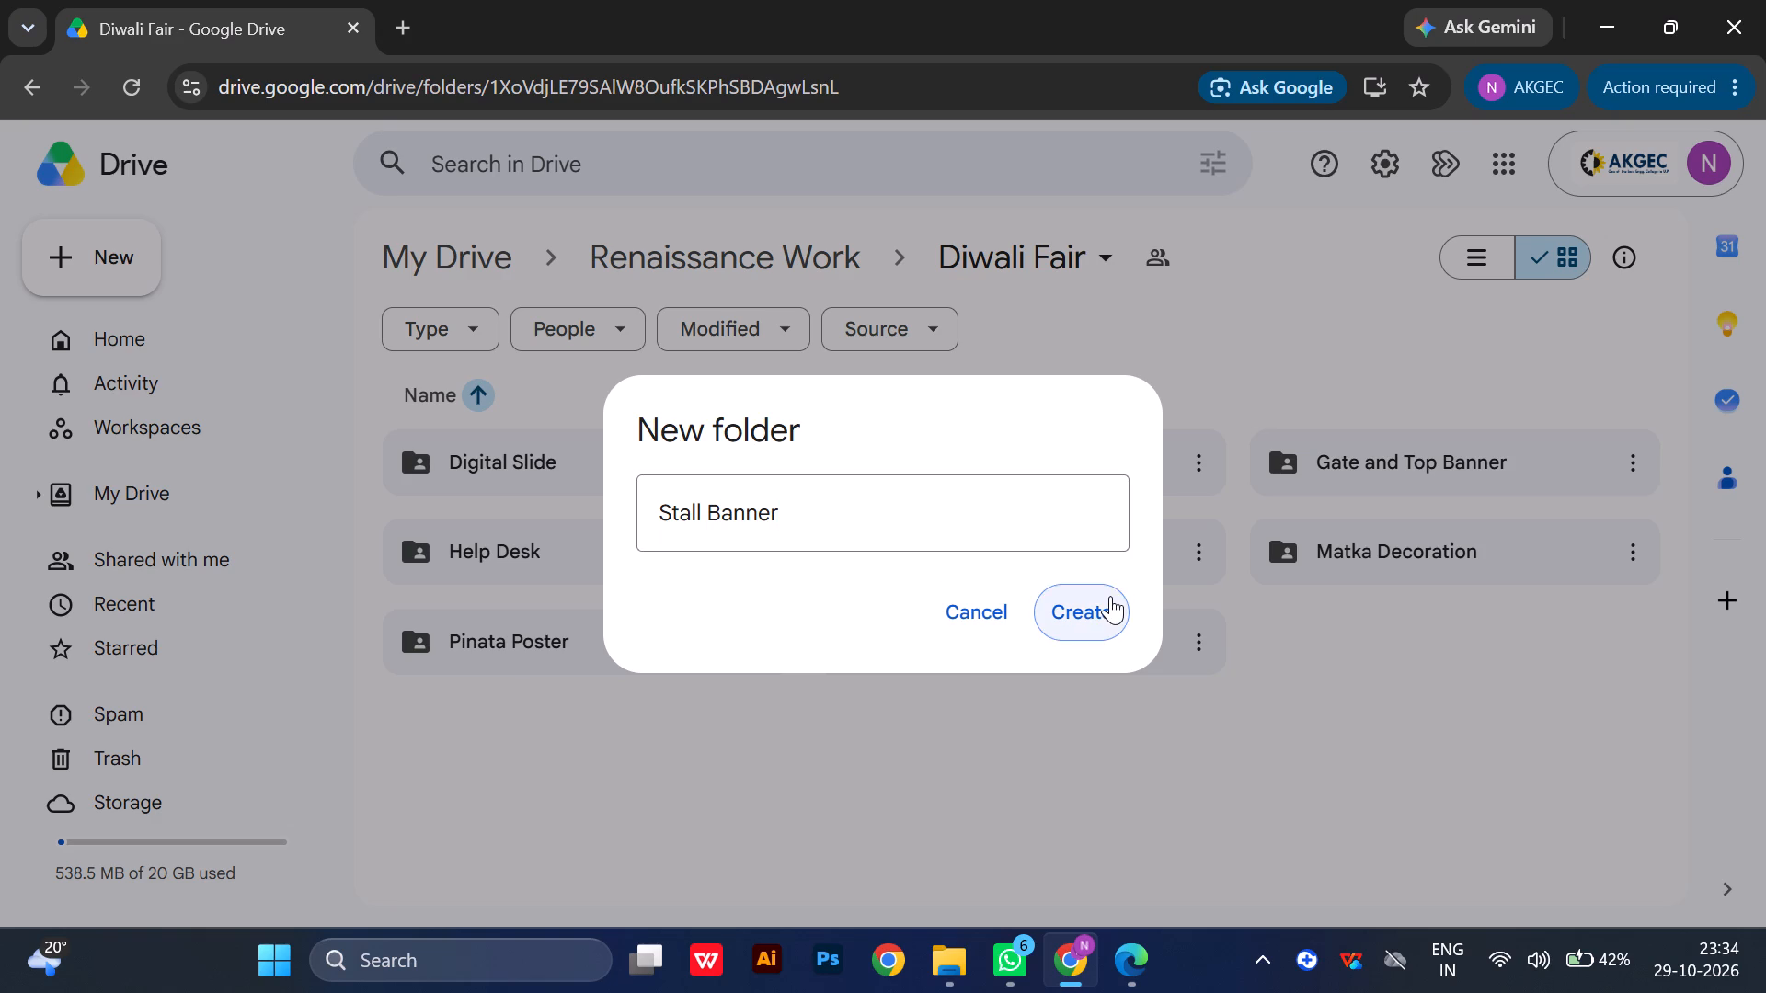
left_click(987, 617)
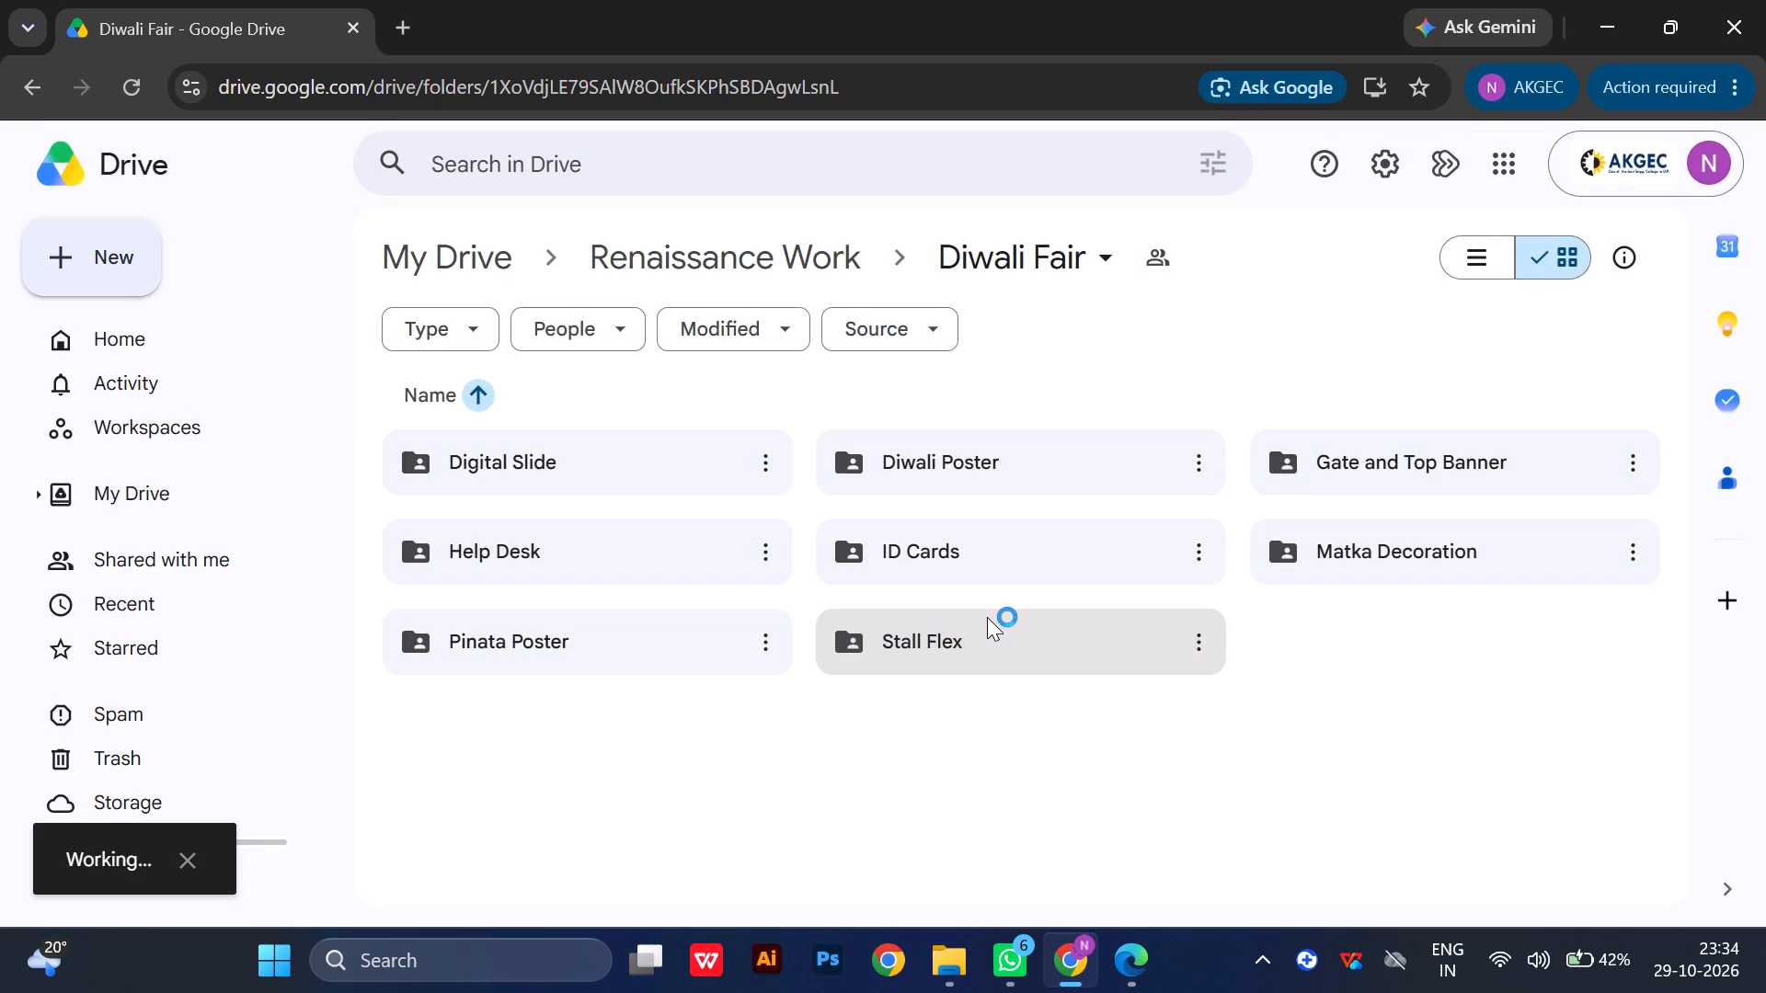
Open the new Stall Banner folder and upload all of today's banner PNGs from Downloads, Frame 169 through Frame 182.
double_click(987, 617)
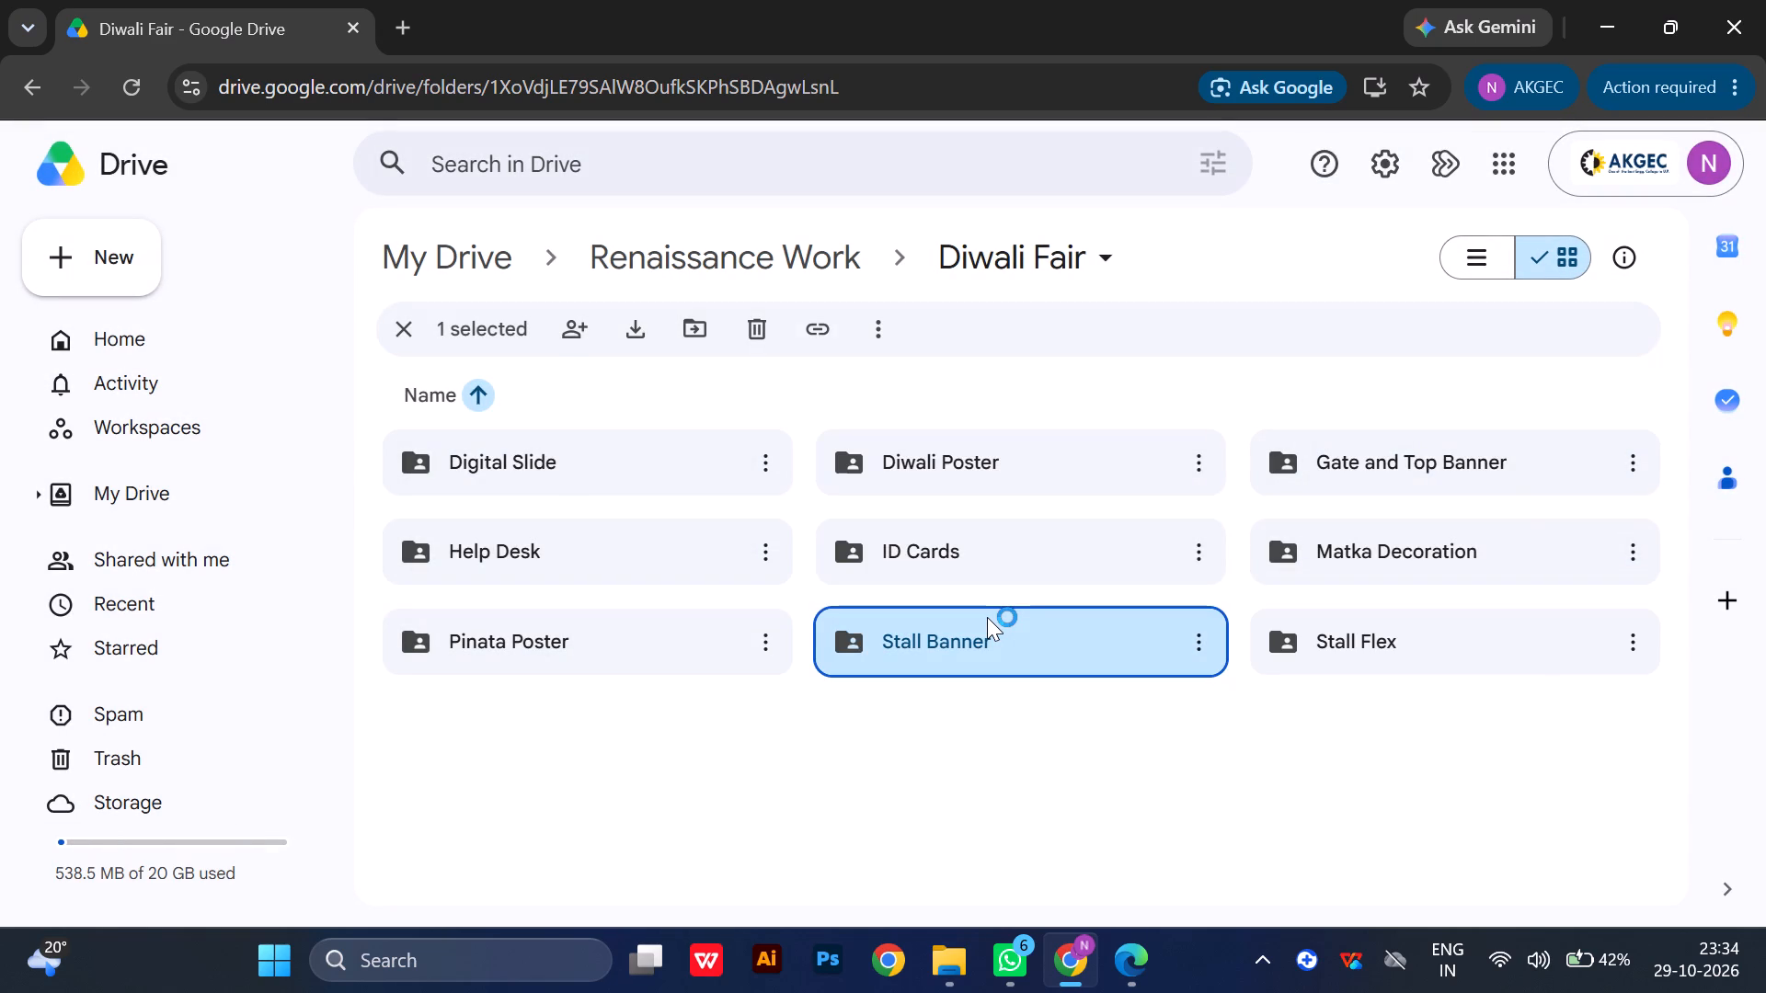
left_click(136, 228)
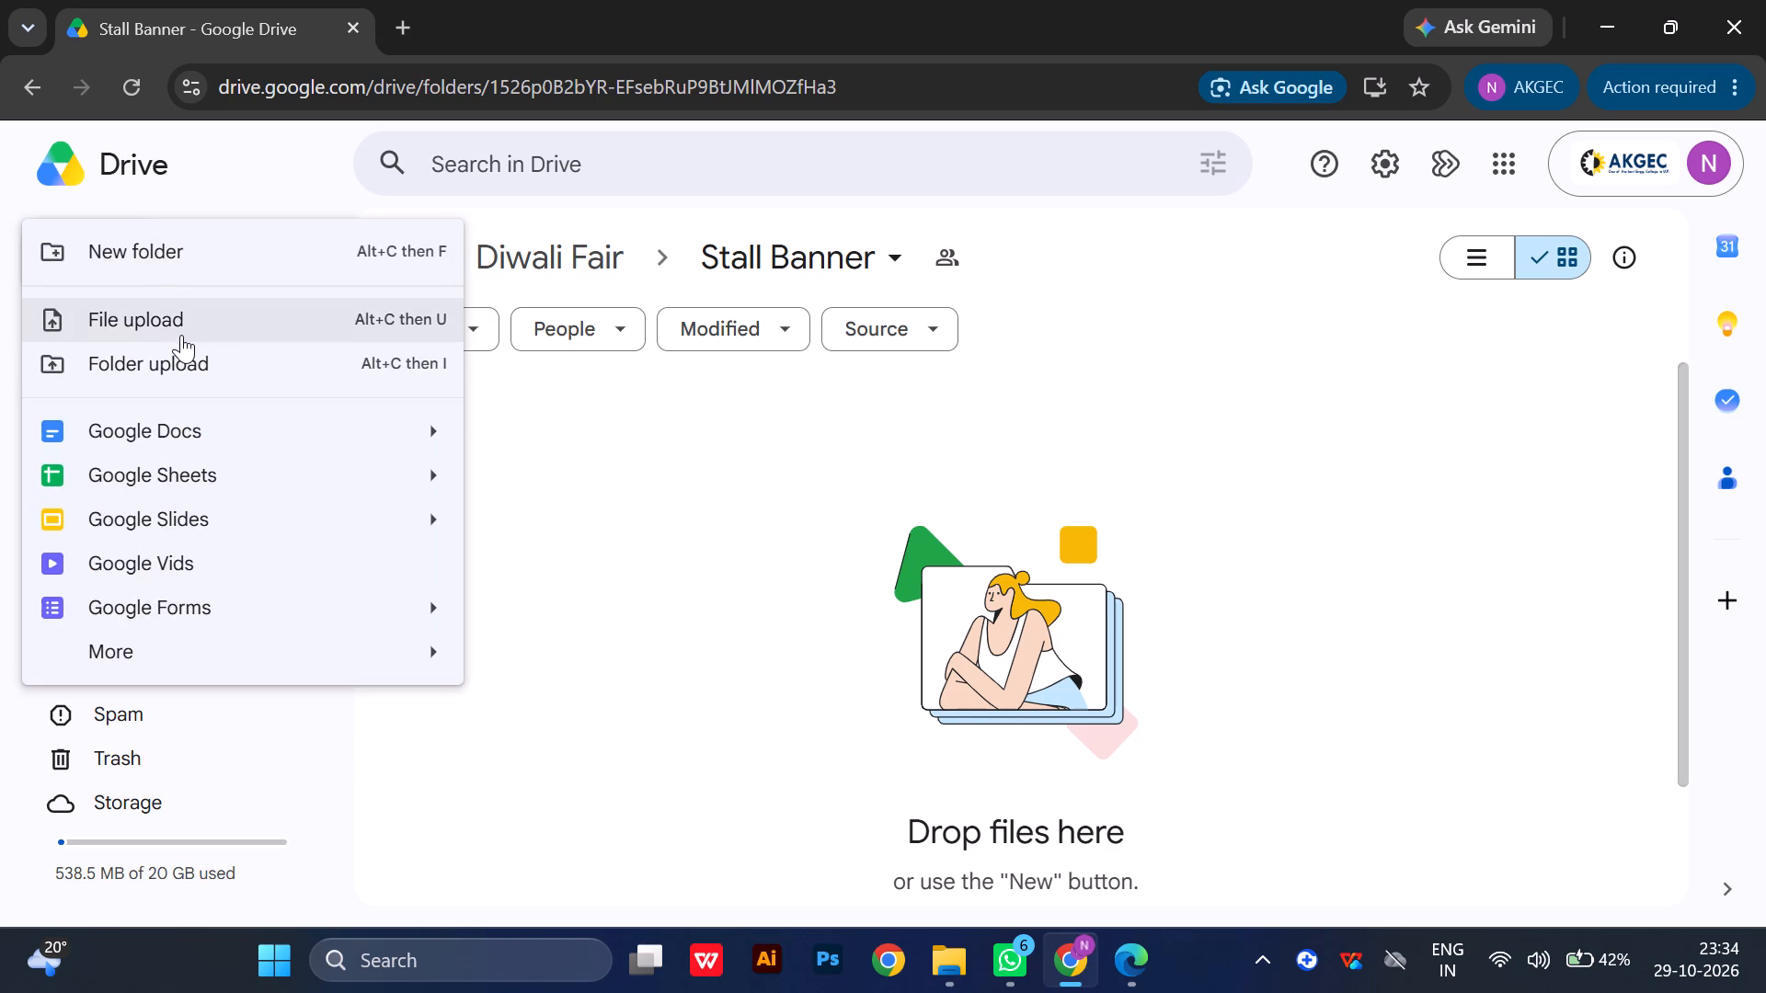
left_click(181, 335)
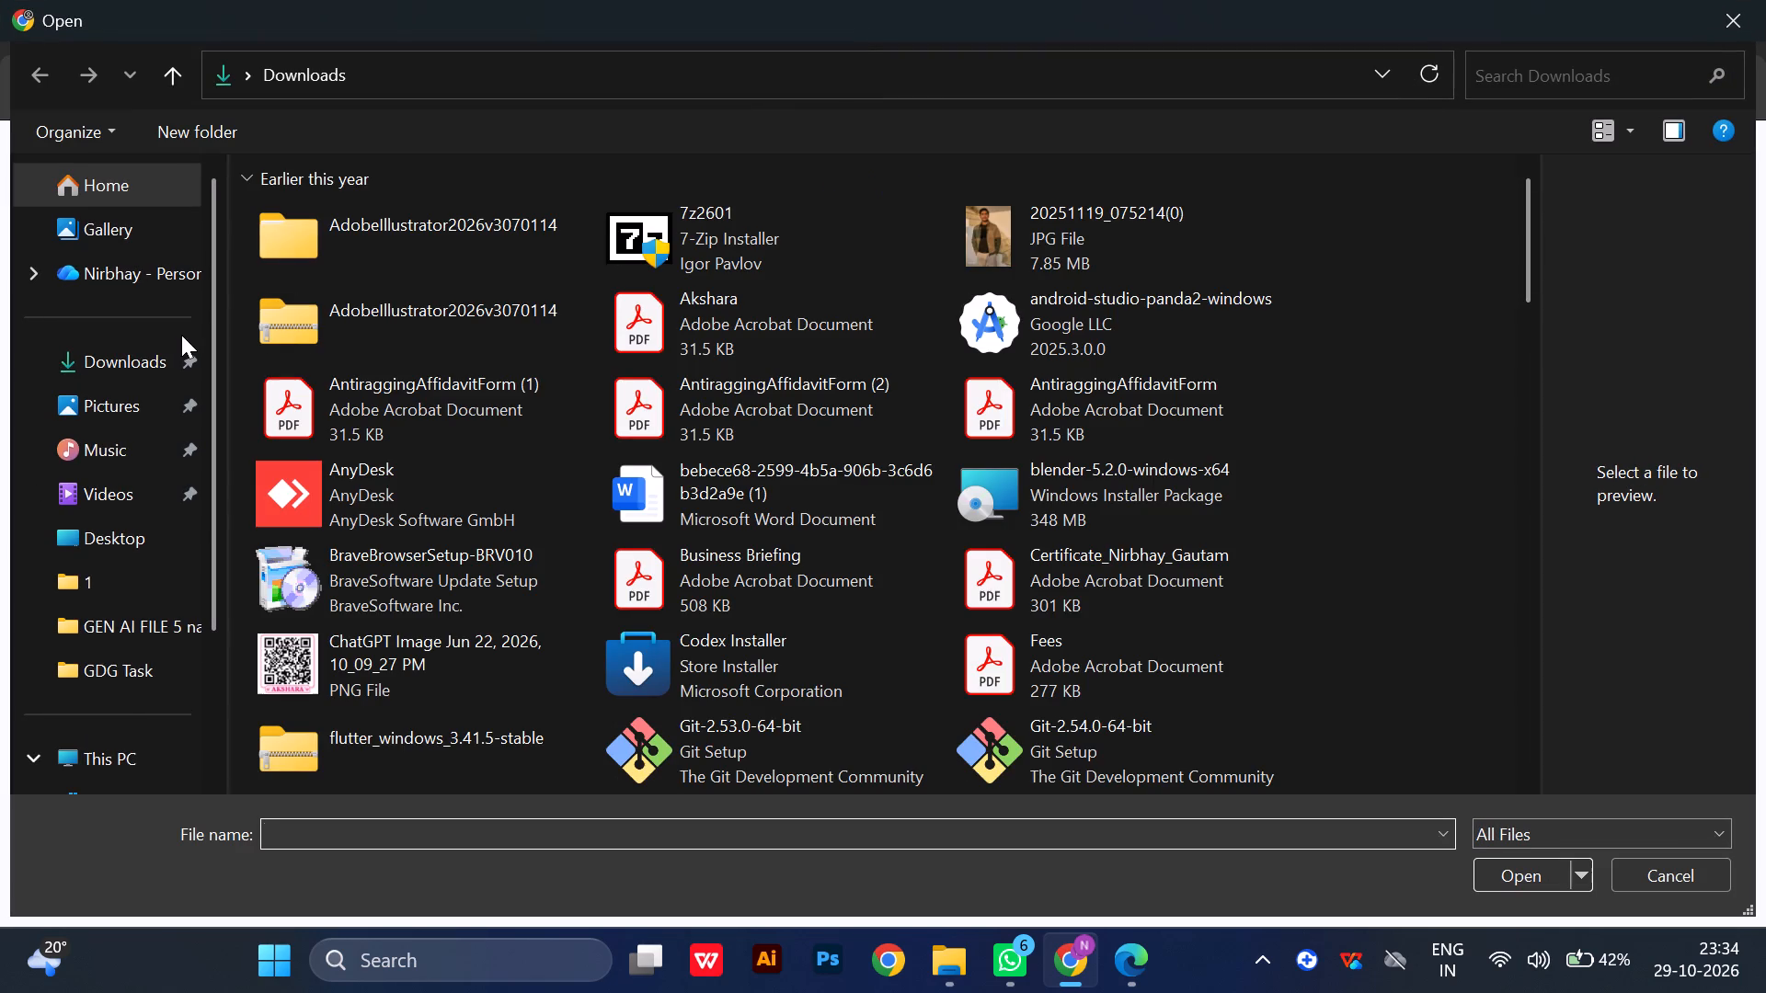
scroll(531, 475, "down", 20)
scroll(531, 475, "down", 20)
scroll(531, 475, "down", 20)
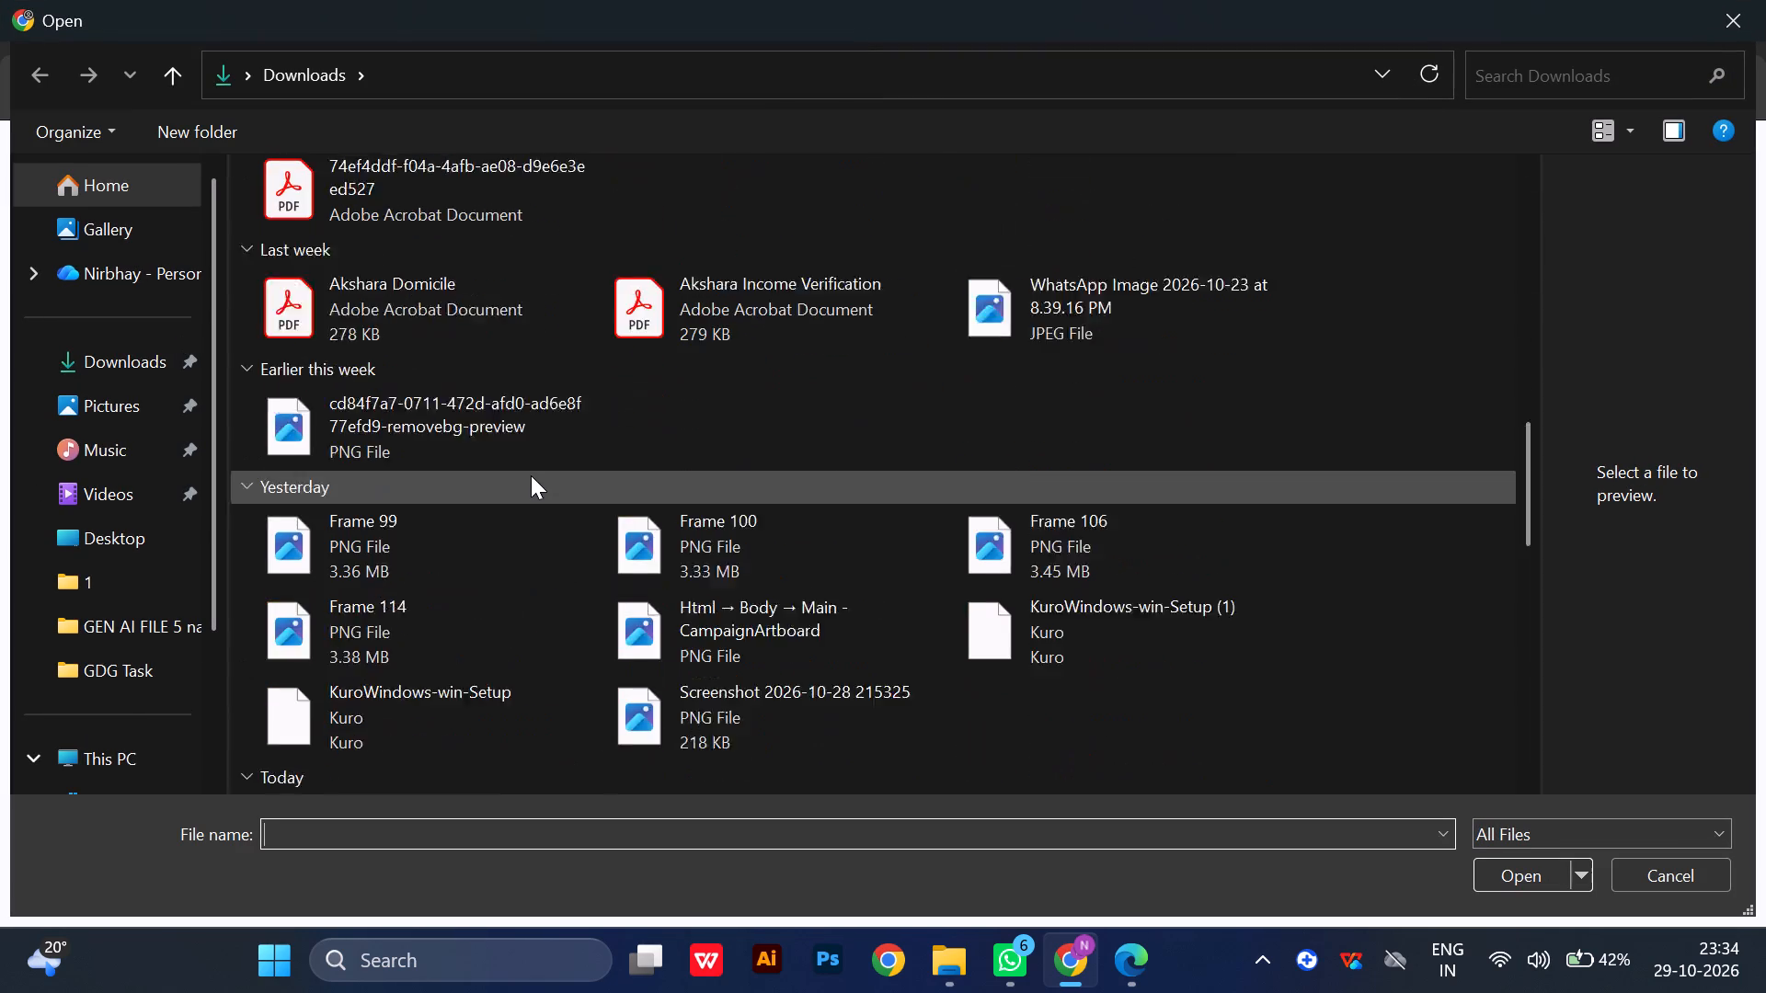
scroll(531, 475, "down", 18)
scroll(531, 475, "down", 11)
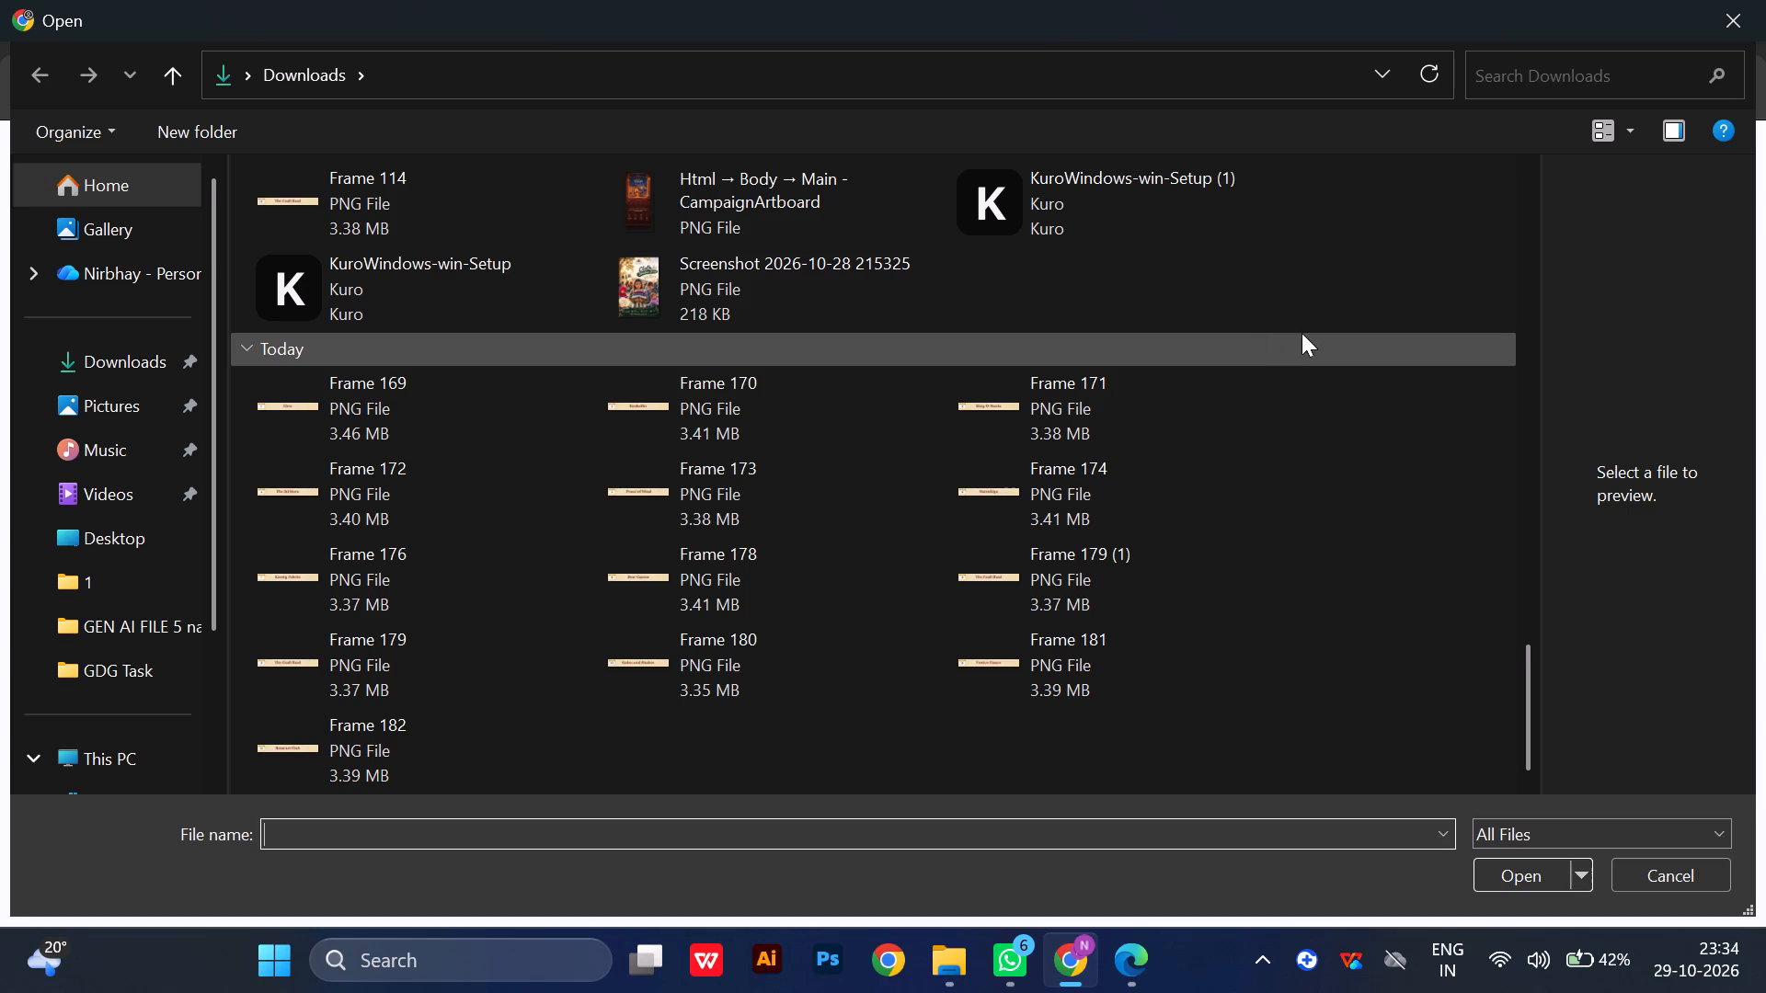
left_click_drag(1353, 379, 389, 748)
left_click(1515, 876)
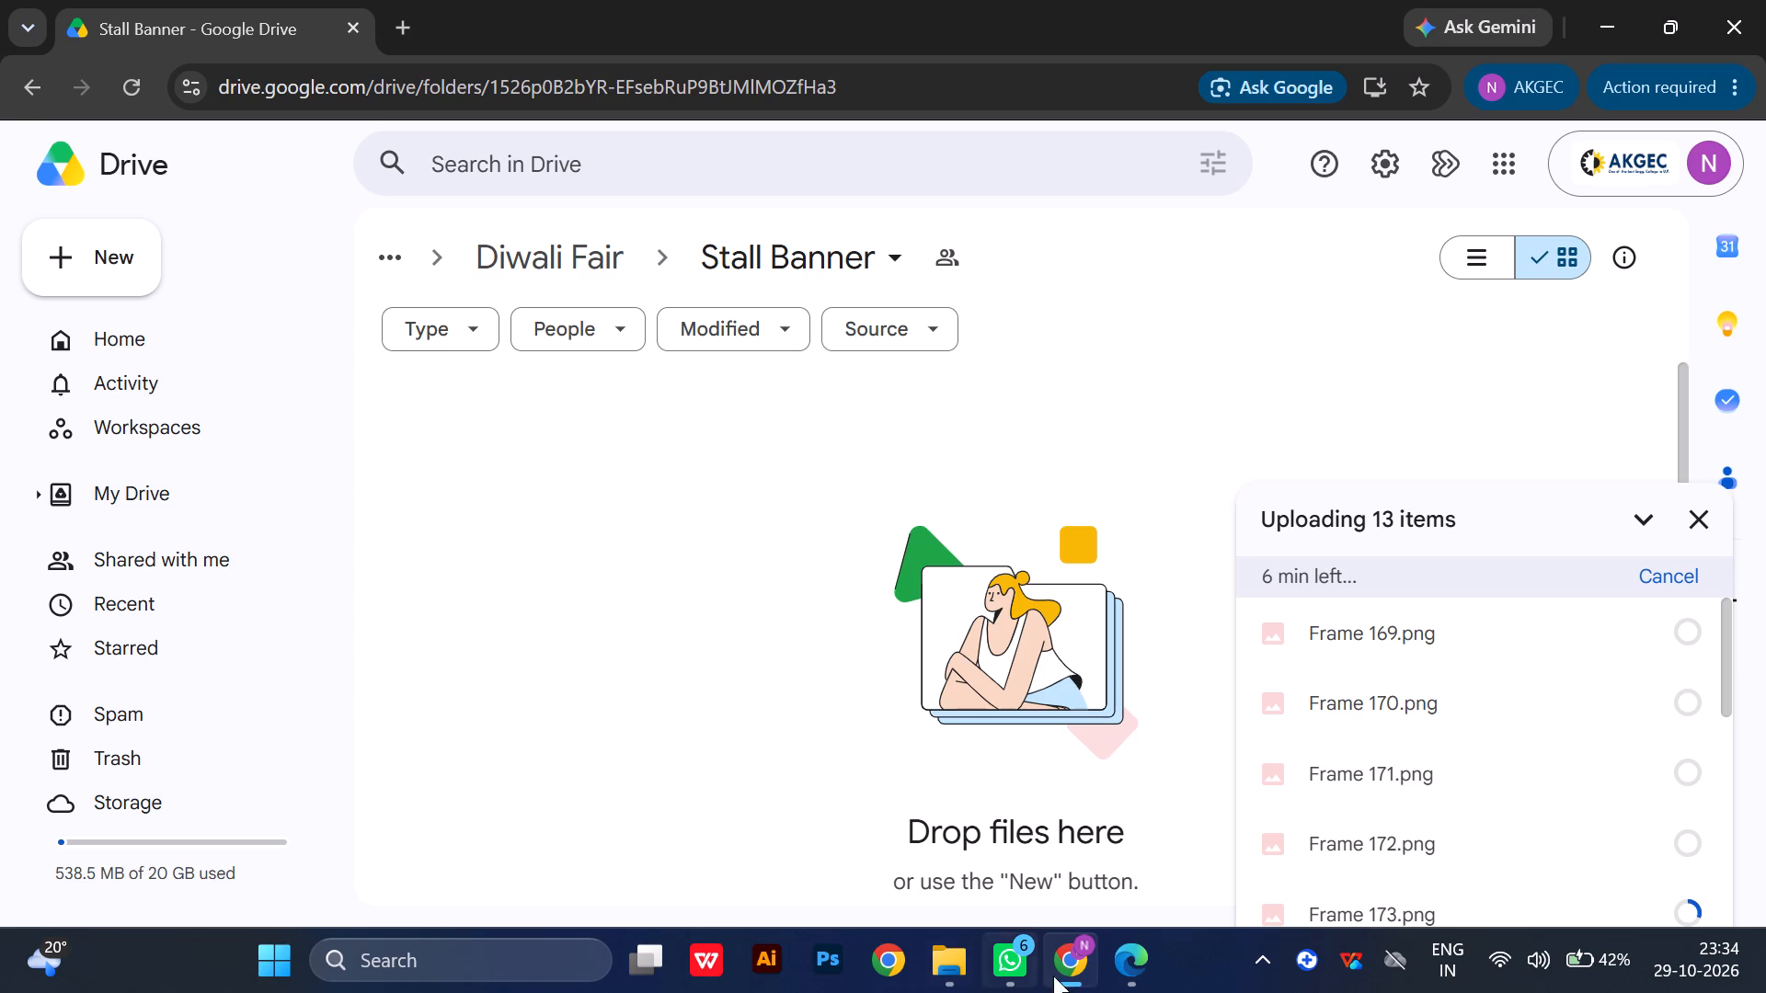
Switch to the Diwali 2026 Figma file and look over the banners in the duplicated Stall section.
left_click(1148, 980)
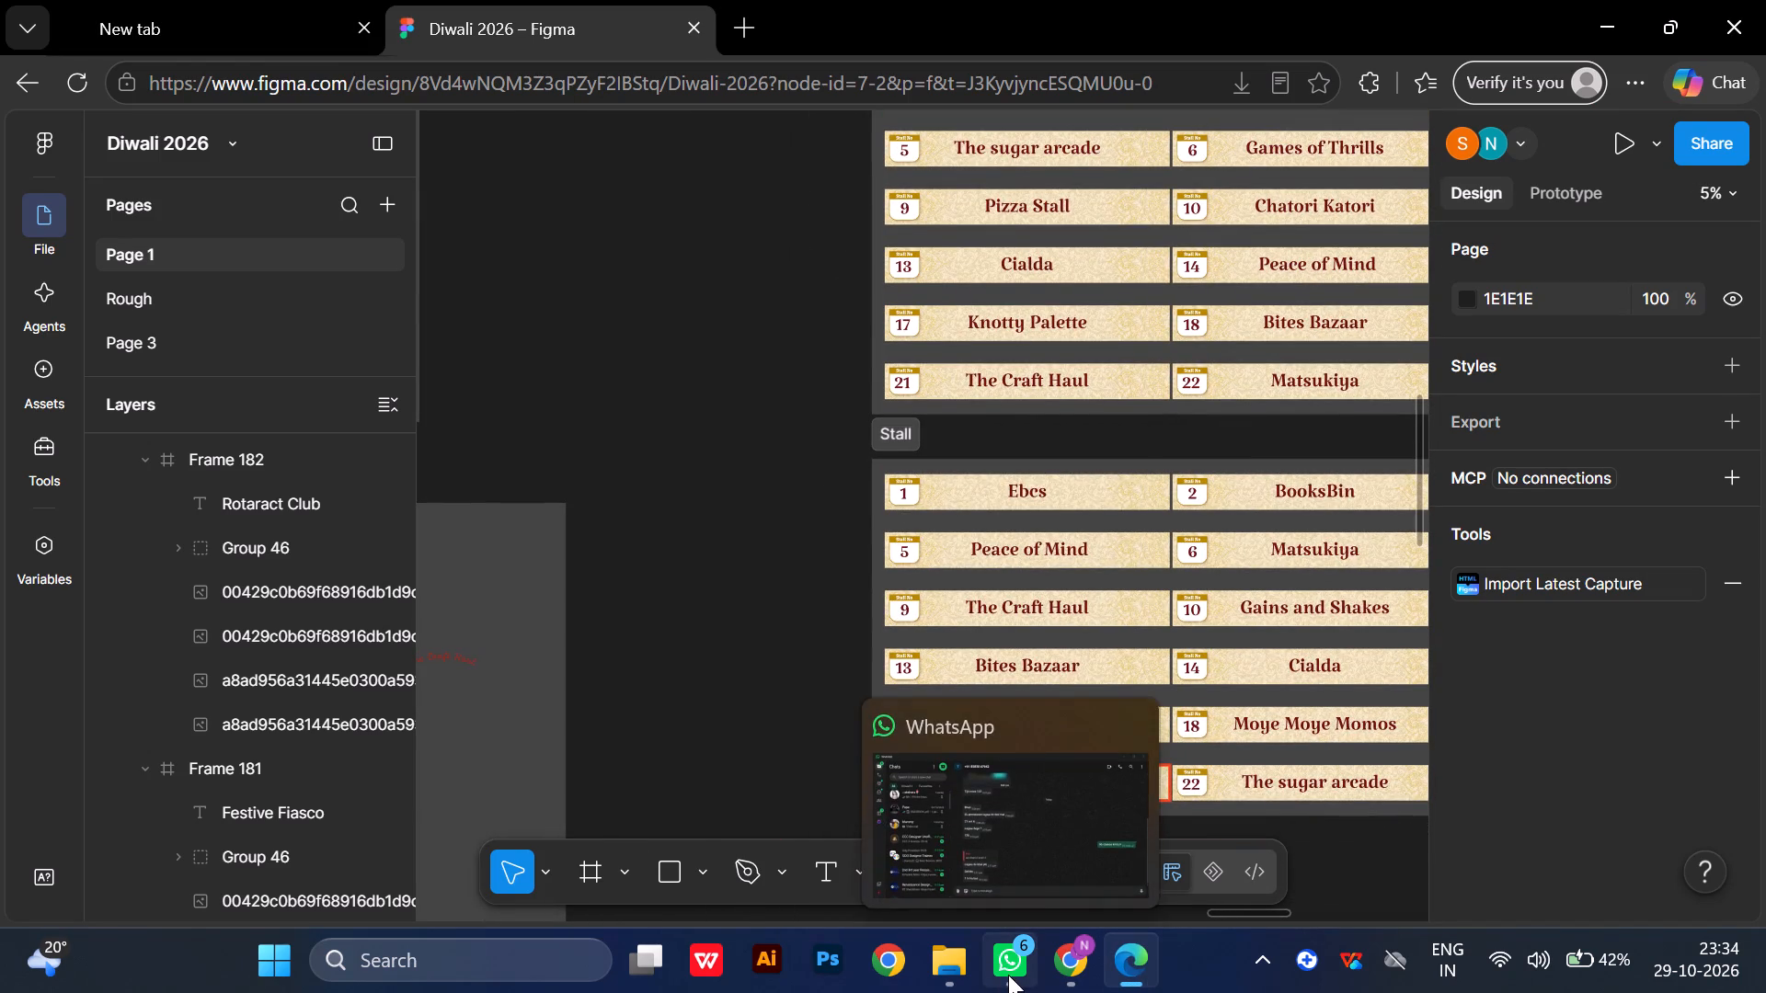
scroll(1180, 683, "left", 1)
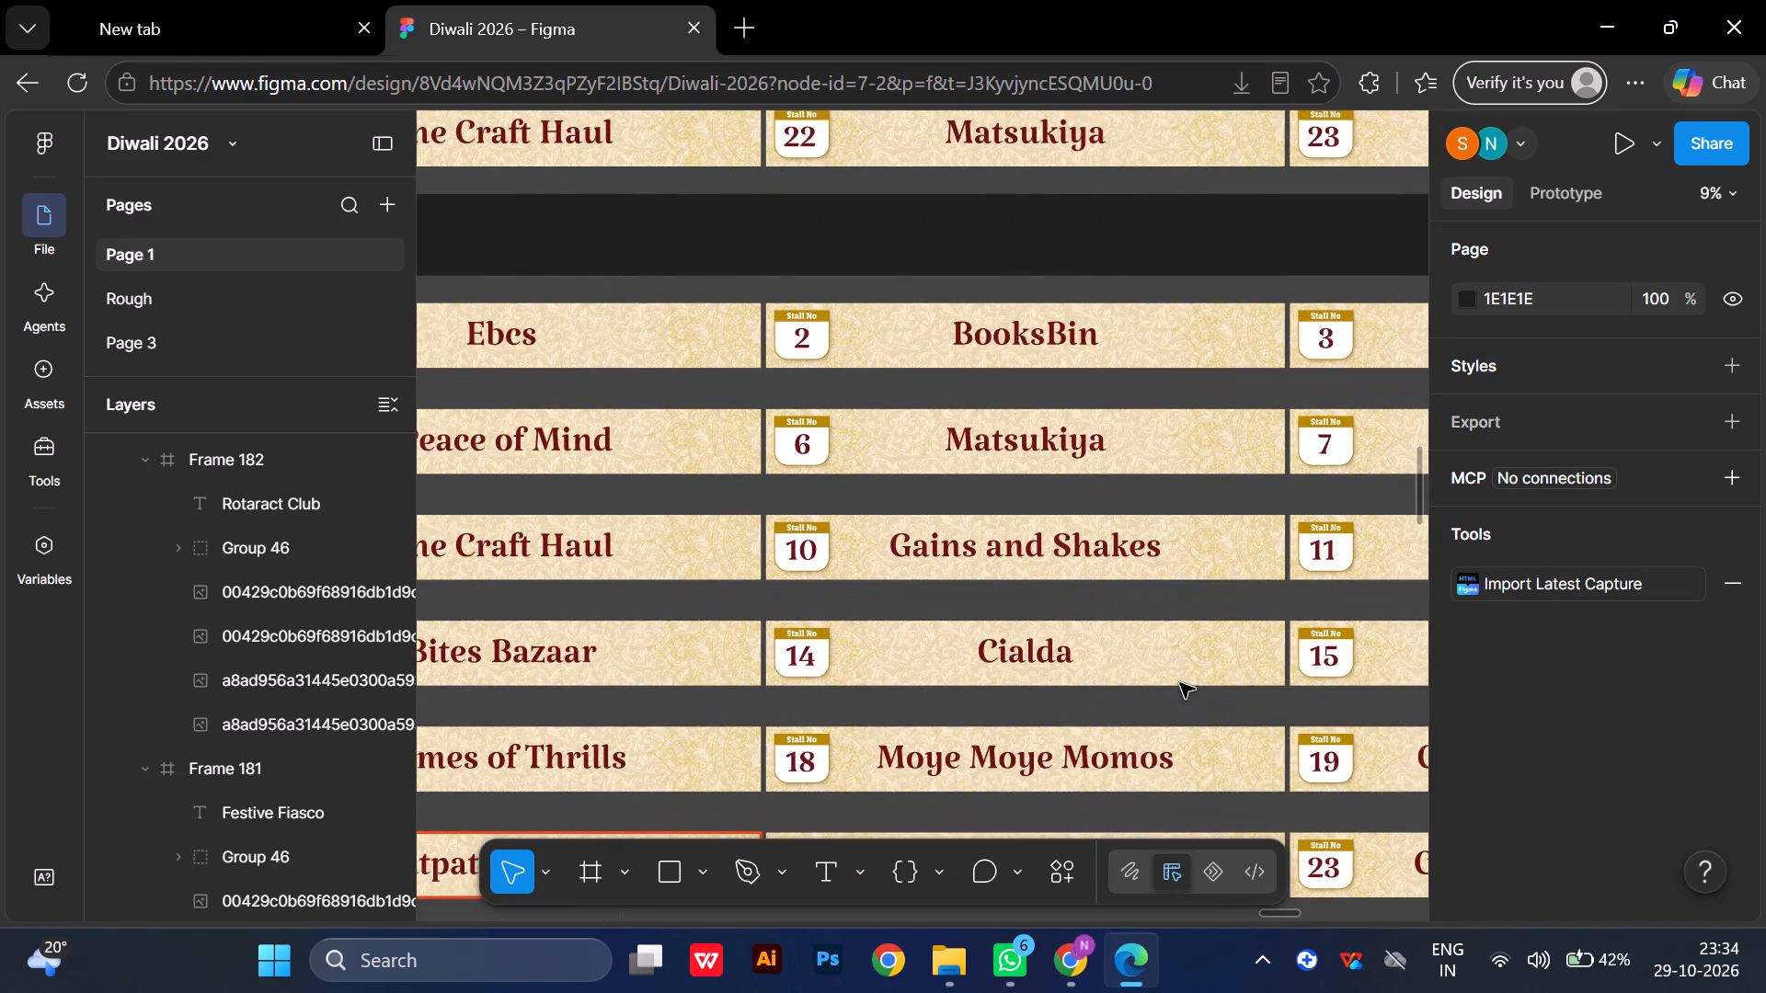
scroll(1180, 683, "right", 4)
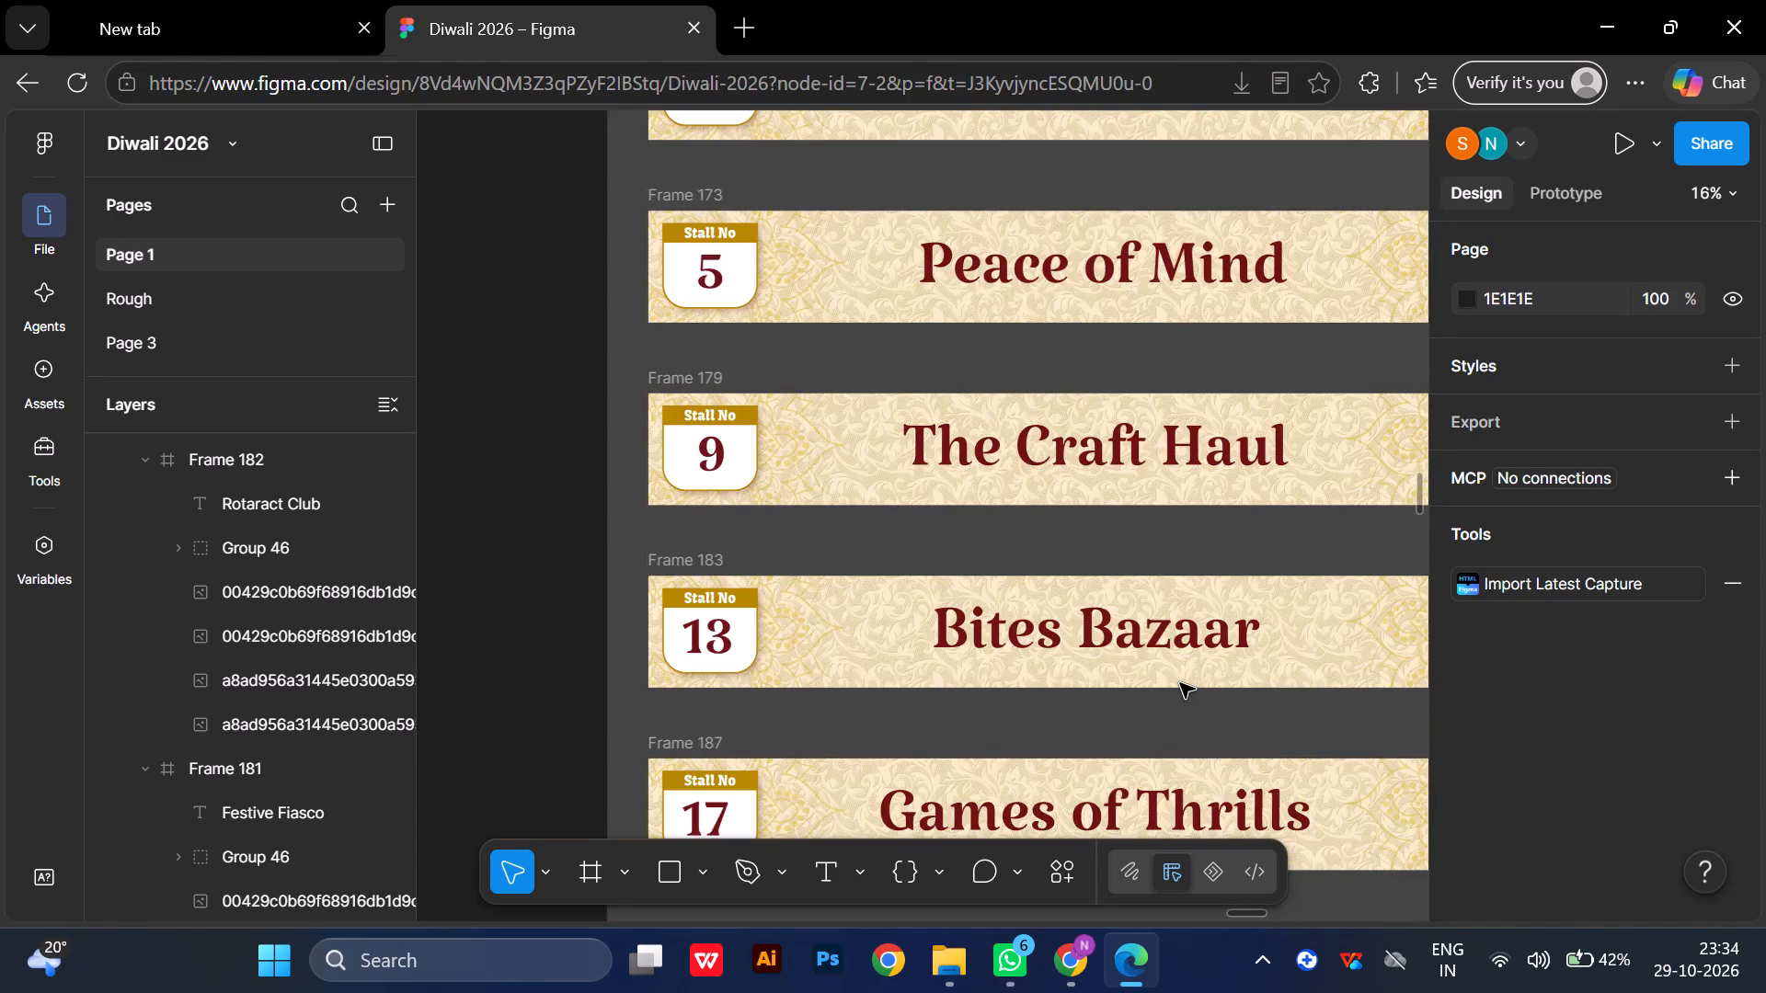
scroll(1180, 683, "left", 10)
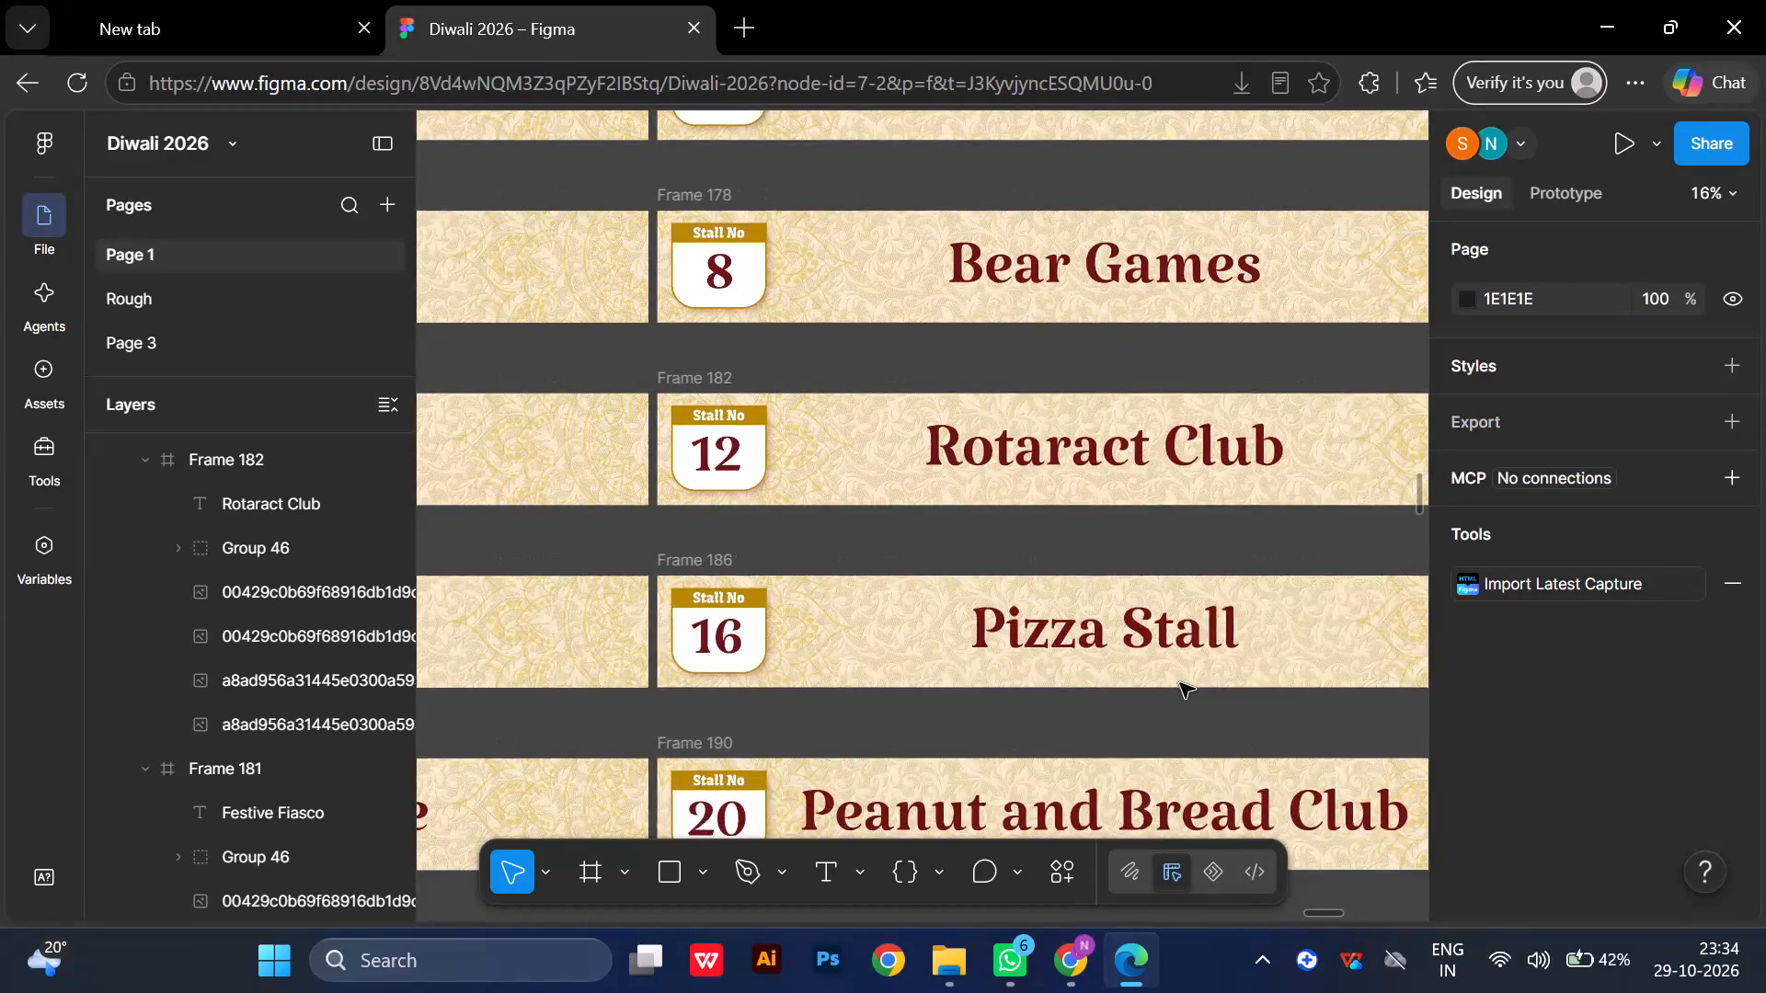
scroll(1180, 683, "left", 3)
scroll(1180, 683, "right", 3)
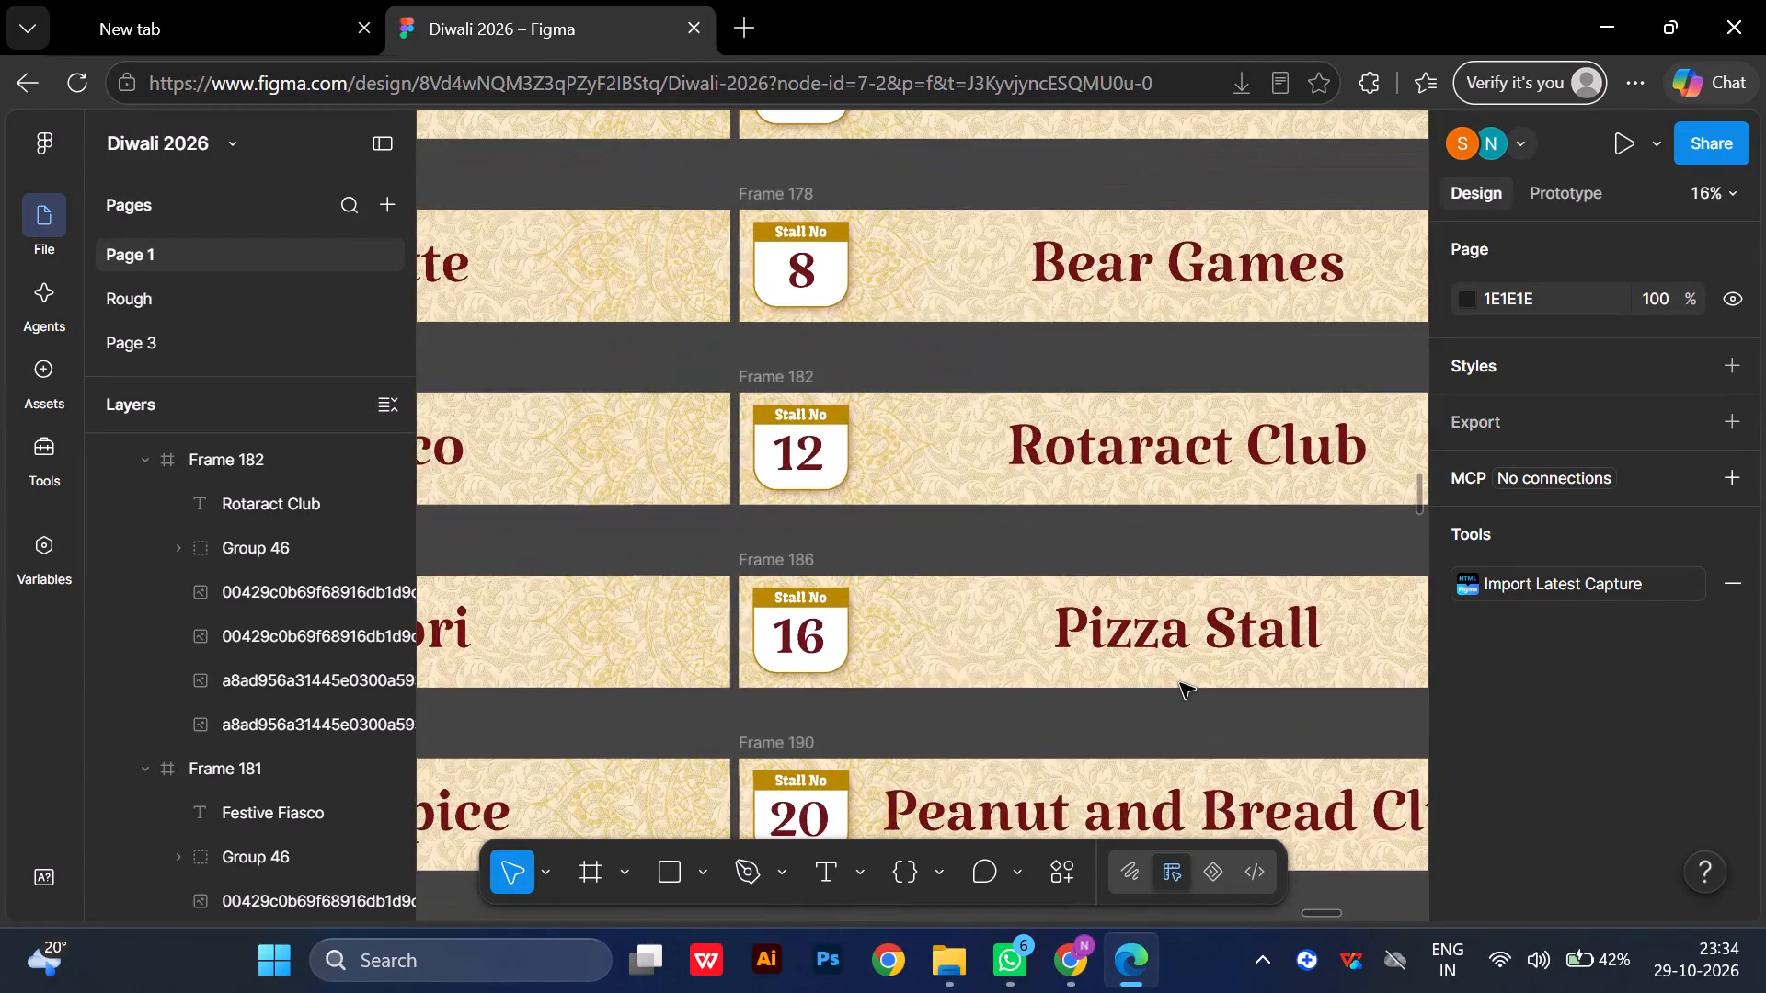
scroll(1180, 683, "right", 1)
Glance at the Downloads folder and check the upload list in Drive's Stall Banner folder, keeping the uploads running.
left_click(955, 963)
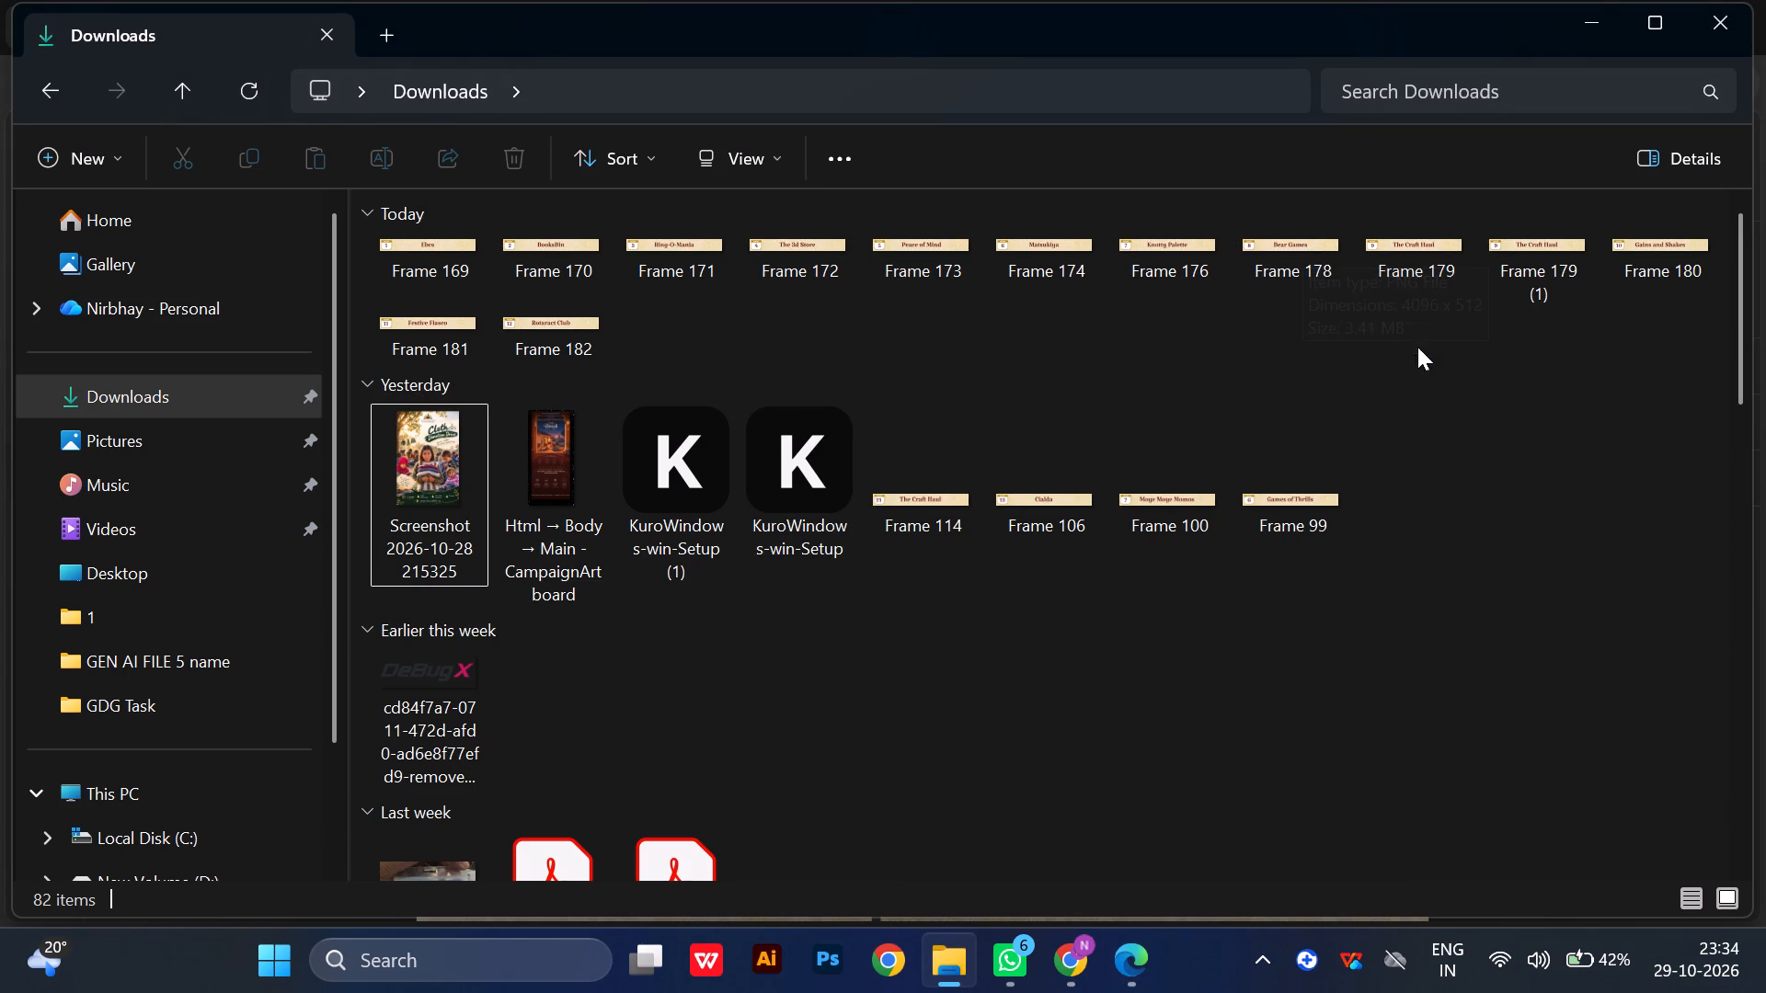
left_click(1075, 986)
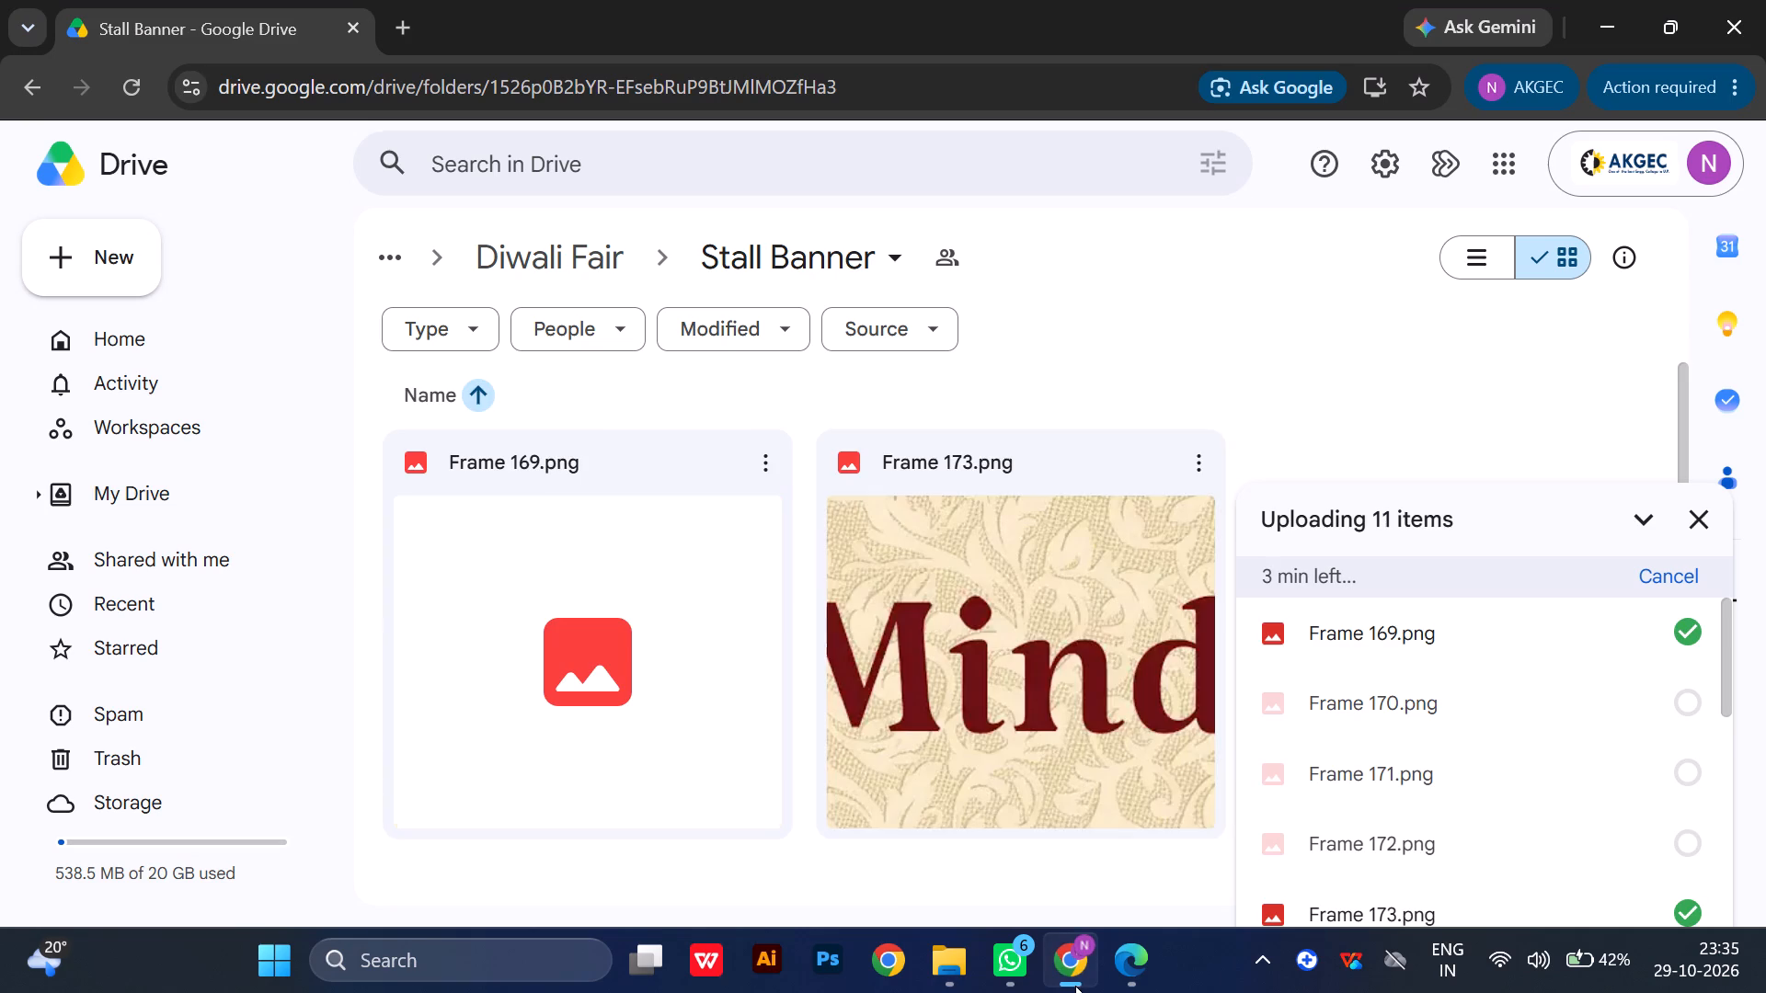
scroll(1279, 711, "down", 1)
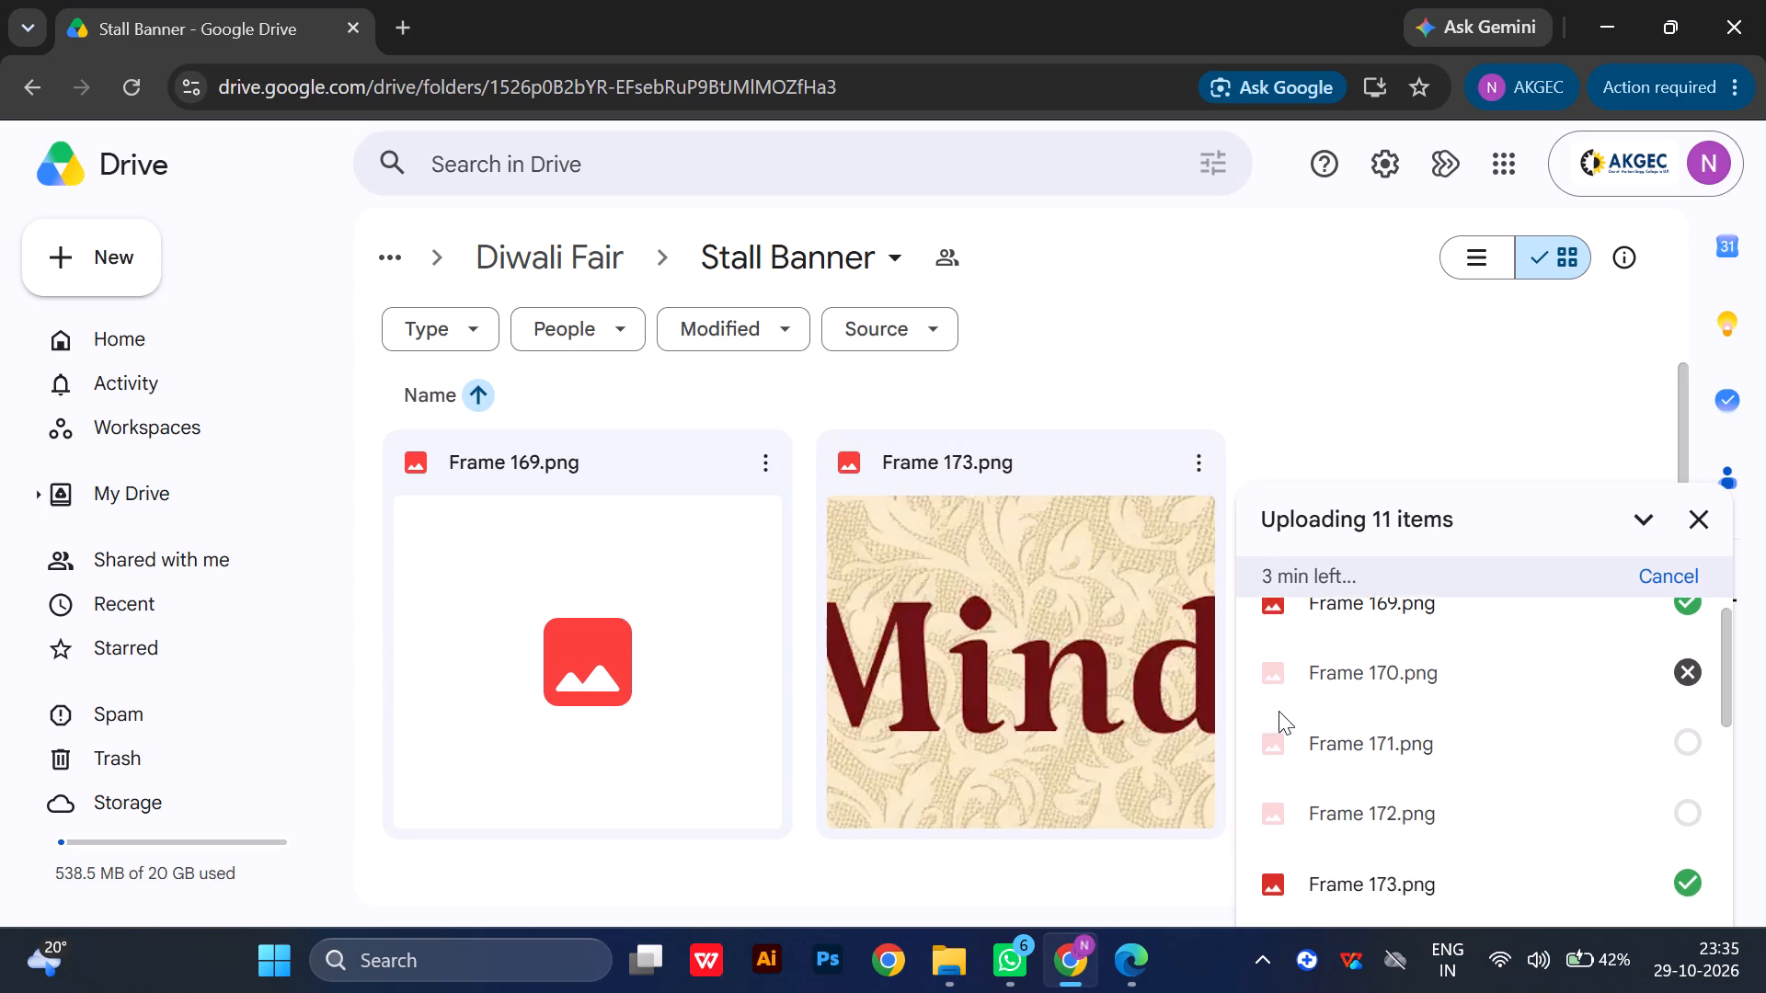
scroll(1279, 711, "down", 3)
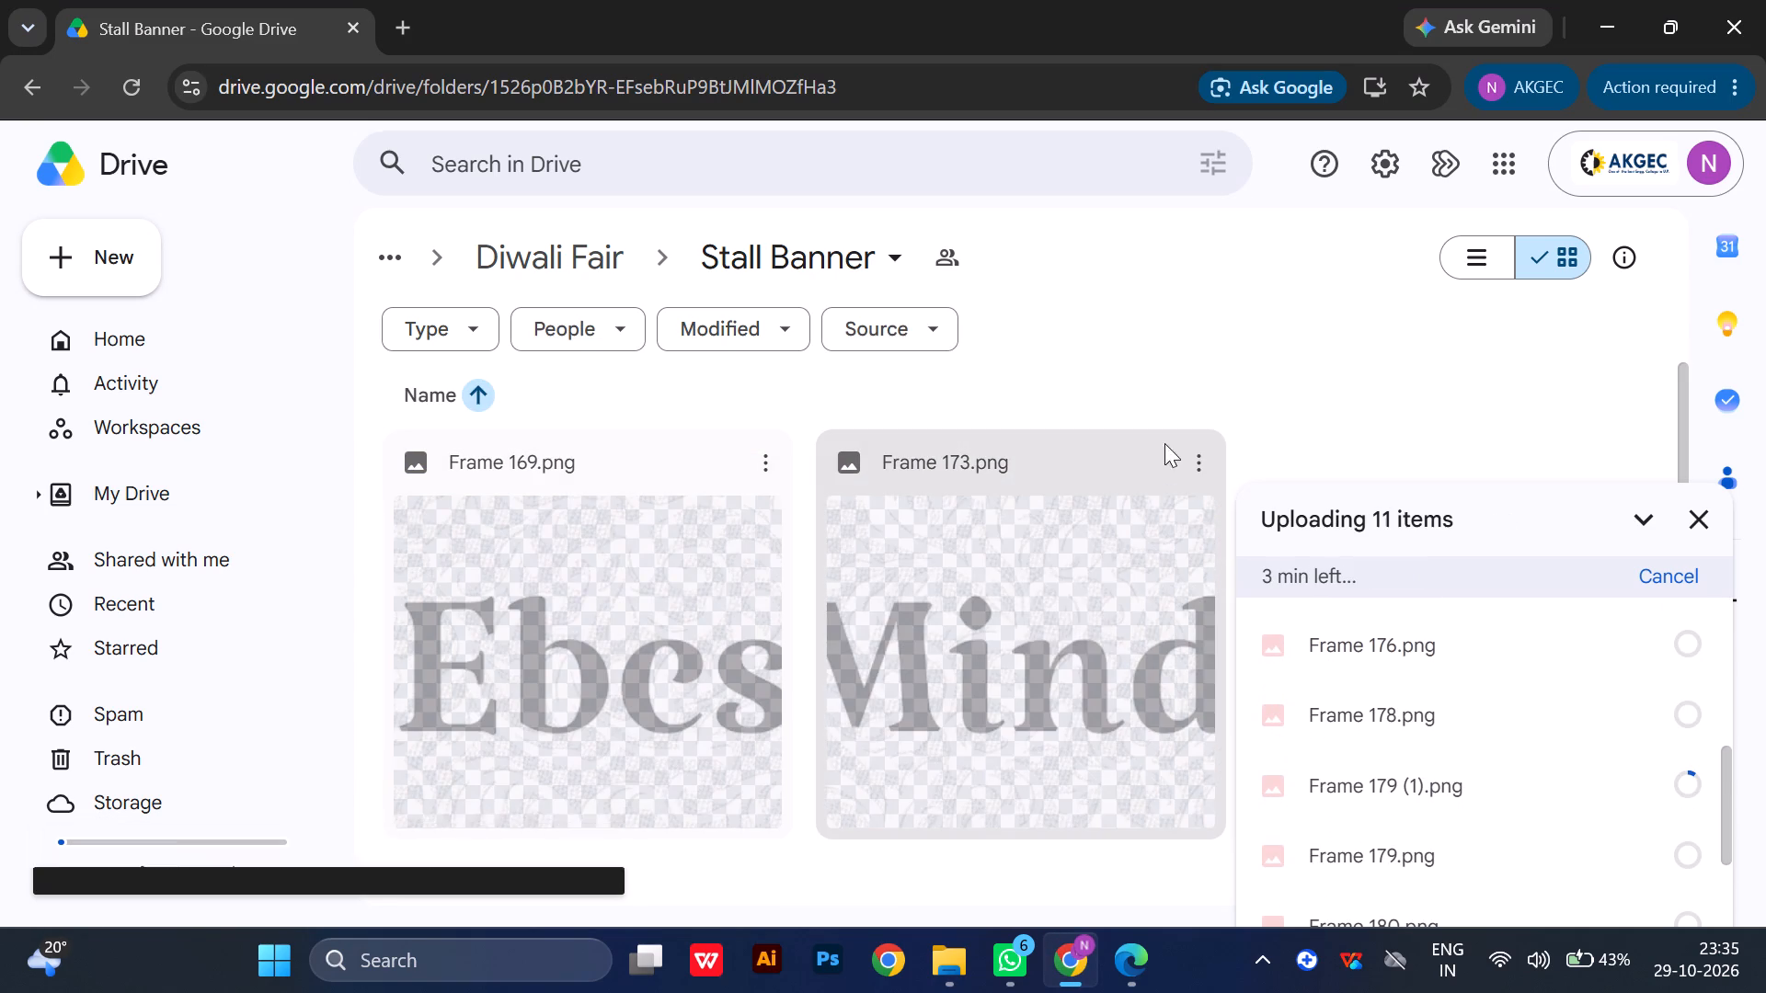
left_click(1253, 352)
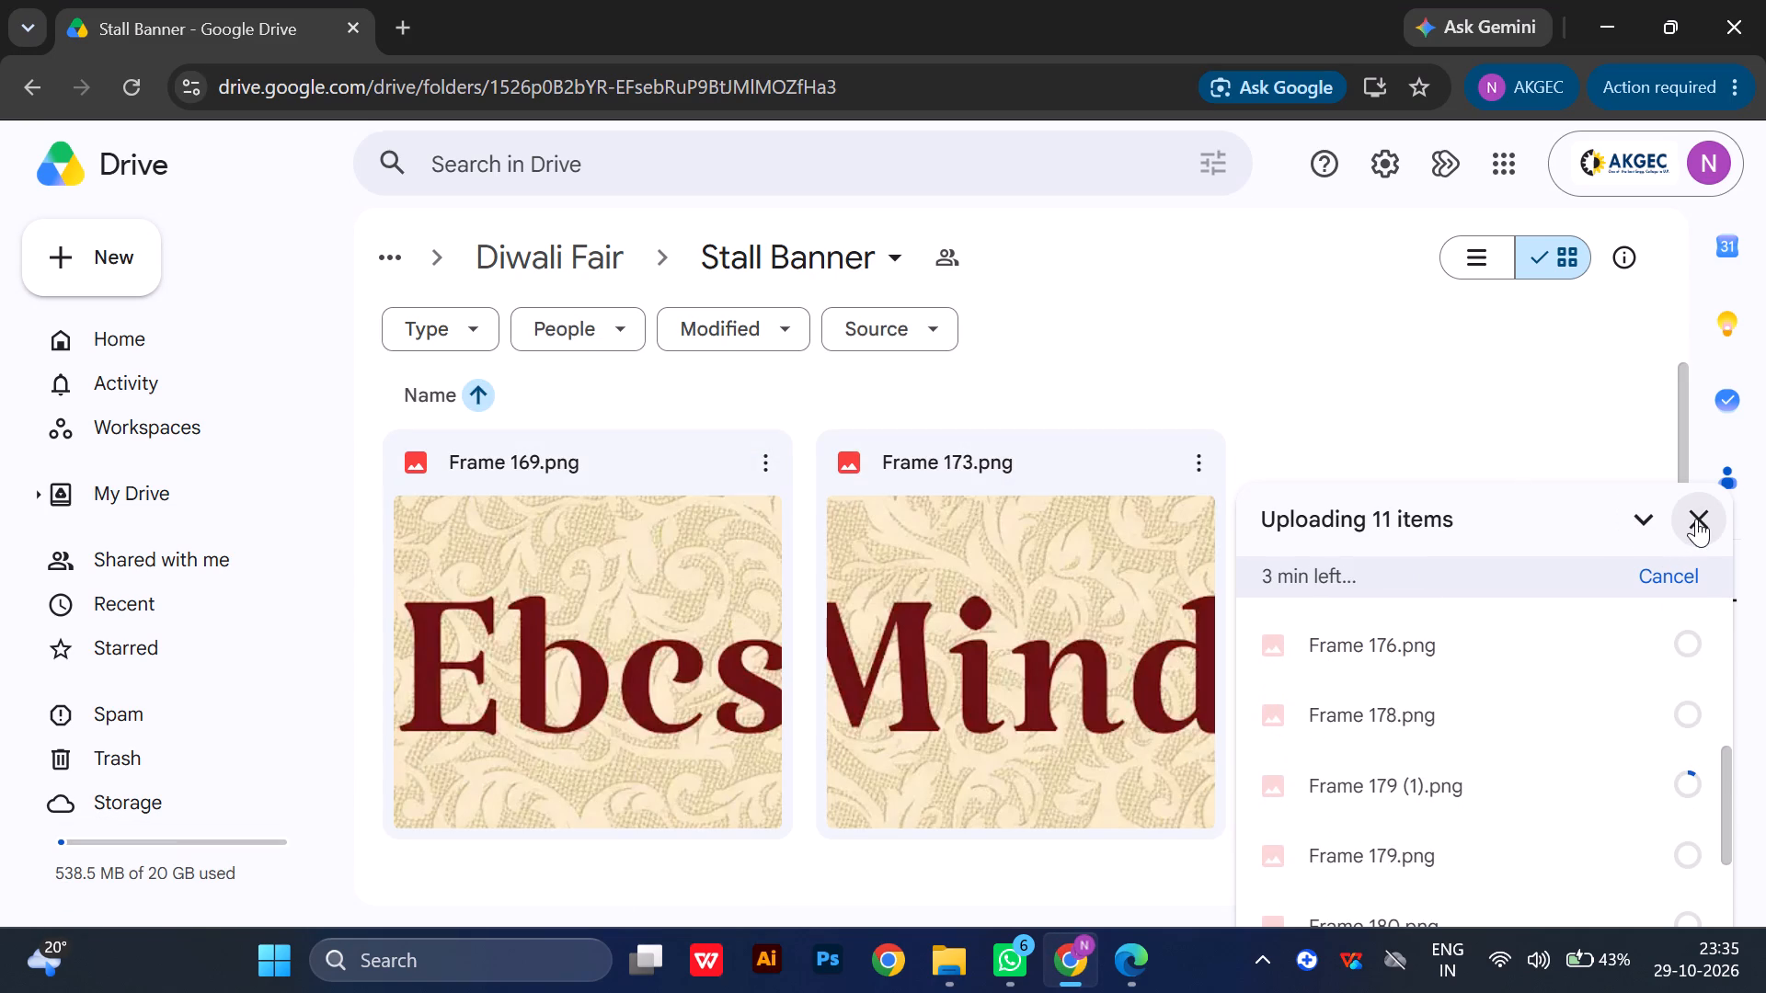
left_click(1696, 519)
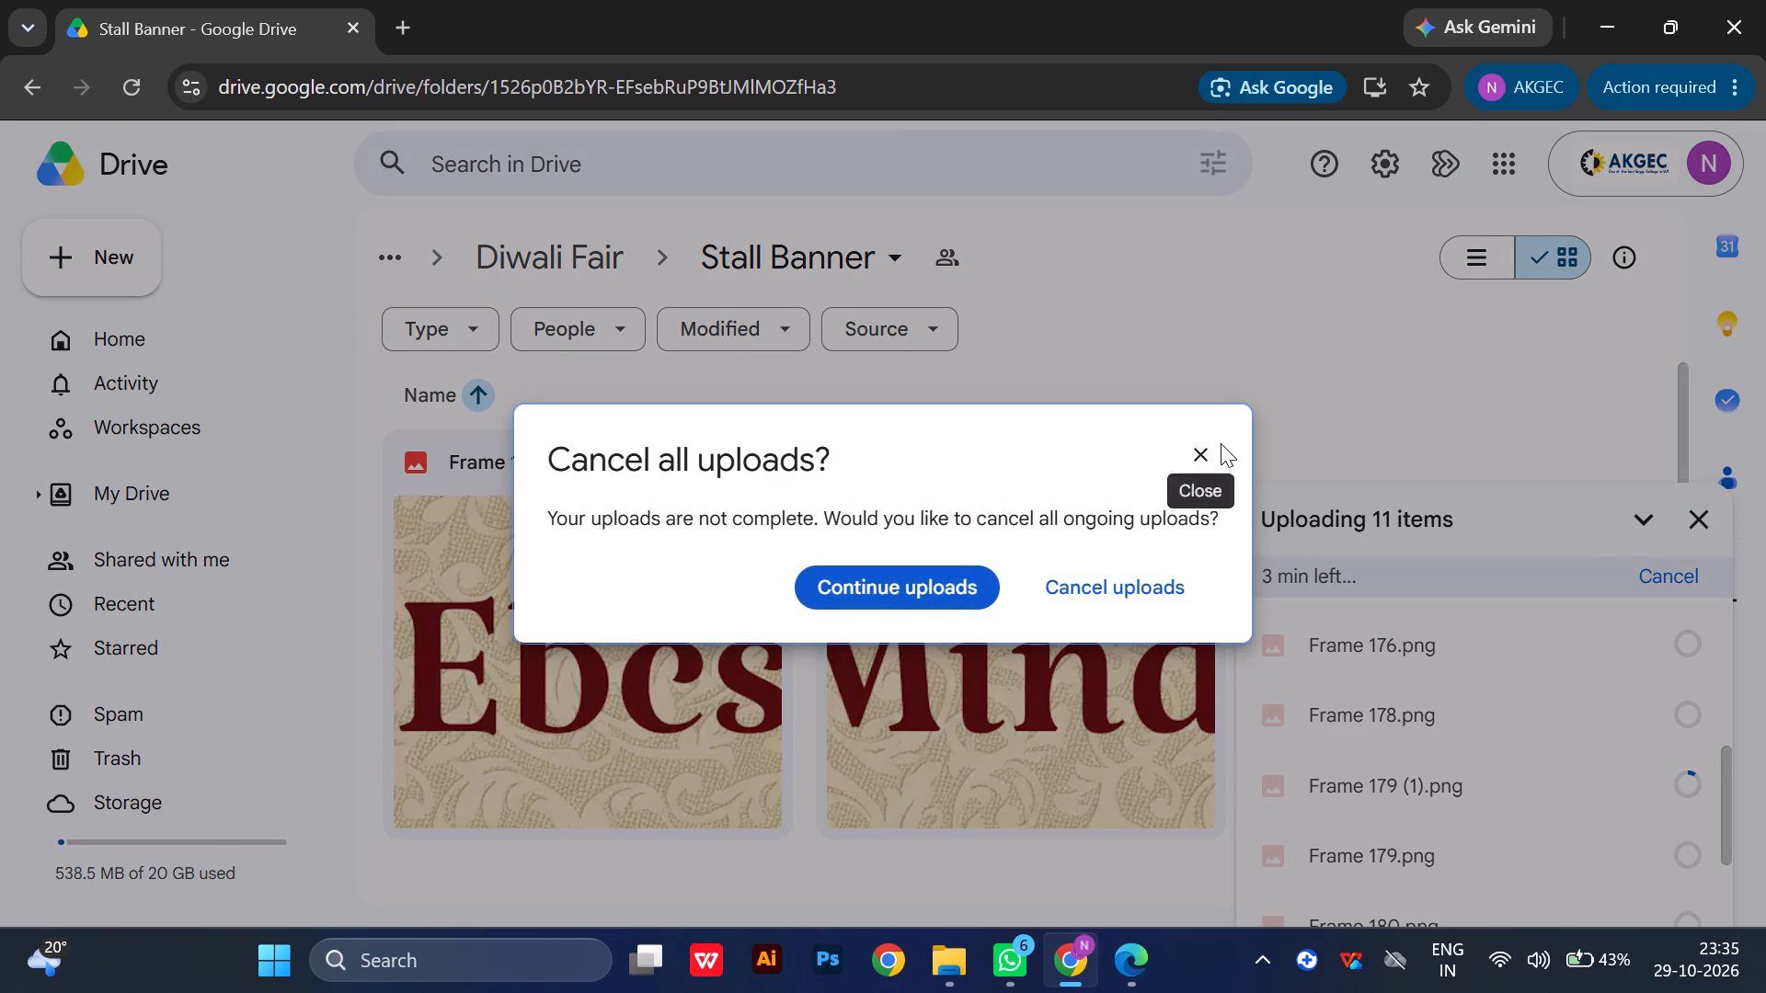
left_click(1194, 454)
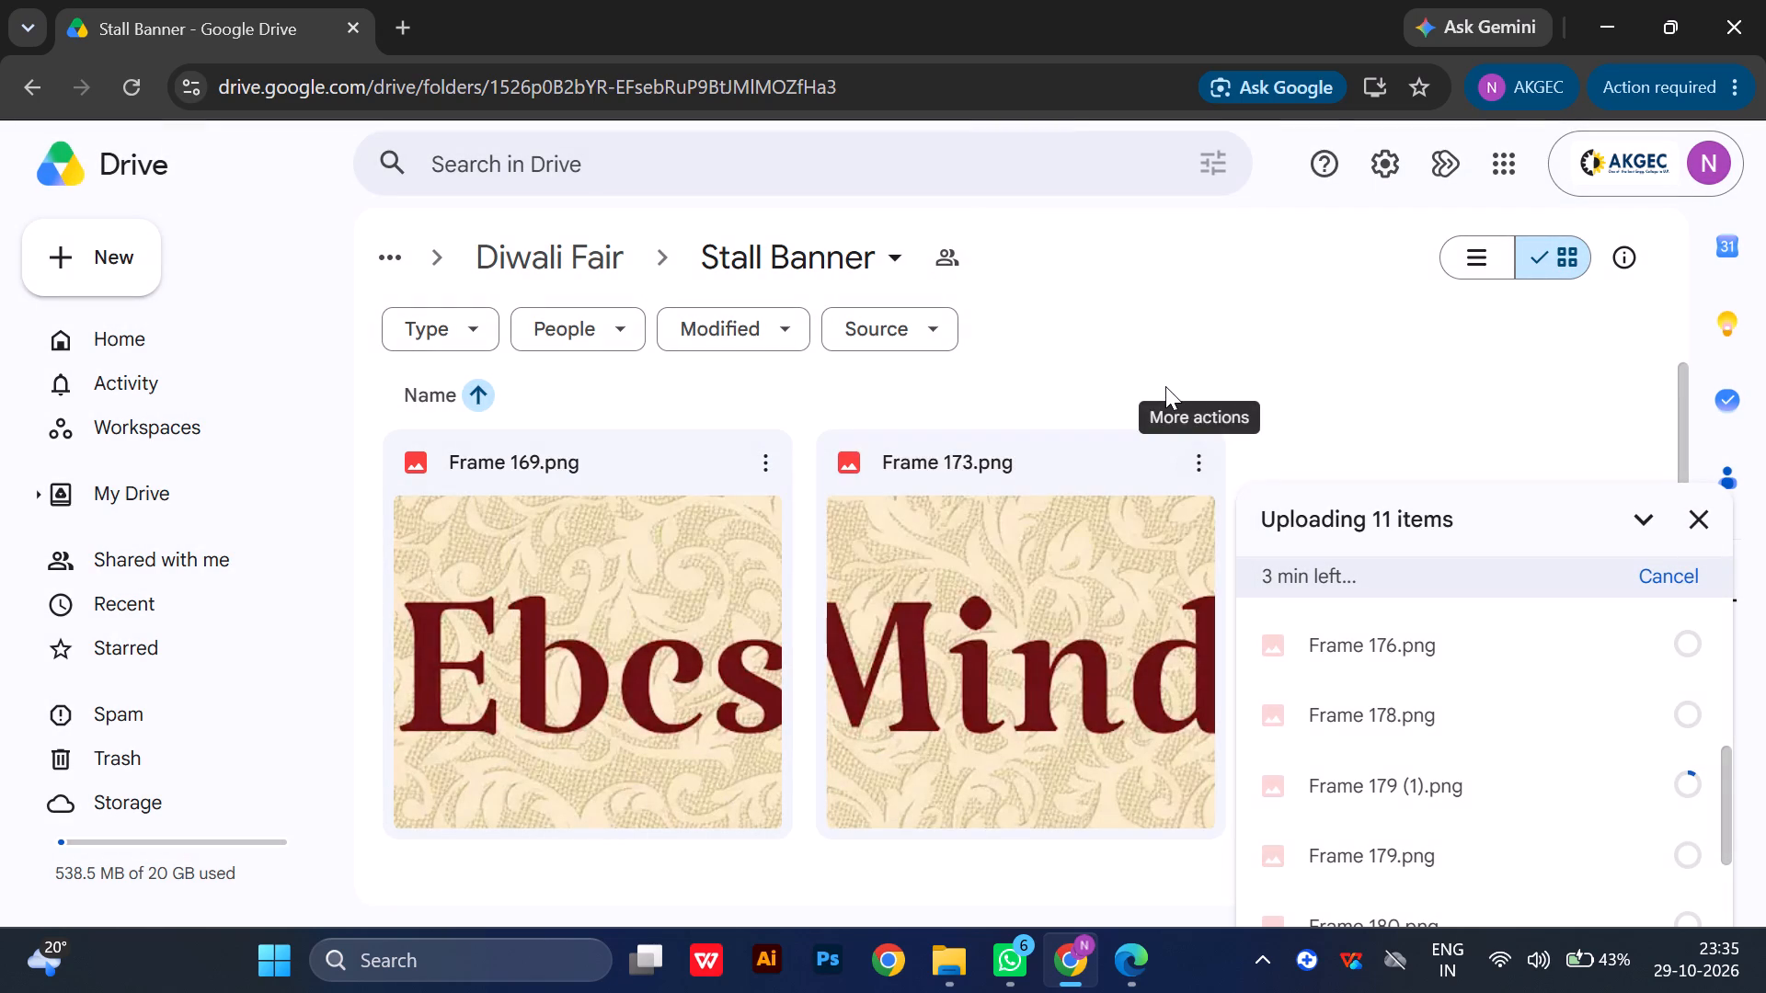
left_click(1165, 386)
Review the duplicated Stall section's banners in Figma again, and return to the Stall Banner folder in Drive.
left_click(1130, 957)
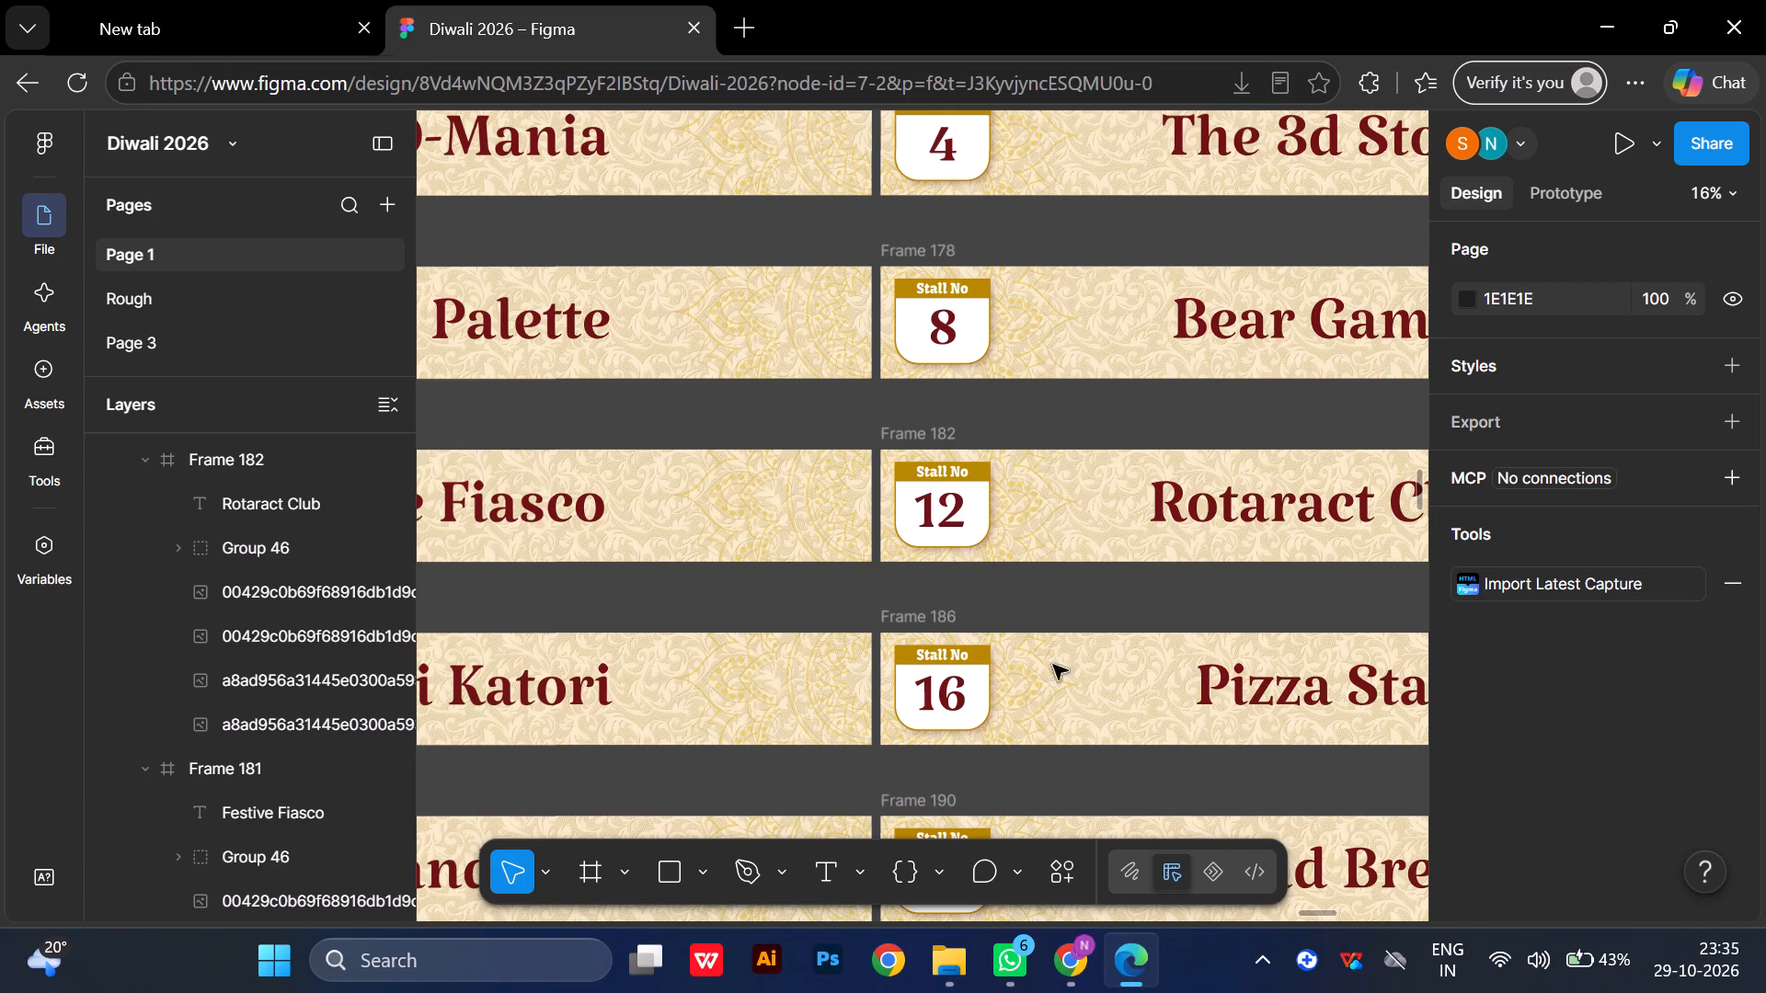
scroll(1012, 554, "right", 1)
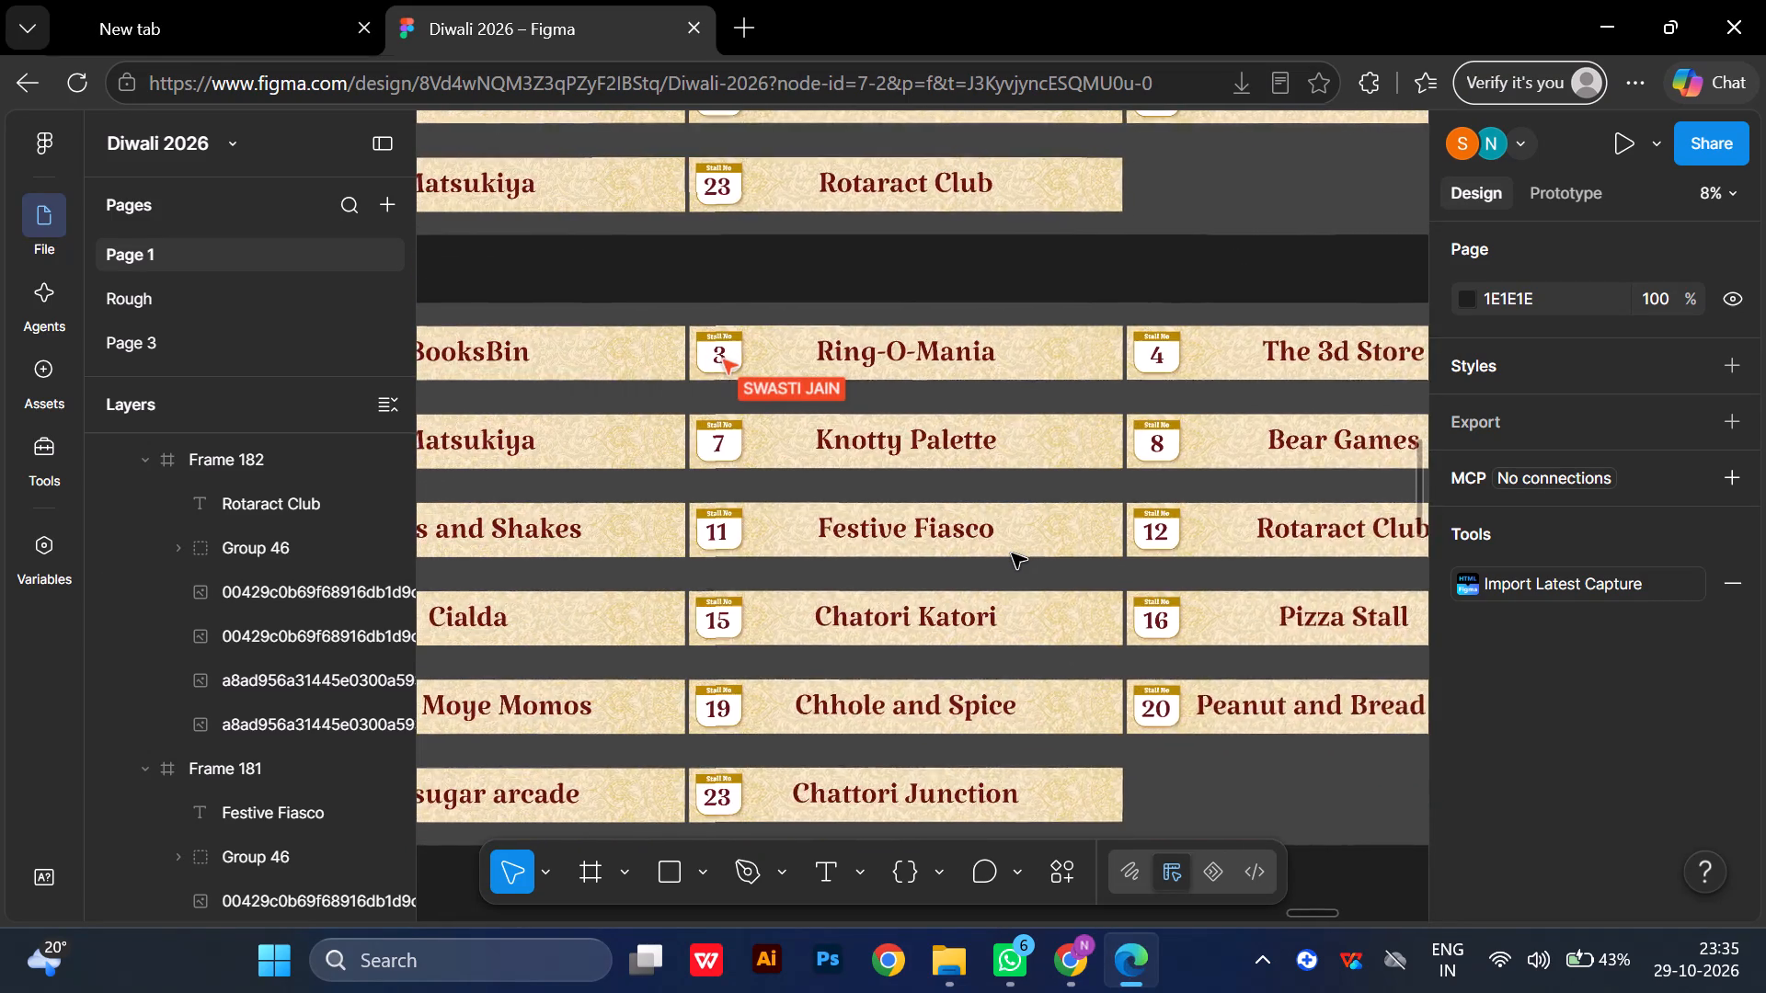
scroll(1012, 554, "right", 1)
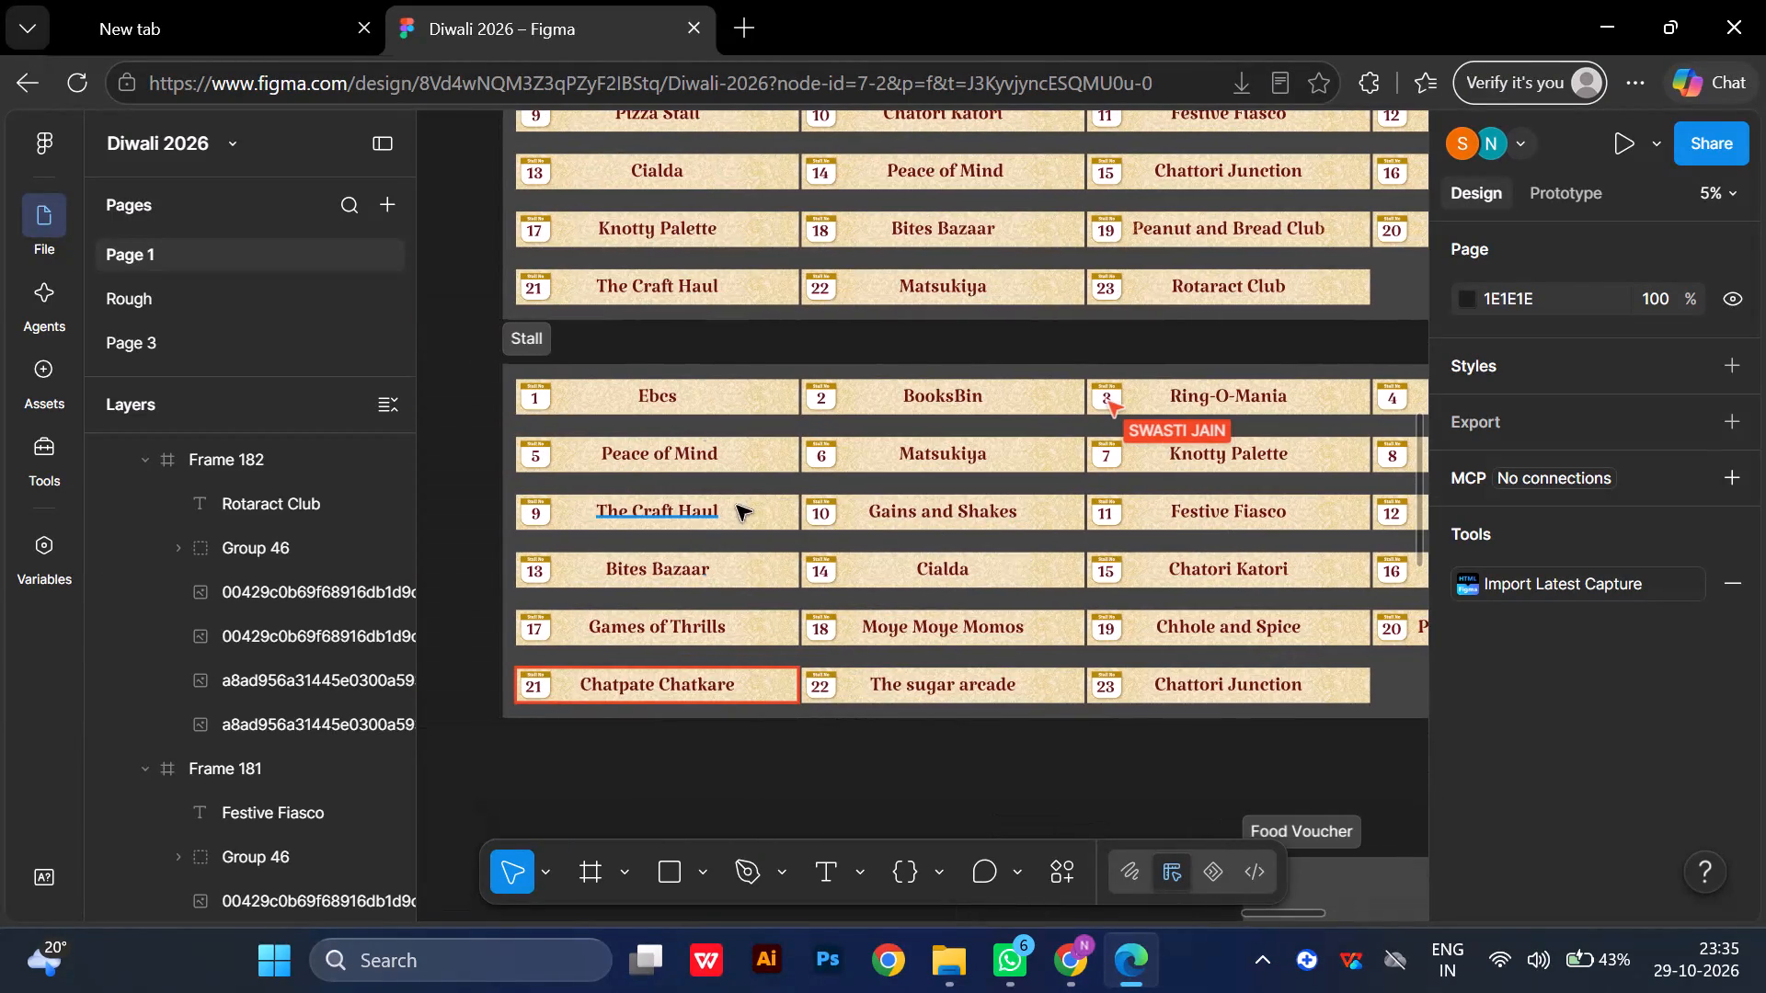
scroll(973, 516, "left", 1)
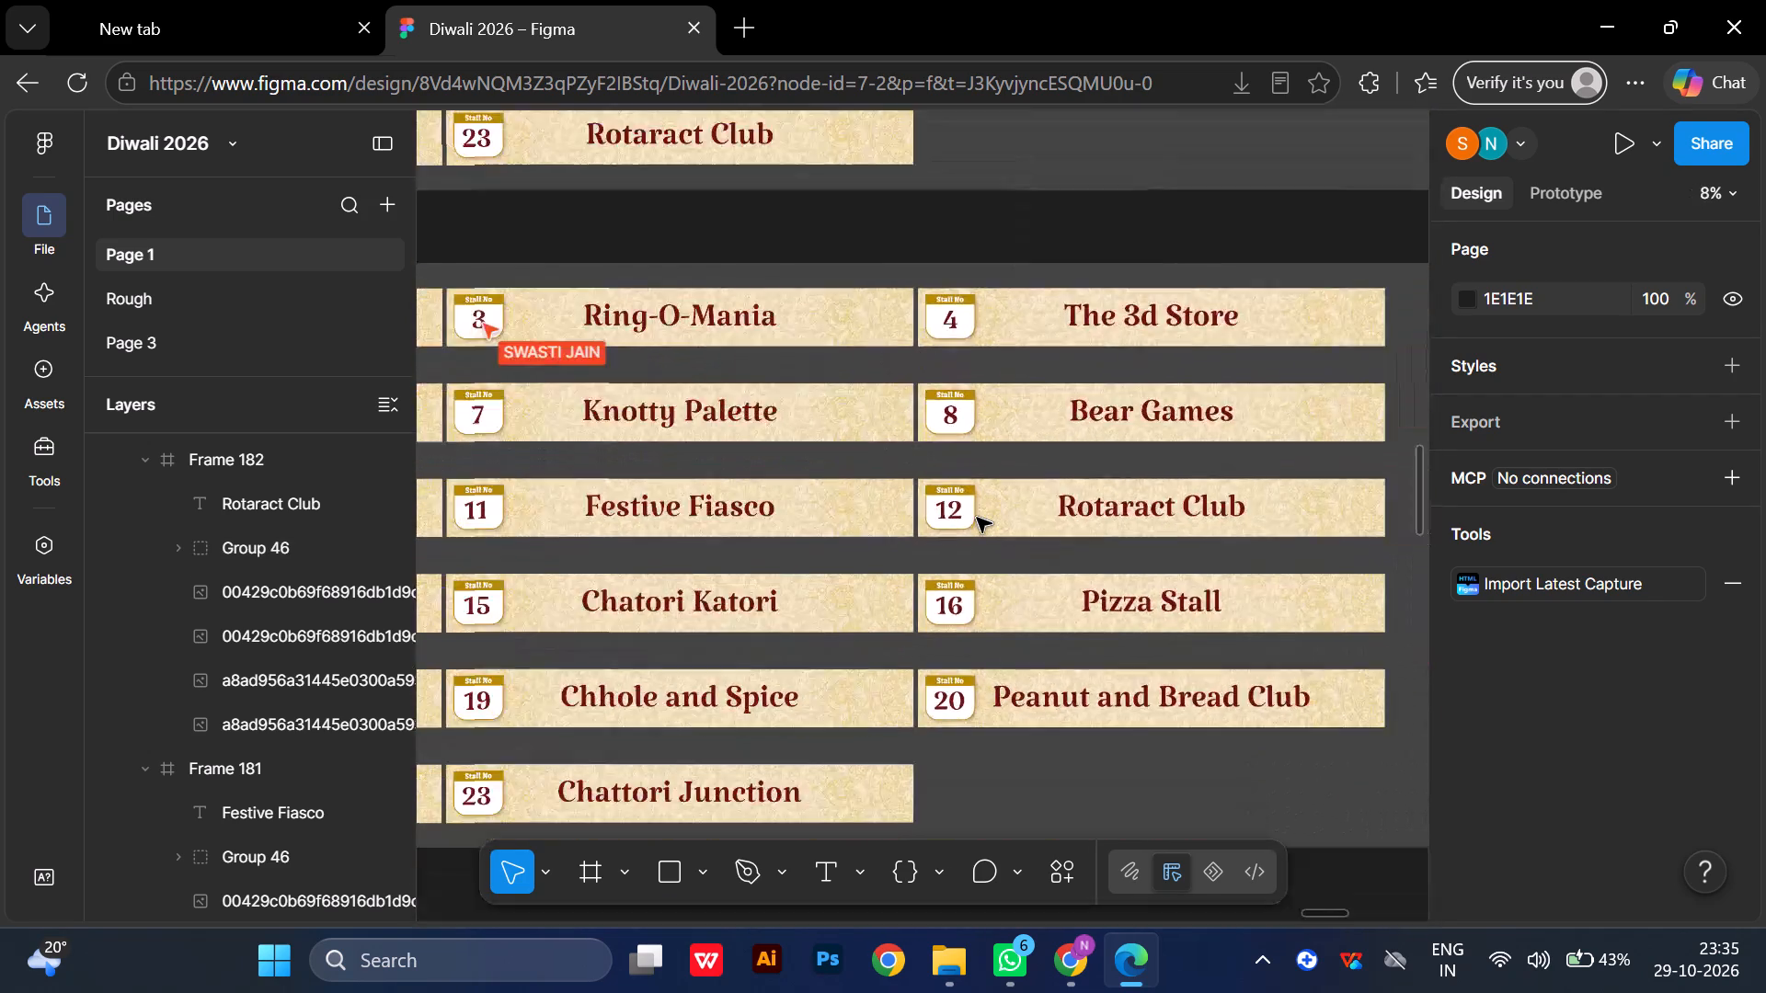
left_click(986, 781)
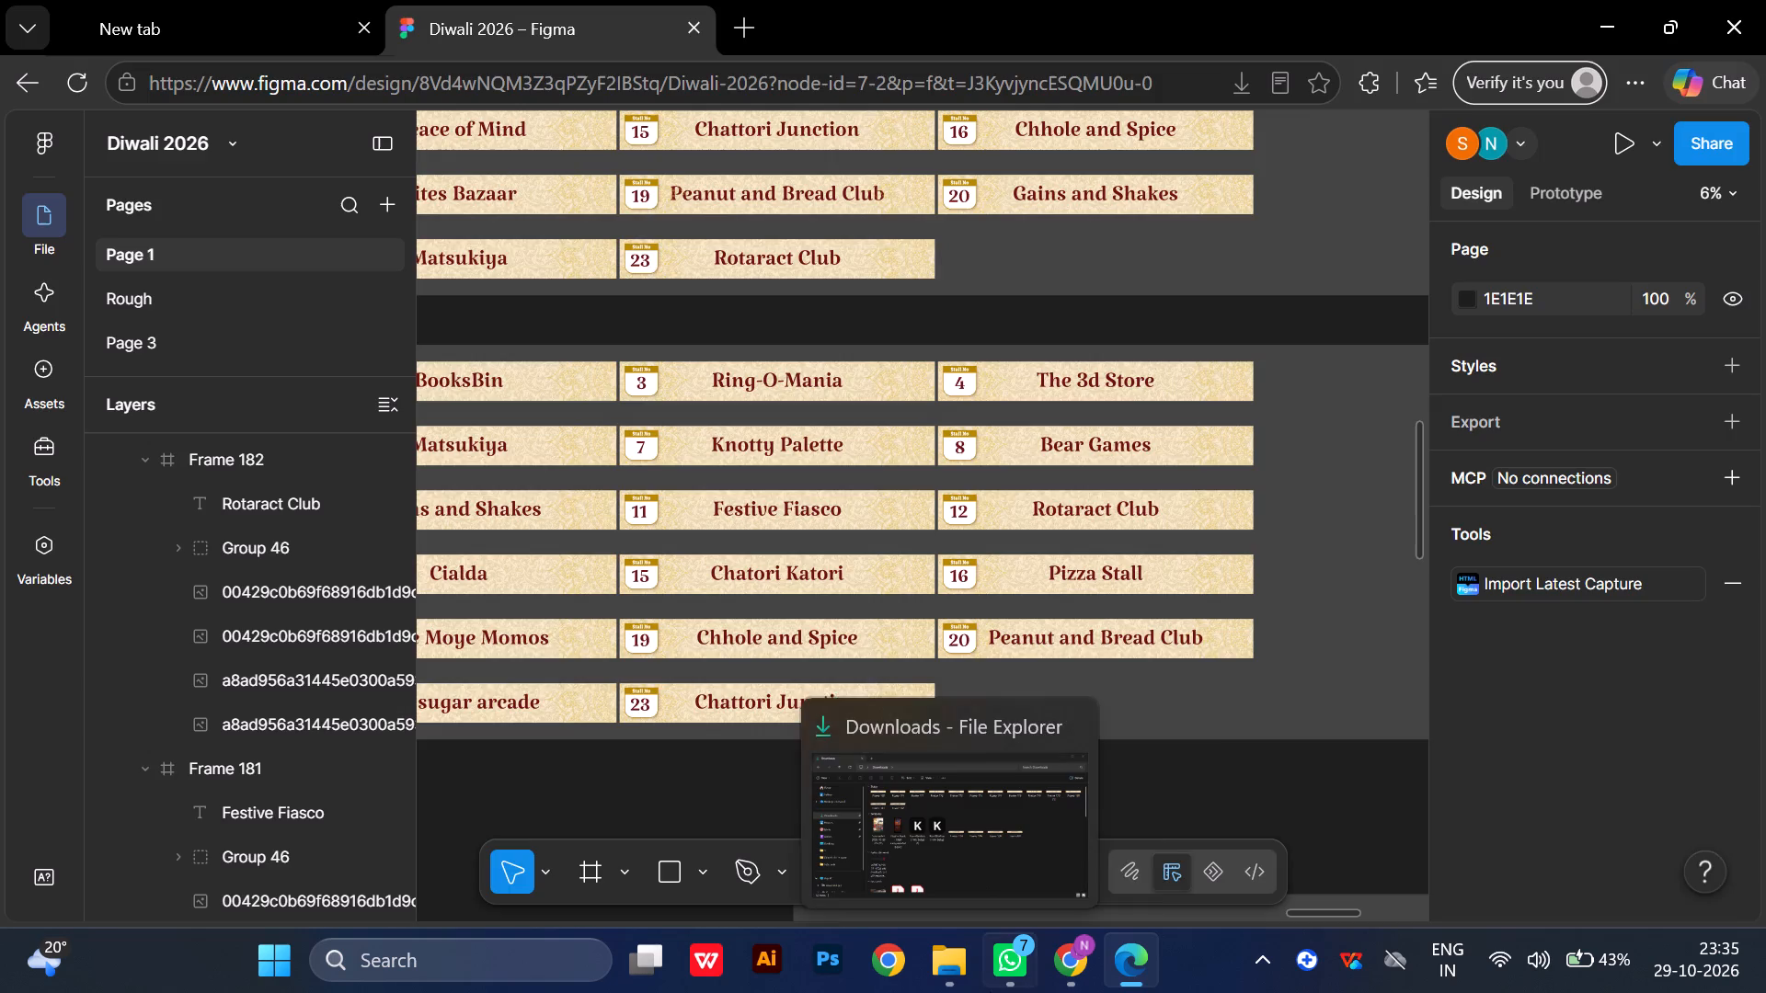
left_click(1068, 935)
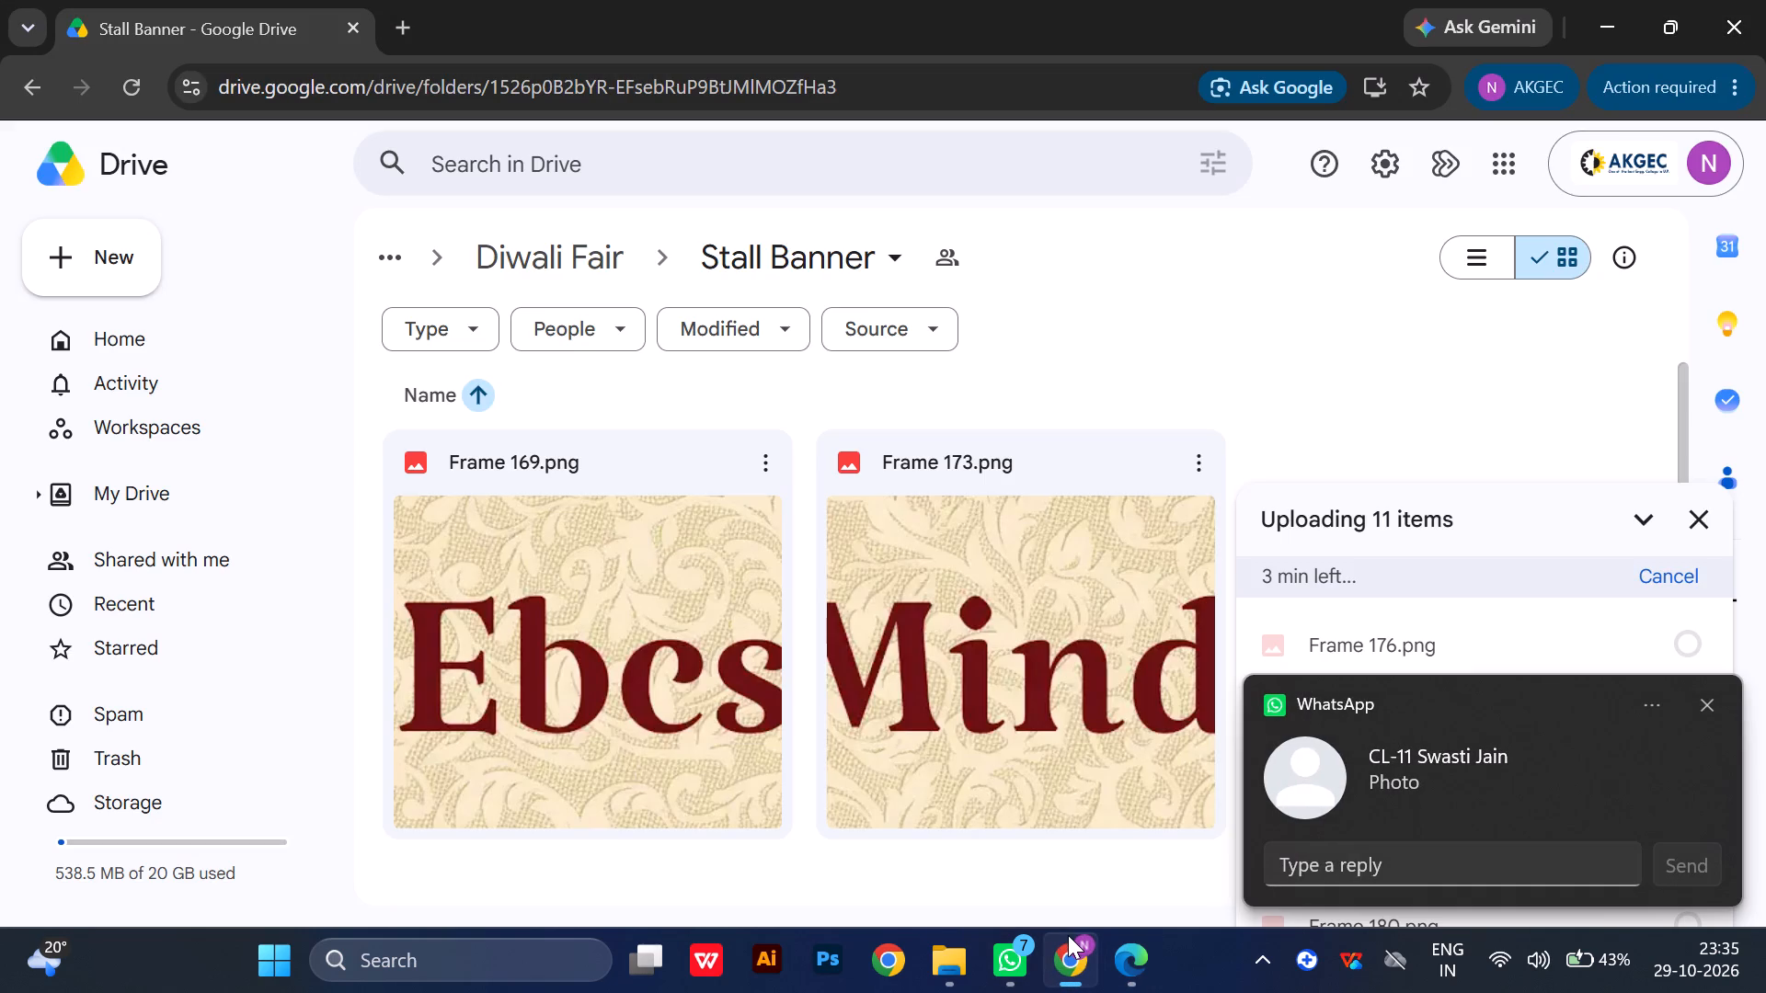
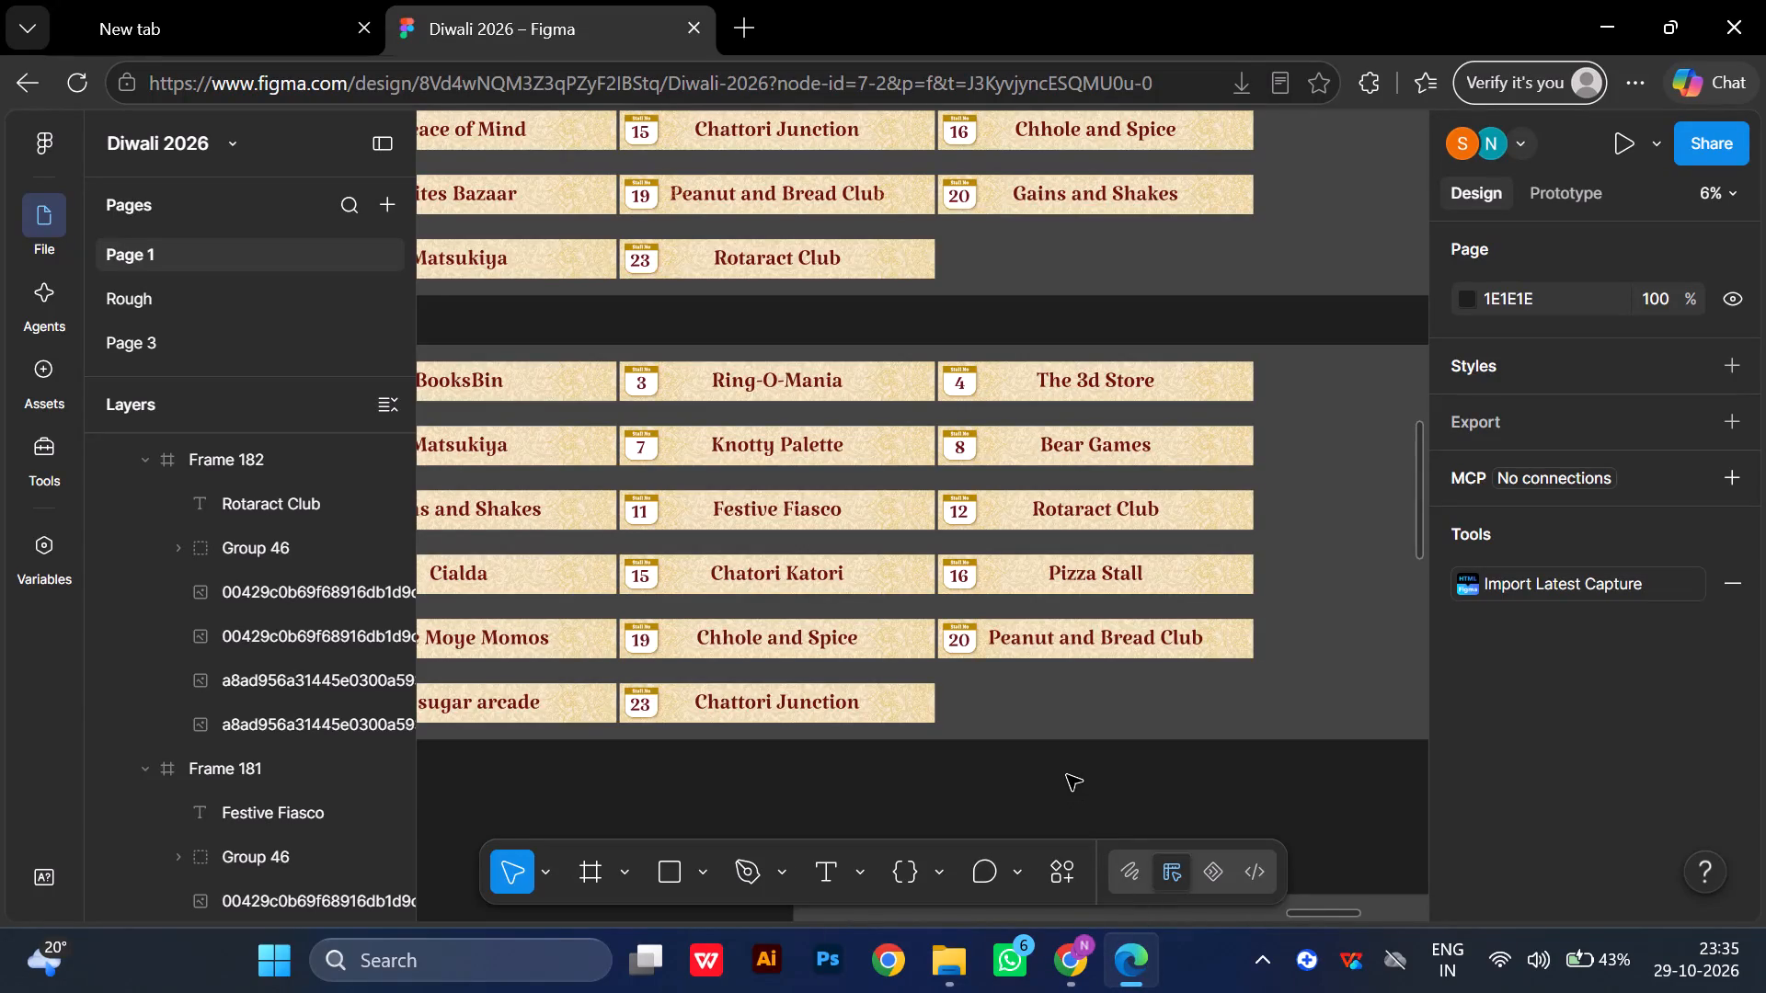
Look over the duplicated Stall section's banners, and check today's exported frames in the Downloads folder before closing its window.
scroll(1067, 775, "right", 1)
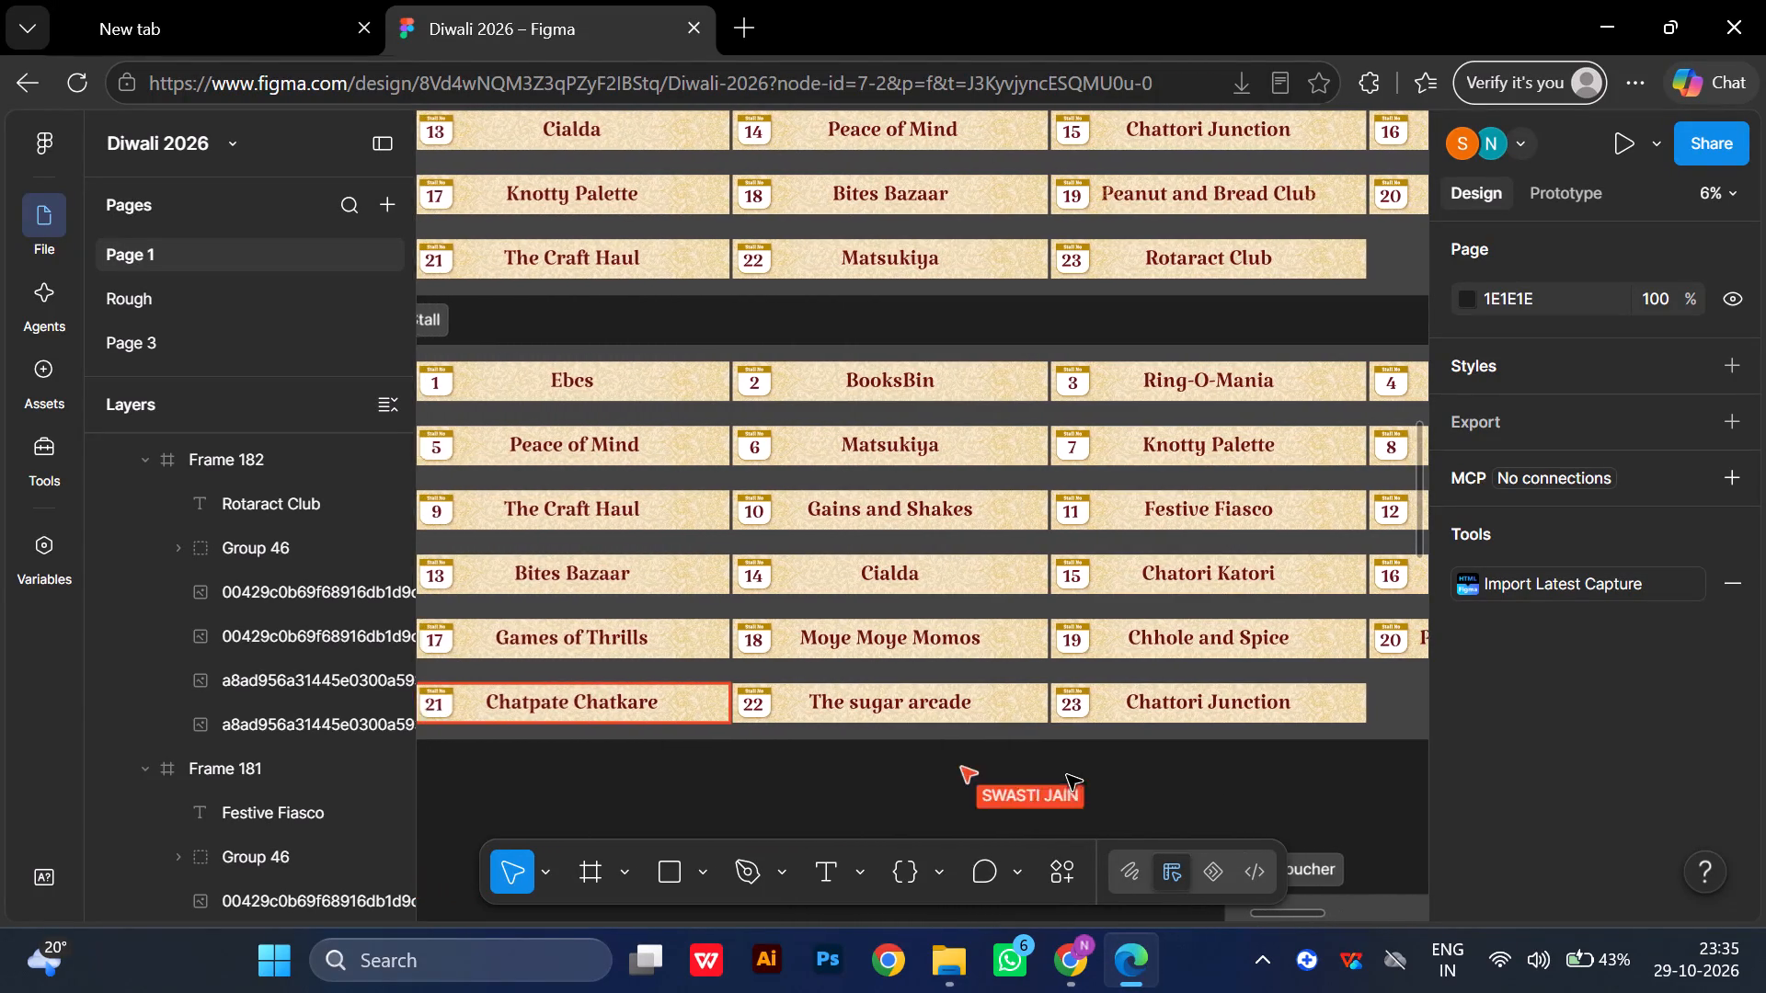
scroll(1067, 775, "right", 1)
left_click(947, 822)
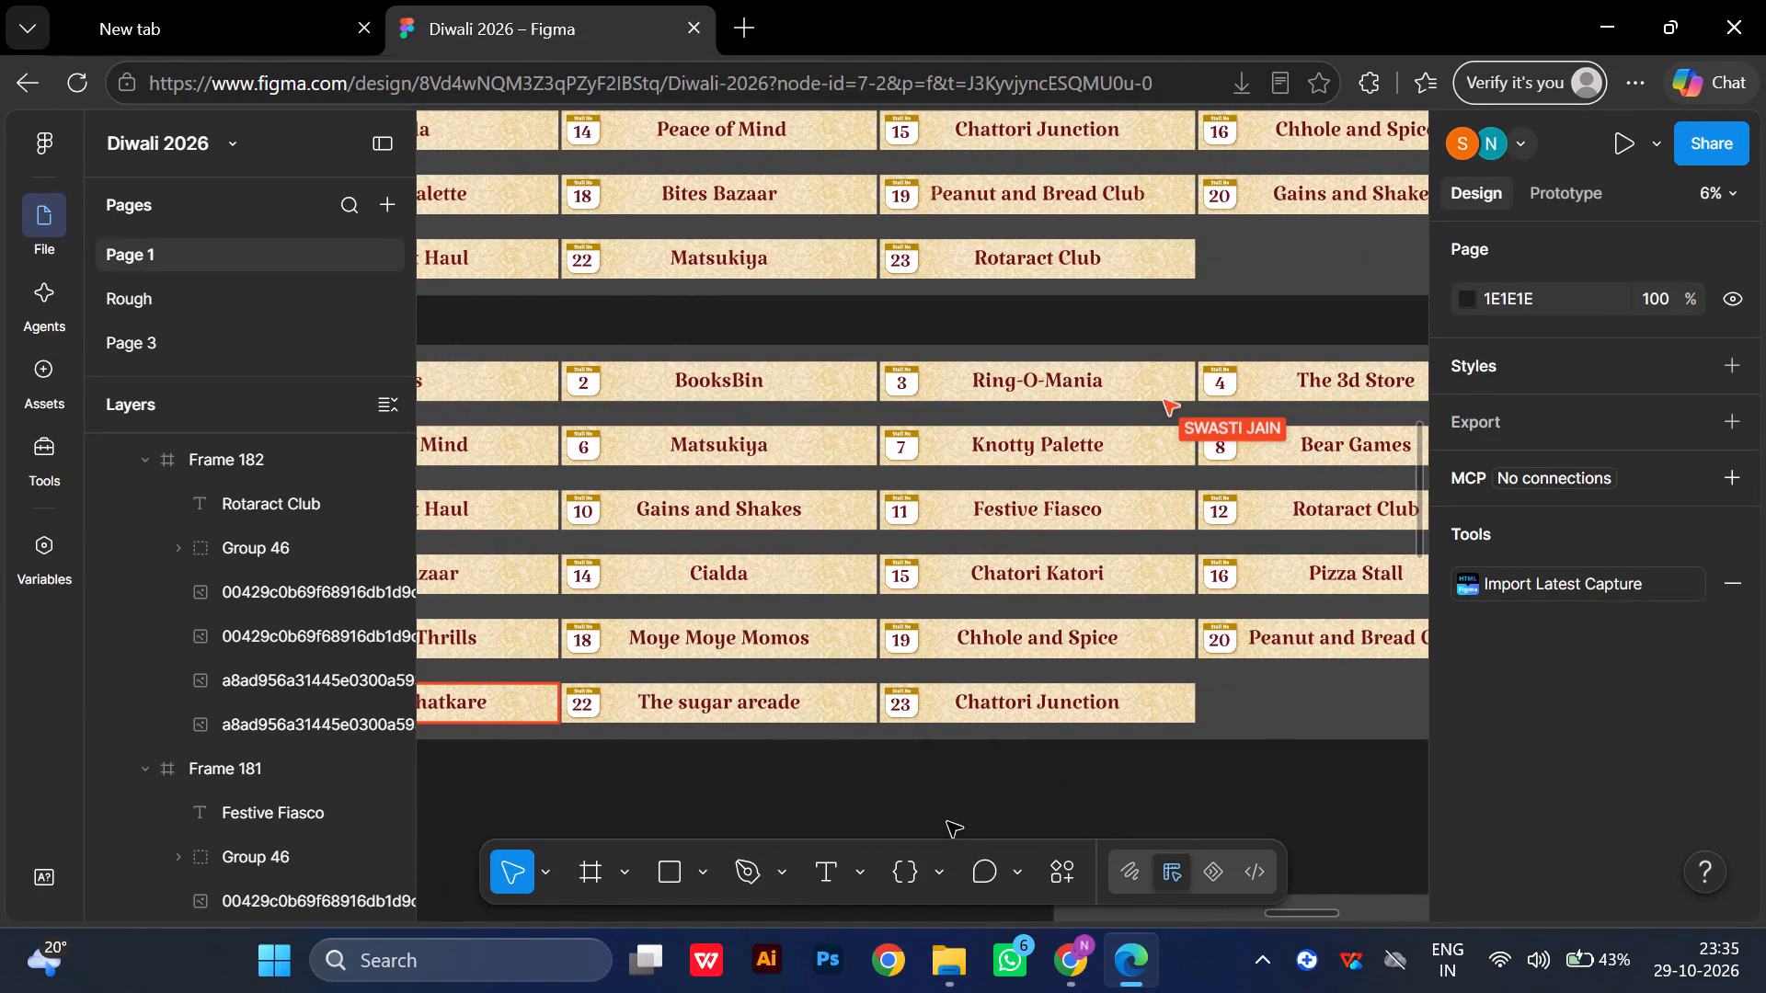
left_click(947, 992)
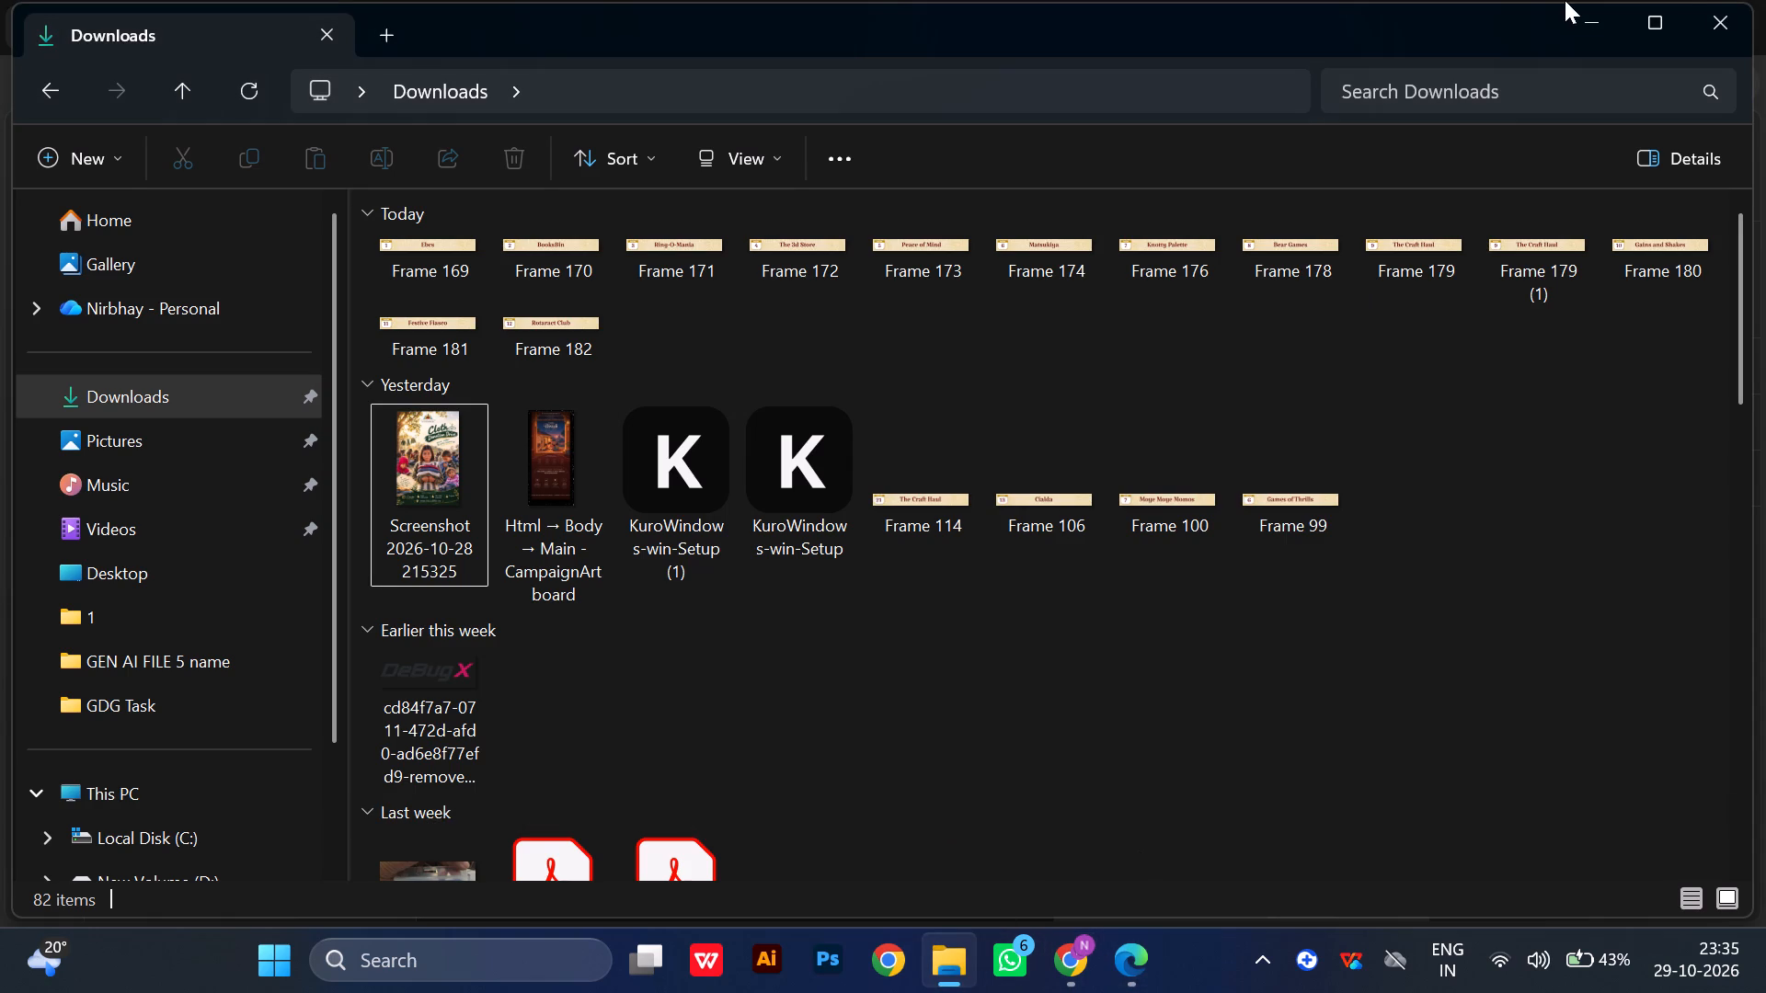
left_click(1720, 31)
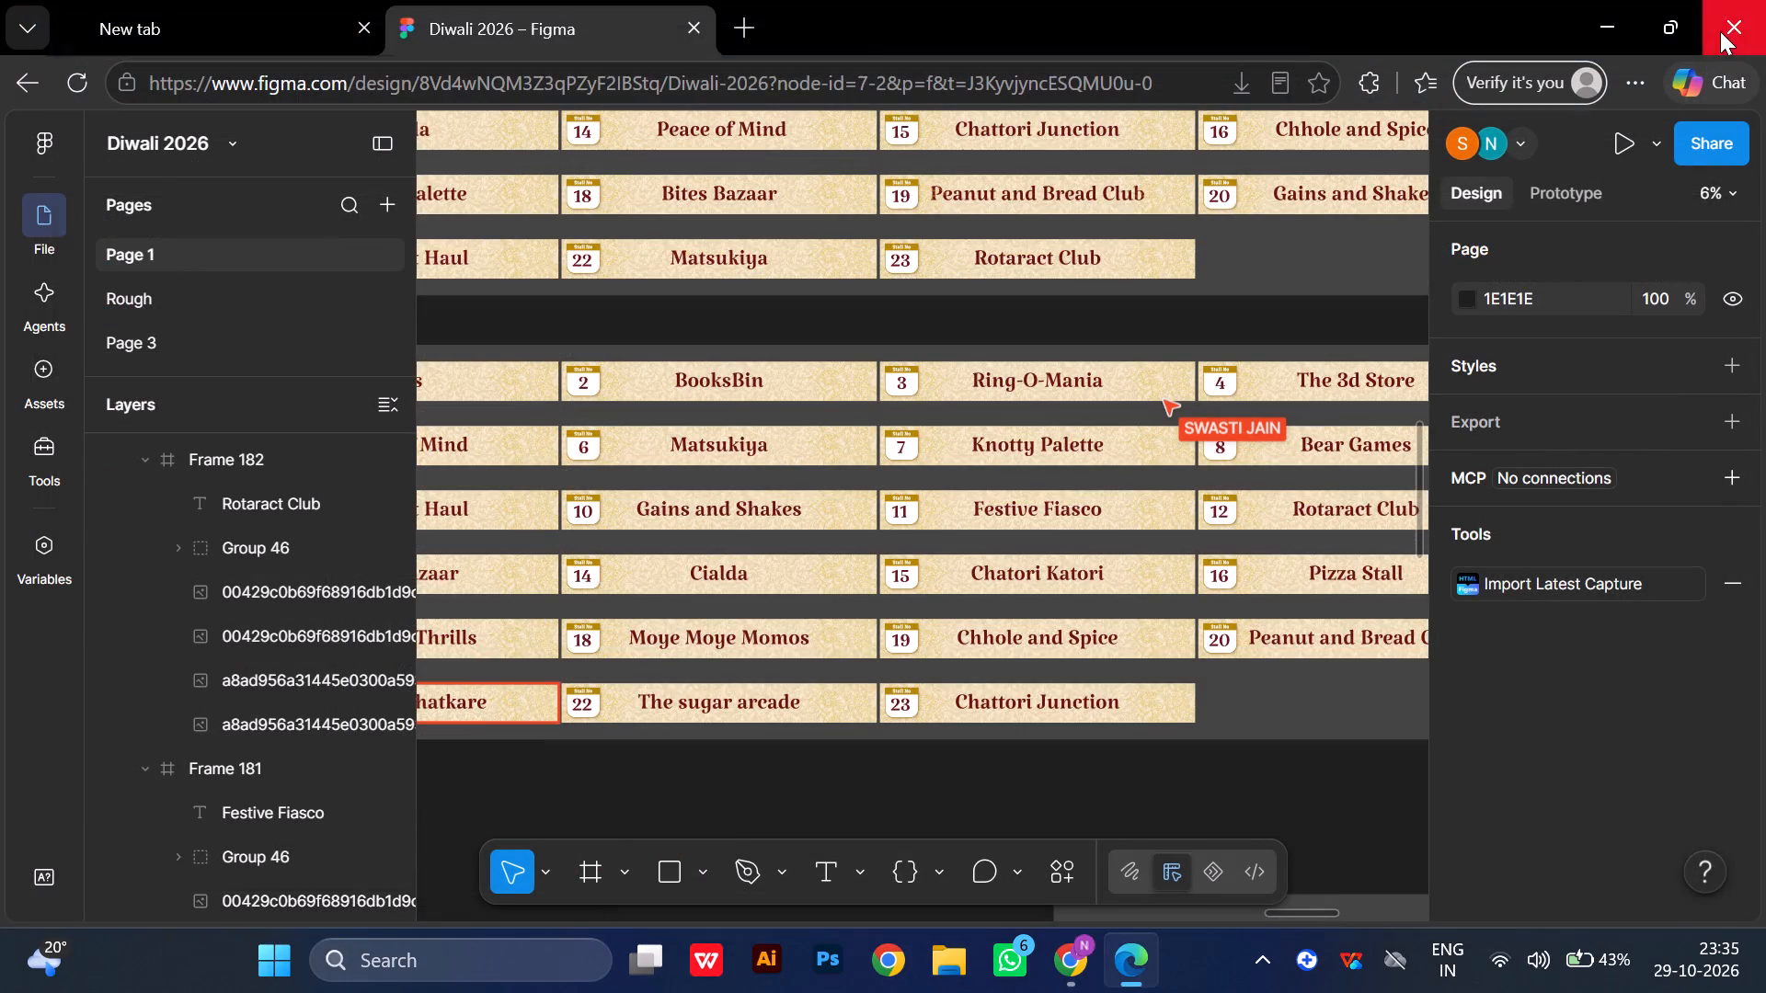
Switch back to the Stall Banner folder in Drive and check the progress of the banner uploads.
left_click(1382, 782)
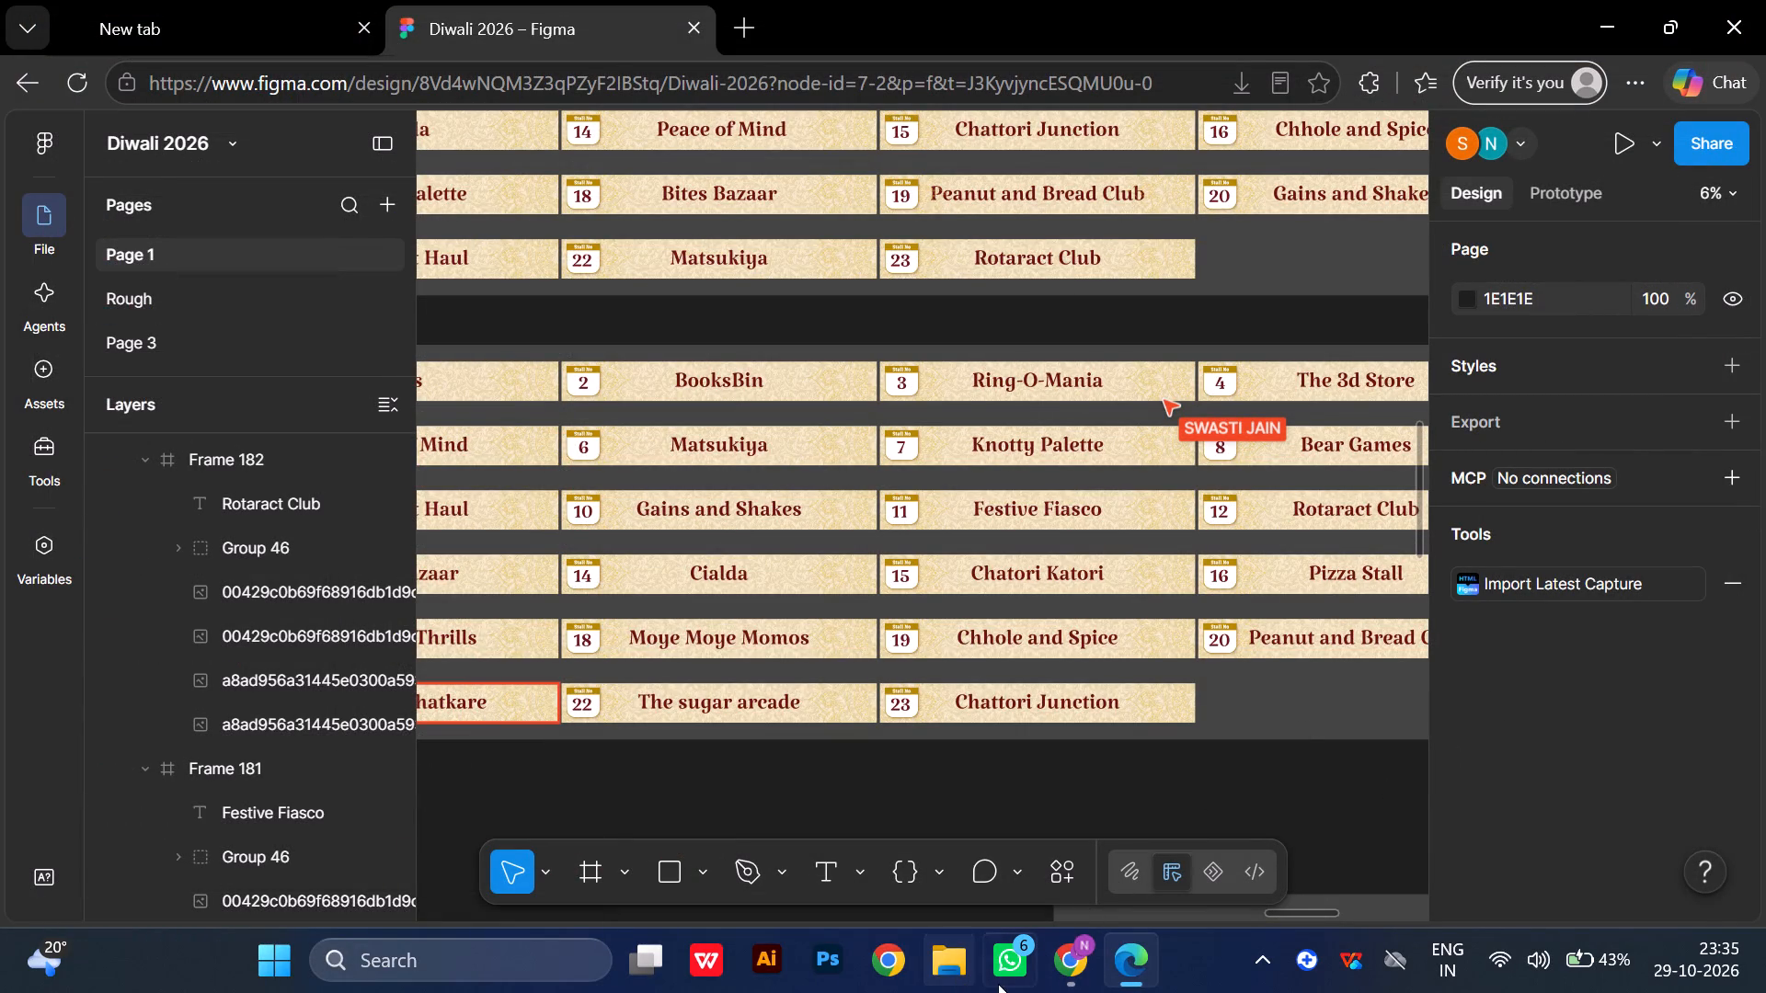
left_click(1072, 978)
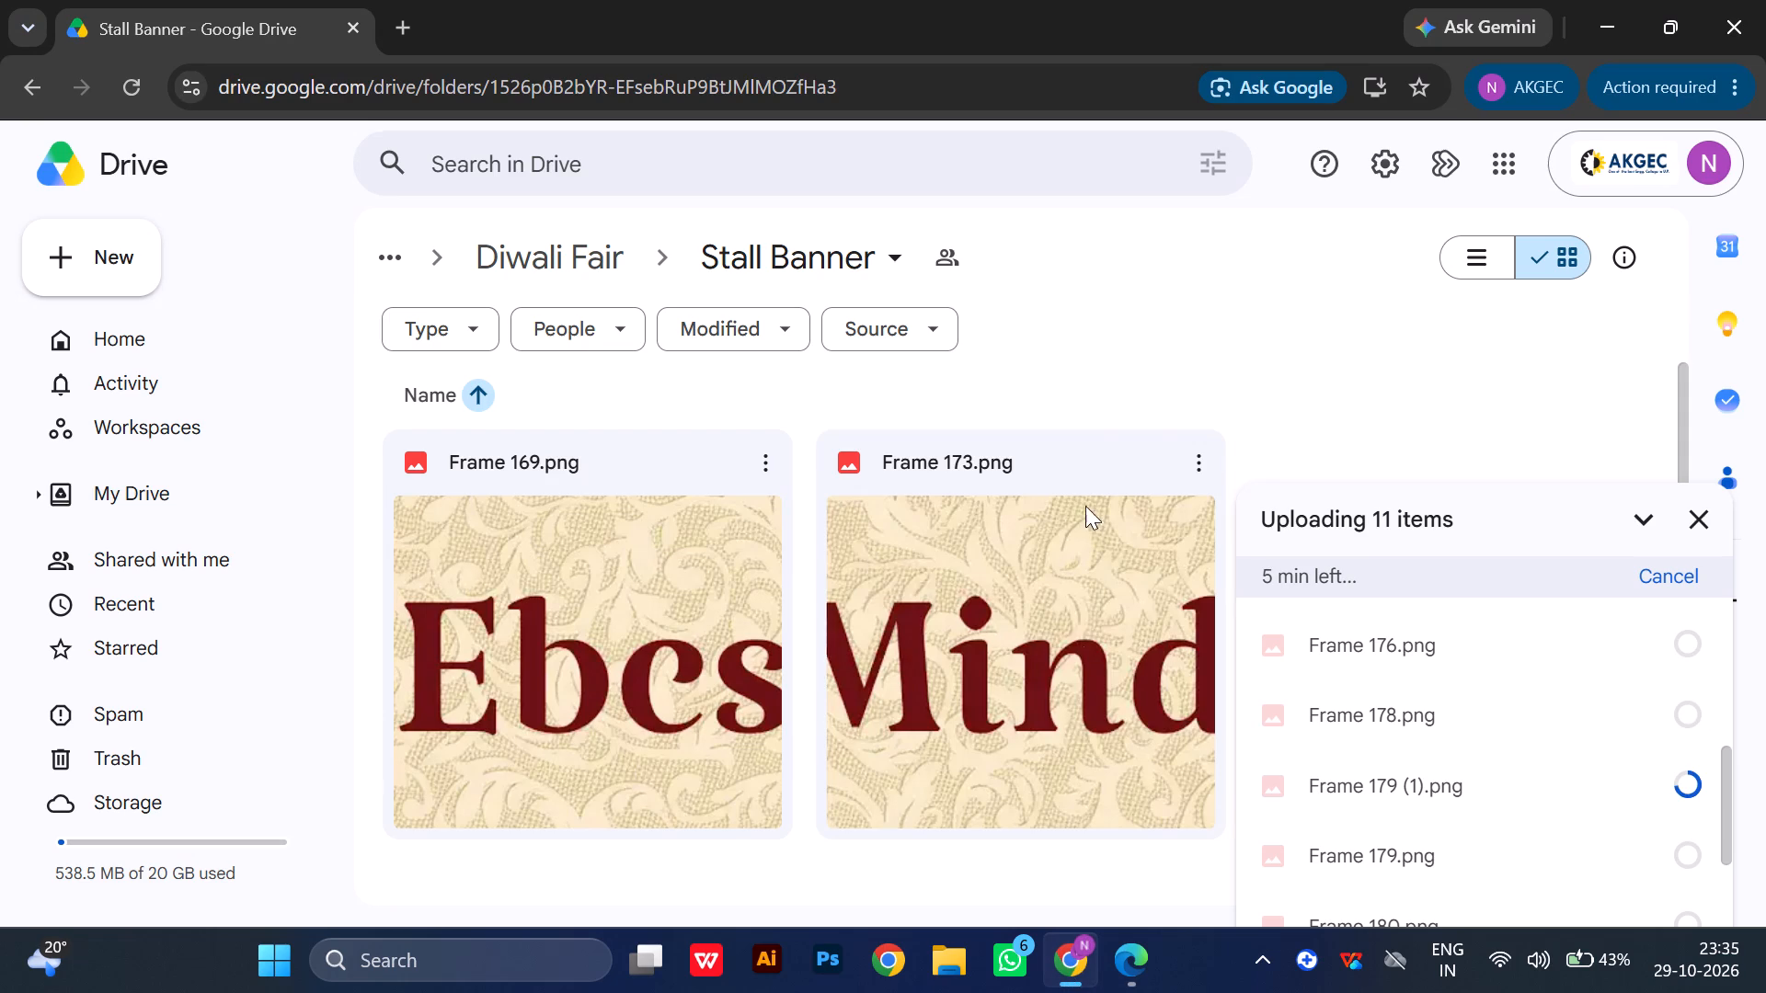
left_click(1366, 347)
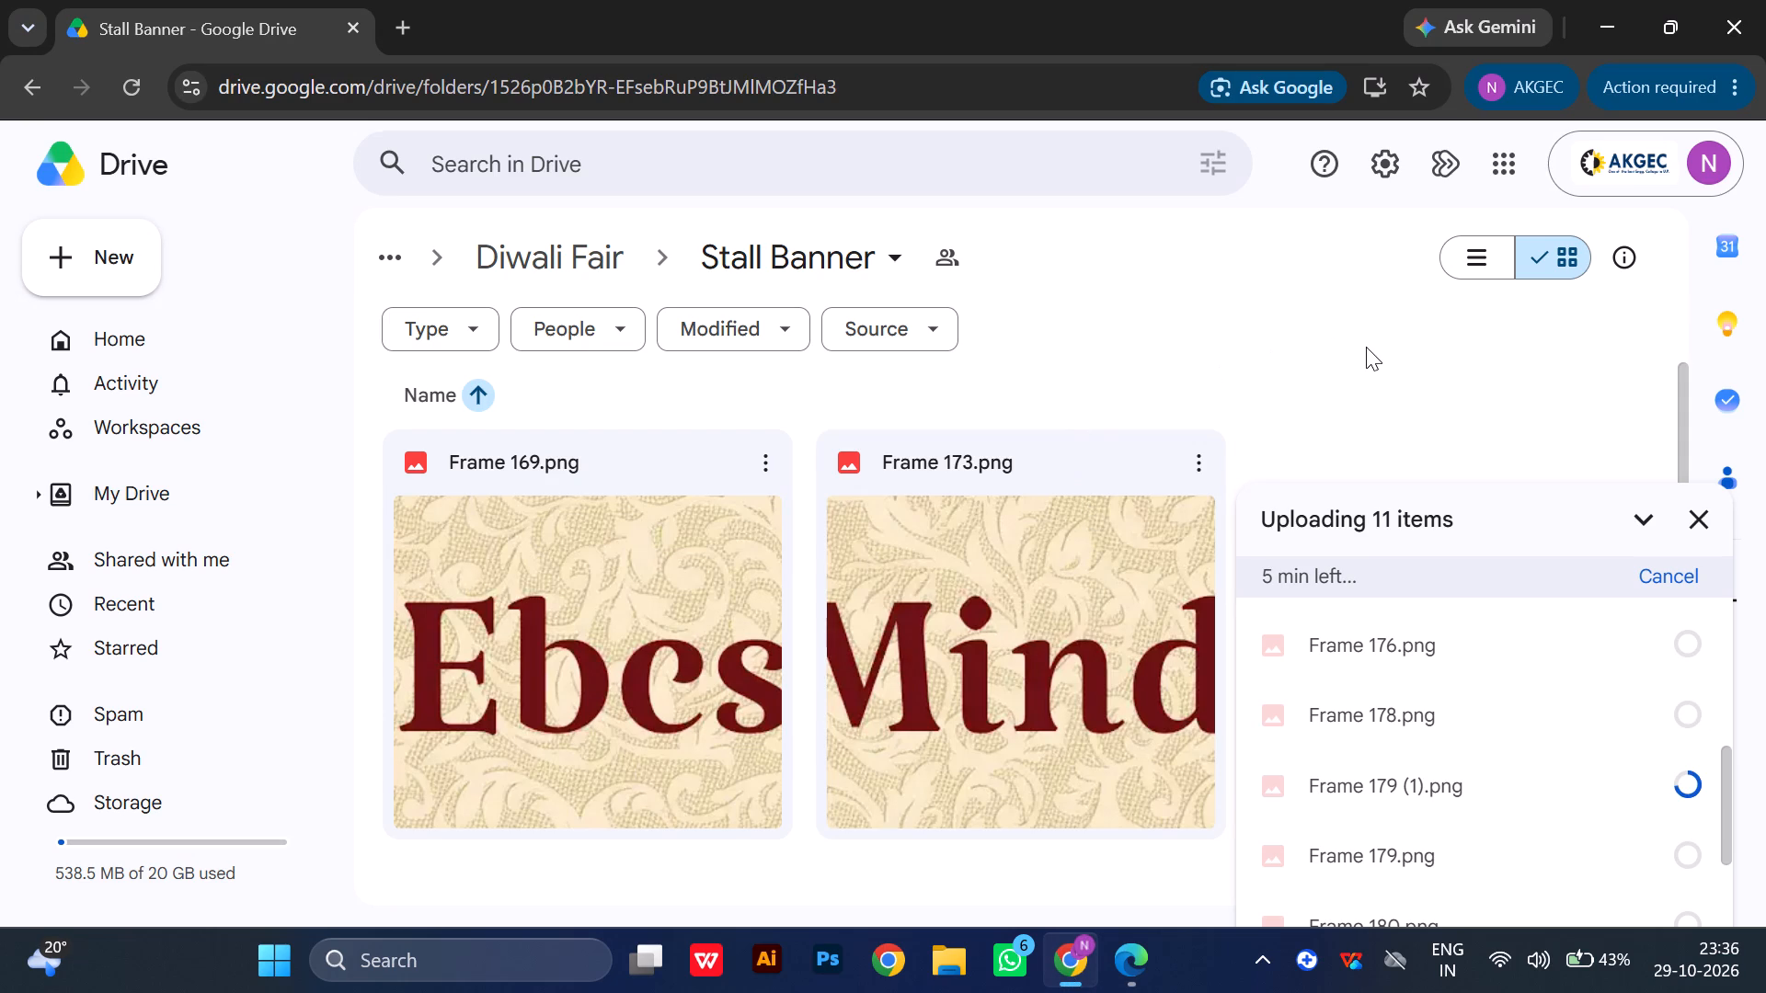